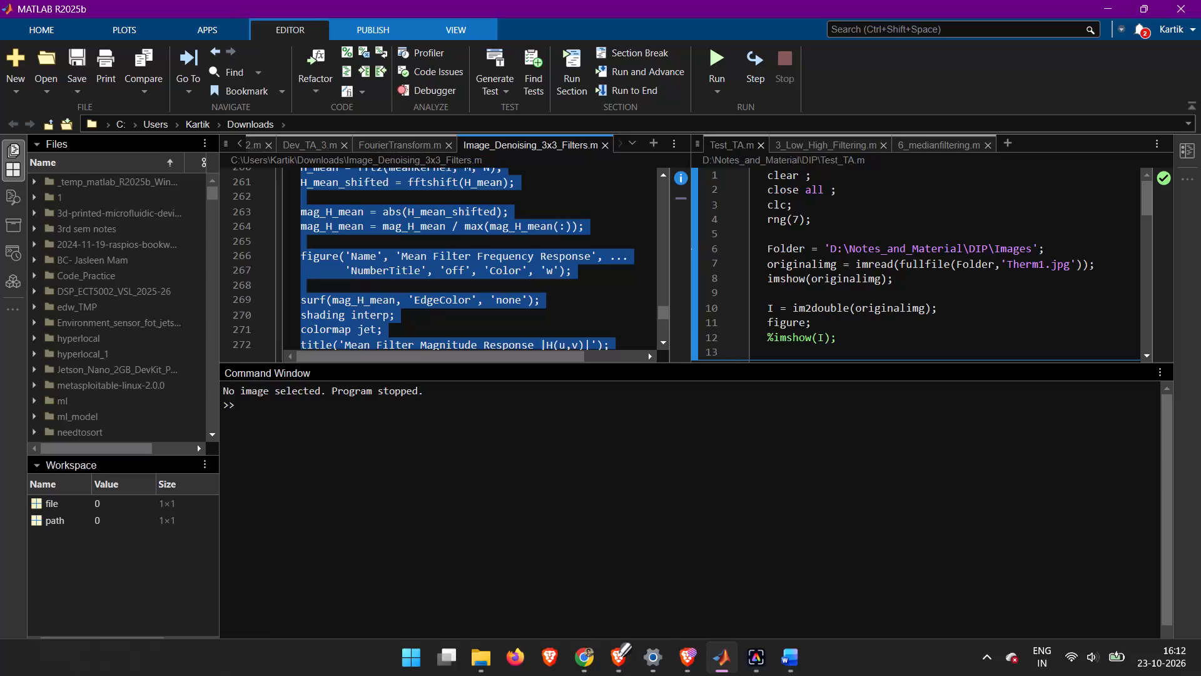
Run the Image_Denoising_3x3_Filters.m script and load Therm1.jpg (1).jpeg from Downloads as its input image.
{"action": "left_click", "coordinate": [706, 69]}
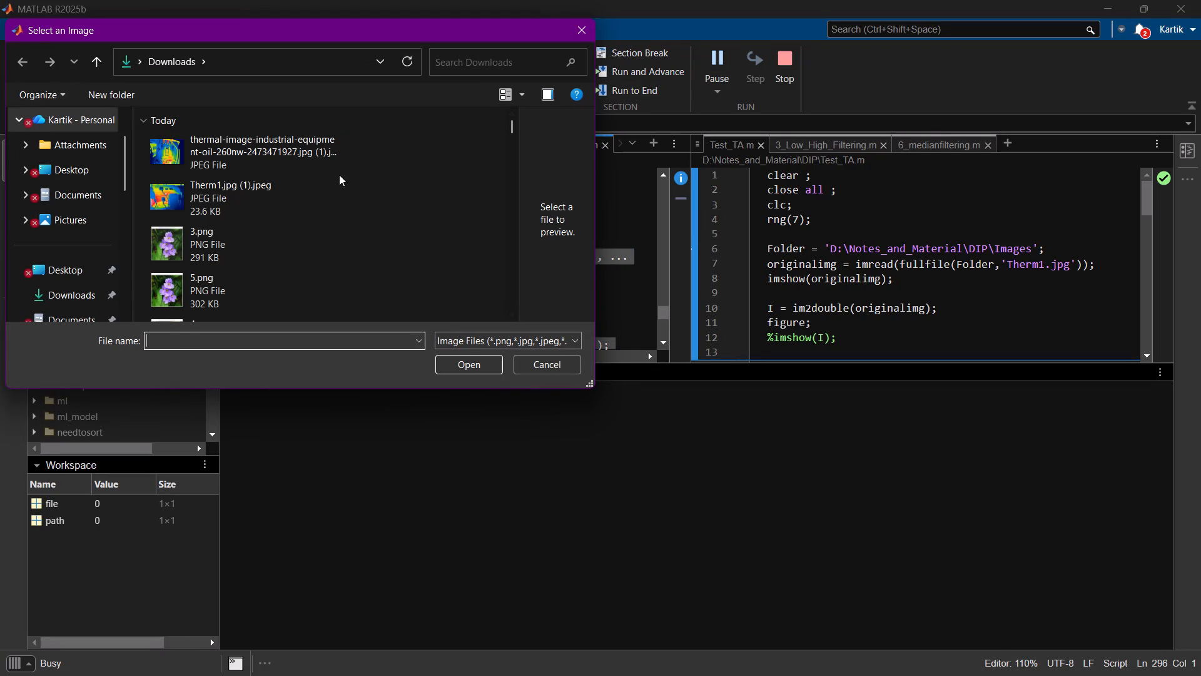
{"action": "left_click", "coordinate": [317, 181]}
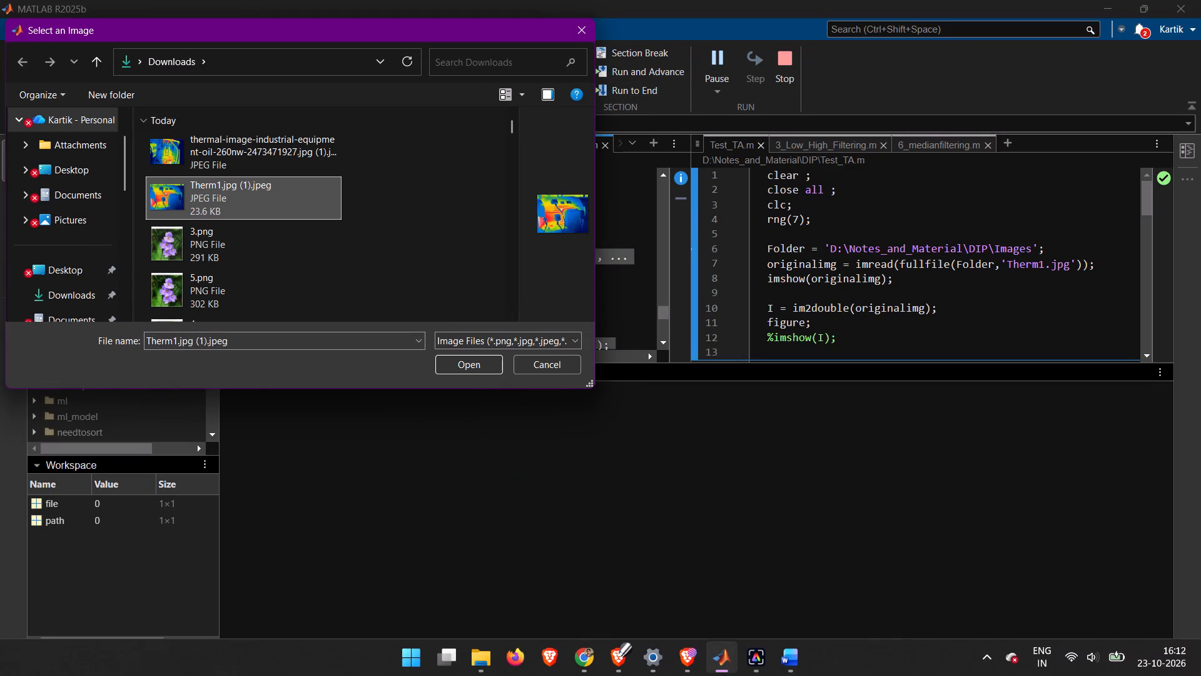
{"action": "left_click", "coordinate": [773, 665]}
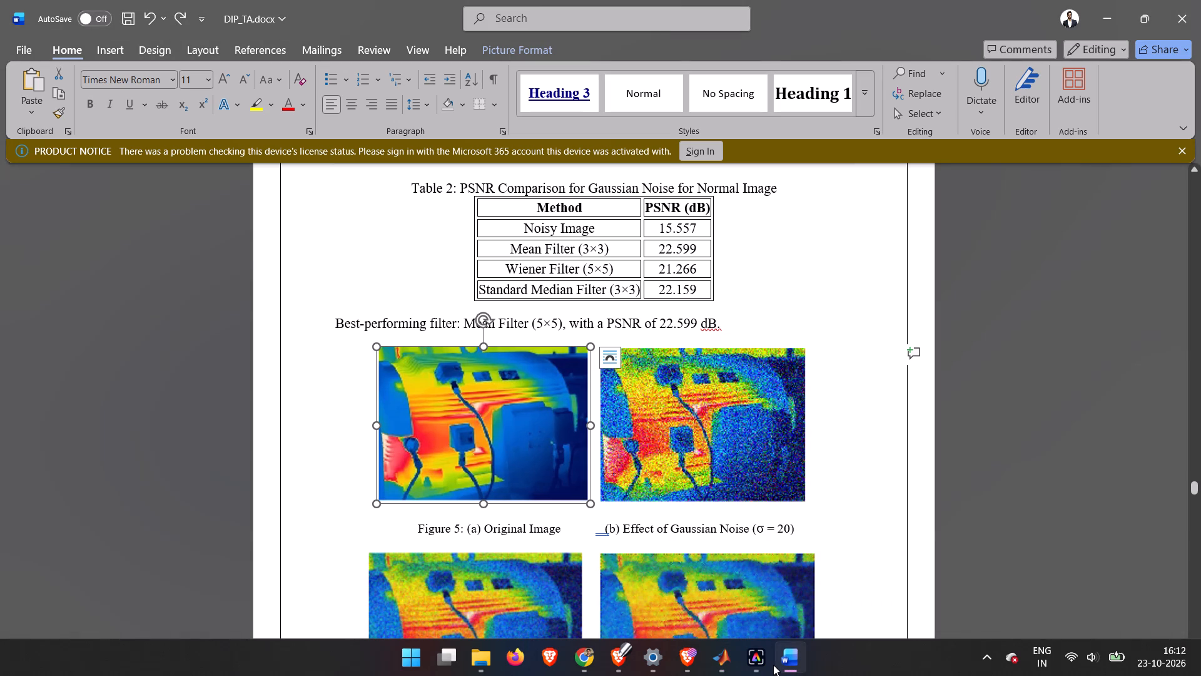
{"action": "left_click", "coordinate": [773, 665]}
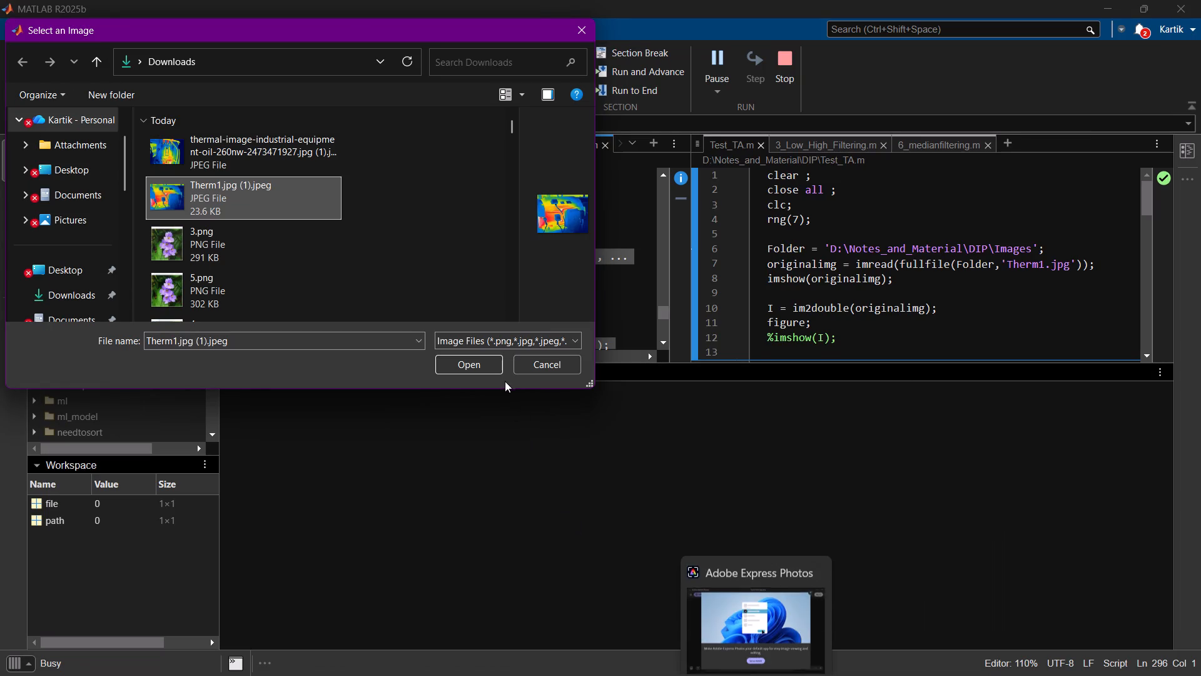
{"action": "left_click", "coordinate": [482, 374]}
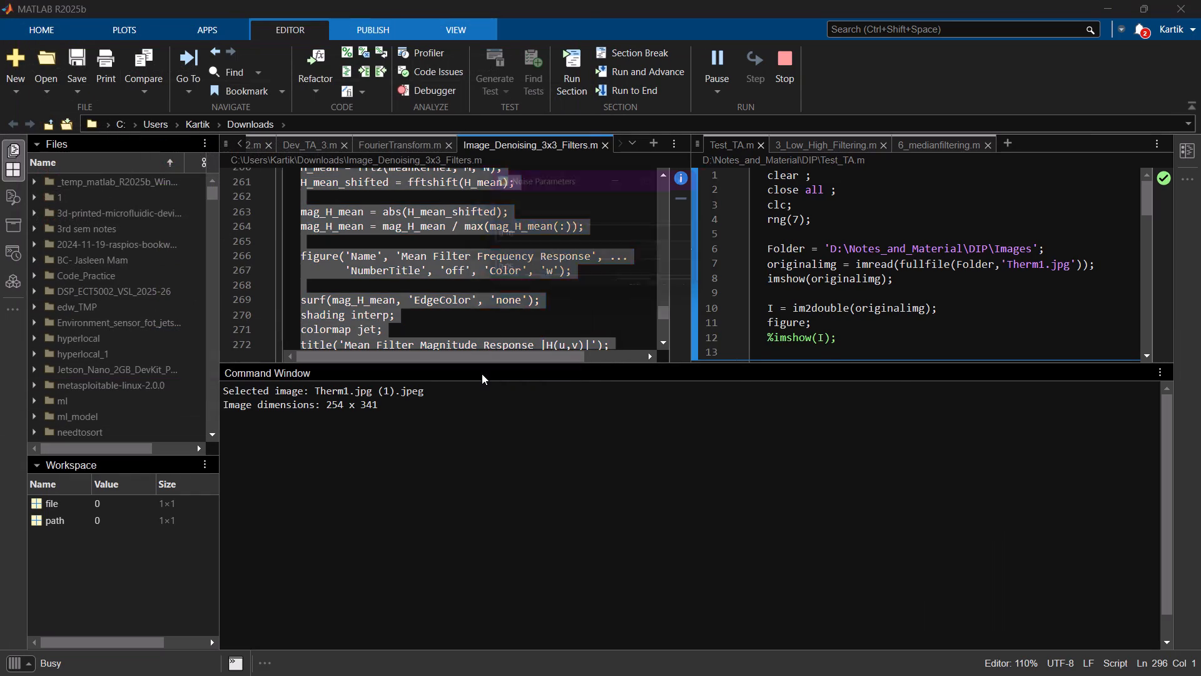
Set the Gaussian noise standard deviation and the salt-and-pepper noise density both to 0.20 and generate the comparison figures.
{"action": "left_click", "coordinate": [554, 251]}
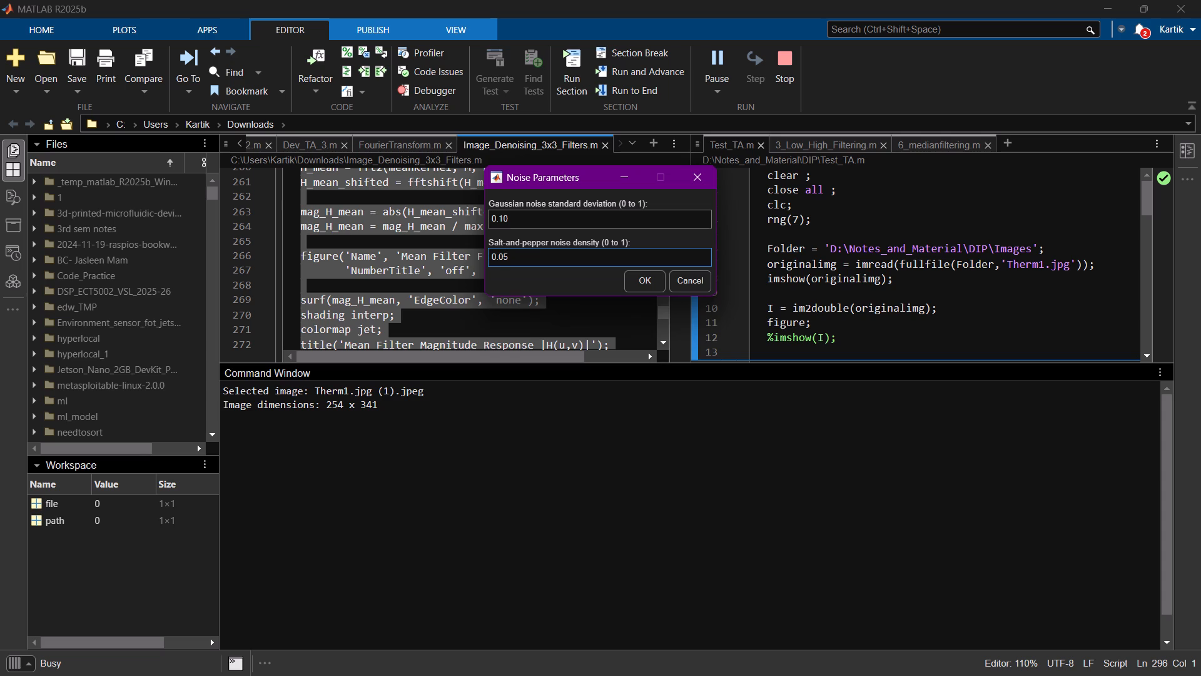
{"action": "double_click", "coordinate": [547, 211]}
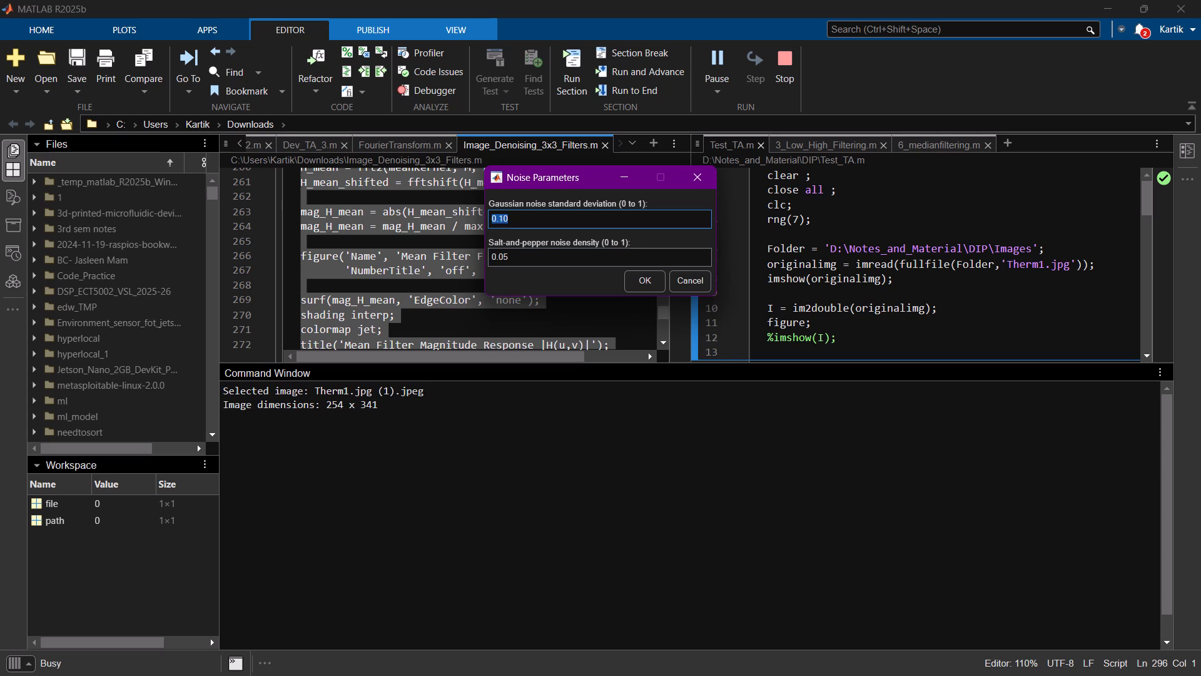
{"action": "type", "text": "0.20"}
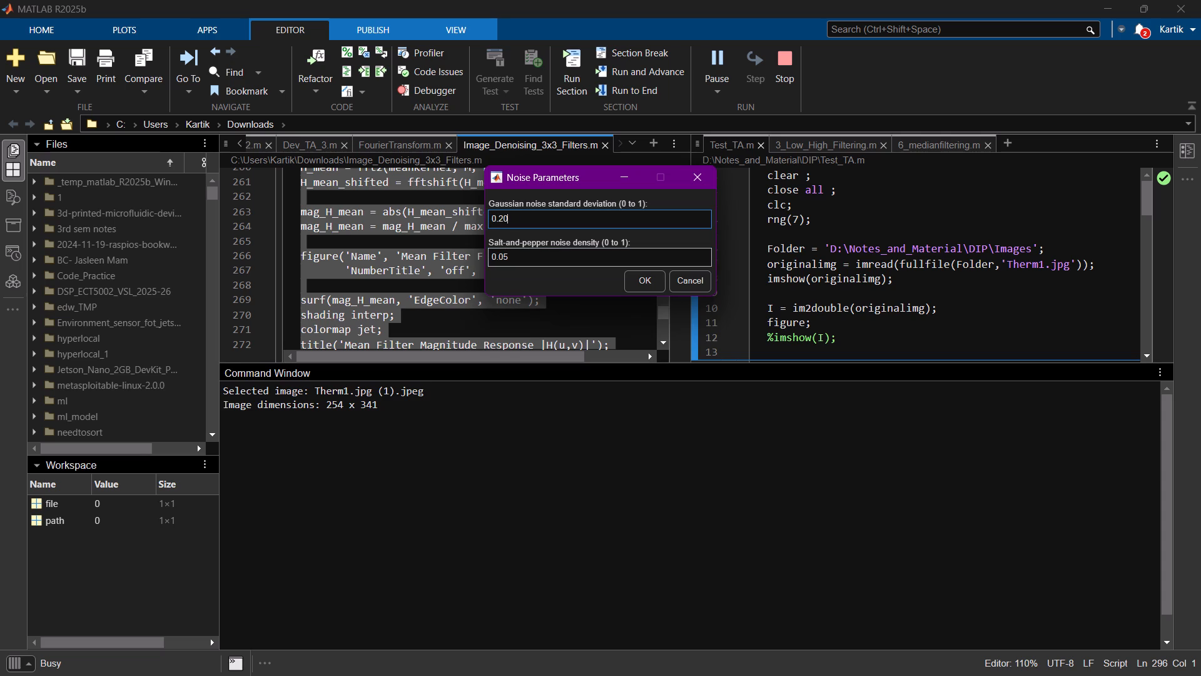
{"action": "double_click", "coordinate": [545, 252]}
{"action": "type", "text": "0.20"}
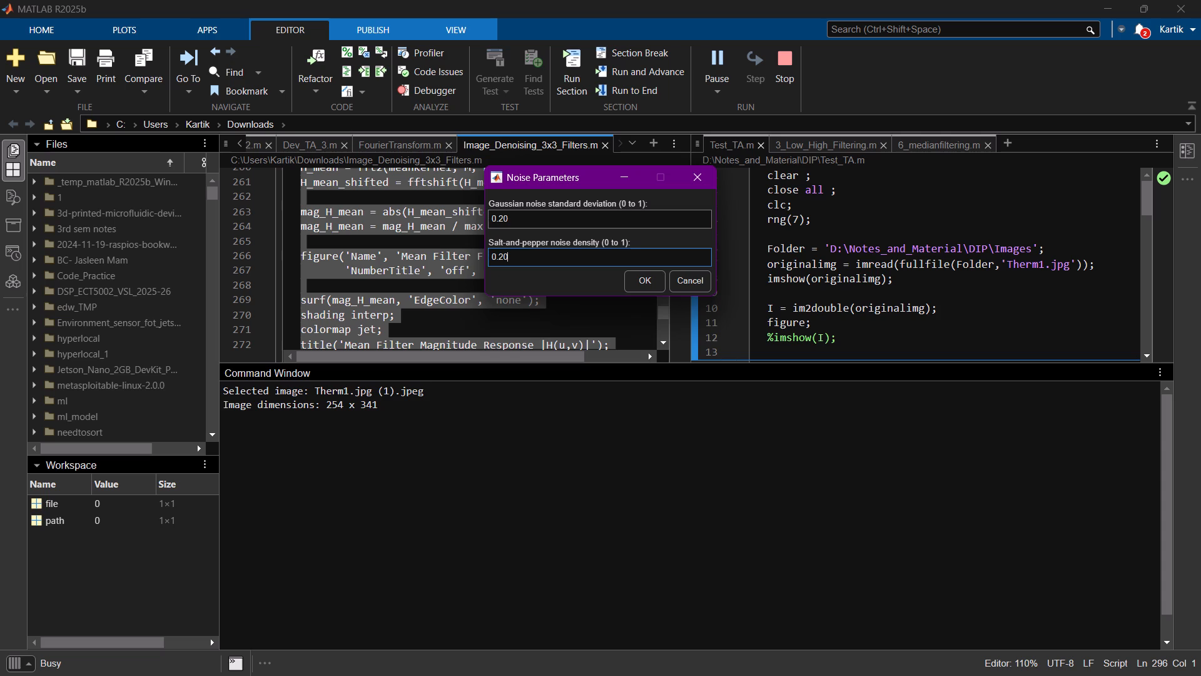
{"action": "left_click", "coordinate": [624, 284]}
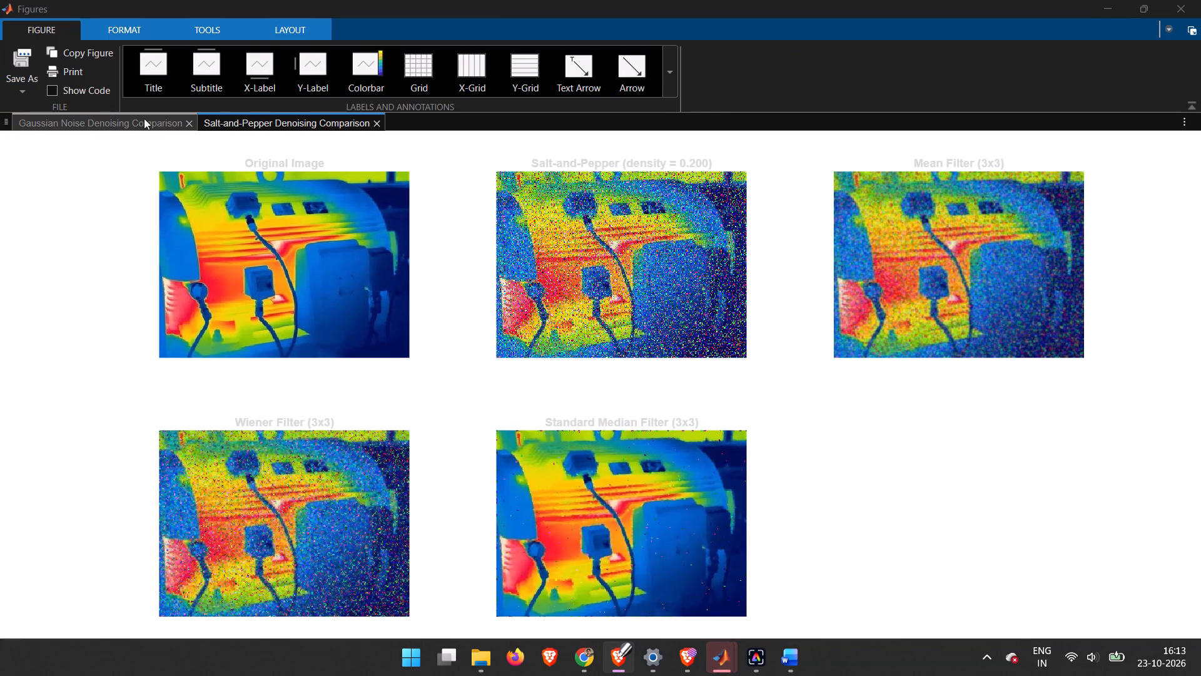
Begin exporting the Original Image plot from the Gaussian Noise Denoising Comparison figure, creating a folder named 2 in Downloads.
{"action": "left_click", "coordinate": [144, 118]}
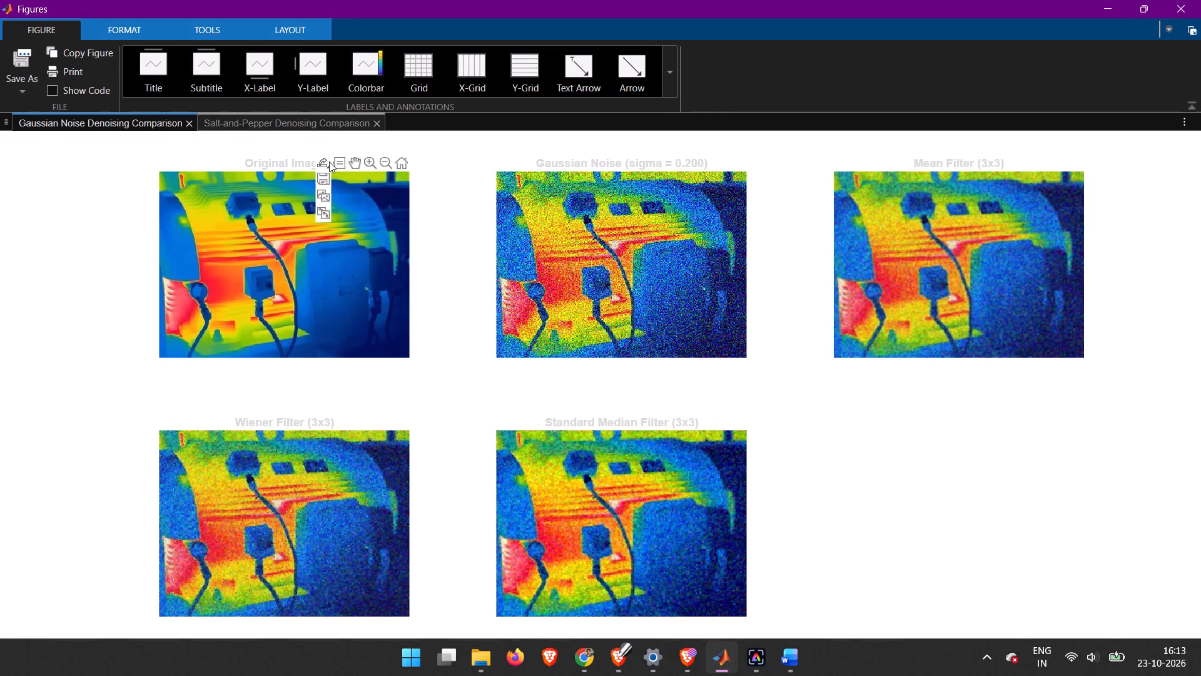
{"action": "left_click", "coordinate": [329, 161]}
{"action": "left_click", "coordinate": [329, 161]}
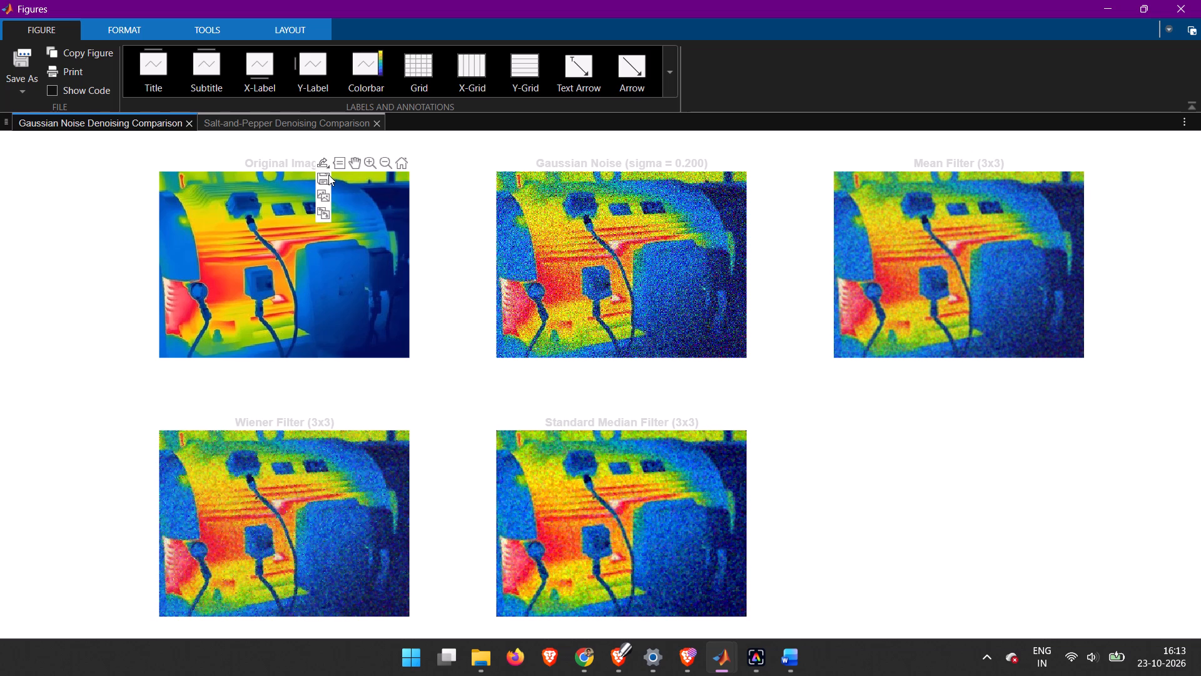
{"action": "left_click", "coordinate": [328, 175]}
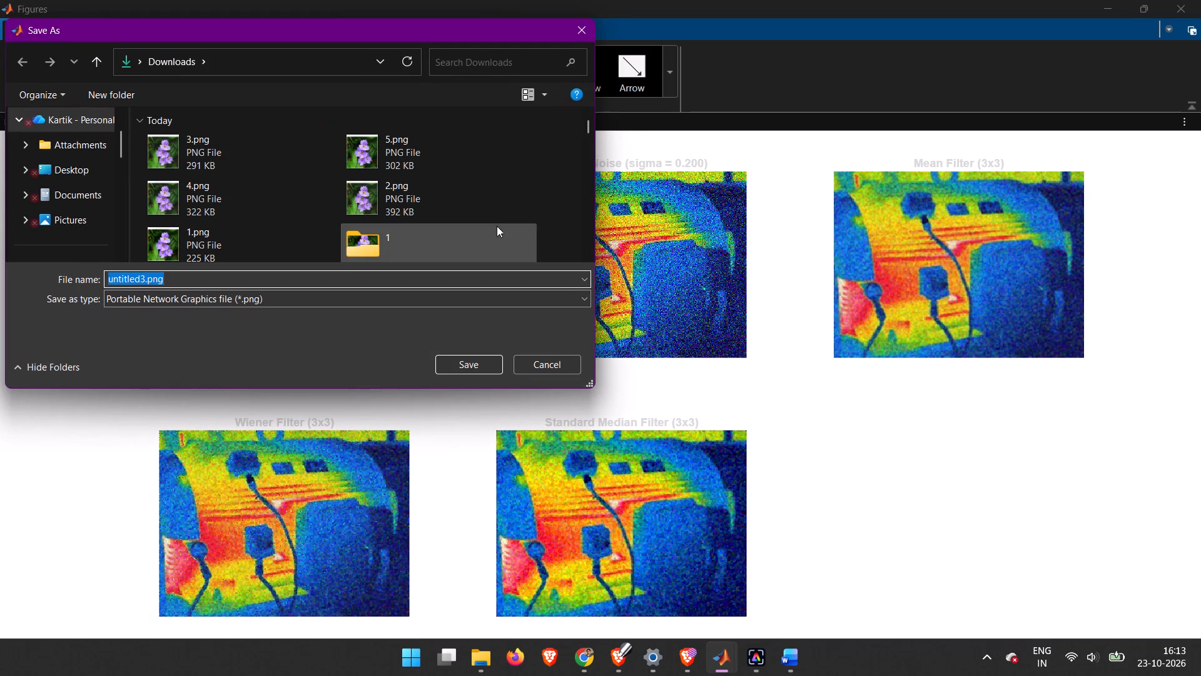
{"action": "right_click", "coordinate": [562, 165]}
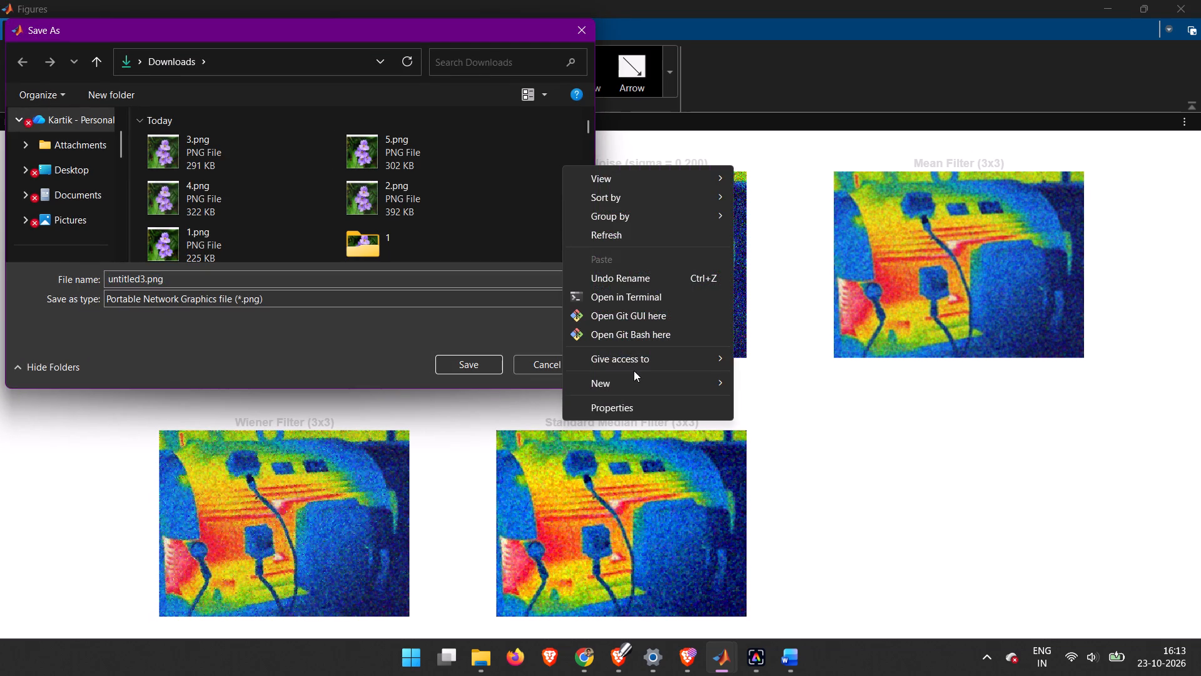
{"action": "left_click", "coordinate": [627, 390]}
{"action": "left_click", "coordinate": [751, 384]}
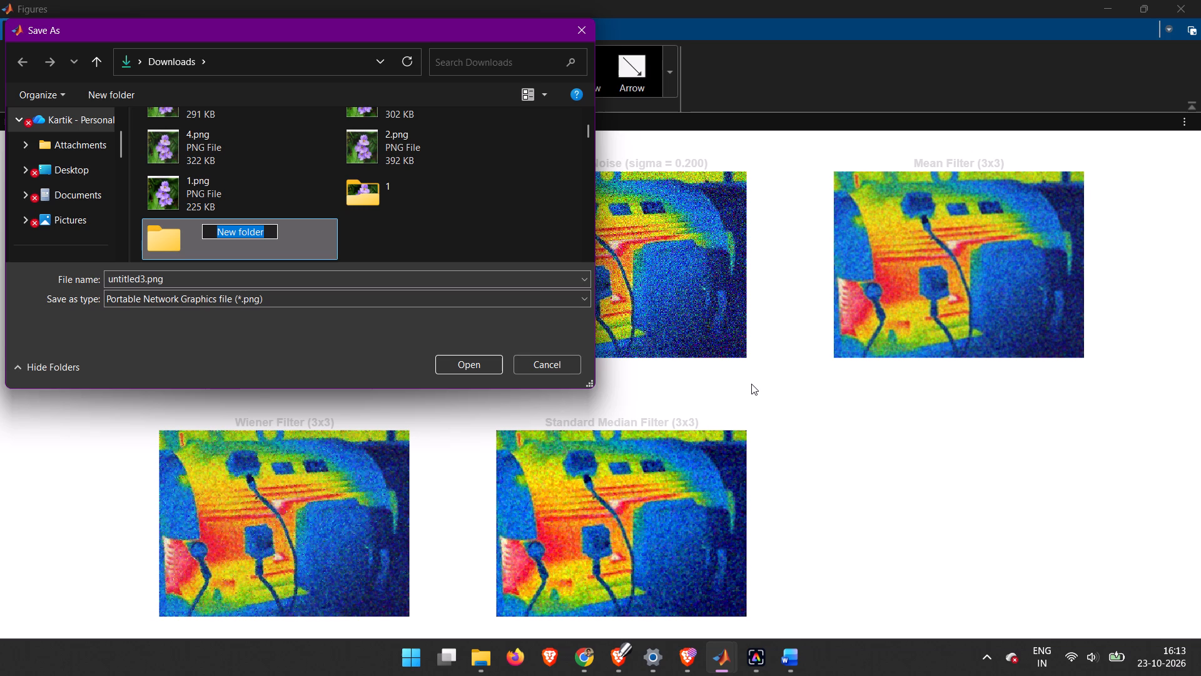
{"action": "key", "text": "w"}
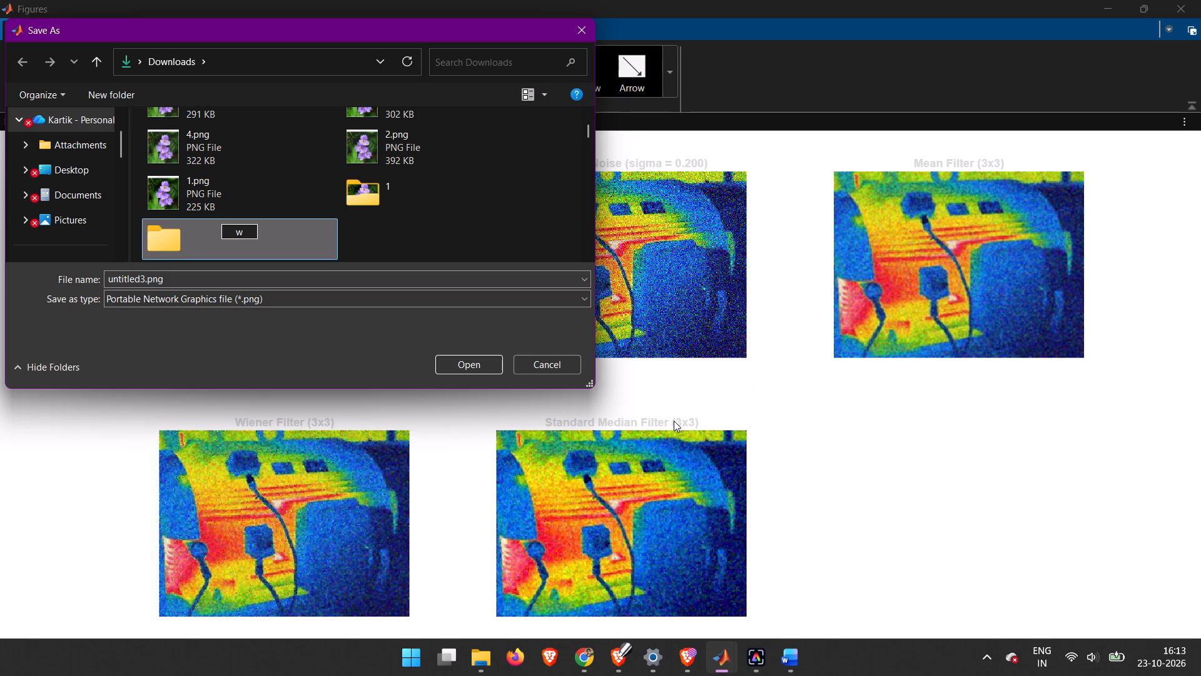
{"action": "key", "text": "BackSpace"}
{"action": "key", "text": "2"}
{"action": "left_click_drag", "start_coordinate": [497, 24], "coordinate": [595, 300]}
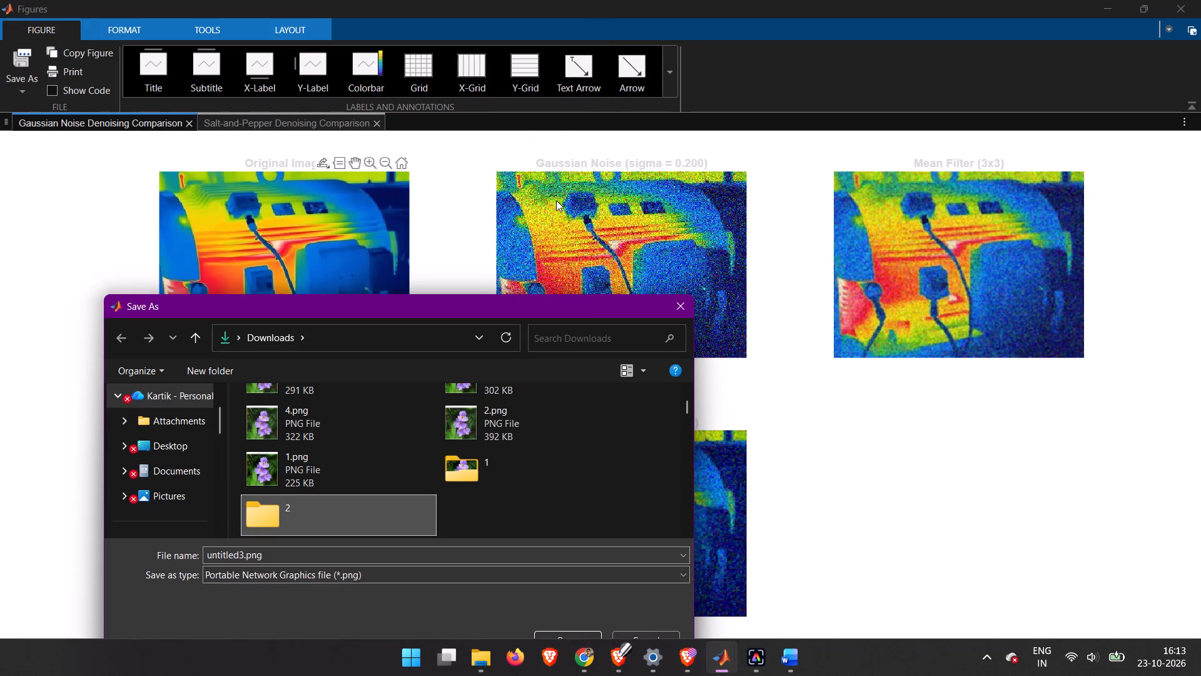
Save the Original Image plot as a PNG file named 1 in the Downloads folder 2.
{"action": "double_click", "coordinate": [381, 523]}
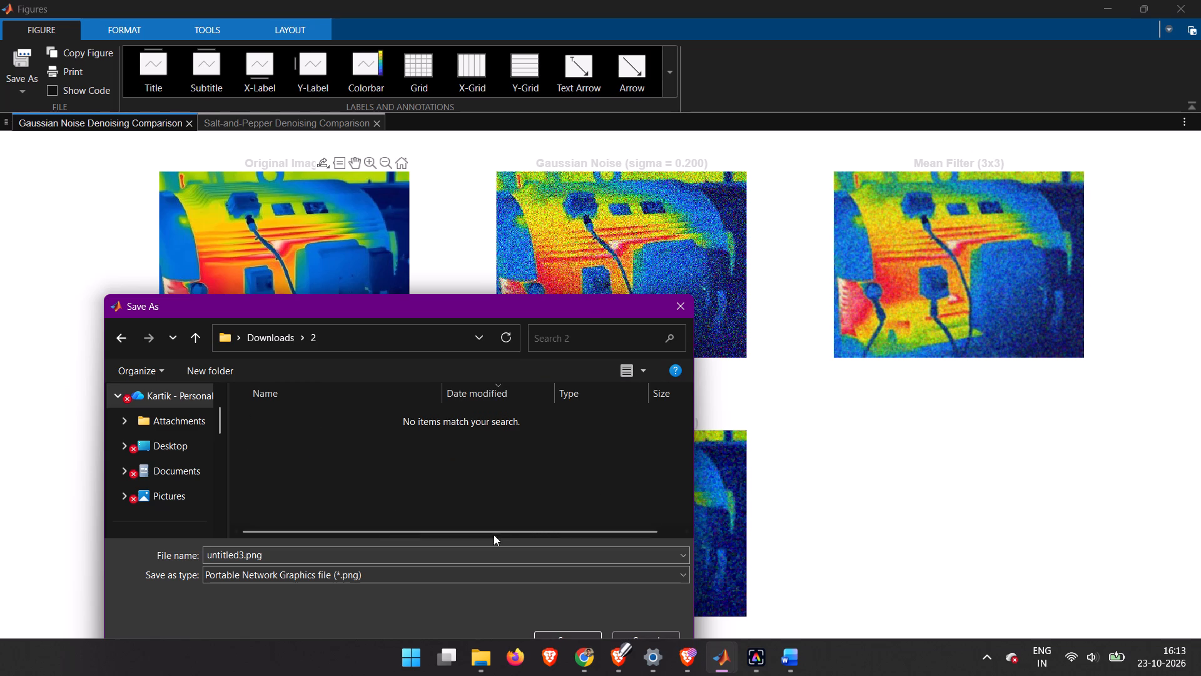
{"action": "left_click", "coordinate": [484, 559]}
{"action": "key", "text": "1"}
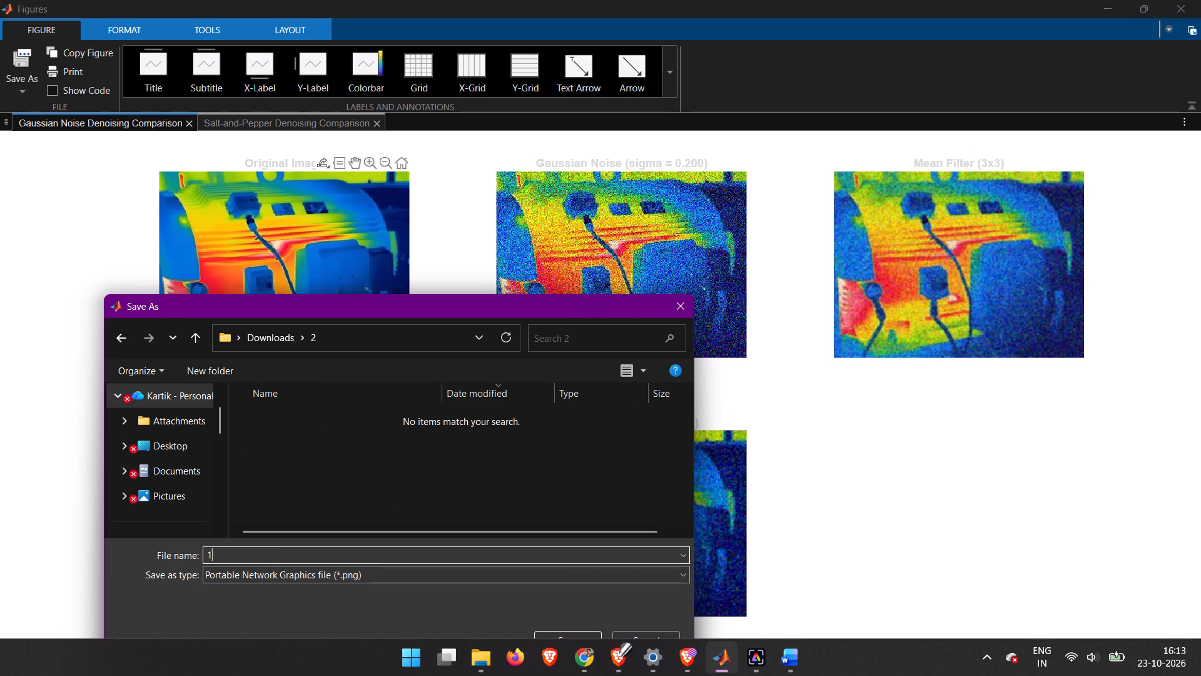
{"action": "left_click_drag", "start_coordinate": [539, 309], "coordinate": [455, 192]}
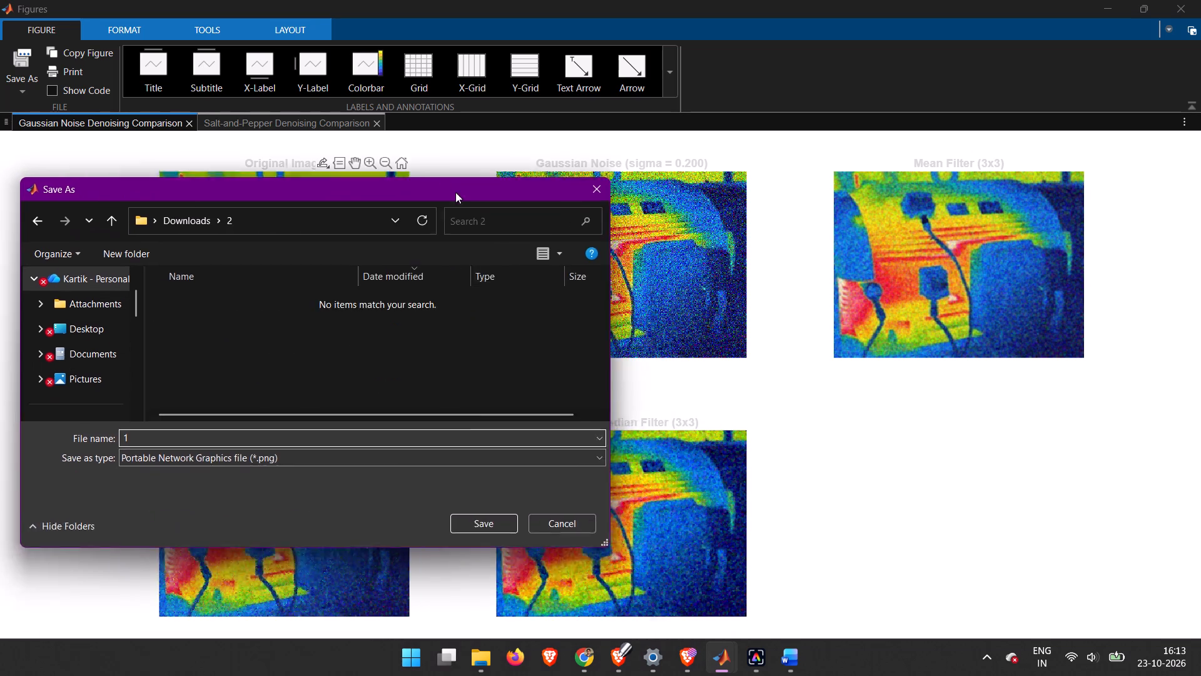
{"action": "left_click_drag", "start_coordinate": [455, 192], "coordinate": [769, 43]}
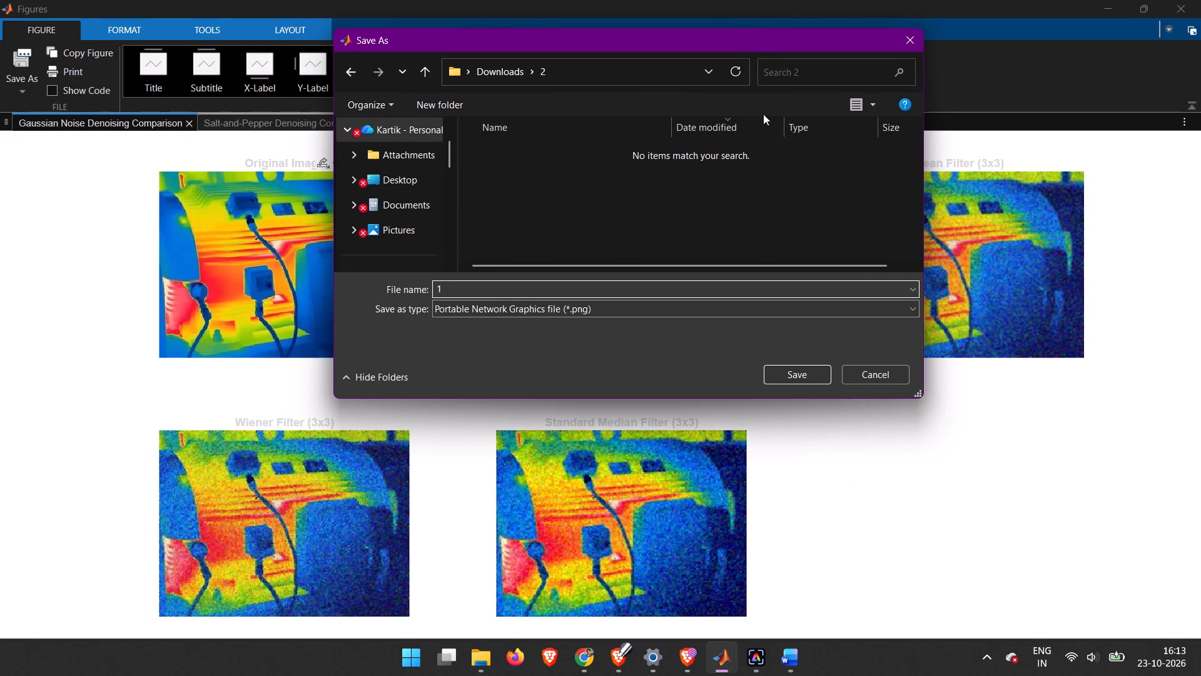
{"action": "left_click", "coordinate": [806, 379]}
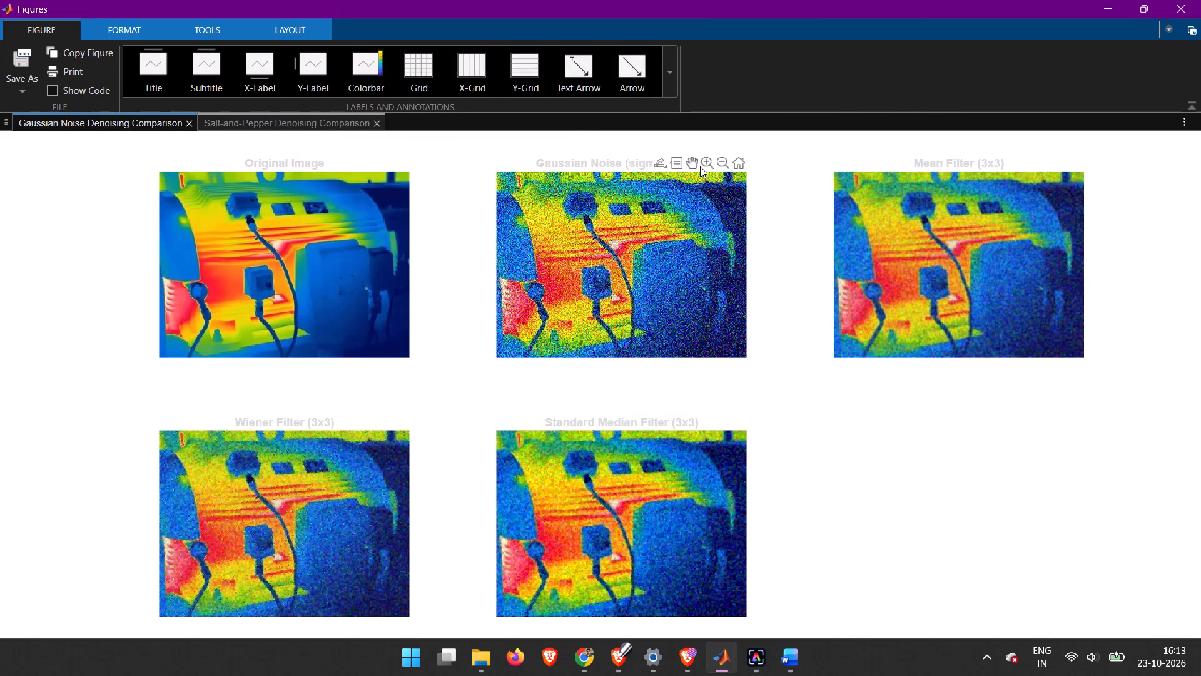
Export the Gaussian Noise (sigma = 0.200) plot as 2.png into the Downloads folder 2.
{"action": "left_click", "coordinate": [657, 165]}
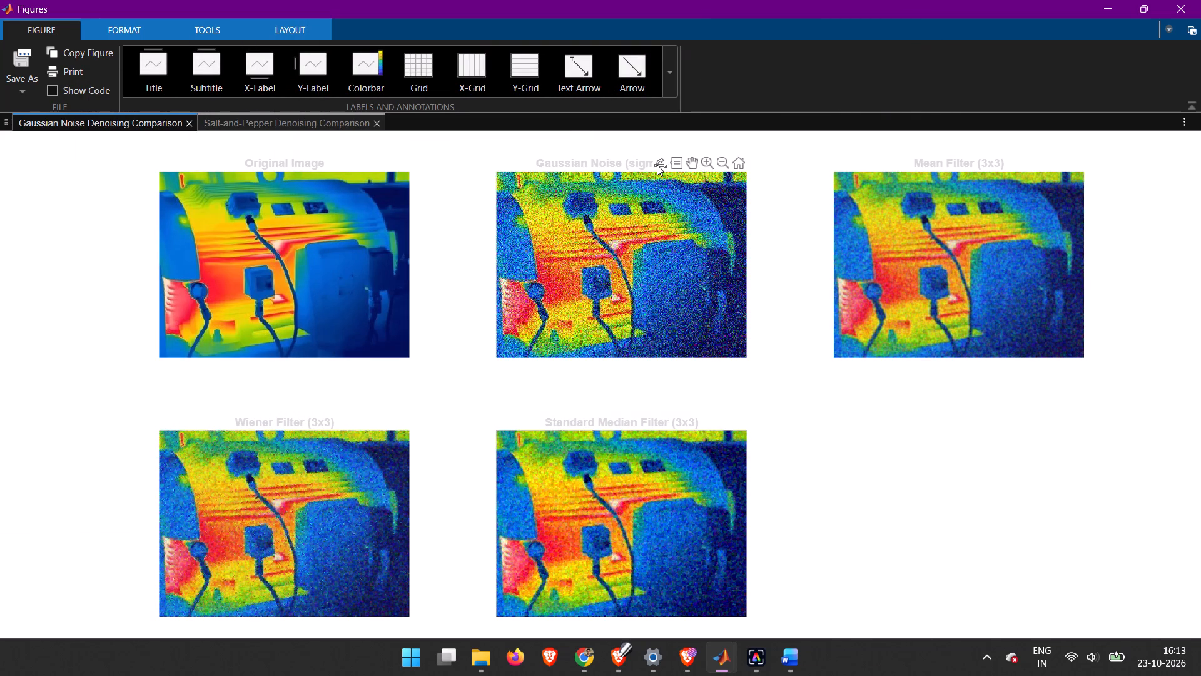
{"action": "left_click", "coordinate": [657, 165]}
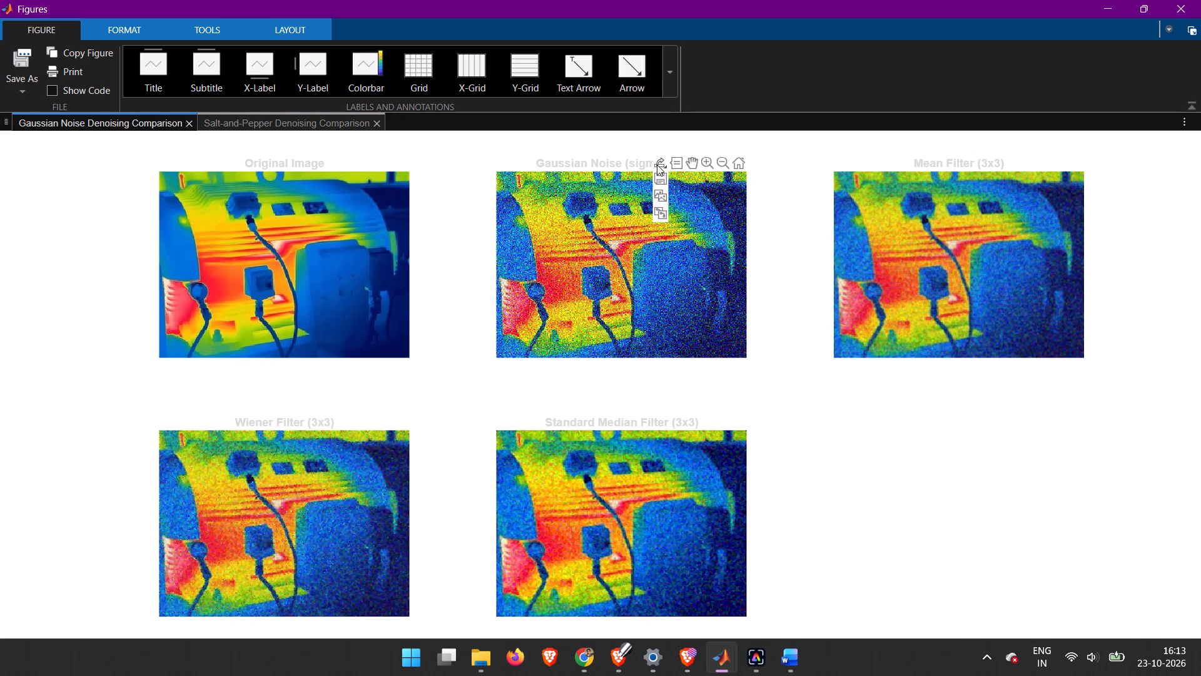
{"action": "left_click", "coordinate": [657, 170]}
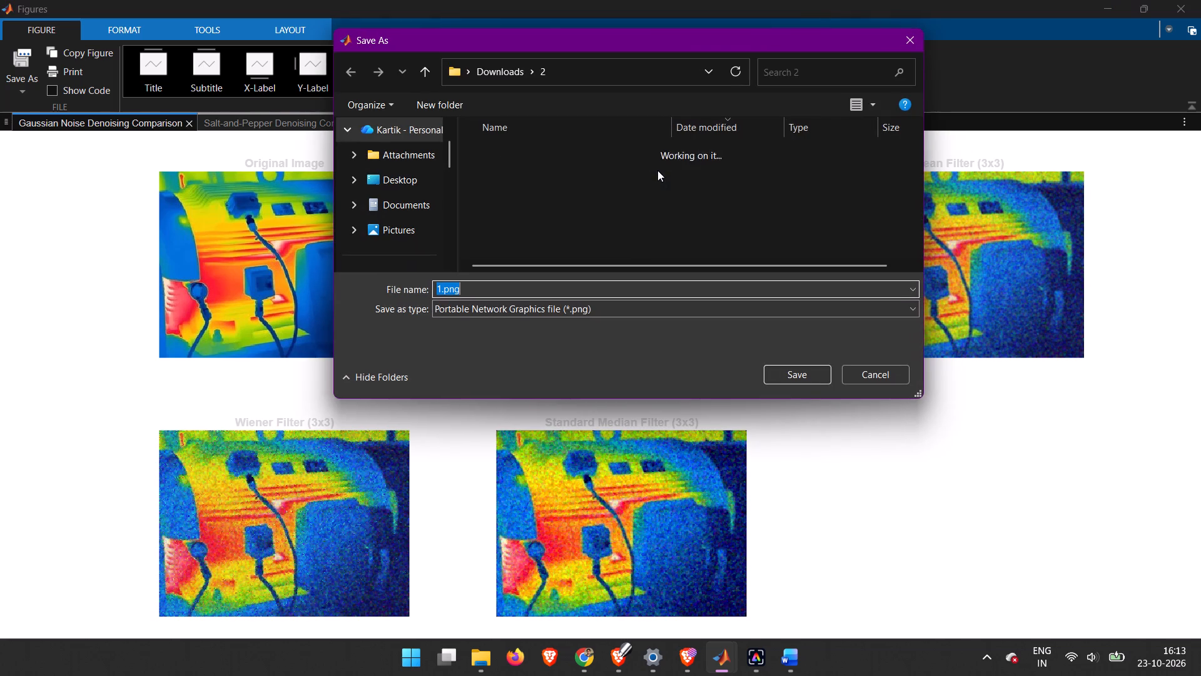
{"action": "left_click", "coordinate": [439, 289]}
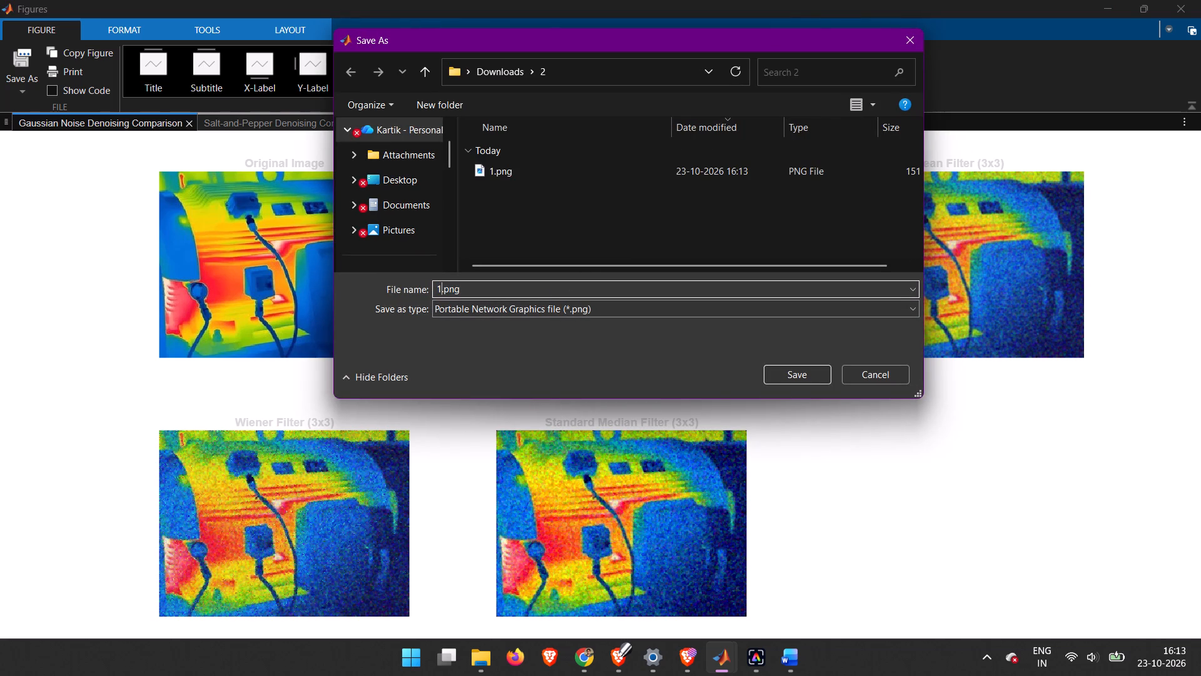
{"action": "key", "text": "BackSpace"}
{"action": "key", "text": "2"}
{"action": "left_click", "coordinate": [800, 378]}
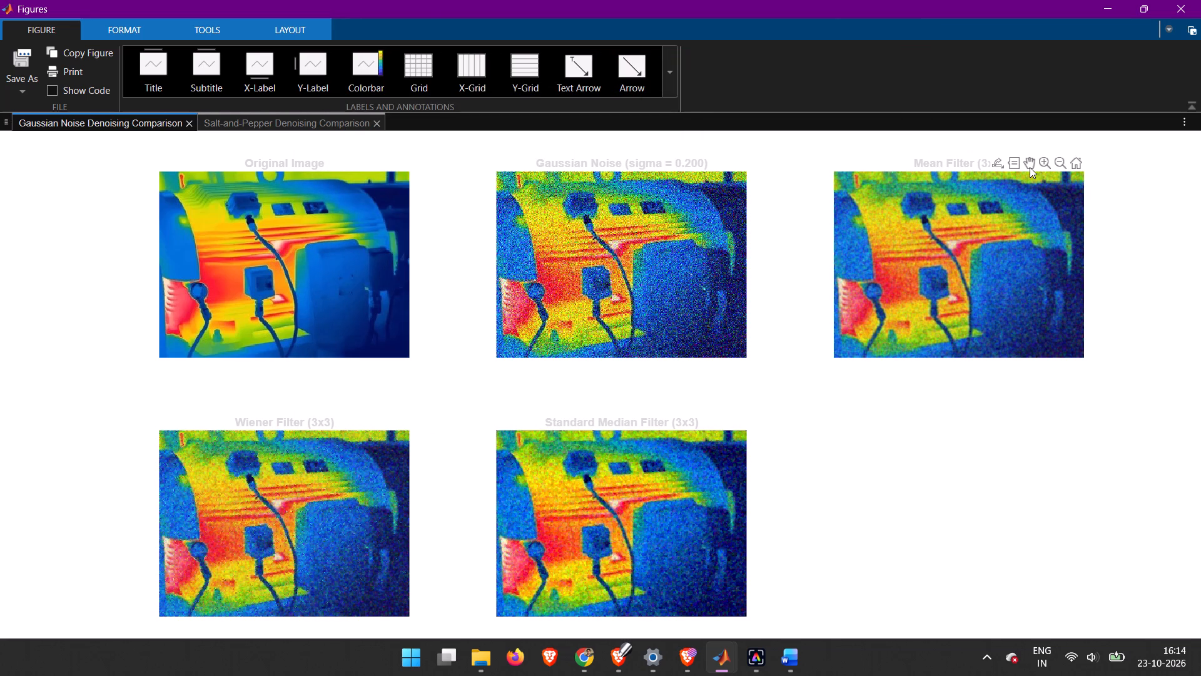
Export the Mean Filter (3x3) plot of the Gaussian noise figure as 3.png into the Downloads folder 2.
{"action": "left_click", "coordinate": [1030, 167]}
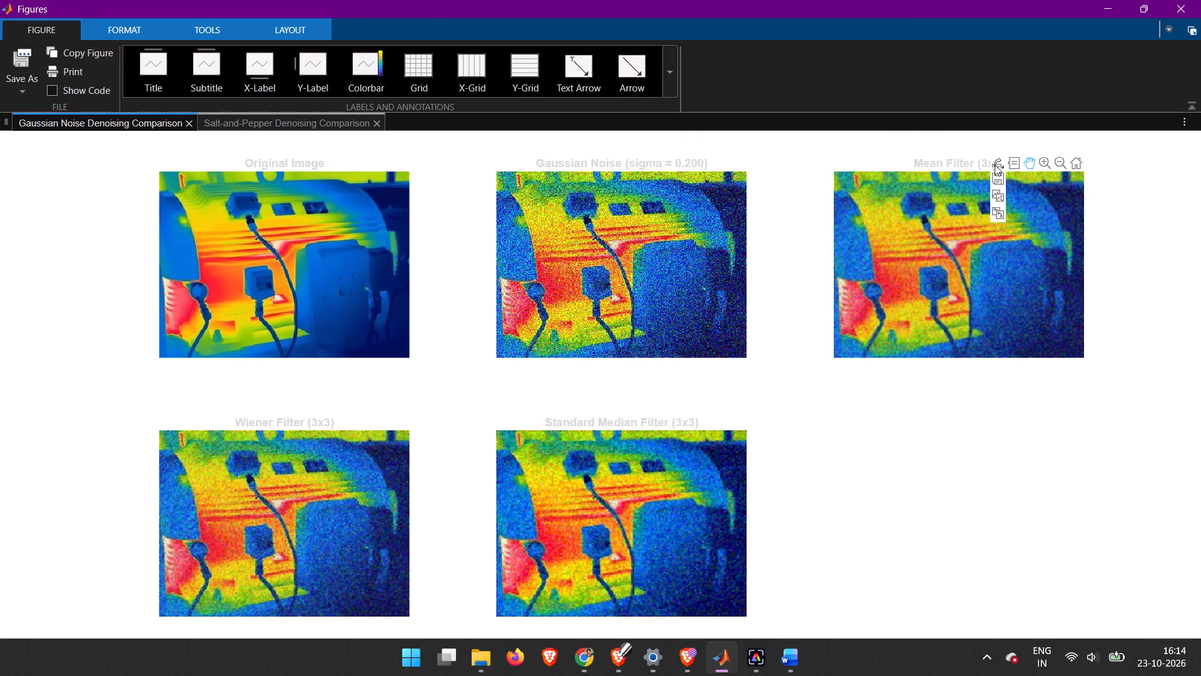
{"action": "left_click", "coordinate": [995, 164]}
{"action": "left_click", "coordinate": [995, 164]}
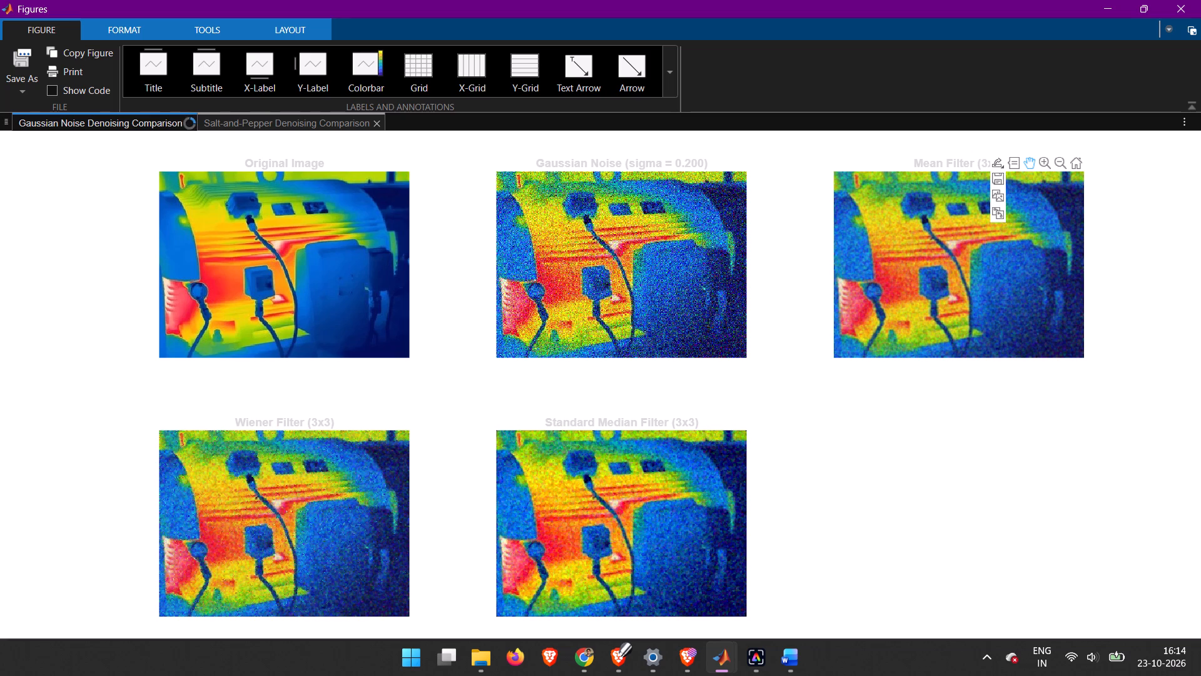
{"action": "left_click", "coordinate": [999, 176]}
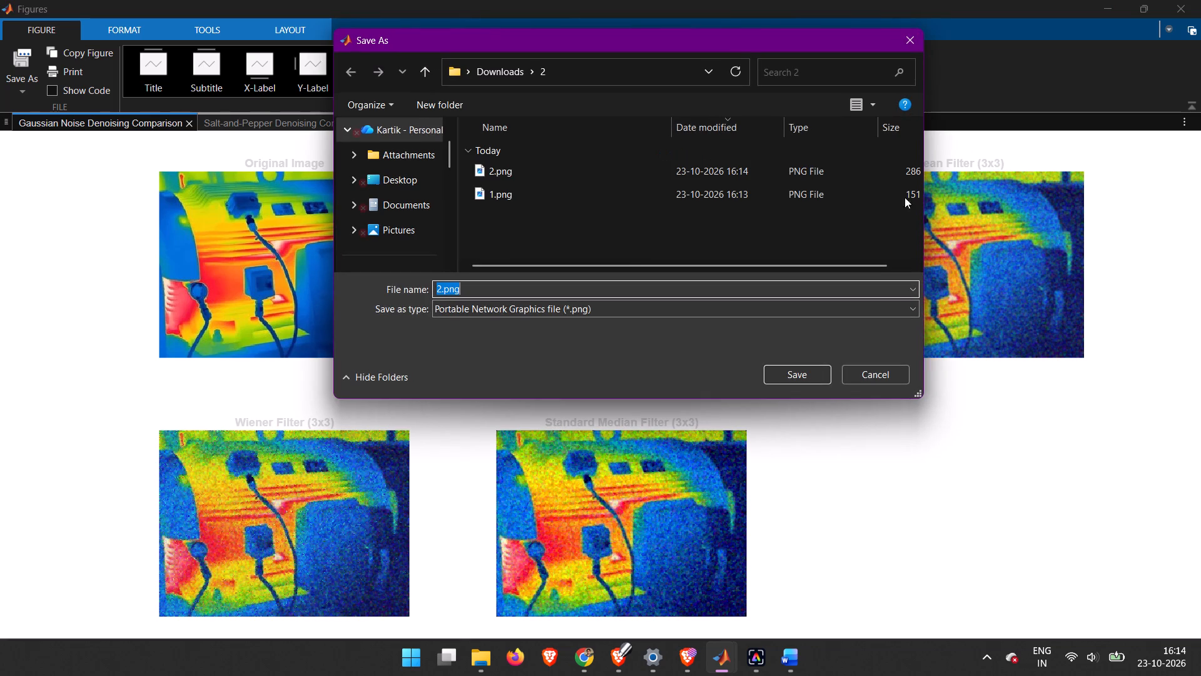
{"action": "left_click", "coordinate": [445, 288]}
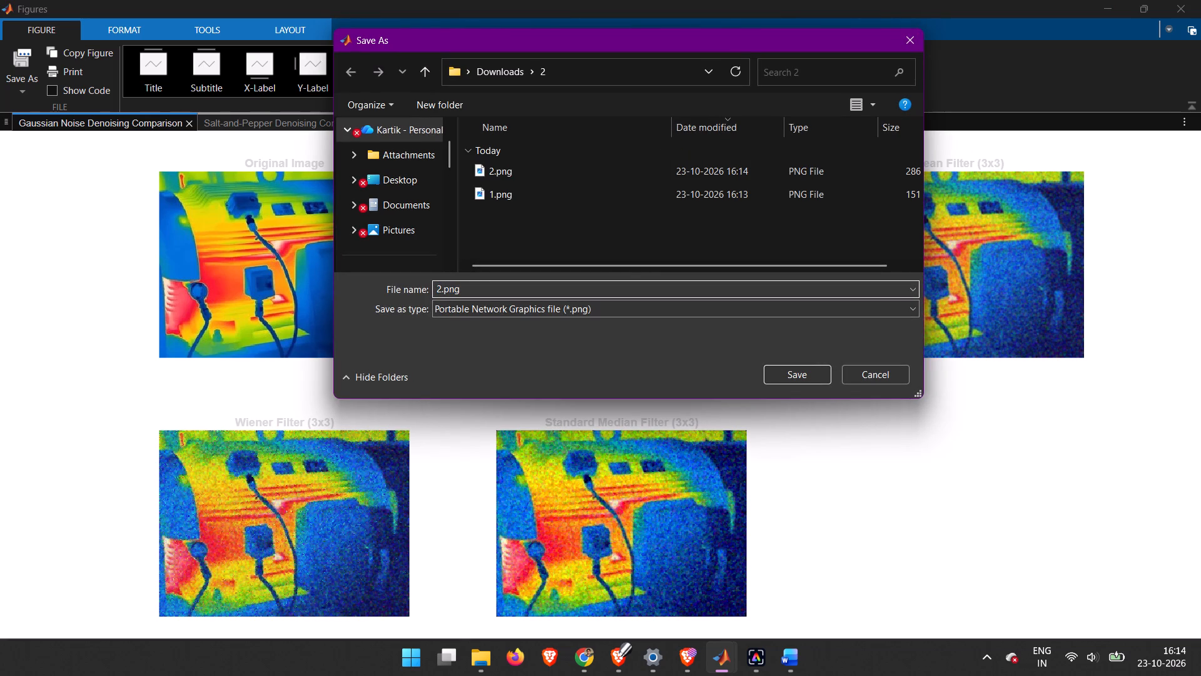
{"action": "left_click", "coordinate": [440, 290]}
{"action": "key", "text": "BackSpace"}
{"action": "key", "text": "3"}
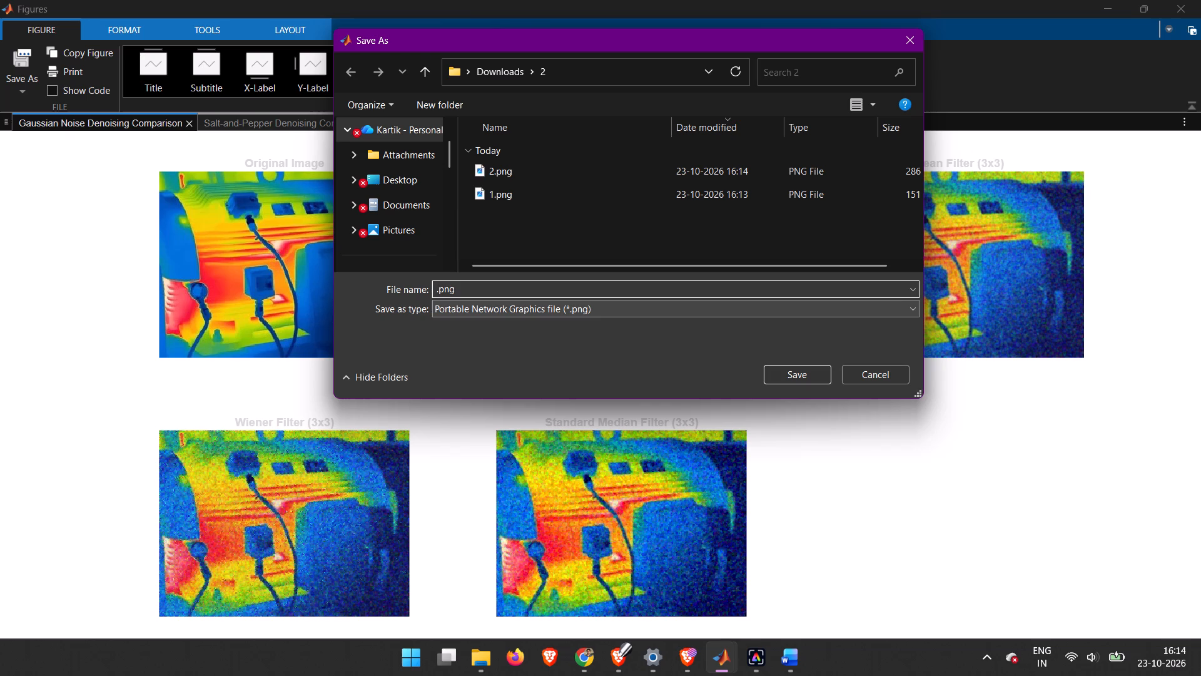
{"action": "left_click", "coordinate": [813, 369]}
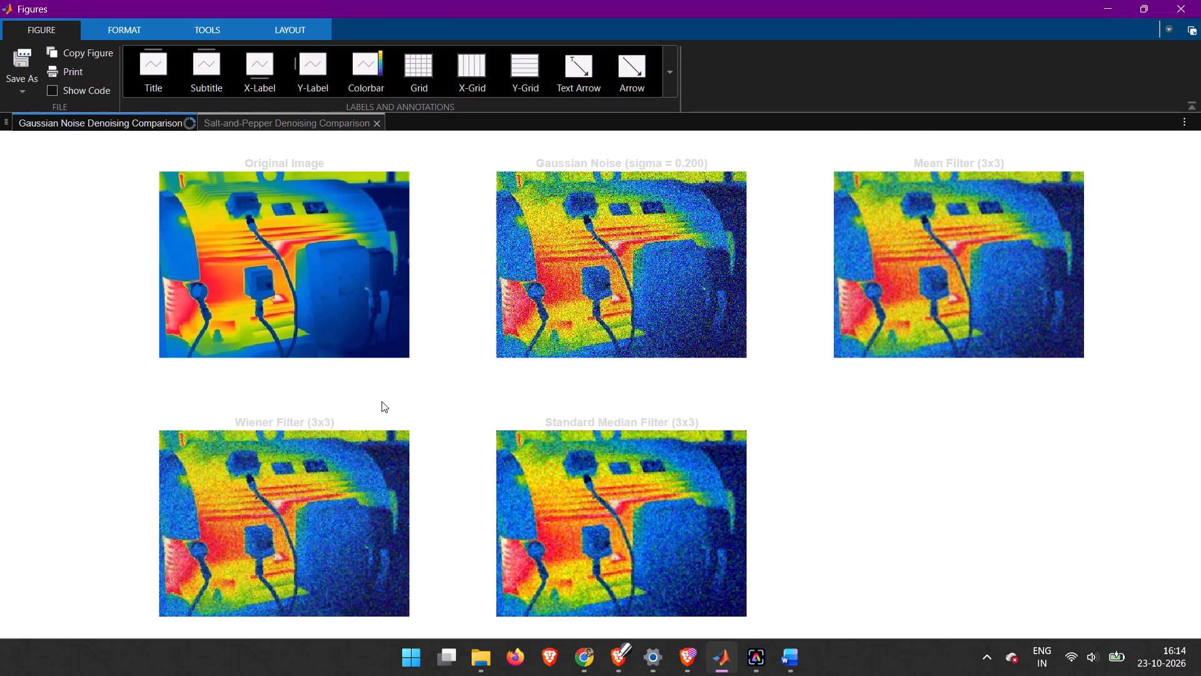
Export the Wiener Filter (3x3) plot of the Gaussian noise figure as 4.png into the Downloads folder 2.
{"action": "left_click", "coordinate": [327, 421]}
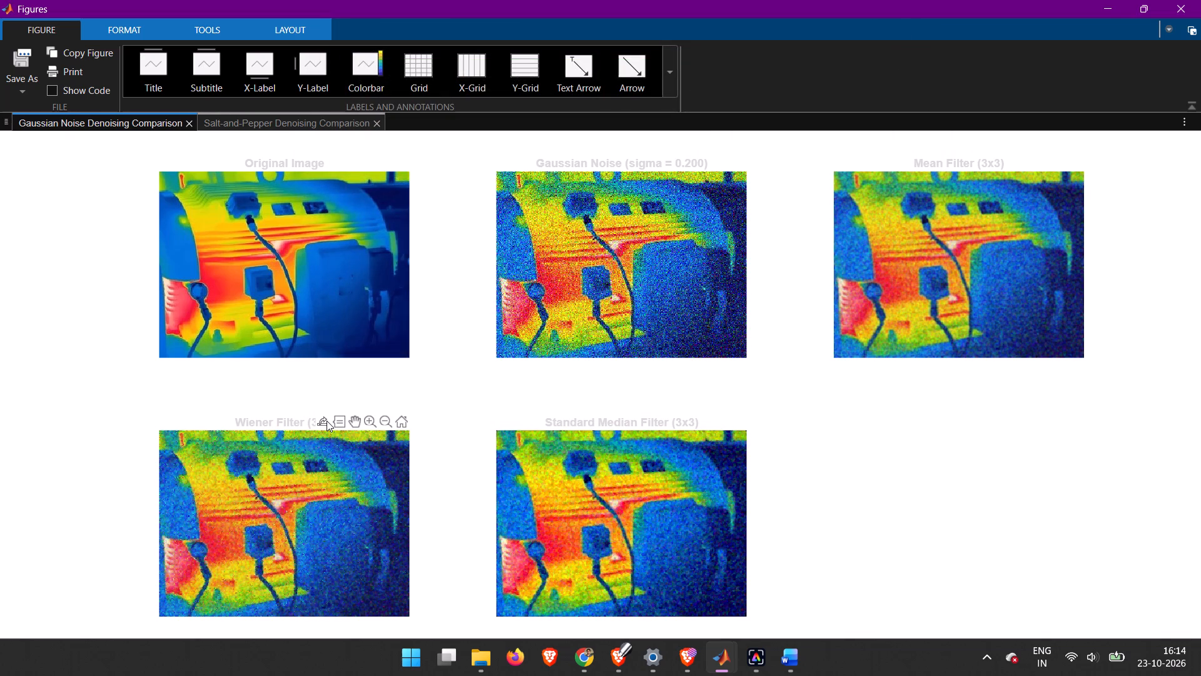
{"action": "left_click", "coordinate": [327, 421]}
{"action": "left_click", "coordinate": [323, 438]}
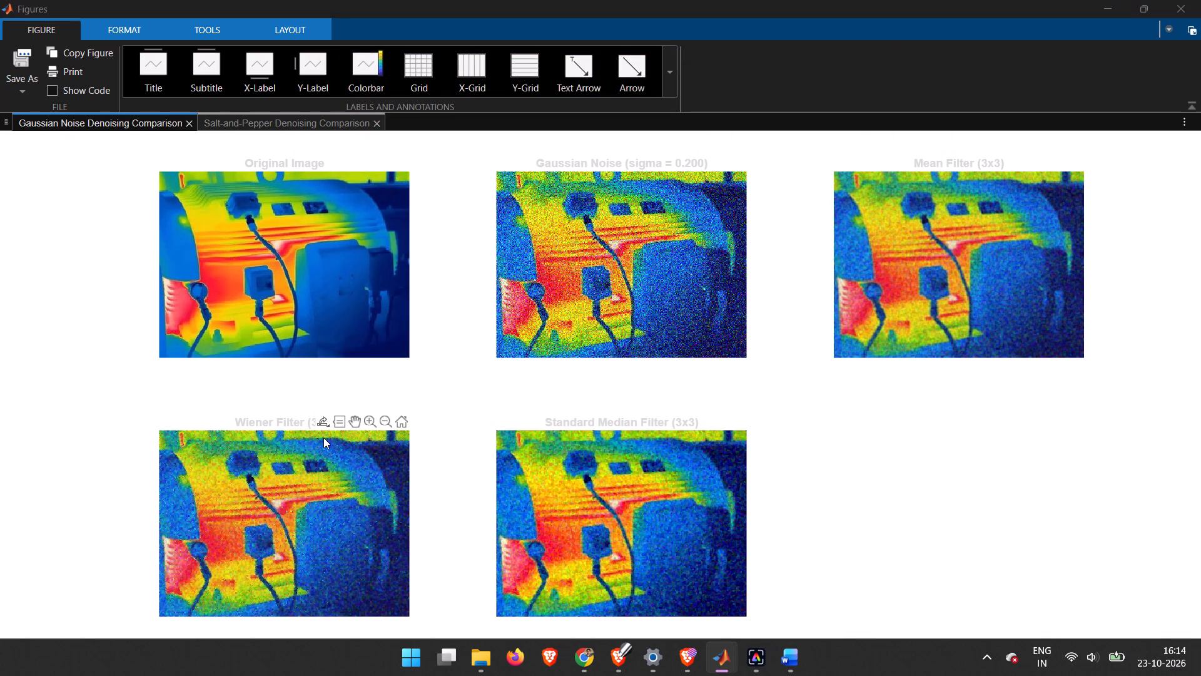
{"action": "key", "text": "4"}
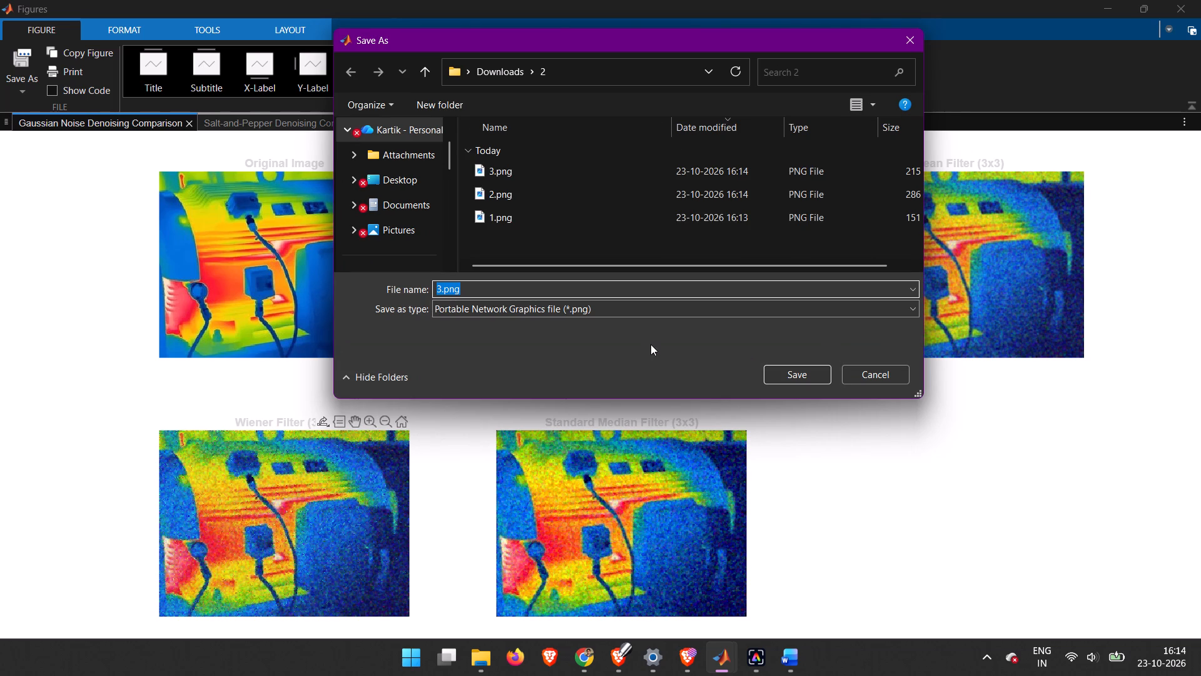
{"action": "left_click", "coordinate": [814, 382]}
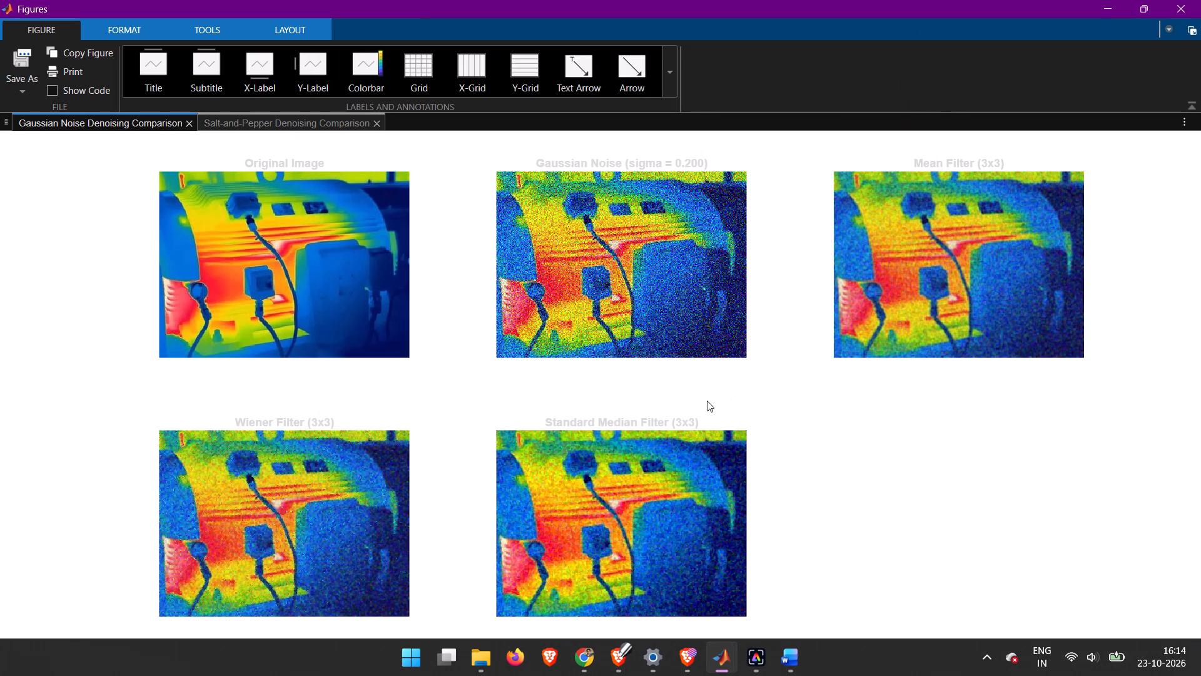
Export the Standard Median Filter (3x3) plot of the Gaussian noise figure as 5.png into the Downloads folder 2.
{"action": "left_click_drag", "start_coordinate": [713, 414], "coordinate": [707, 426]}
{"action": "left_click_drag", "start_coordinate": [707, 426], "coordinate": [709, 403]}
{"action": "left_click", "coordinate": [724, 421]}
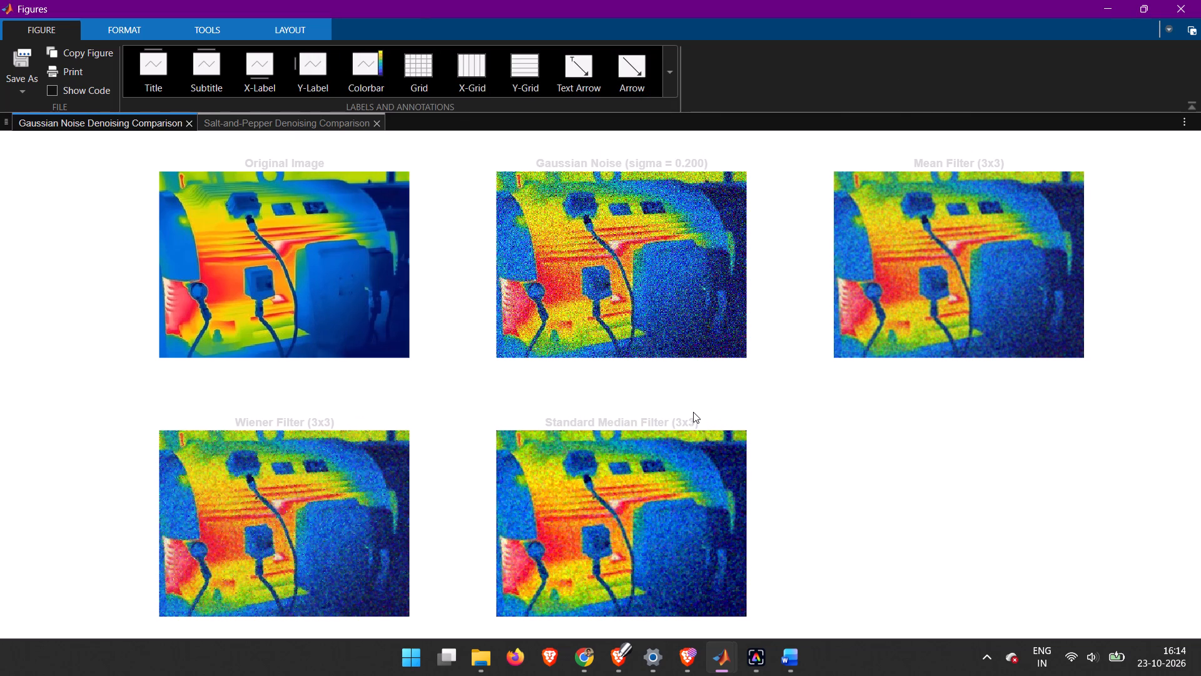
{"action": "left_click", "coordinate": [693, 414]}
{"action": "left_click", "coordinate": [663, 417]}
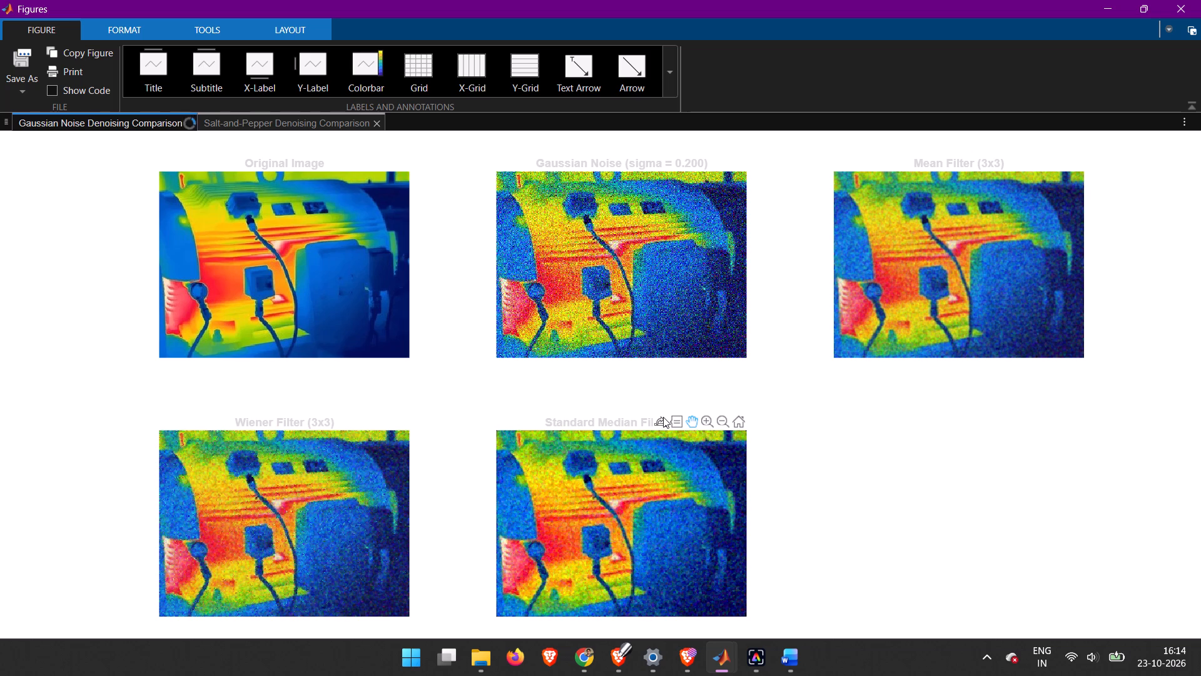
{"action": "left_click", "coordinate": [663, 417]}
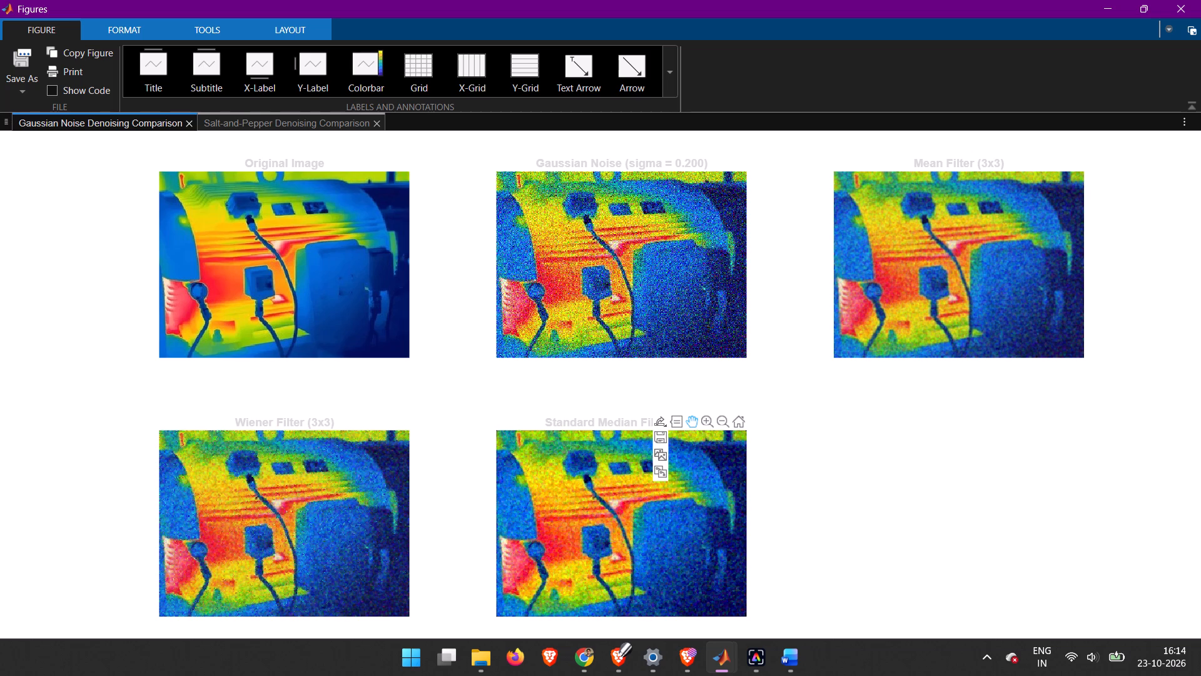
{"action": "left_click", "coordinate": [662, 445]}
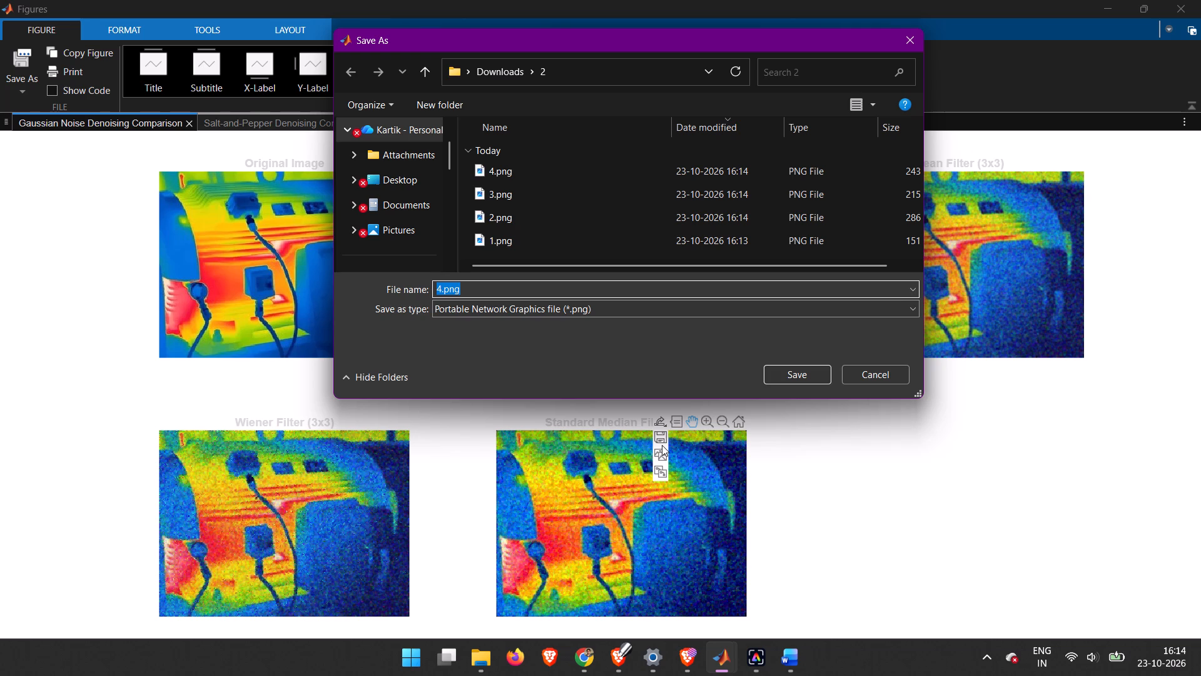
{"action": "key", "text": "5"}
{"action": "left_click", "coordinate": [810, 368]}
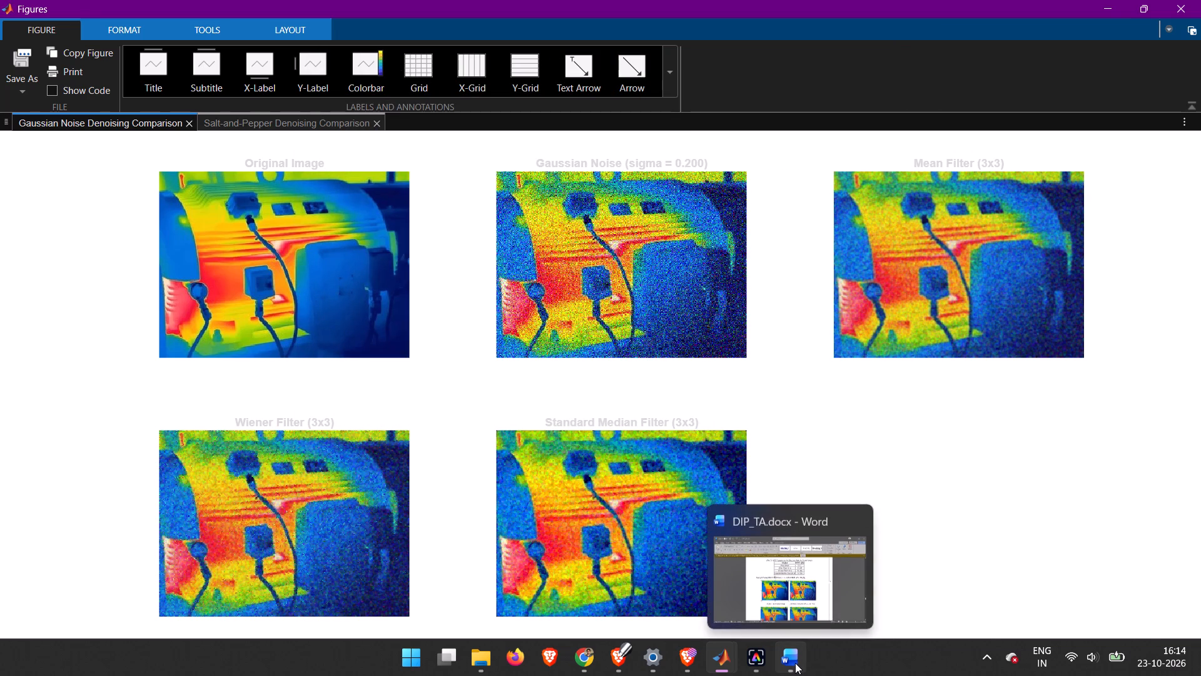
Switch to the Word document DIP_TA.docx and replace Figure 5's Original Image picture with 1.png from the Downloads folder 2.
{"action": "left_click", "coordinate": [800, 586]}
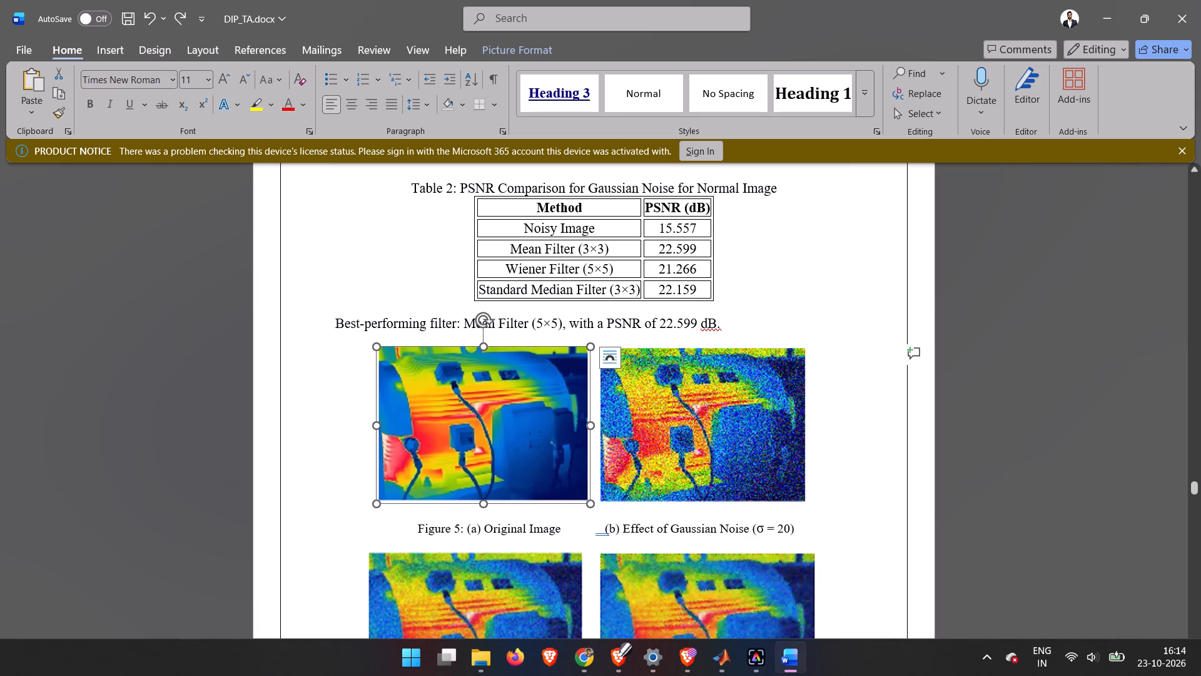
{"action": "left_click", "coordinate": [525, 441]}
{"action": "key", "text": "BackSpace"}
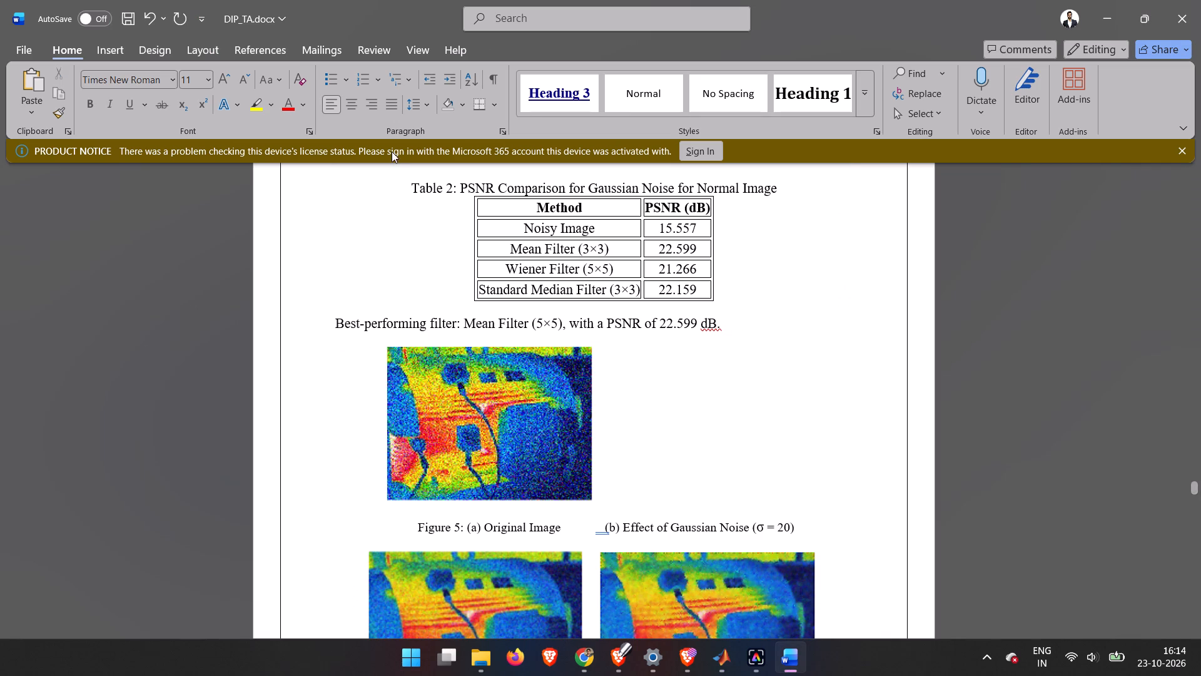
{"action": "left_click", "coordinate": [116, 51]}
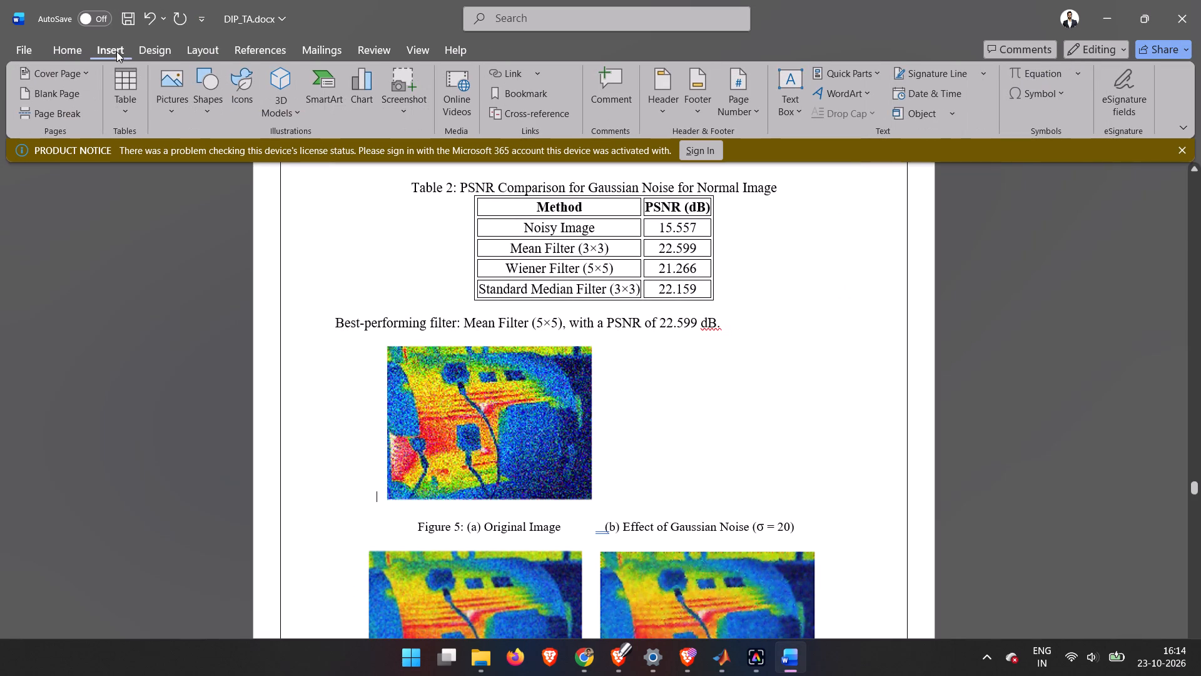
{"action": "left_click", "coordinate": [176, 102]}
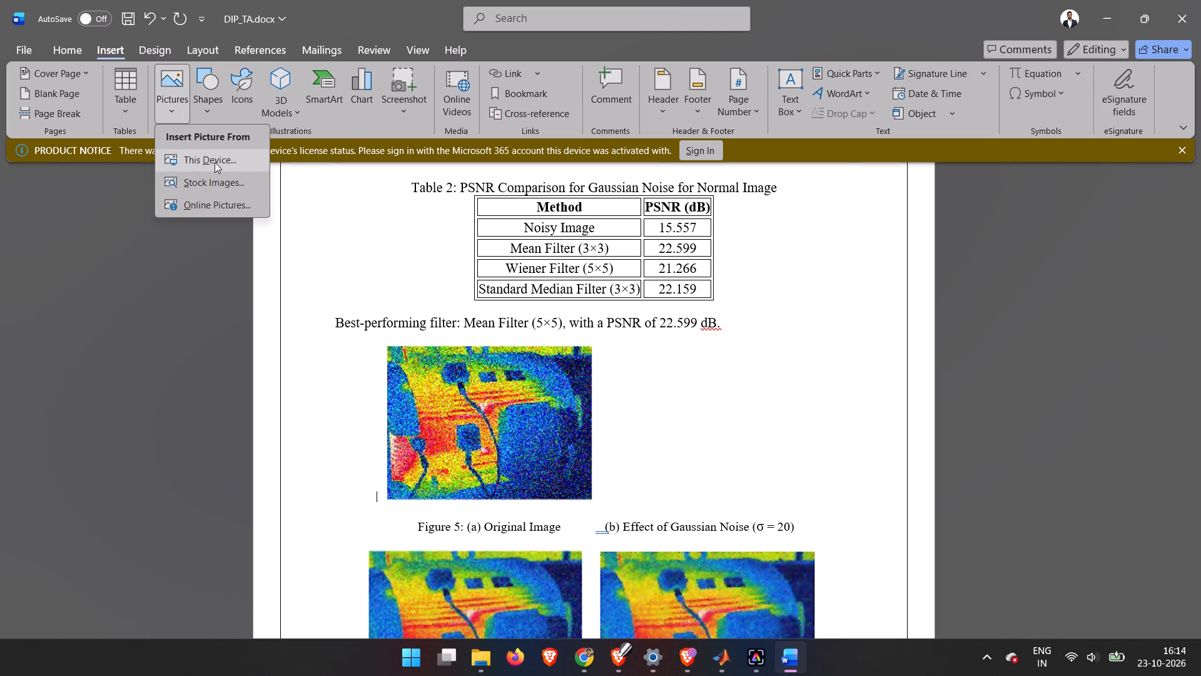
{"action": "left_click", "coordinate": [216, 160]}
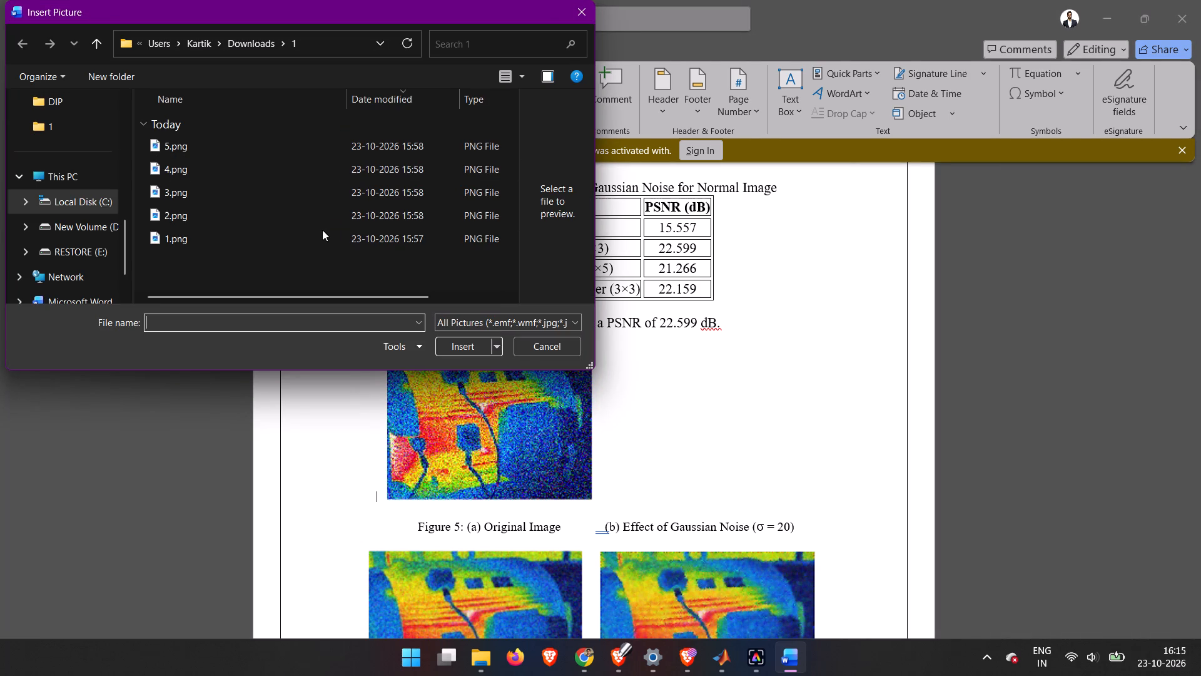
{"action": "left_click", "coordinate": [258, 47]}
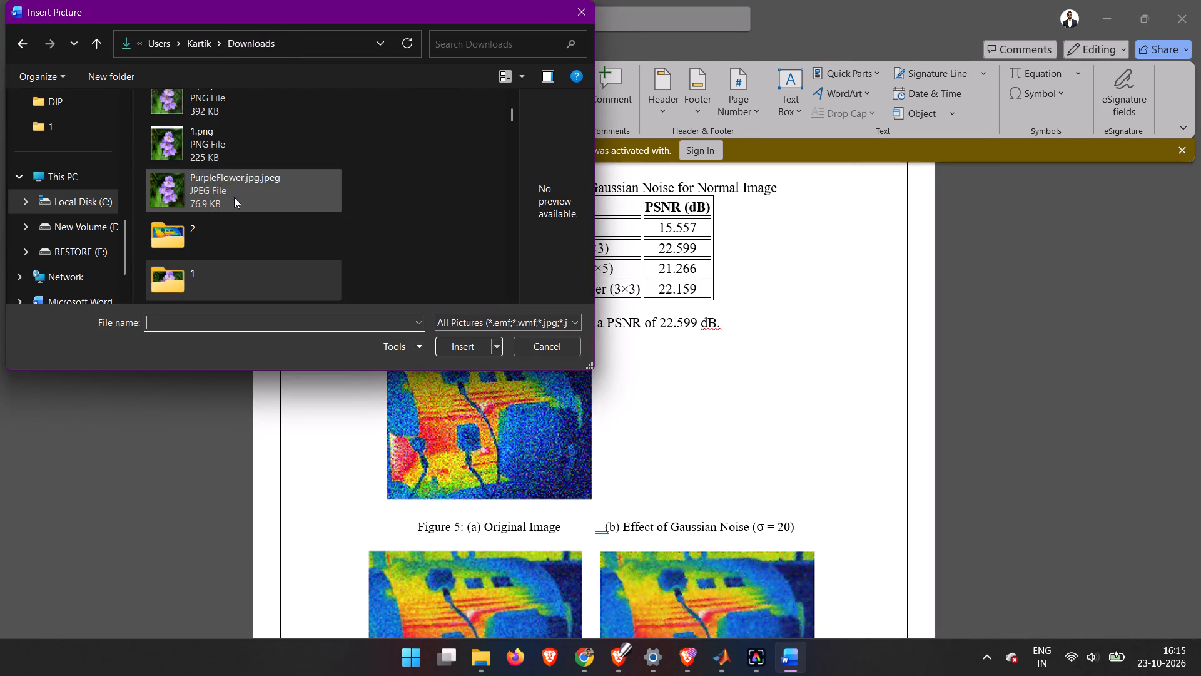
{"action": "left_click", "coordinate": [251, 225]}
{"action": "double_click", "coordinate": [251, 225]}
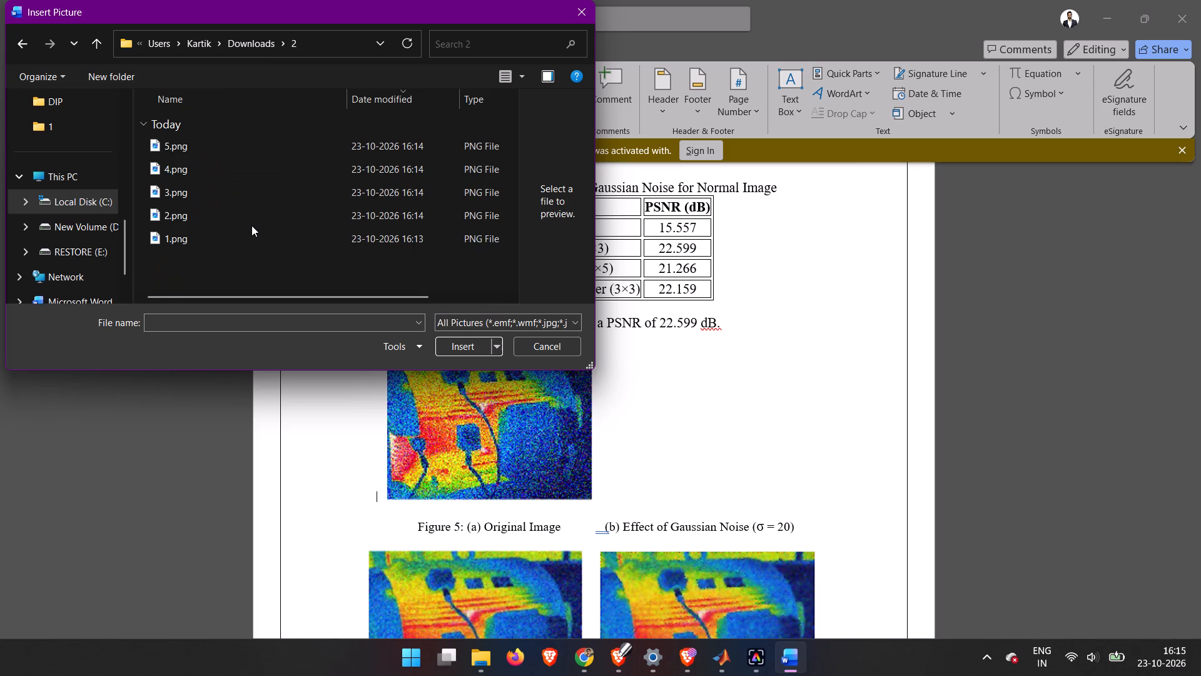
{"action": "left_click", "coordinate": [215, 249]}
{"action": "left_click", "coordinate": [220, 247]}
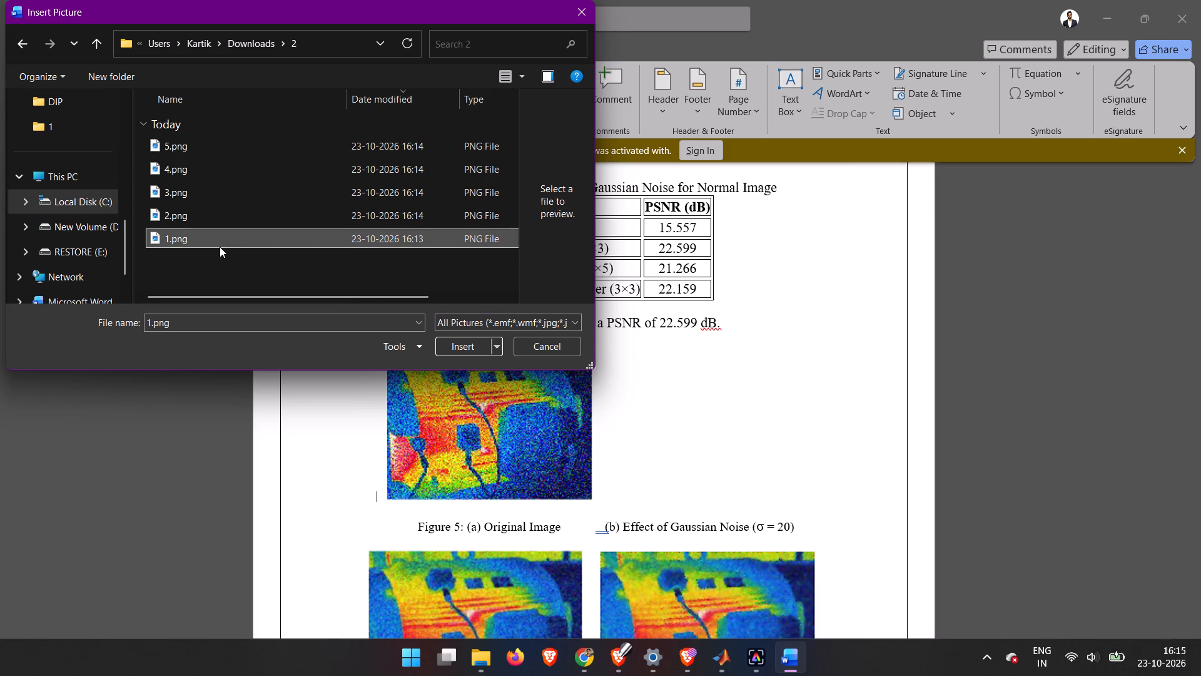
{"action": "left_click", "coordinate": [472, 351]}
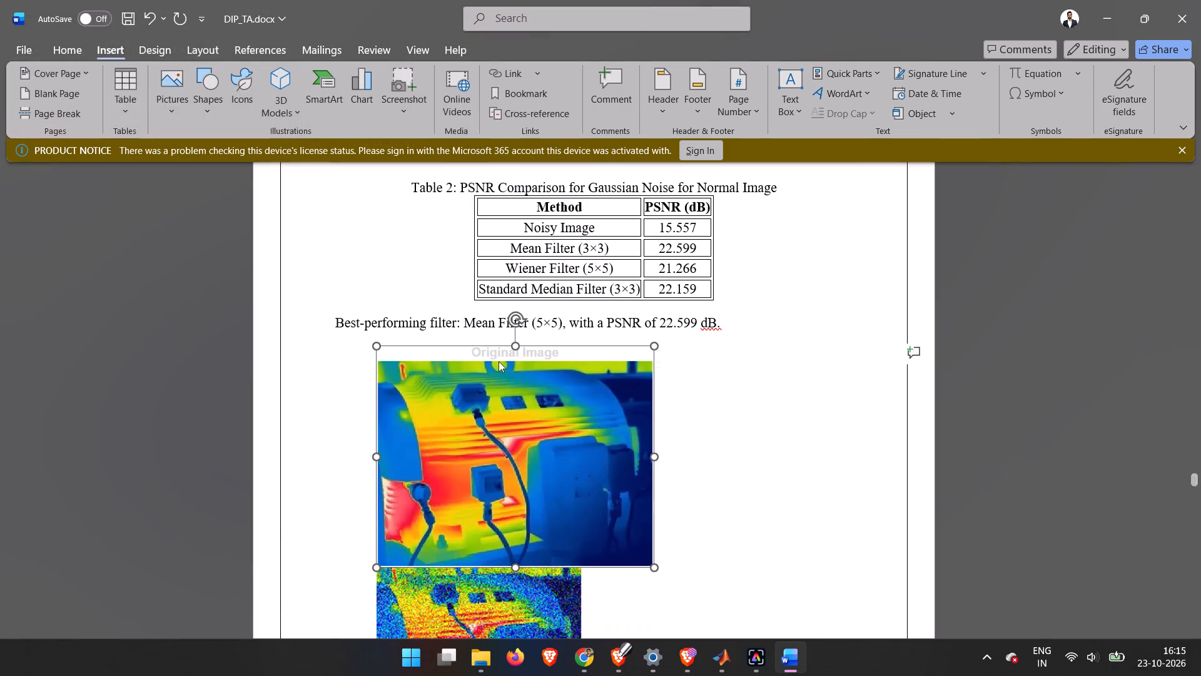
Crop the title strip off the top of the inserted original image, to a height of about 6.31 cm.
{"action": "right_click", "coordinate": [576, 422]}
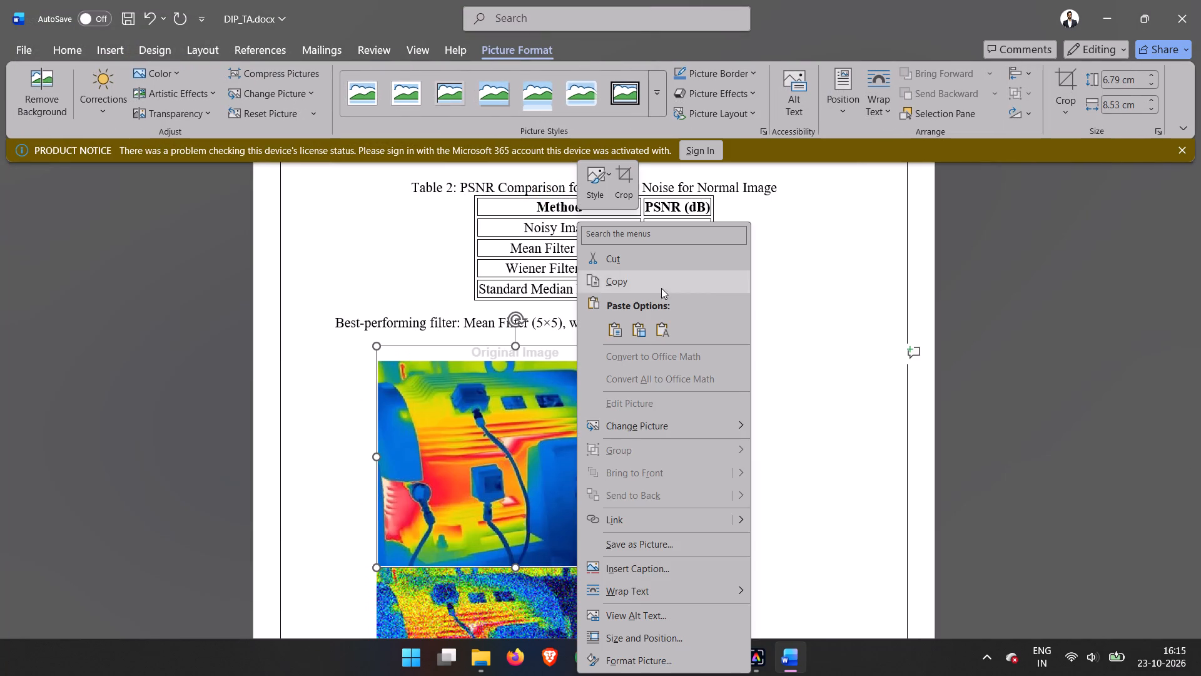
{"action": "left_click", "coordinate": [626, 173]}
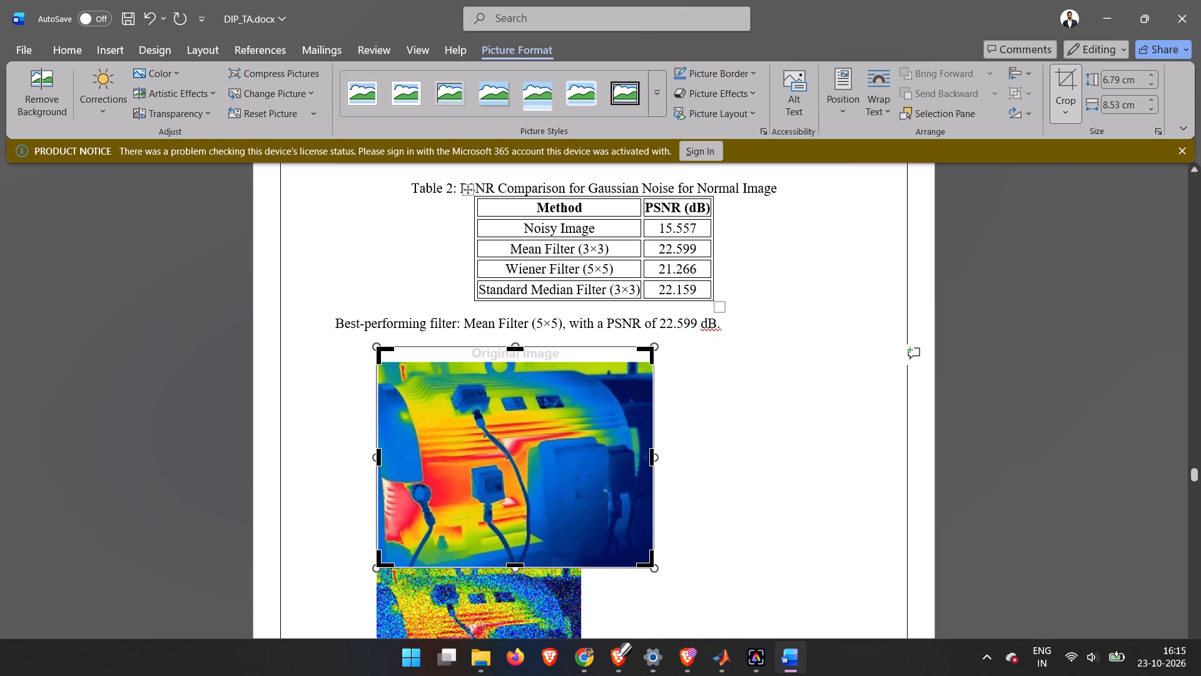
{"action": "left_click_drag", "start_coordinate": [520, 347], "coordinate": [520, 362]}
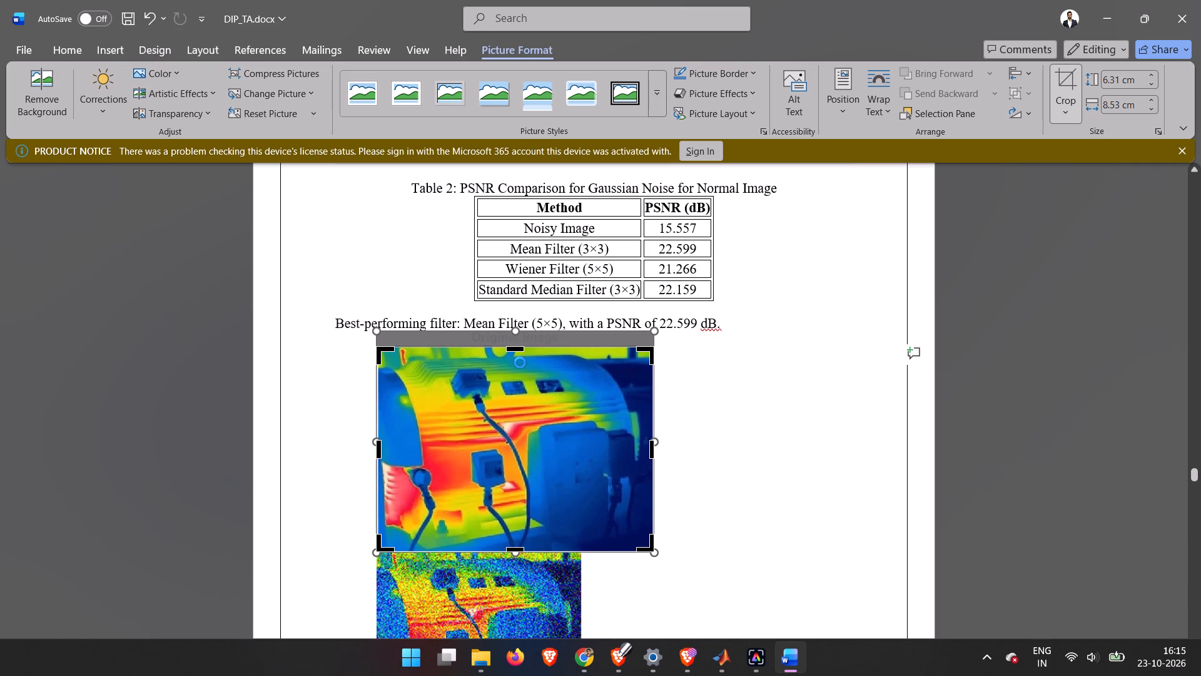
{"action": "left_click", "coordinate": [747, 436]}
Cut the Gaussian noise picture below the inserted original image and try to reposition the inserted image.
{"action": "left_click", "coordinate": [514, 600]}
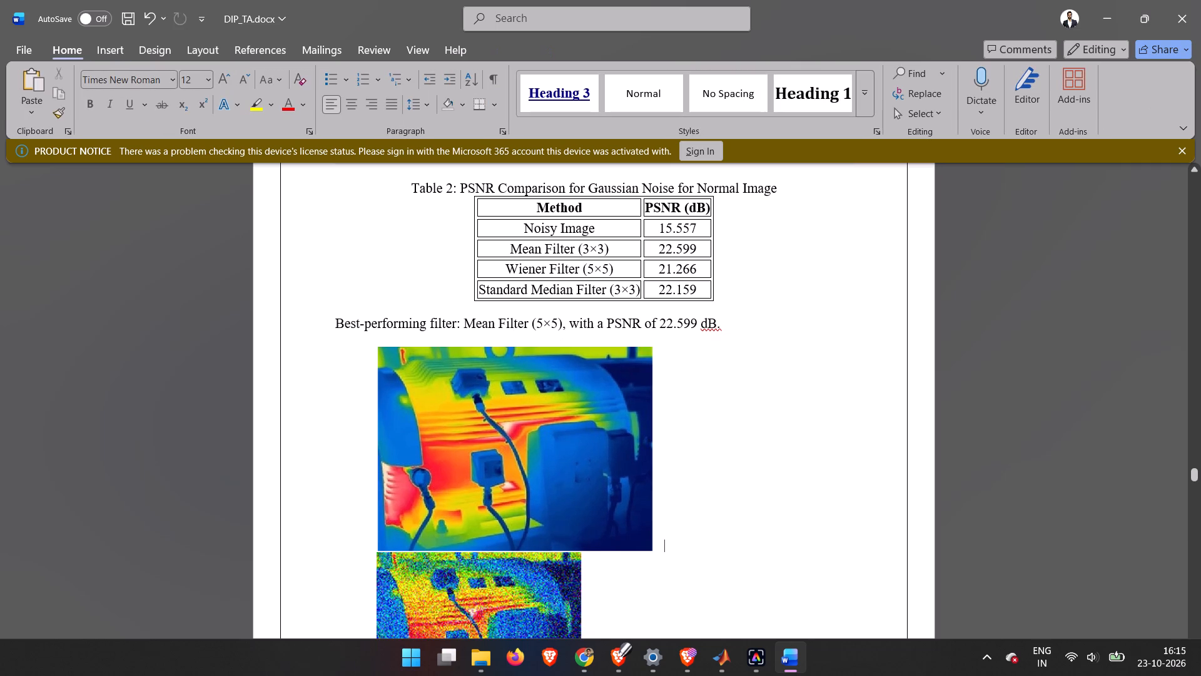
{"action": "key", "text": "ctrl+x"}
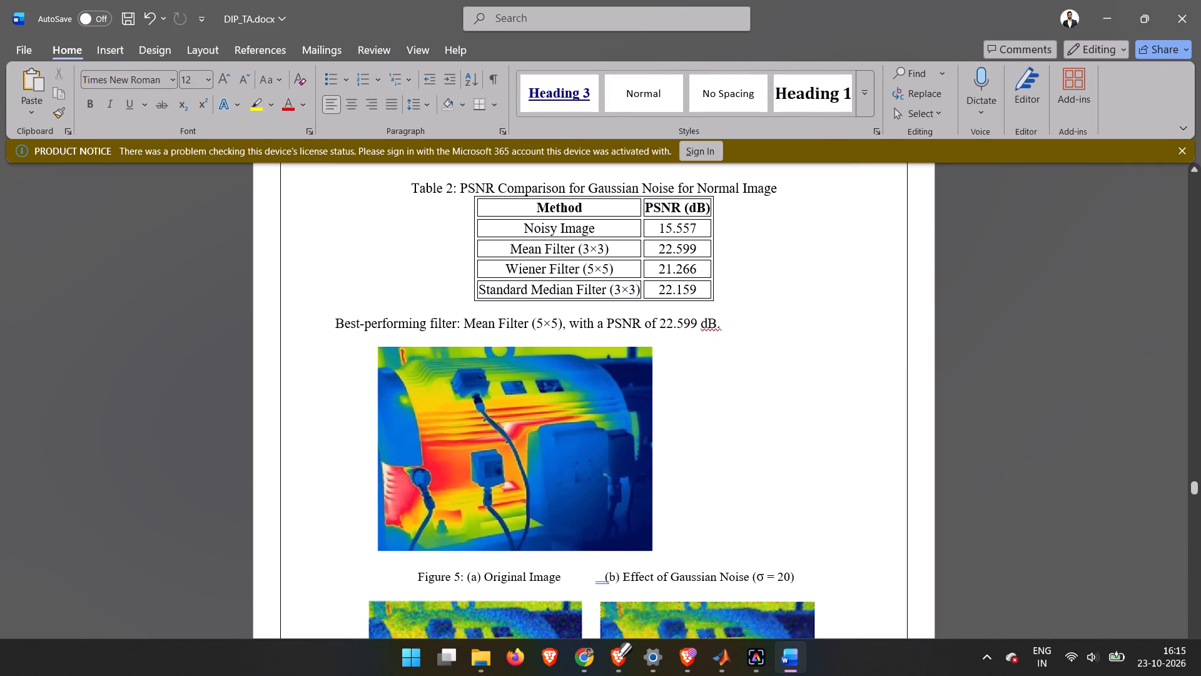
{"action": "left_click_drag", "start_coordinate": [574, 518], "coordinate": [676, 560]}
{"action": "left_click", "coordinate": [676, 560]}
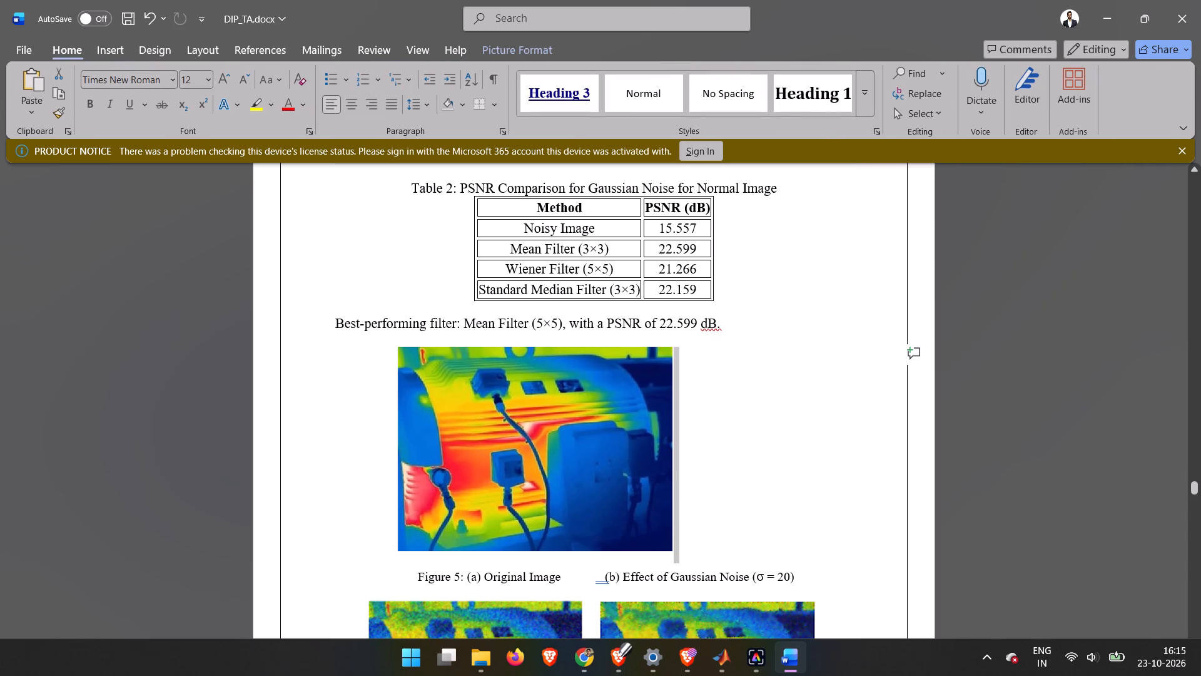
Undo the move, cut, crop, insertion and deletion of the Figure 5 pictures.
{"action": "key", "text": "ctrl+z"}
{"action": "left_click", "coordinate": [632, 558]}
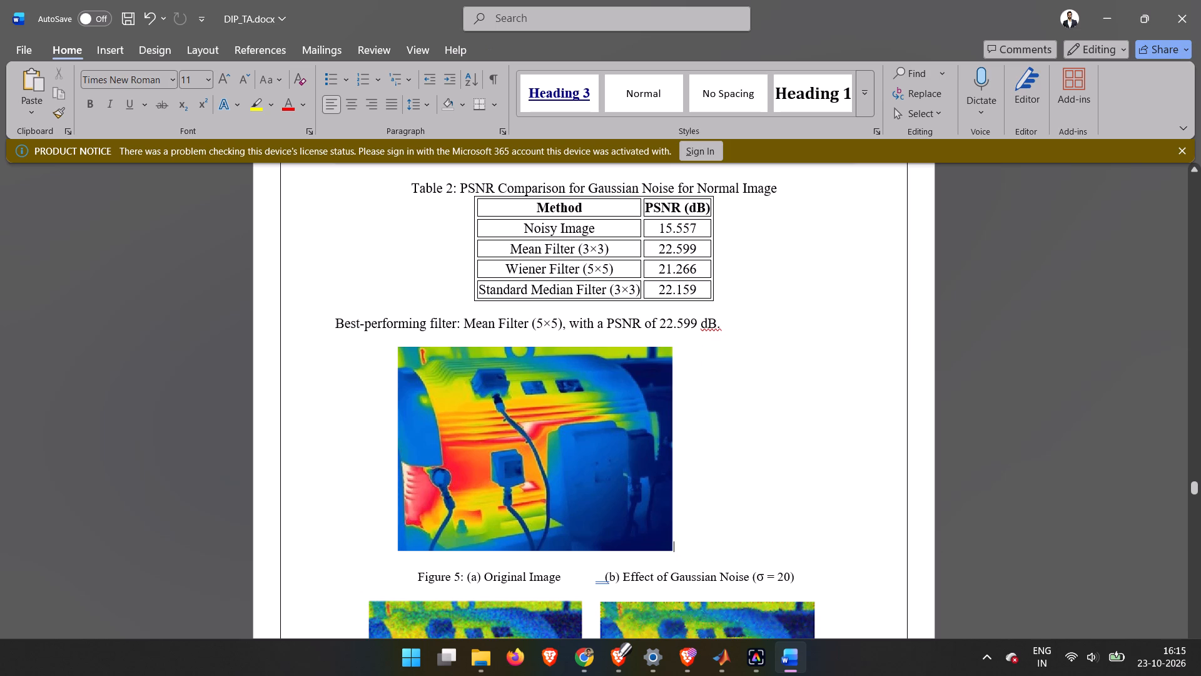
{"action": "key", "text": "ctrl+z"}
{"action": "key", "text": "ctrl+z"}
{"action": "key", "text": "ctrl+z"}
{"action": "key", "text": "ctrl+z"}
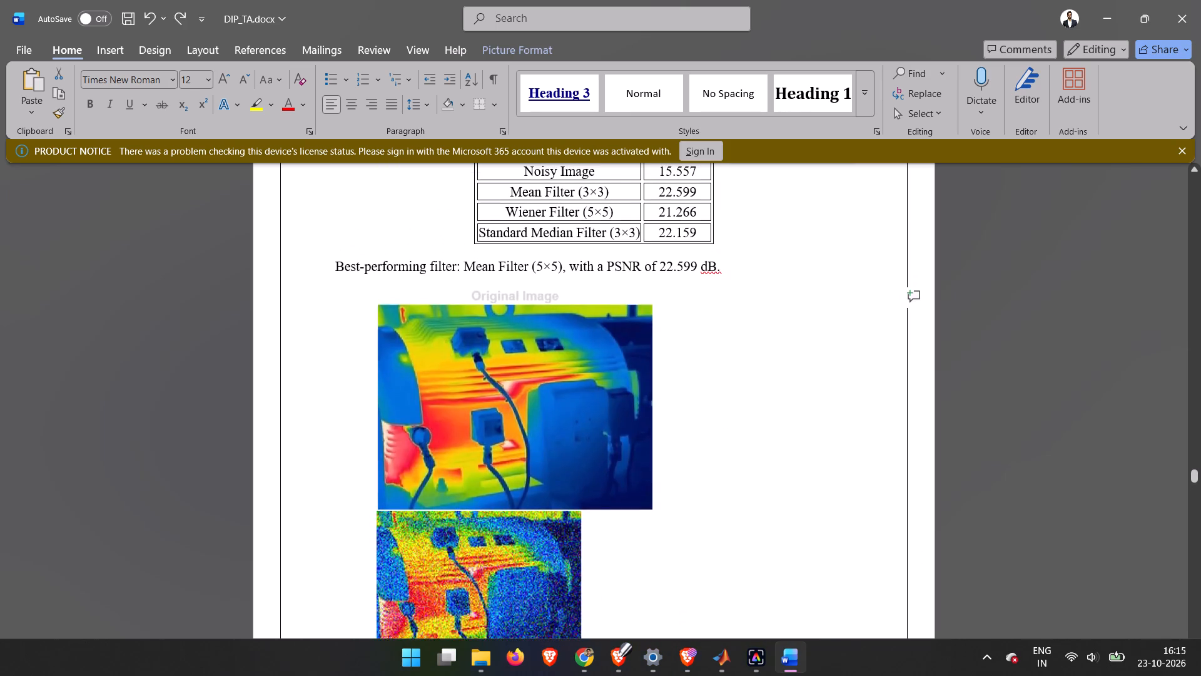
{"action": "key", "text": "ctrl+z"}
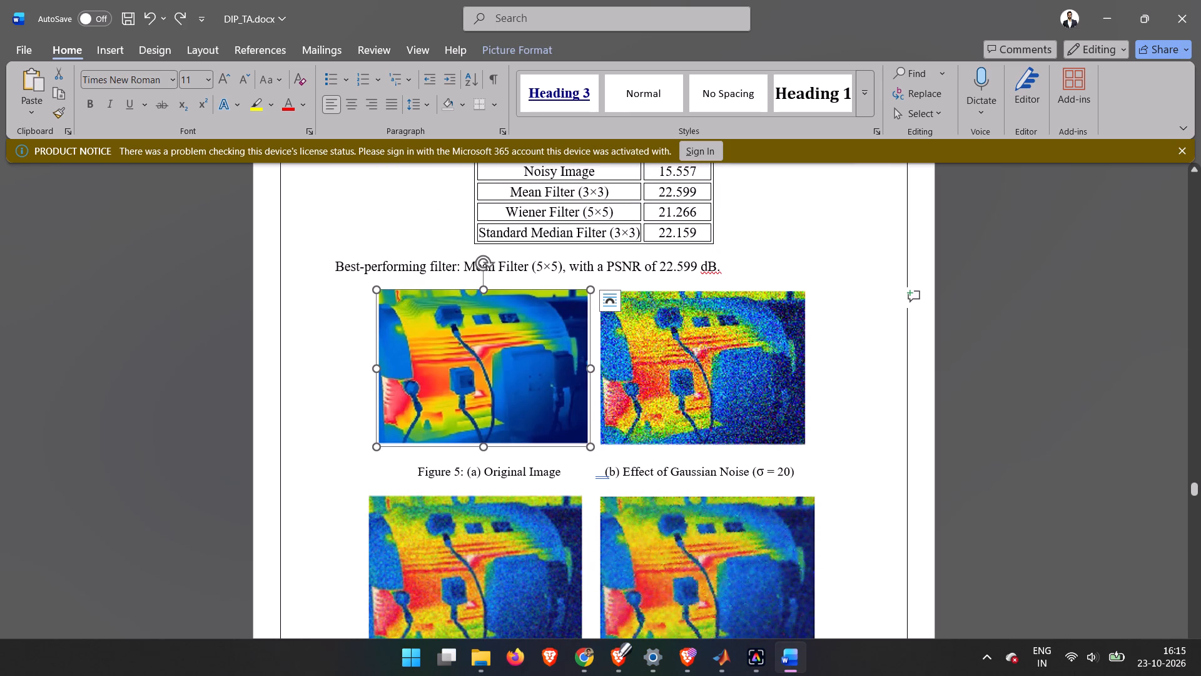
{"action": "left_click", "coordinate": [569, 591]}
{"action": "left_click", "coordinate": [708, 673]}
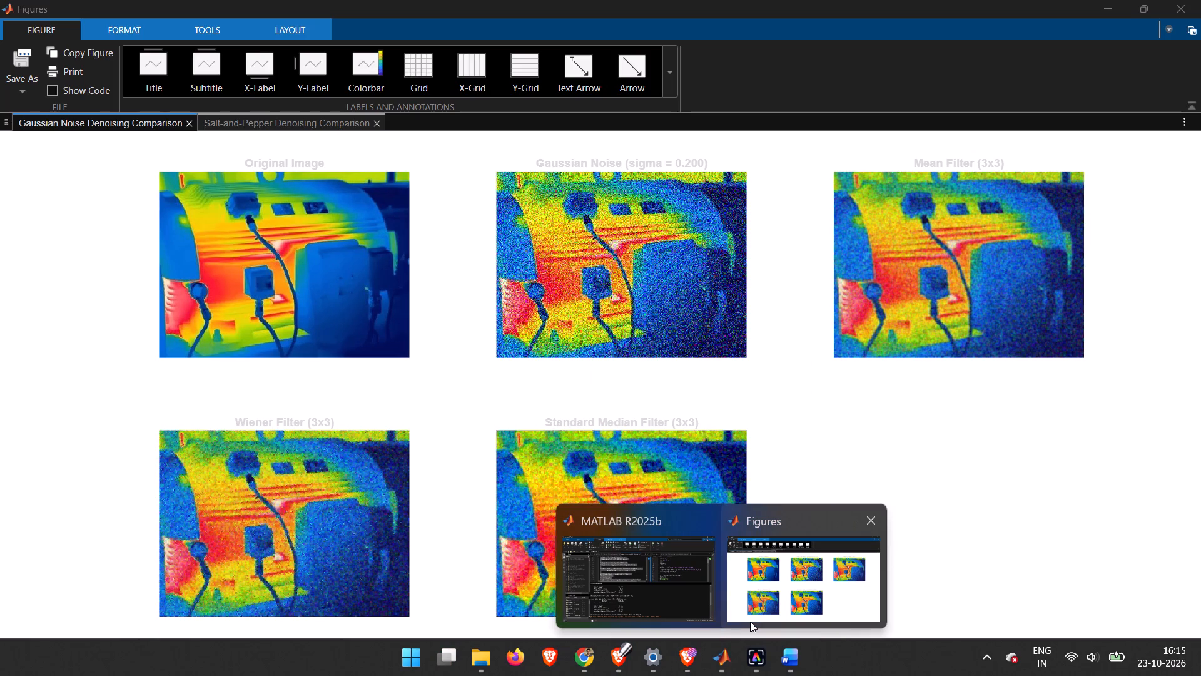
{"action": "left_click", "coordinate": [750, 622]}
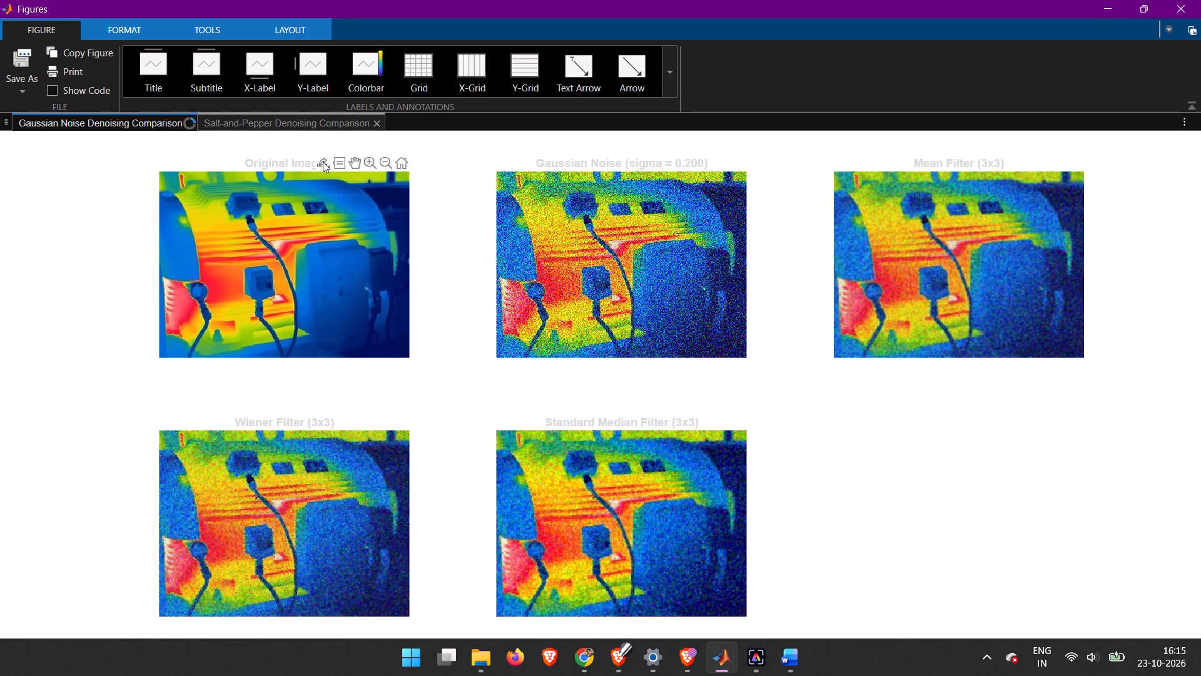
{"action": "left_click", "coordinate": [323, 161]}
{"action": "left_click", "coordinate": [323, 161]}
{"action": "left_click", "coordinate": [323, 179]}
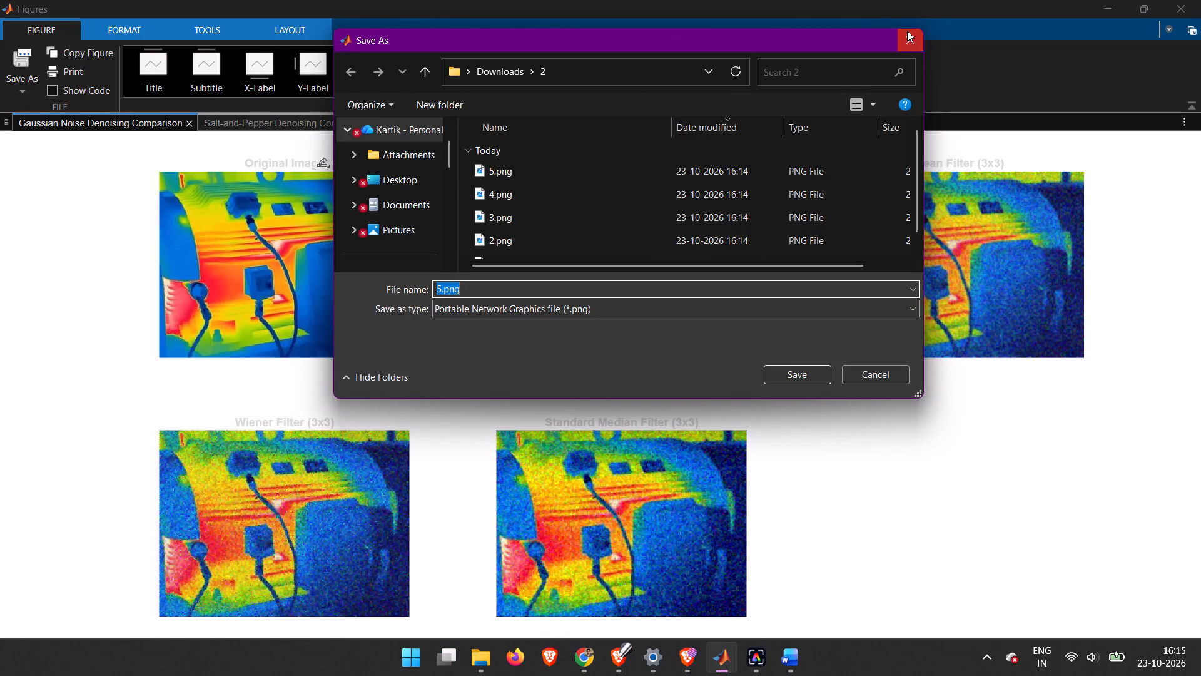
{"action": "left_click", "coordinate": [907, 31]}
Switch to the Word document DIP_TA.docx and change Figure 5's Original Image picture to 1.png from the Downloads folder 2.
{"action": "left_click", "coordinate": [789, 639]}
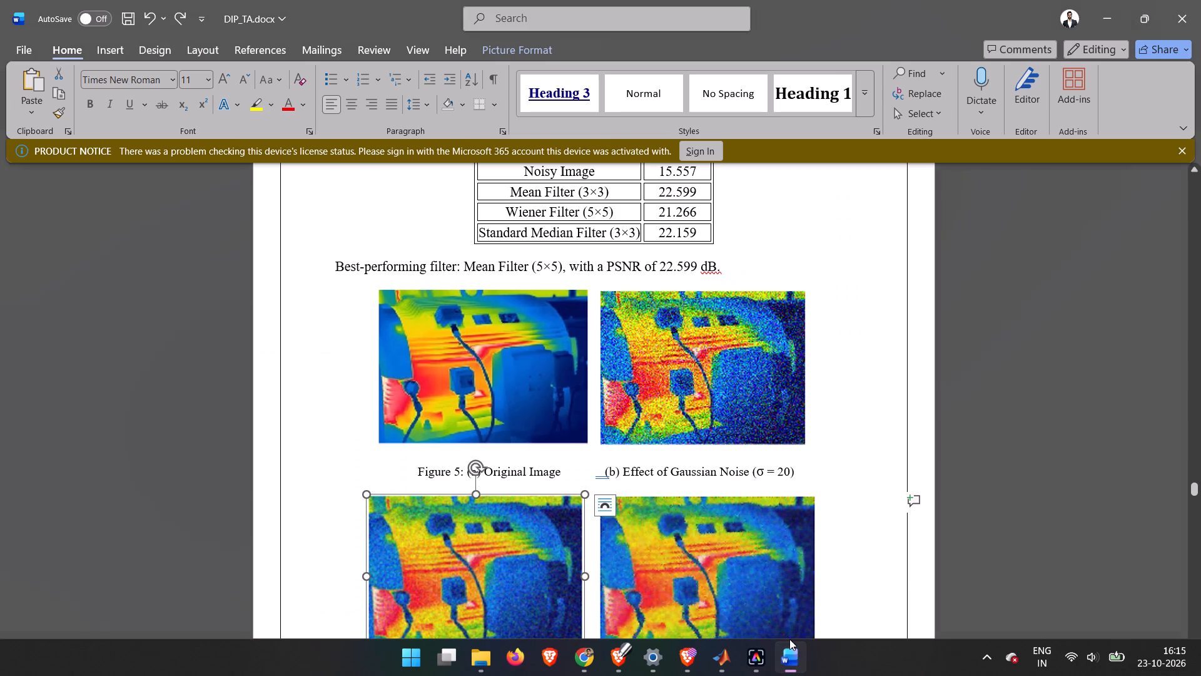
{"action": "left_click", "coordinate": [516, 416]}
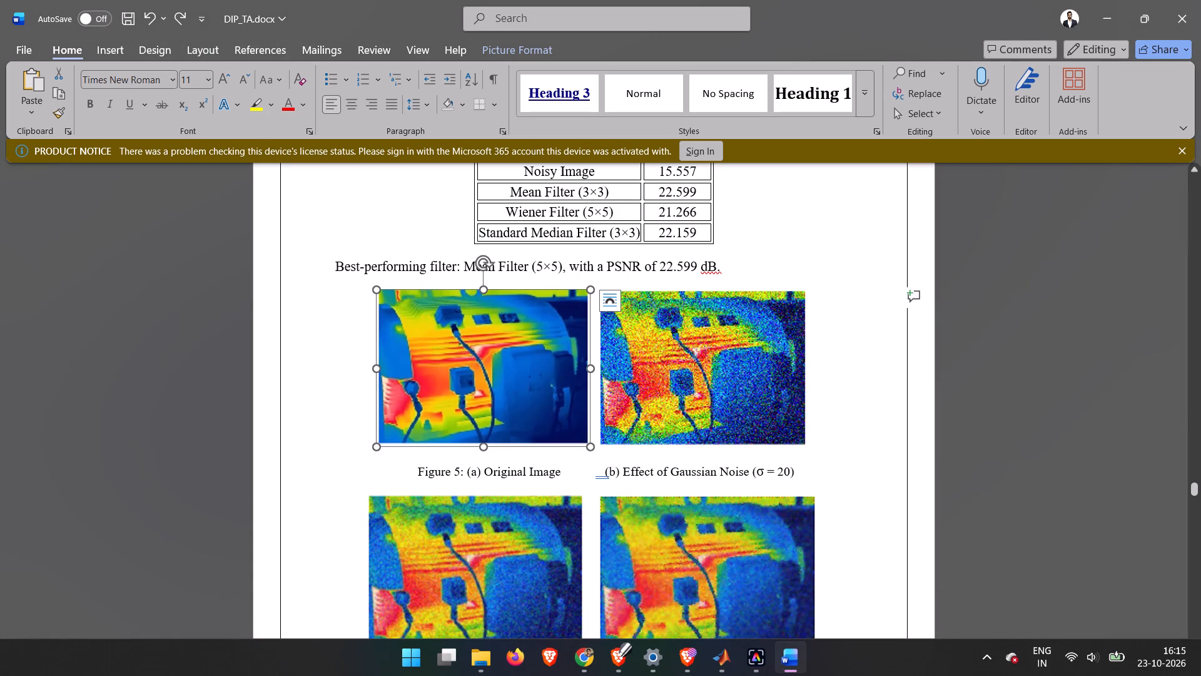
{"action": "right_click", "coordinate": [485, 334]}
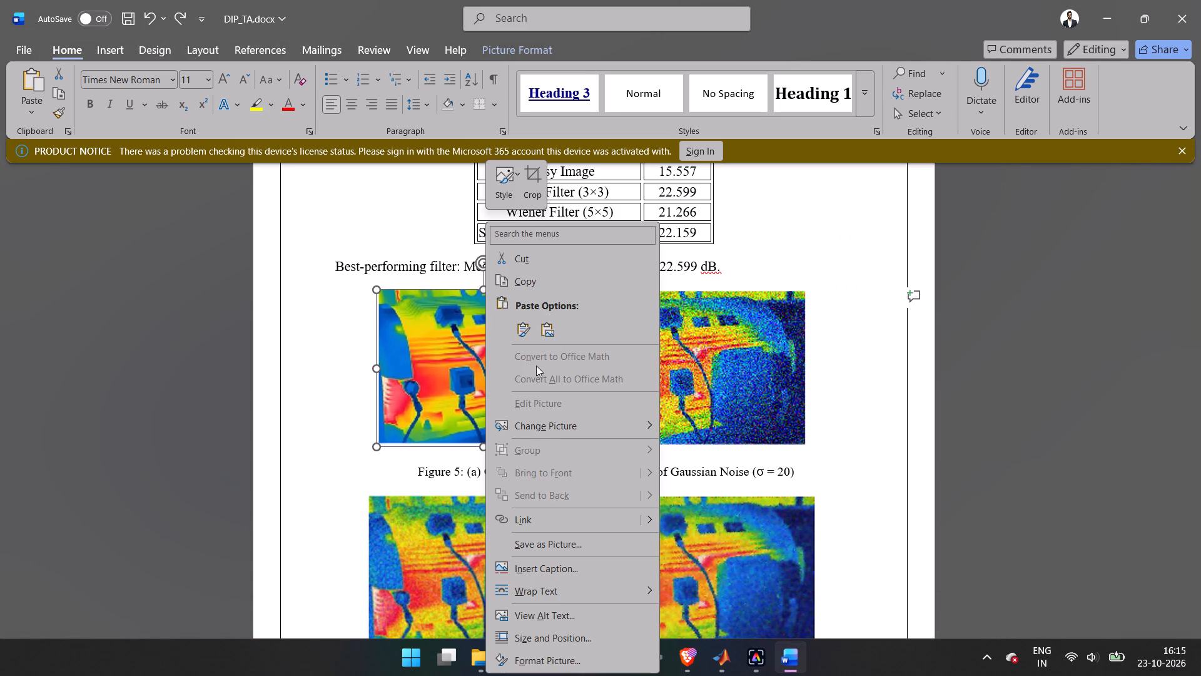
{"action": "left_click", "coordinate": [631, 429]}
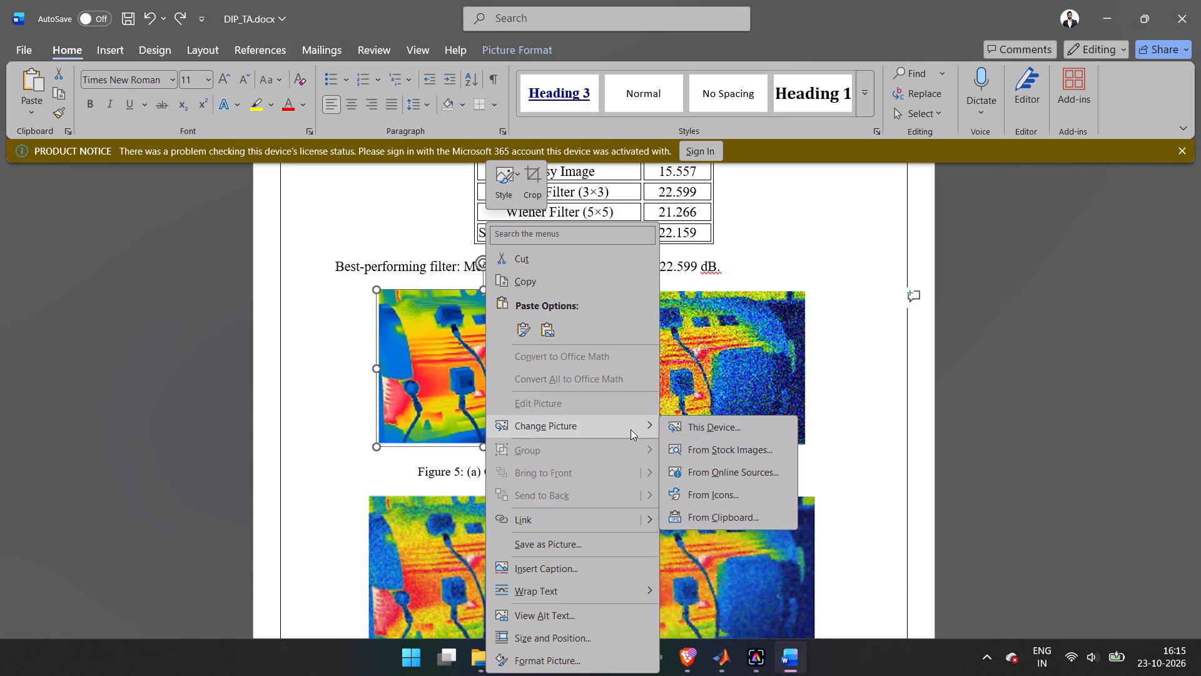
{"action": "left_click", "coordinate": [695, 430]}
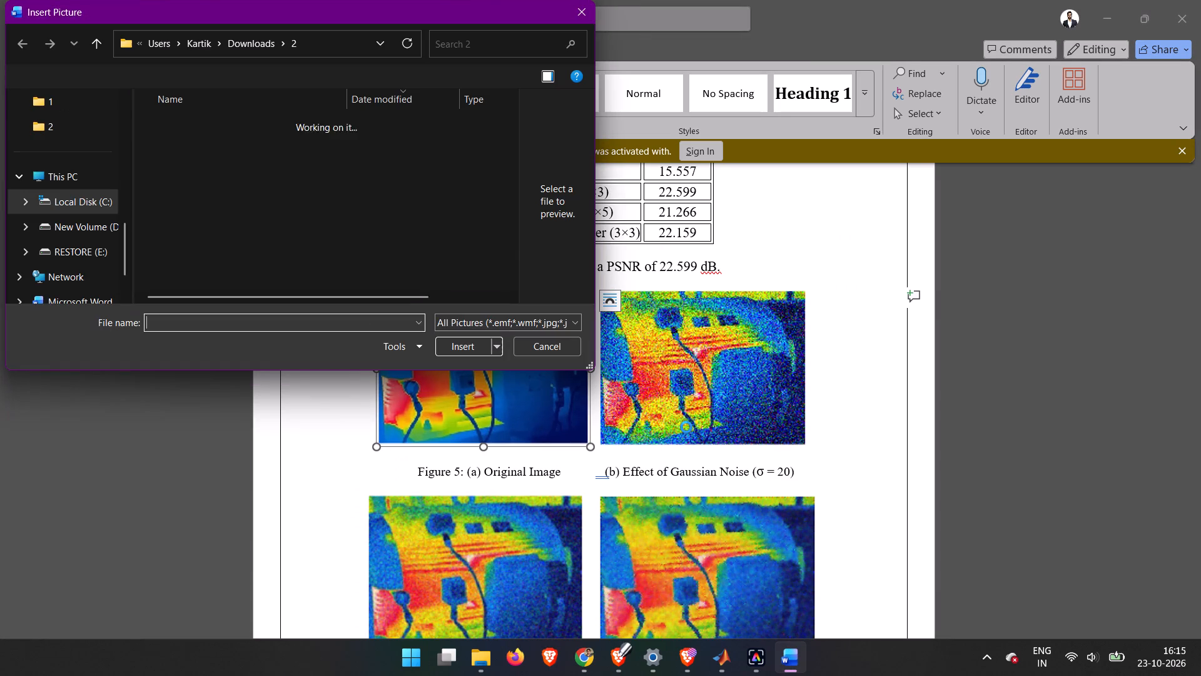
{"action": "left_click", "coordinate": [265, 242]}
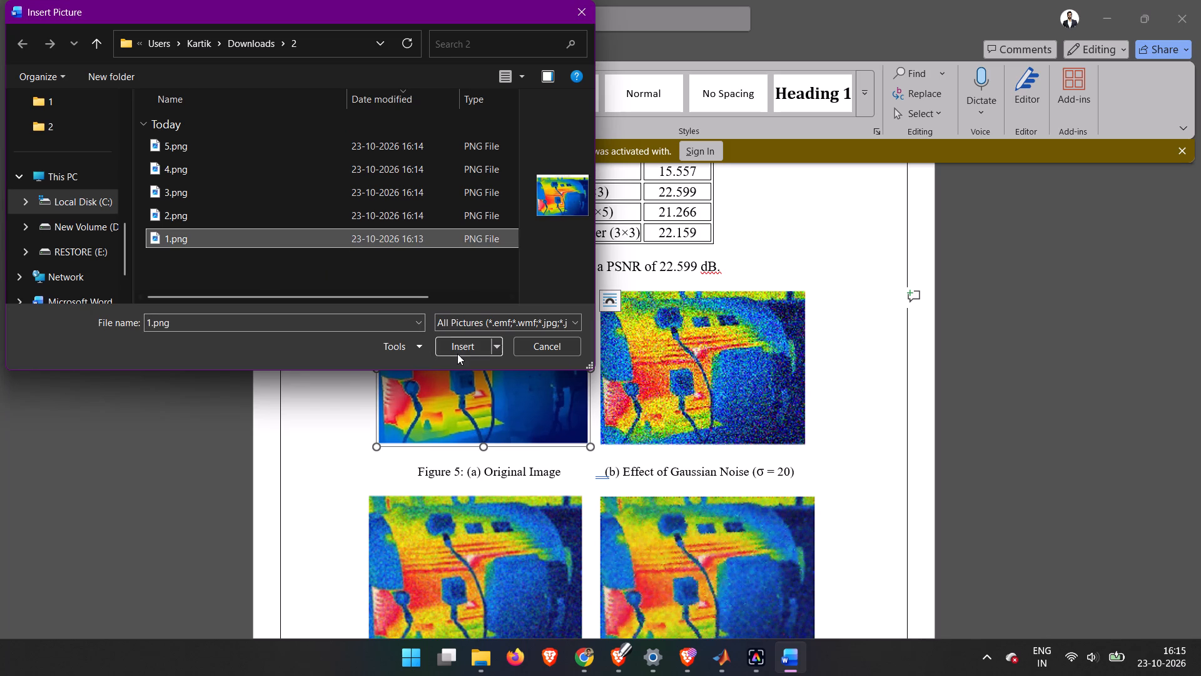
{"action": "left_click", "coordinate": [459, 354]}
Crop the title strip off the top of Figure 5's replaced original image.
{"action": "right_click", "coordinate": [459, 354]}
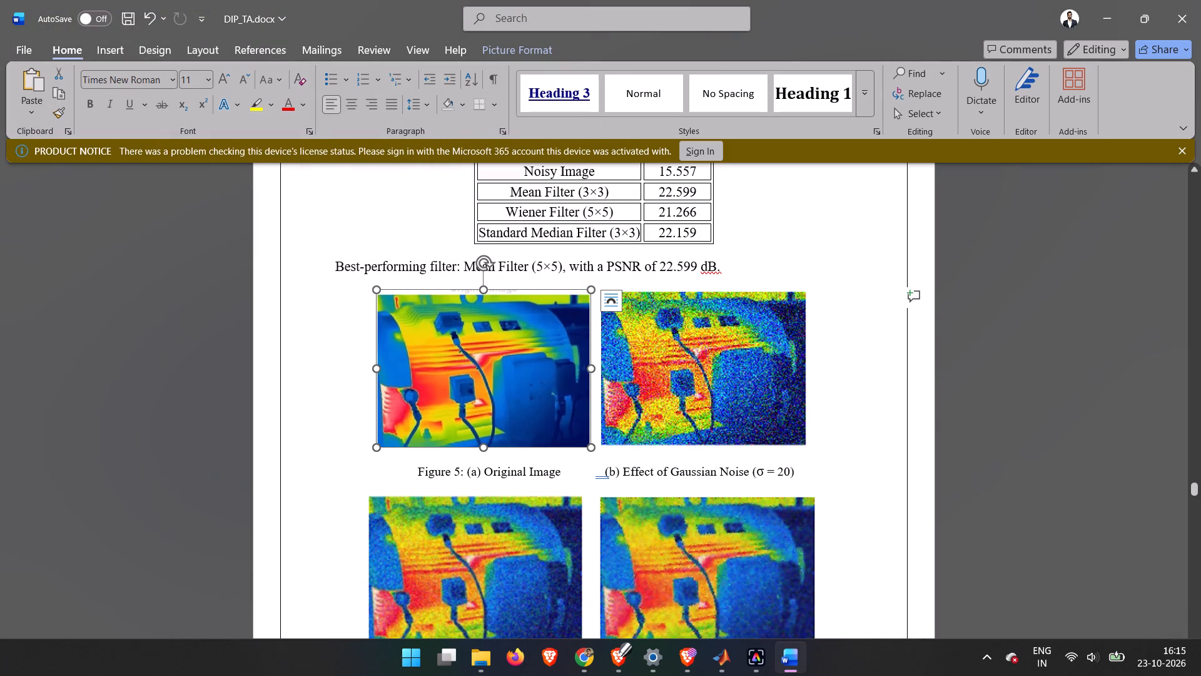
{"action": "left_click", "coordinate": [503, 182]}
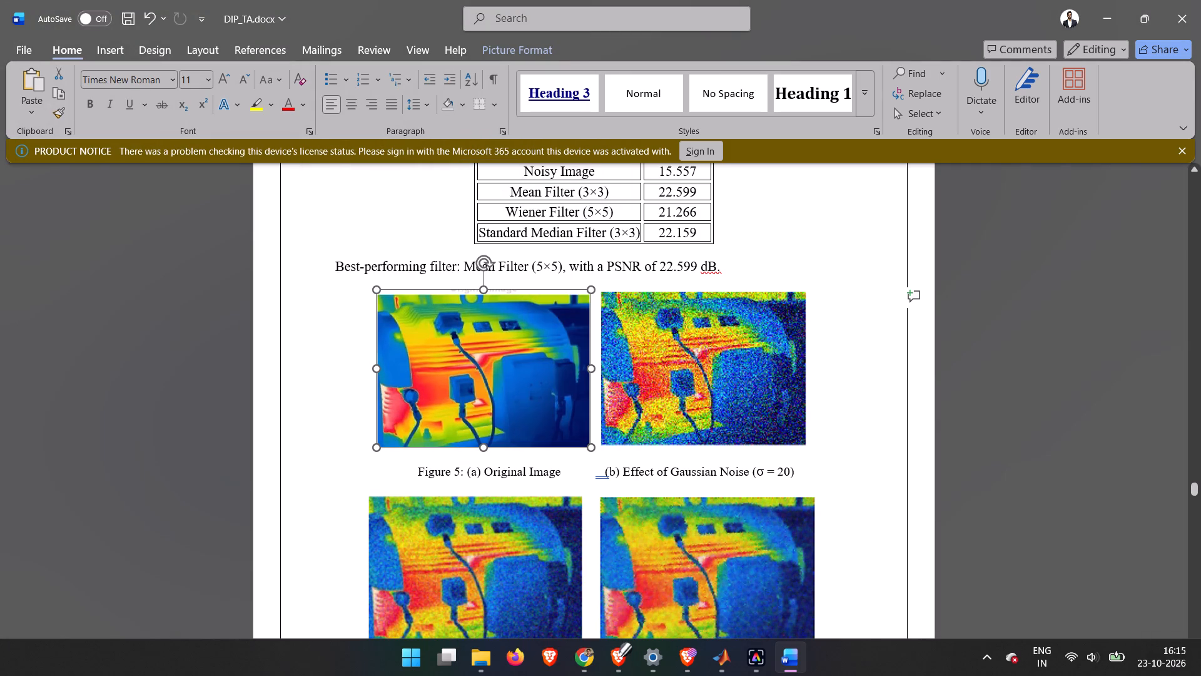
{"action": "left_click", "coordinate": [484, 291]}
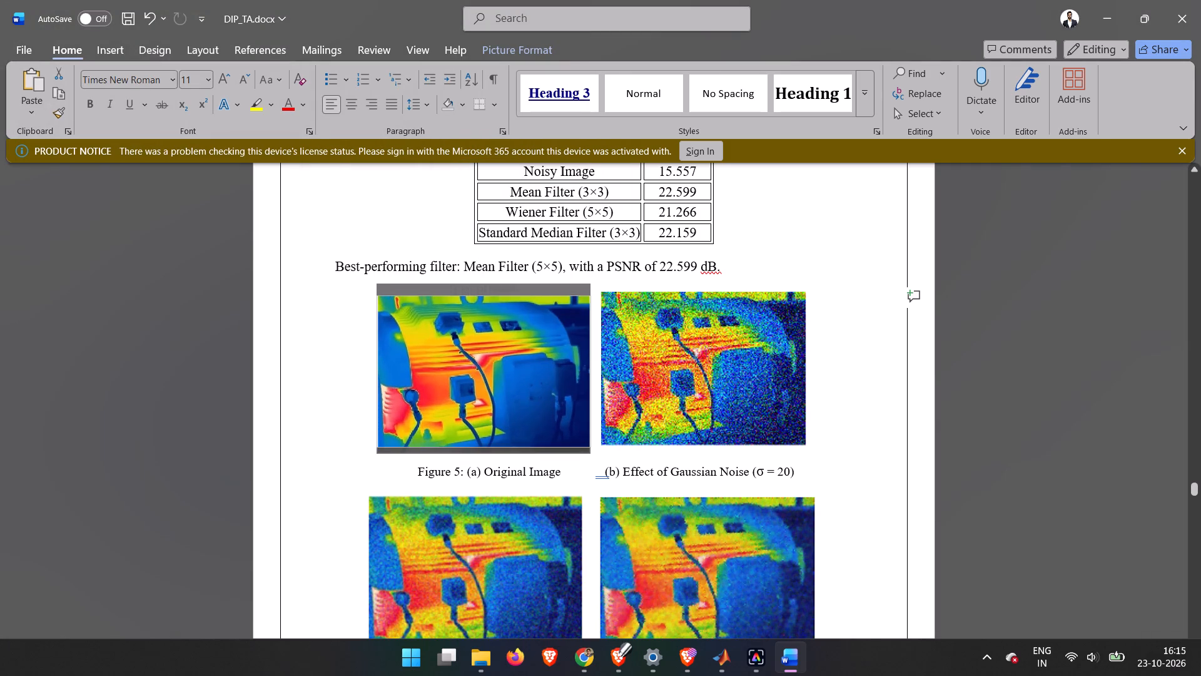
{"action": "left_click", "coordinate": [860, 431]}
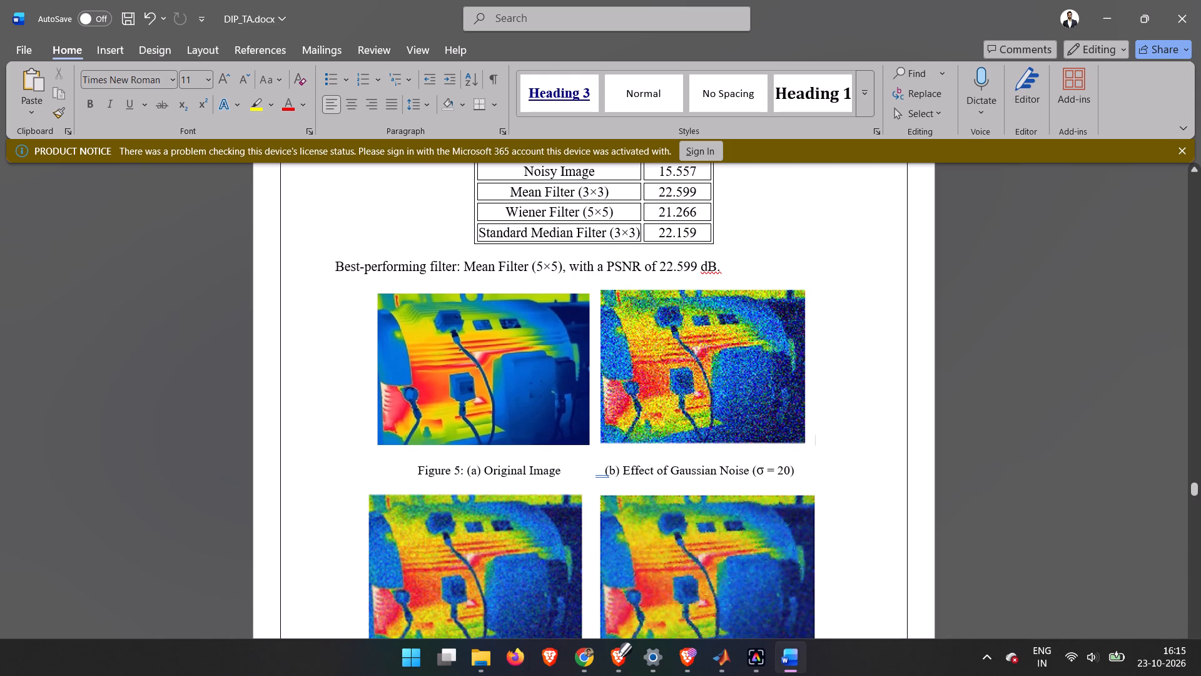
Delete the old Gaussian noise picture beside the original image in Figure 5.
{"action": "left_click", "coordinate": [742, 404]}
{"action": "right_click", "coordinate": [742, 404]}
{"action": "left_click", "coordinate": [742, 404]}
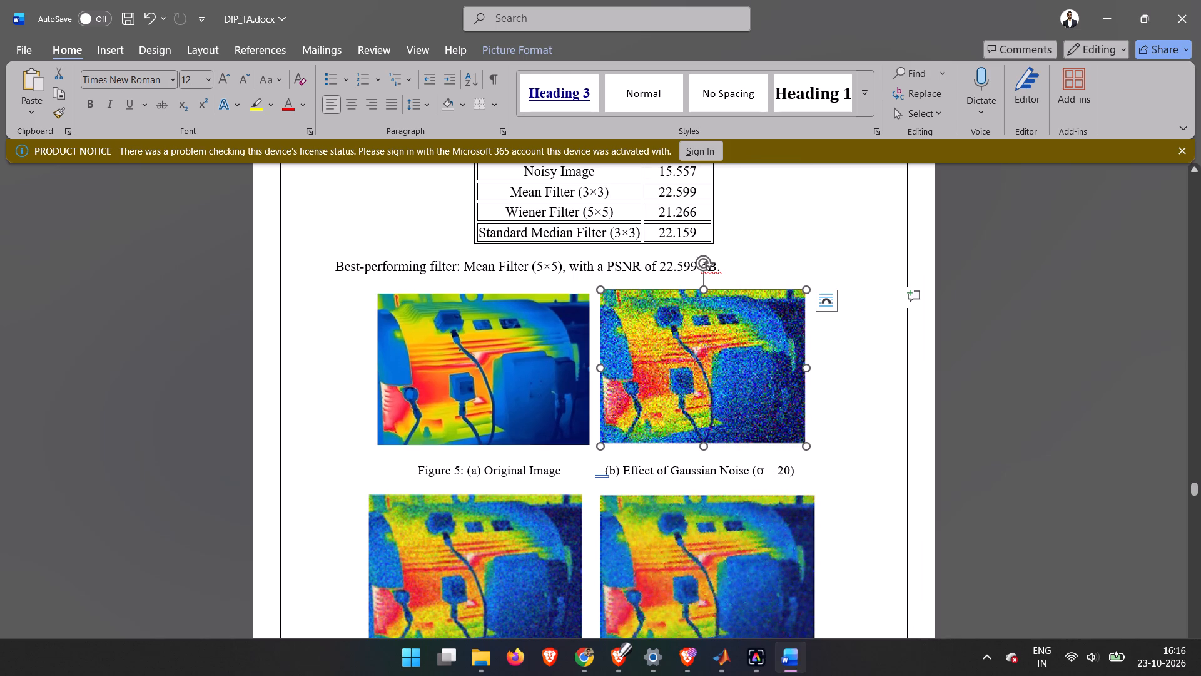
{"action": "left_click", "coordinate": [862, 412]}
{"action": "key", "text": "BackSpace"}
{"action": "key", "text": "BackSpace"}
{"action": "key", "text": "BackSpace"}
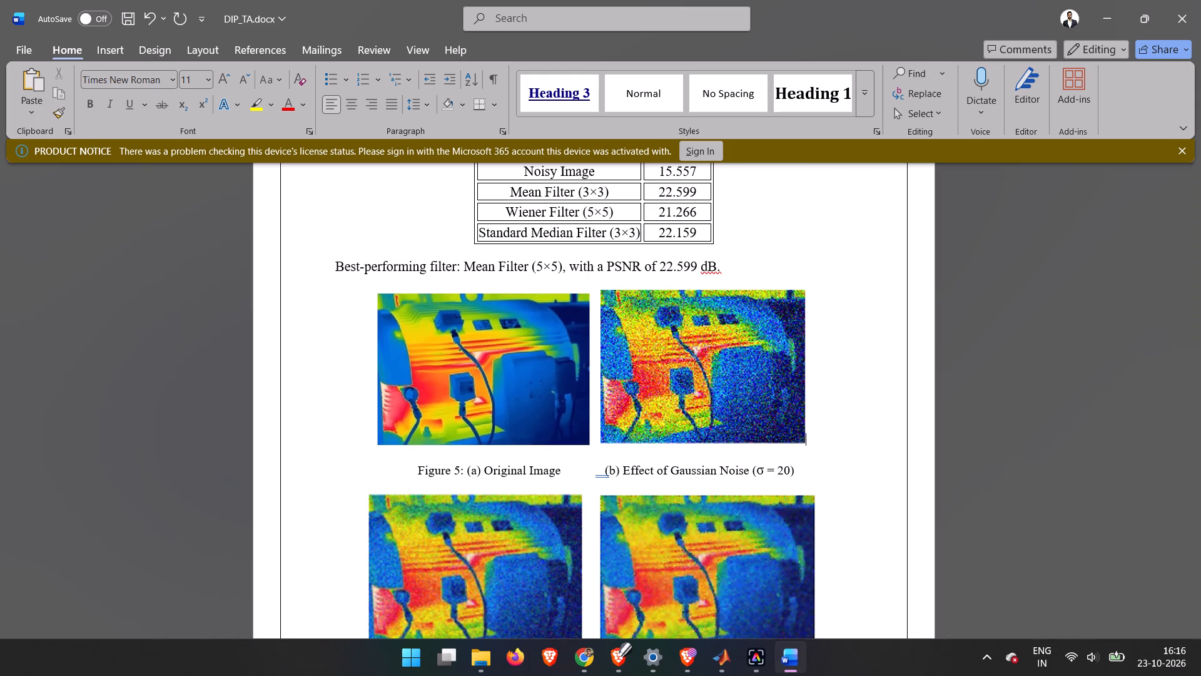
{"action": "key", "text": "BackSpace"}
{"action": "key", "text": "BackSpace"}
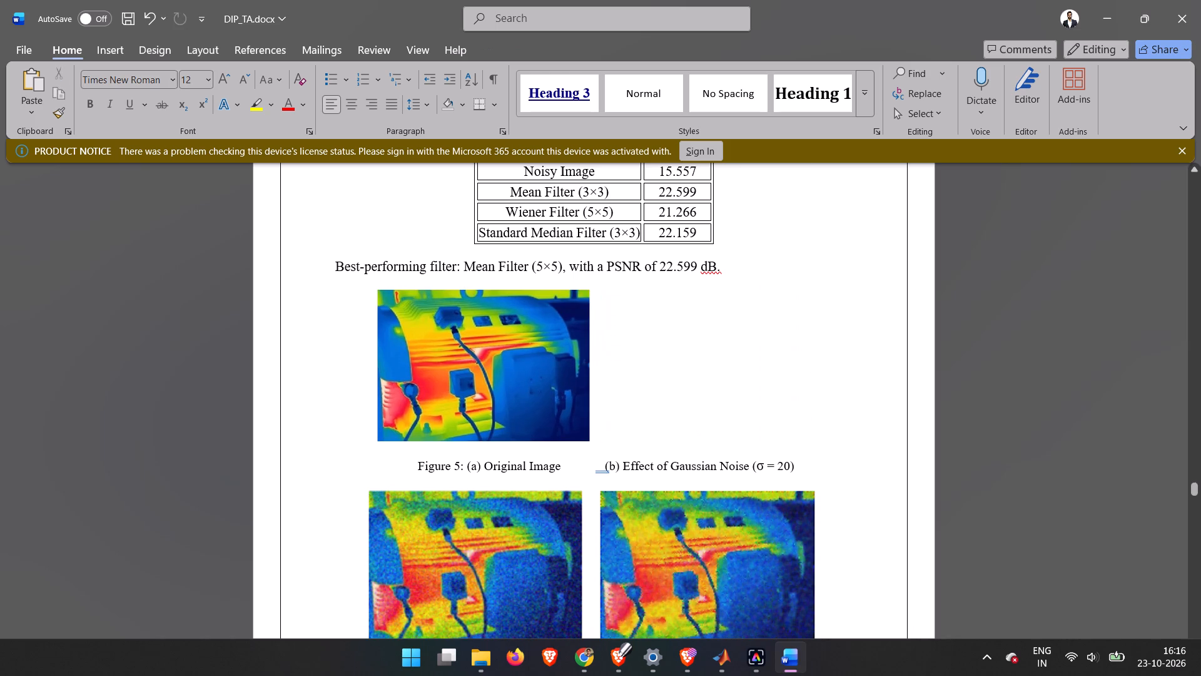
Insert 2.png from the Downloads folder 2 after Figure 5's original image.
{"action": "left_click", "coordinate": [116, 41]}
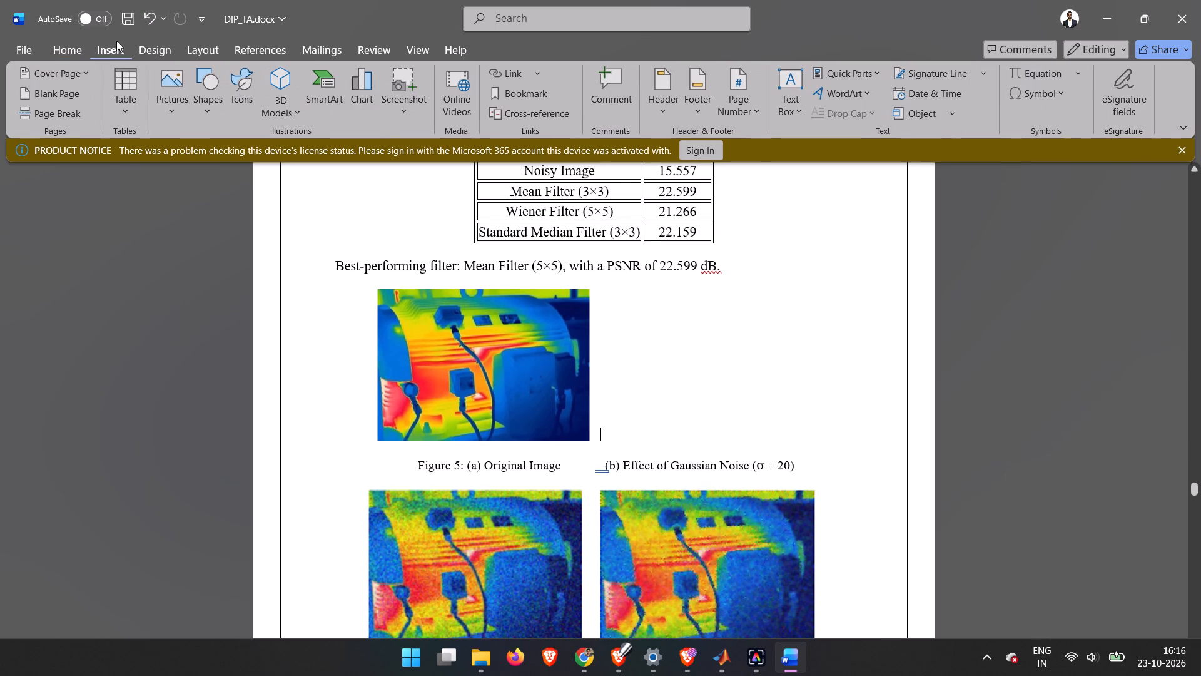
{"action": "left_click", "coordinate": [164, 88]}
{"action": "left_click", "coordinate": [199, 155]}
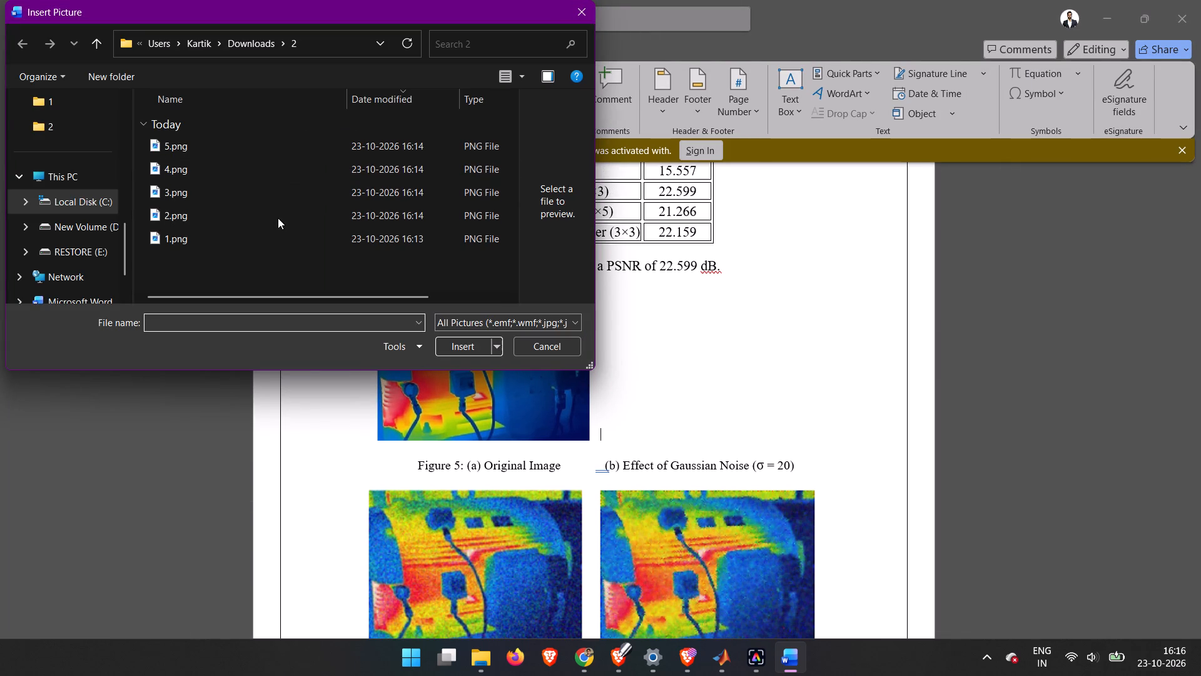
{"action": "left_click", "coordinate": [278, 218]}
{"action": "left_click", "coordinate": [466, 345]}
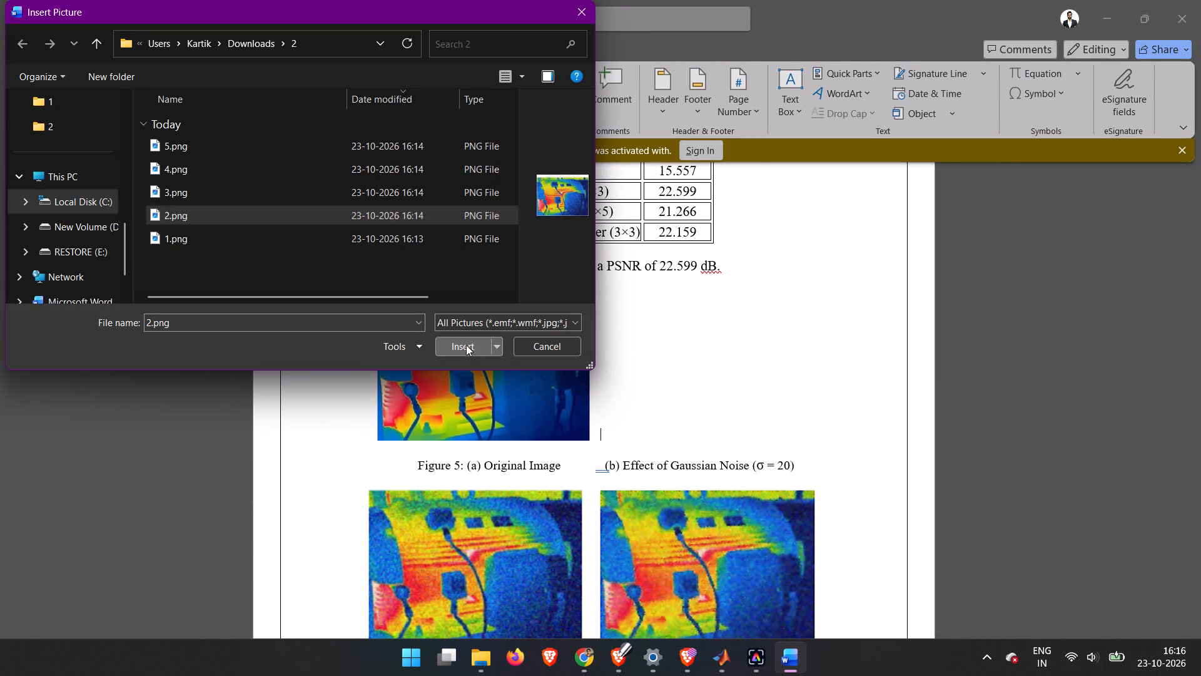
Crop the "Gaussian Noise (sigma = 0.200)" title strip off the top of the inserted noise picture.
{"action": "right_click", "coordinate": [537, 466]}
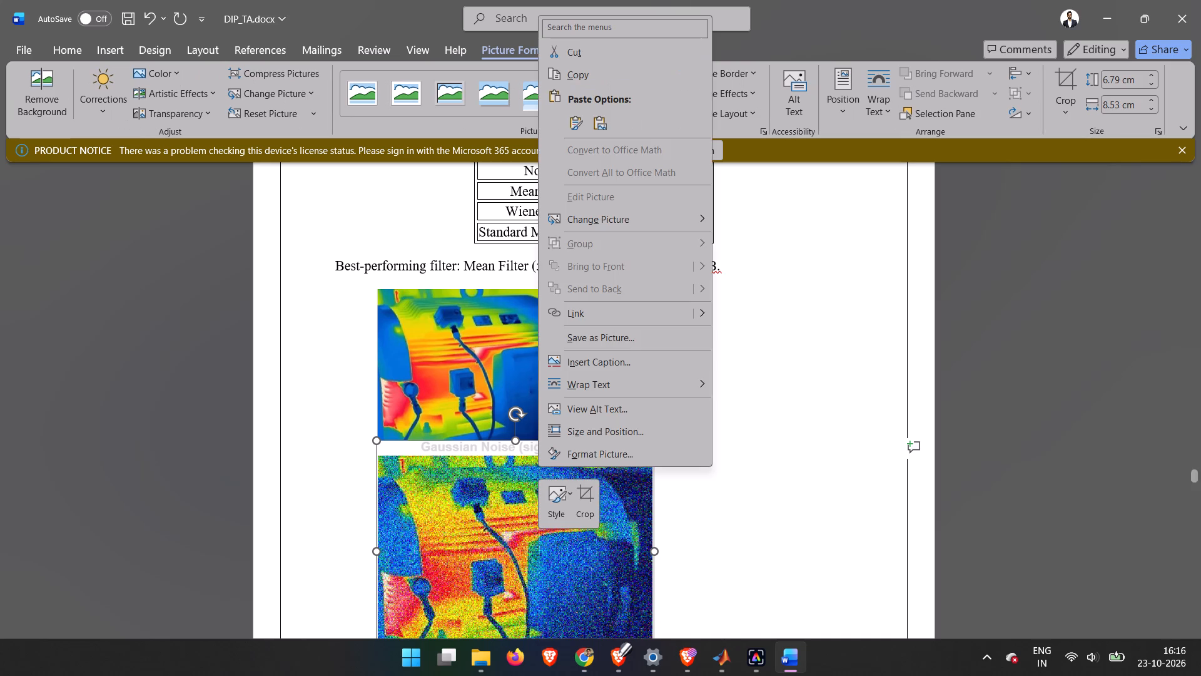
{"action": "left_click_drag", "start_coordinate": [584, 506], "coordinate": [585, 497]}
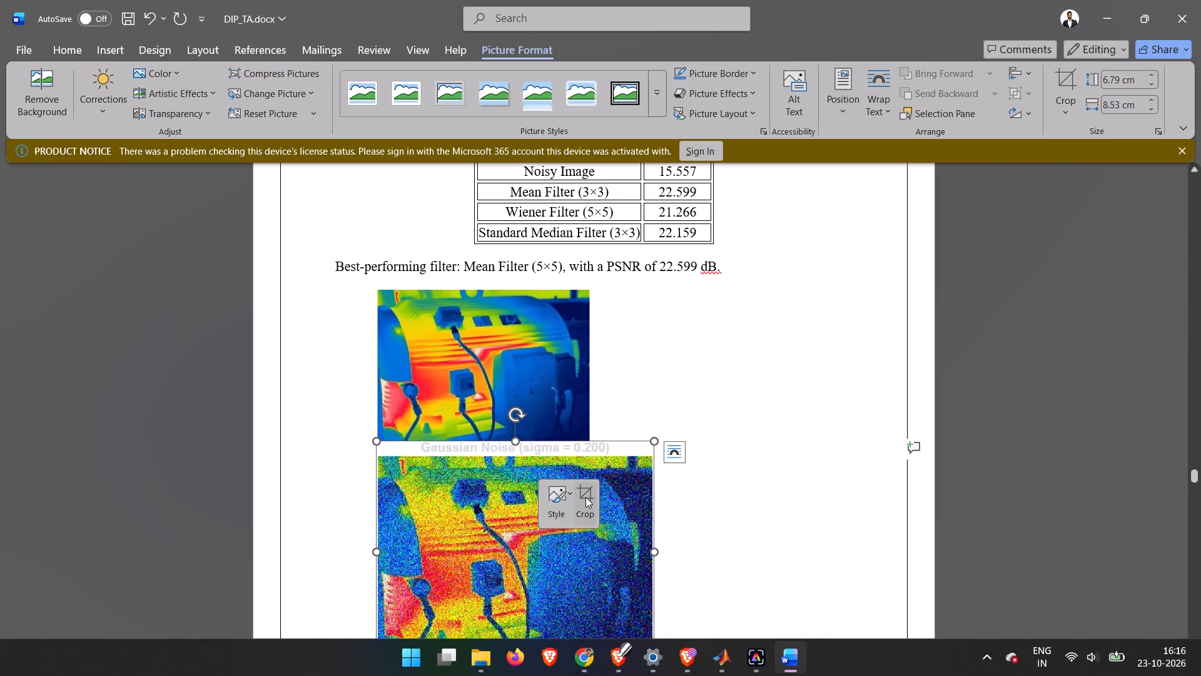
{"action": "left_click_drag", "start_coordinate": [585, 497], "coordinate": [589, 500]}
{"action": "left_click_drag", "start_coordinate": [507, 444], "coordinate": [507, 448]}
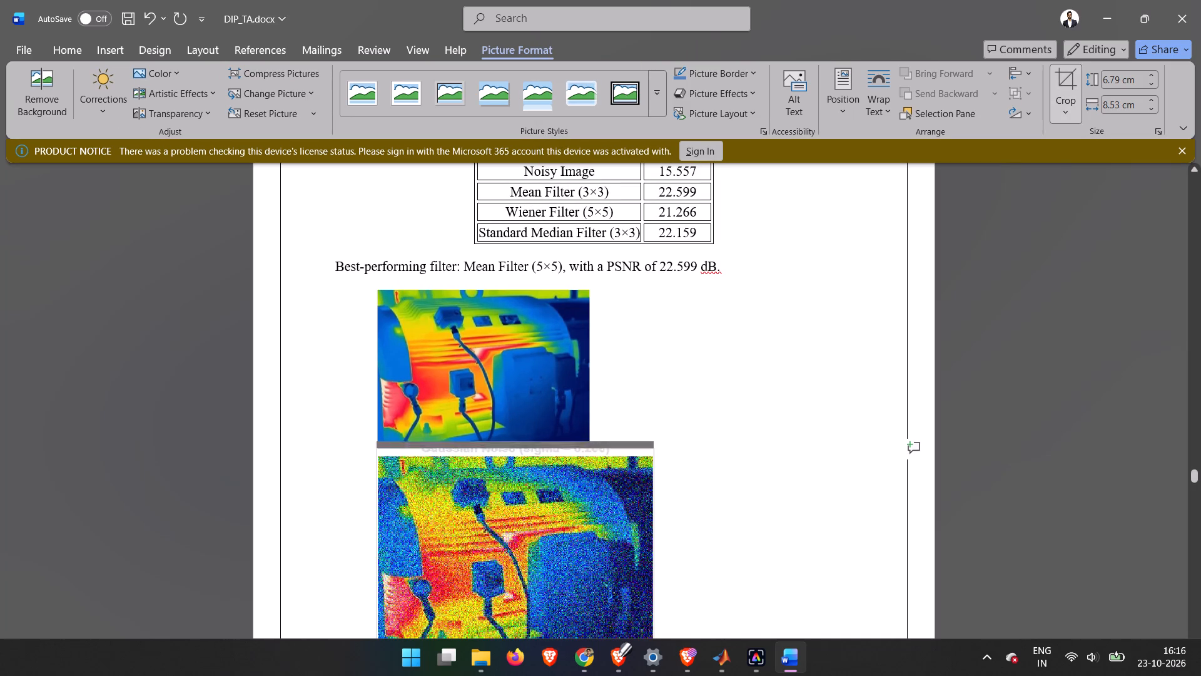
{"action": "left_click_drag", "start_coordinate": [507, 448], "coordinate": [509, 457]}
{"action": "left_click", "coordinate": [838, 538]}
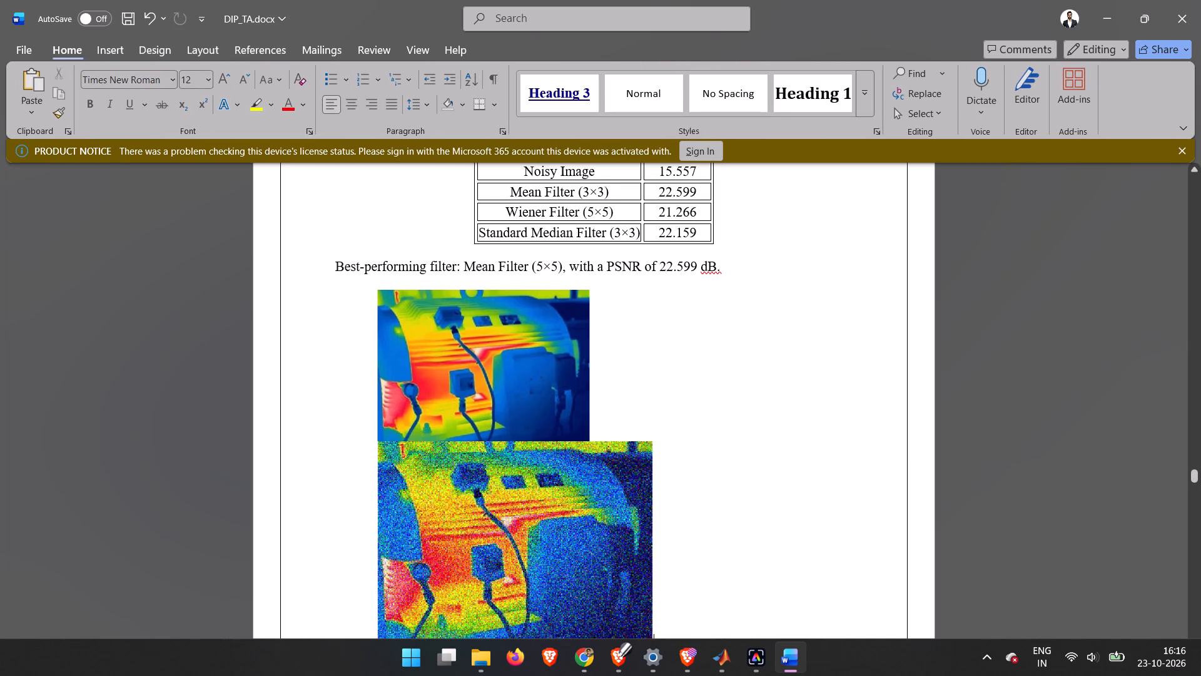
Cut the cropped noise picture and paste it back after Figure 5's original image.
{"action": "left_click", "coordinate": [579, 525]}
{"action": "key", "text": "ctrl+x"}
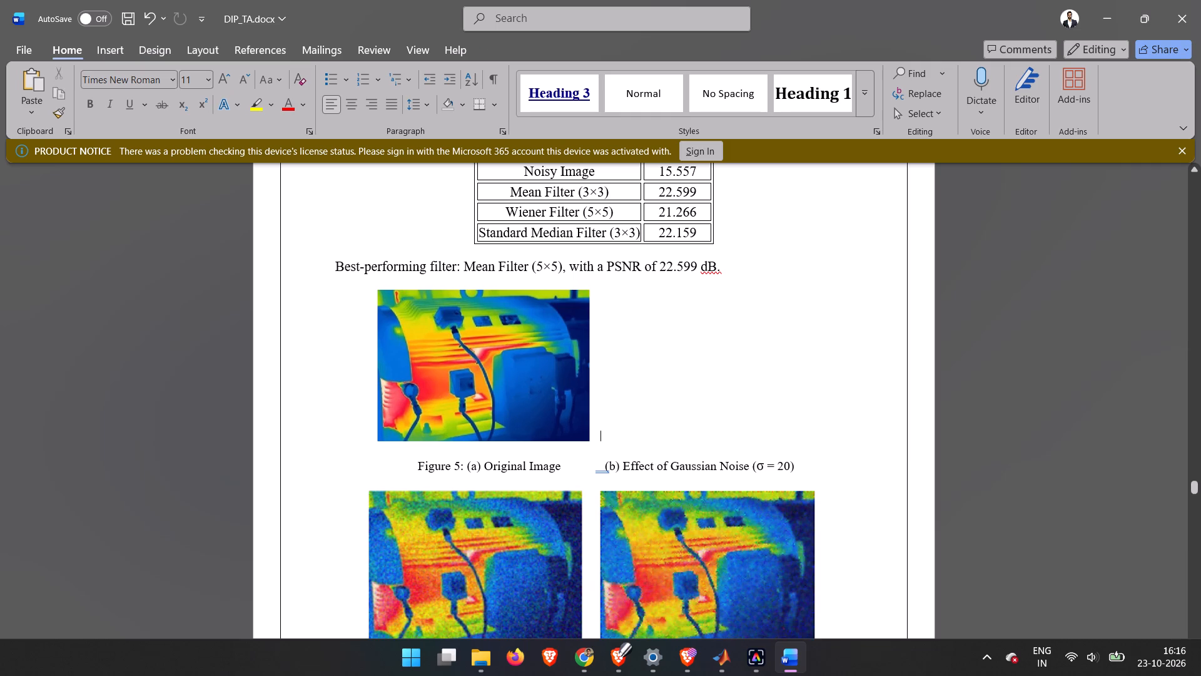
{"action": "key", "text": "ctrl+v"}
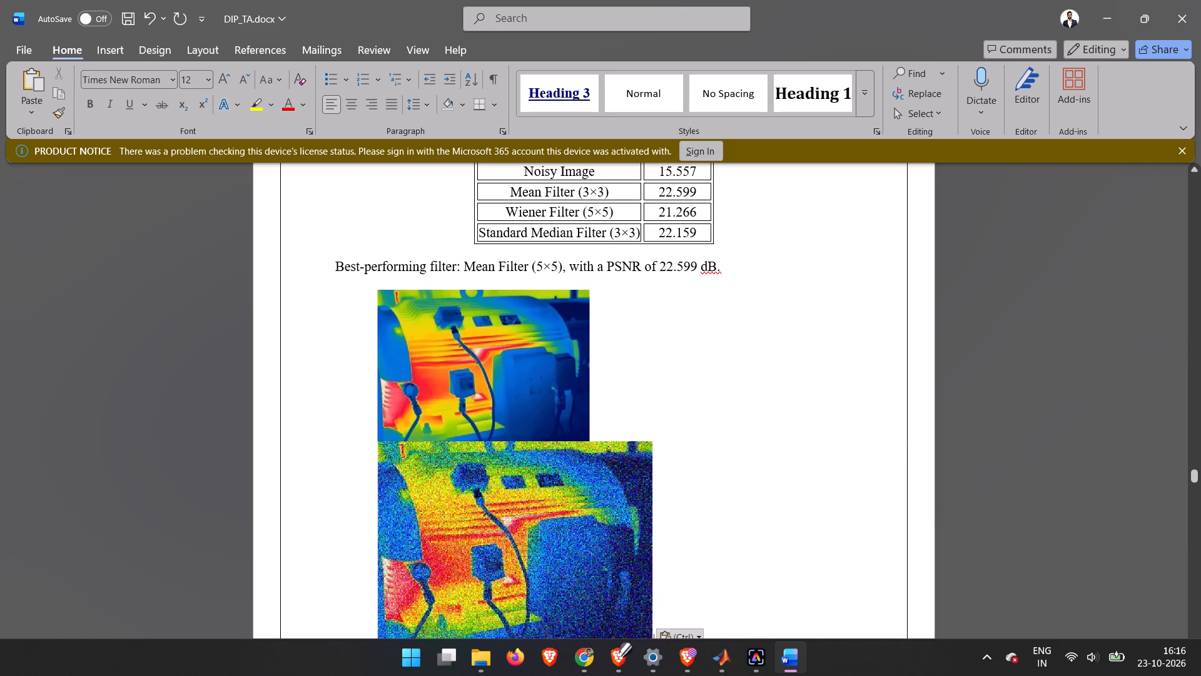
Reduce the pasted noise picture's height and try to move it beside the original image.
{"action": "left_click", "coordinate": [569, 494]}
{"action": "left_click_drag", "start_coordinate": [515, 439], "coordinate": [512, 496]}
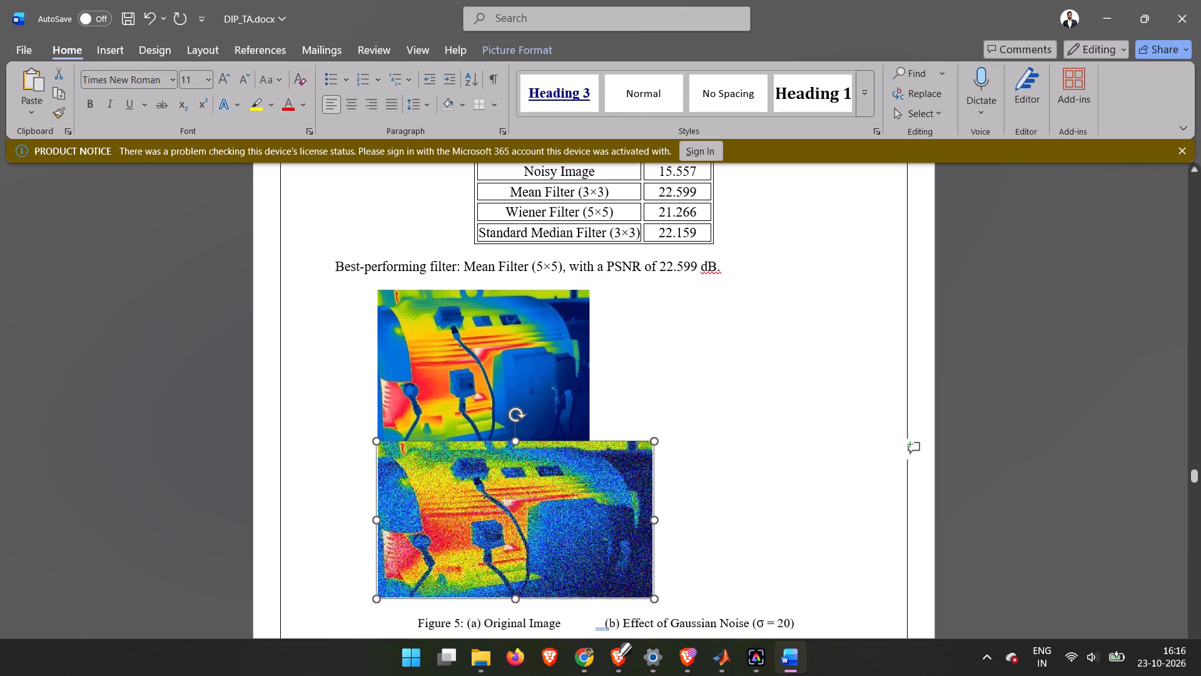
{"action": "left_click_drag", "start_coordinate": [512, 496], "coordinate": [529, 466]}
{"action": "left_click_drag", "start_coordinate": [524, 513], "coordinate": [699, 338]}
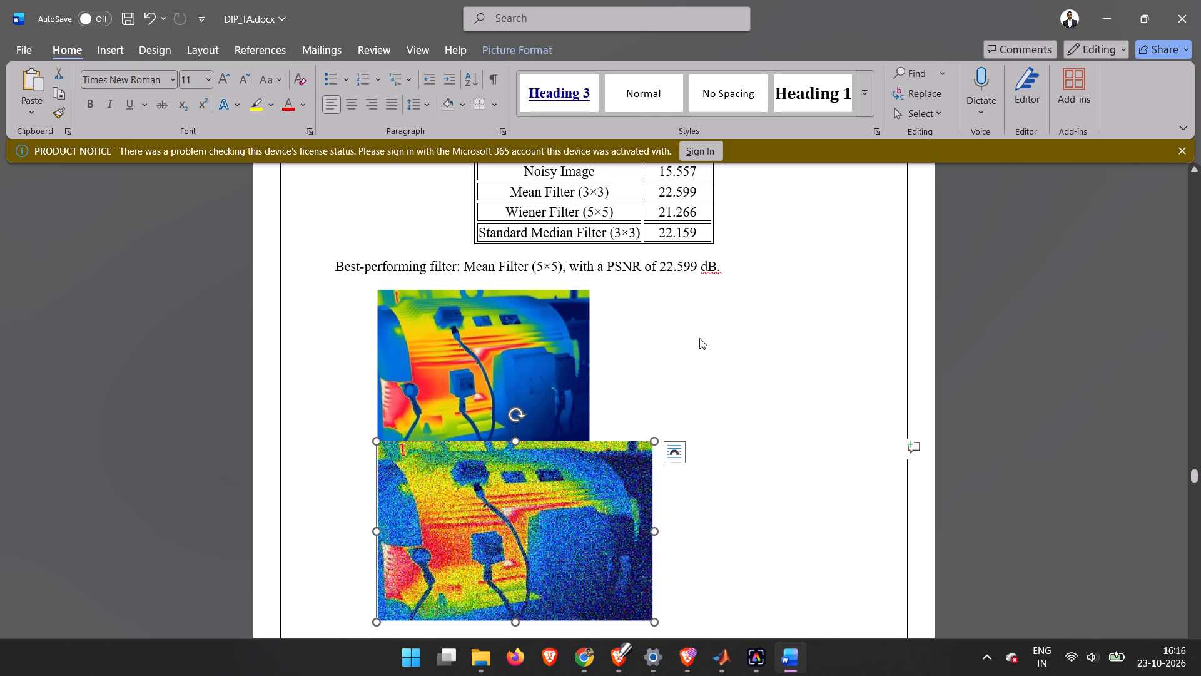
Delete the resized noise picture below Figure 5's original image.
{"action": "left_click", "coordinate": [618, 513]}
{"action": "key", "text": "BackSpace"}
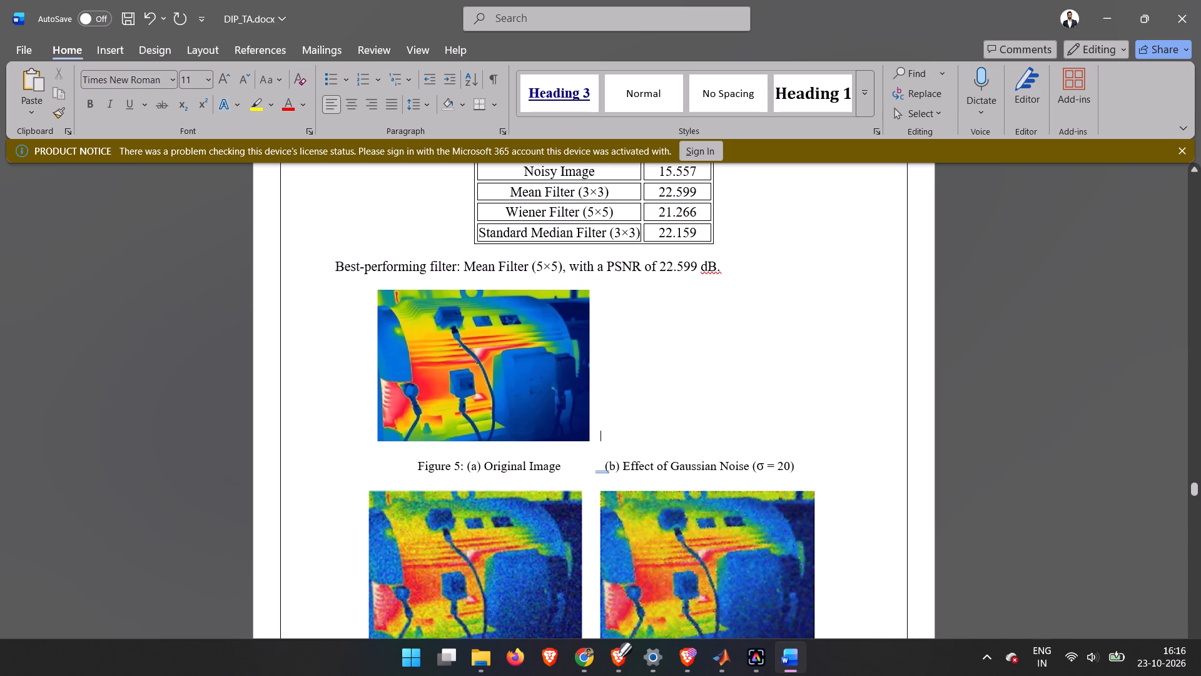
Add a space after Figure 5's original image and insert 2.png from the Downloads folder 2 there.
{"action": "left_click", "coordinate": [644, 337]}
{"action": "key", "text": "space"}
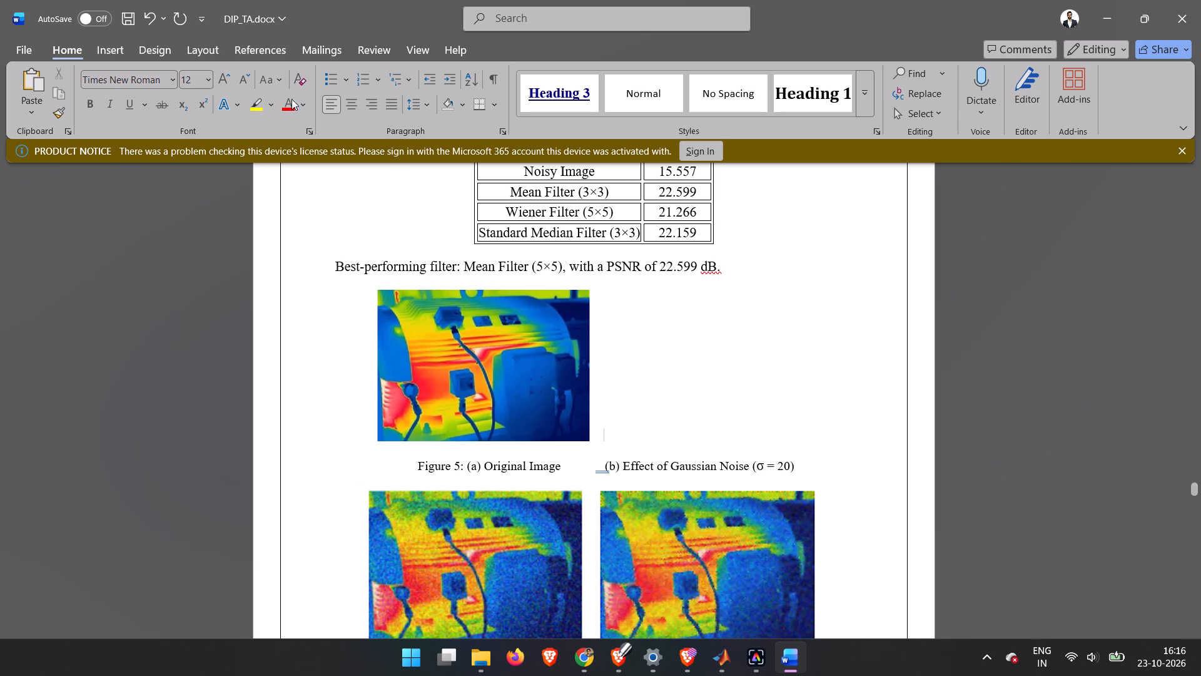
{"action": "left_click", "coordinate": [111, 41]}
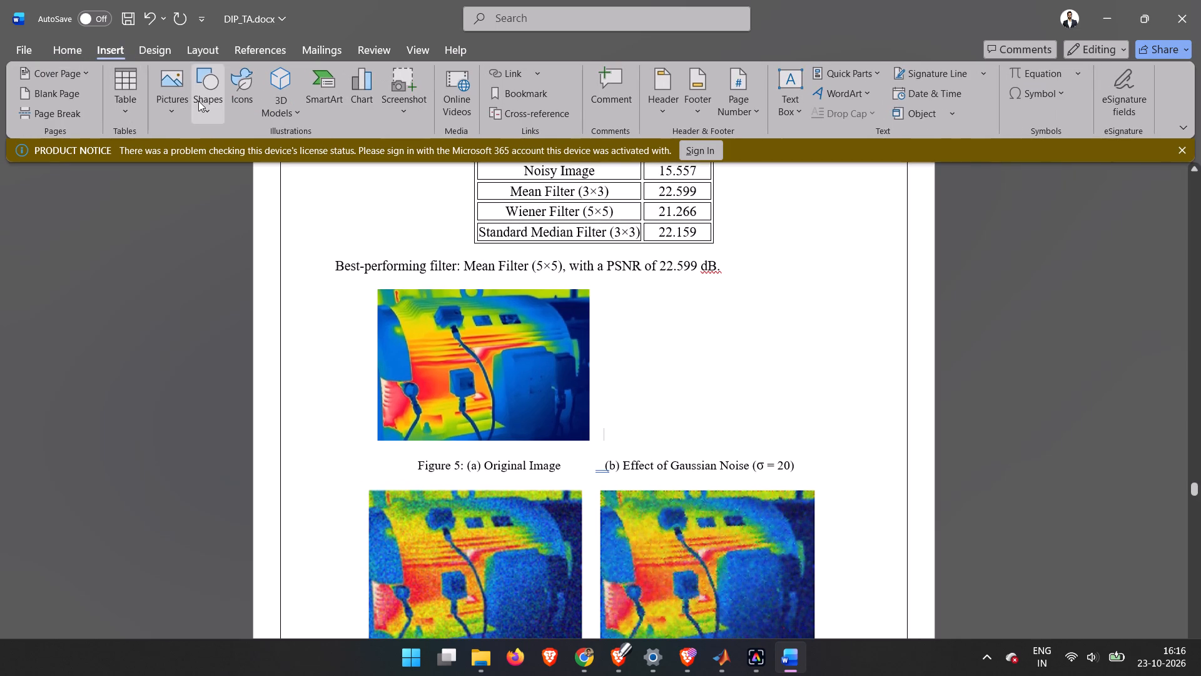
{"action": "left_click", "coordinate": [175, 103]}
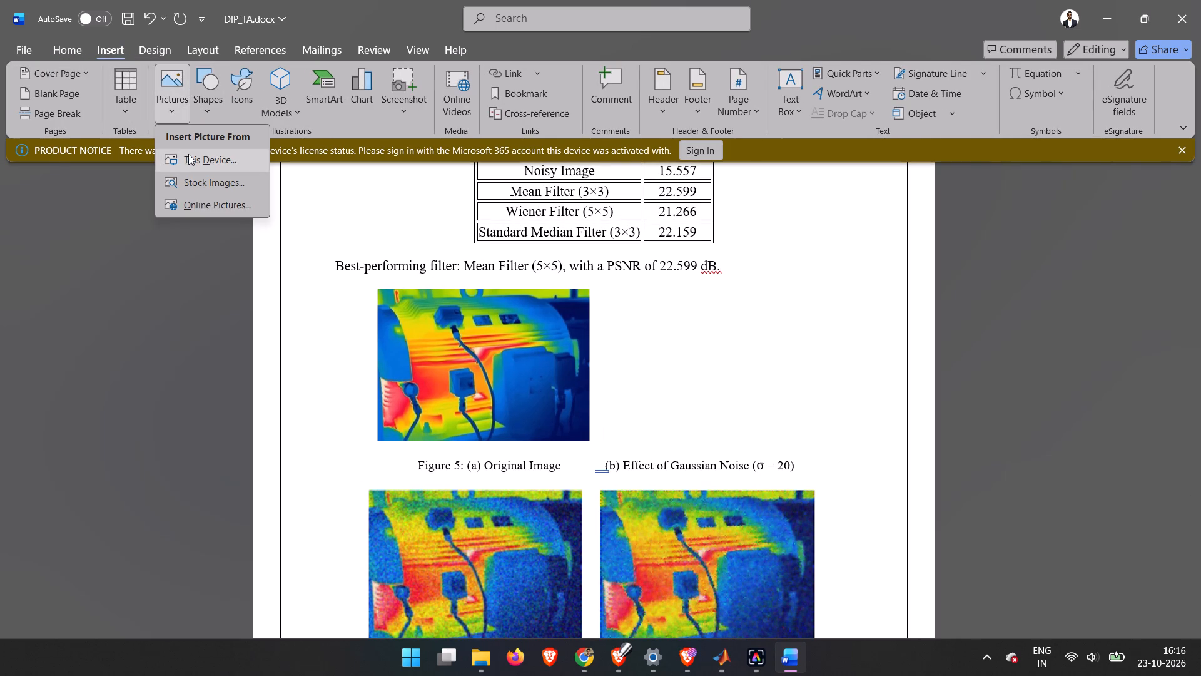
{"action": "left_click", "coordinate": [190, 154]}
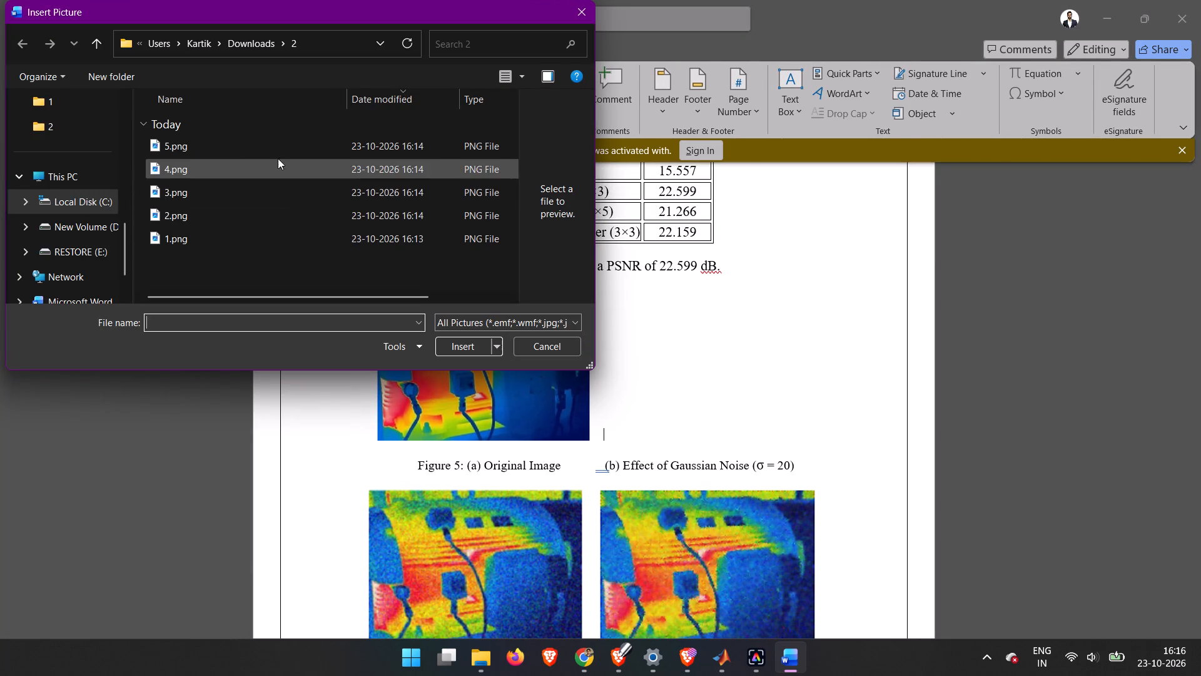
{"action": "left_click", "coordinate": [245, 223]}
{"action": "left_click", "coordinate": [445, 346]}
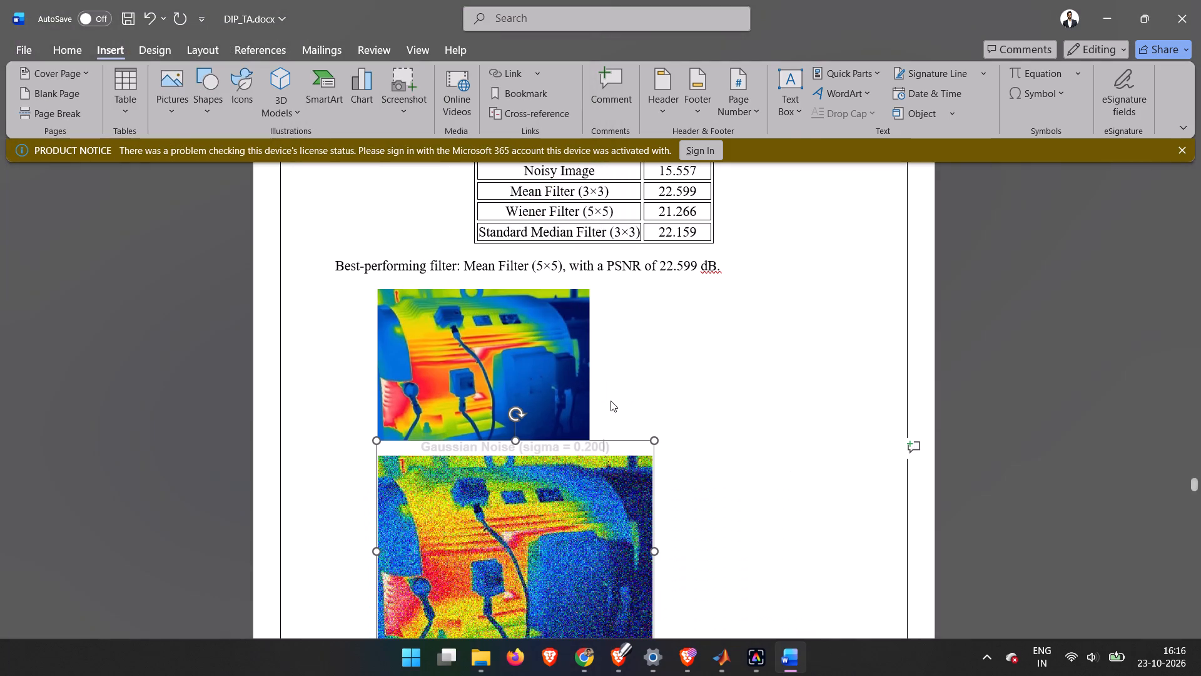
Crop the title strip off the top of the inserted Gaussian noise picture, to a height of about 6.33 cm.
{"action": "left_click", "coordinate": [610, 477]}
{"action": "right_click", "coordinate": [610, 477]}
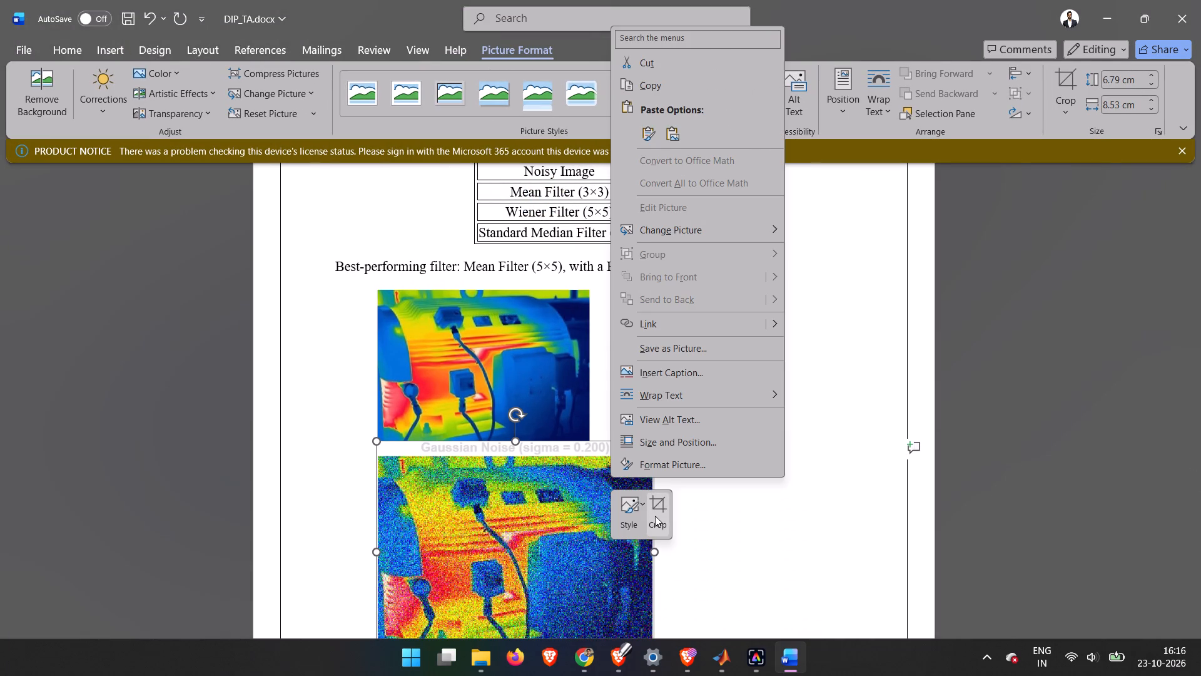
{"action": "left_click", "coordinate": [655, 516]}
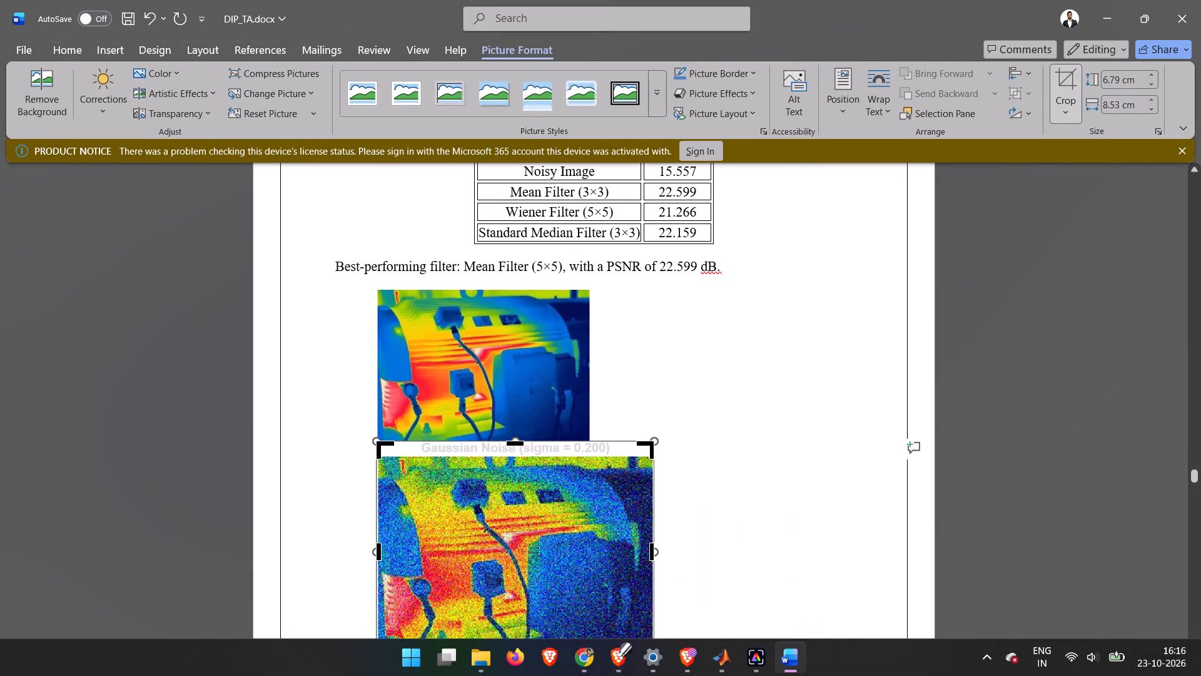
{"action": "left_click_drag", "start_coordinate": [515, 446], "coordinate": [516, 454]}
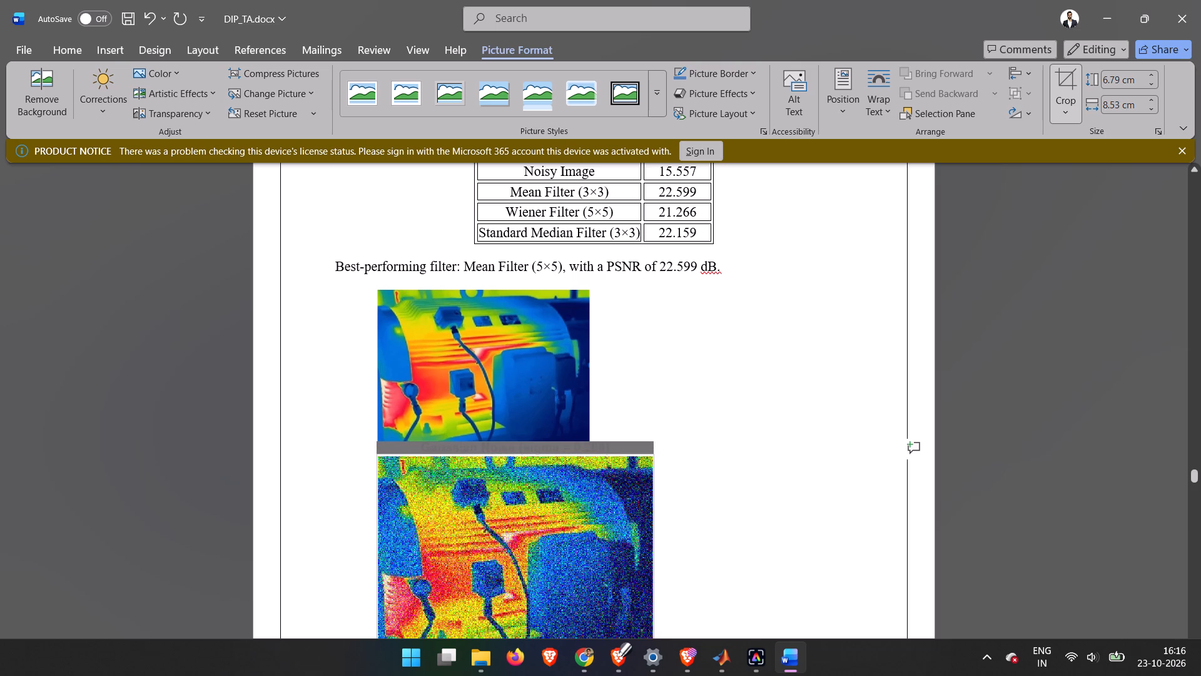
{"action": "left_click_drag", "start_coordinate": [516, 454], "coordinate": [517, 456]}
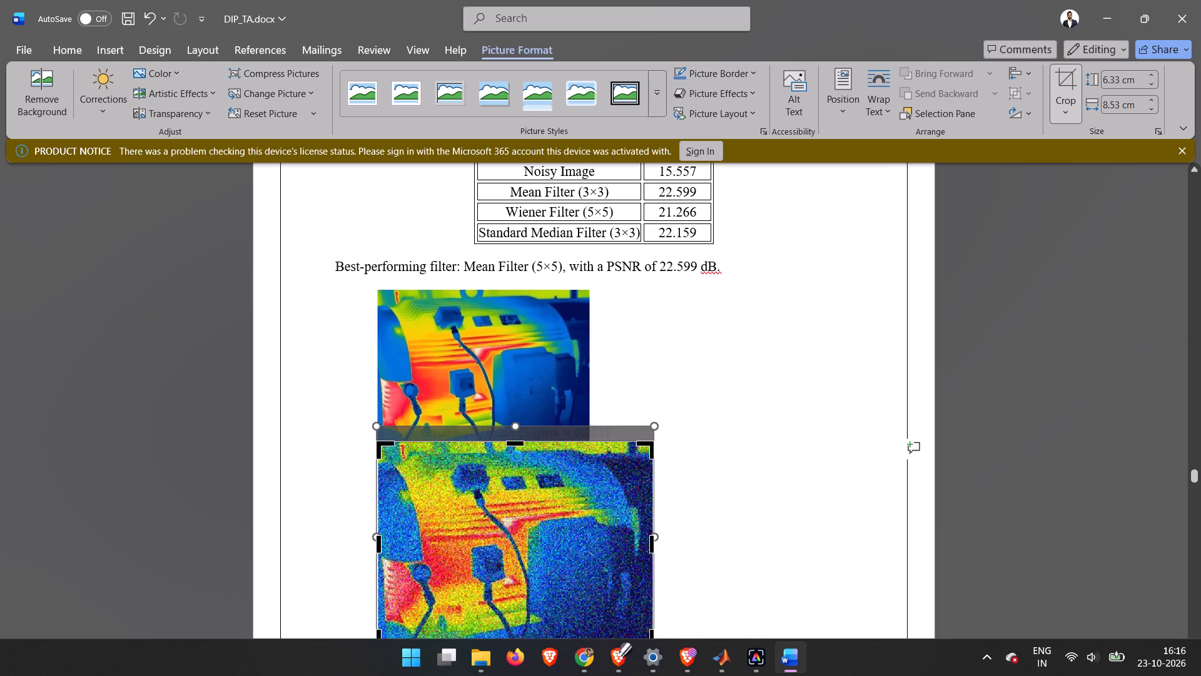
{"action": "left_click", "coordinate": [788, 498]}
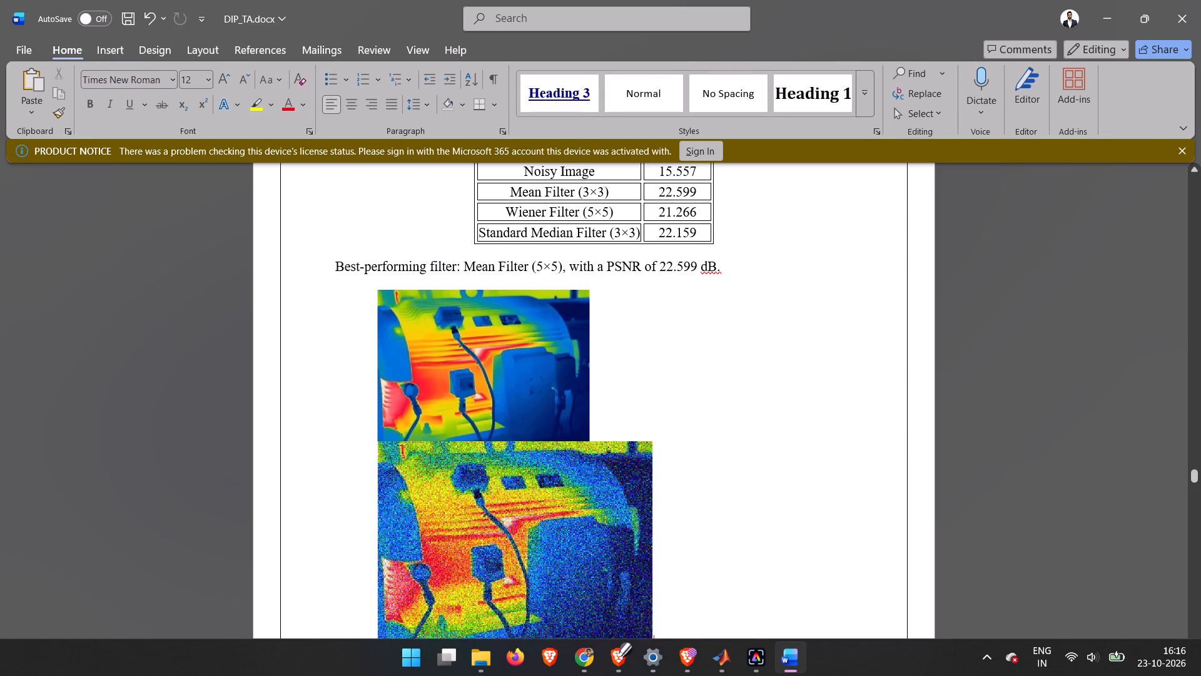
Shrink the cropped Gaussian noise picture proportionally to about 4.65 × 6.27 cm so it sits beside Figure 5's original image.
{"action": "left_click", "coordinate": [495, 562]}
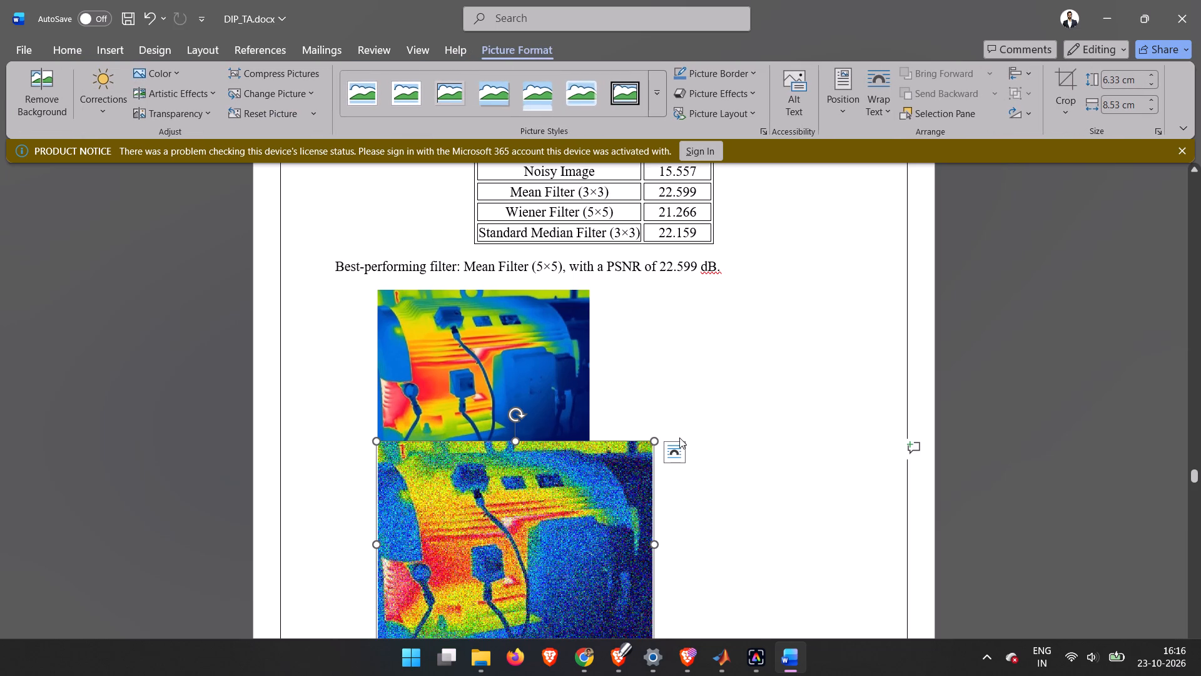
{"action": "left_click_drag", "start_coordinate": [657, 441], "coordinate": [647, 453]}
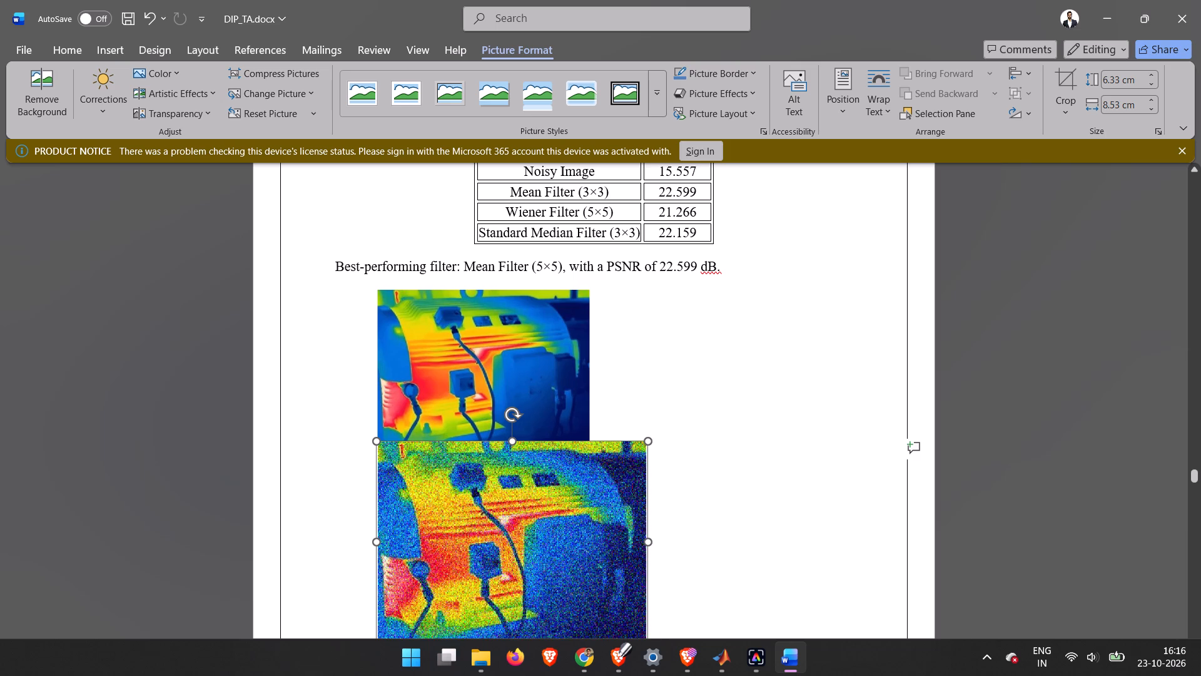
{"action": "left_click_drag", "start_coordinate": [647, 453], "coordinate": [560, 483]}
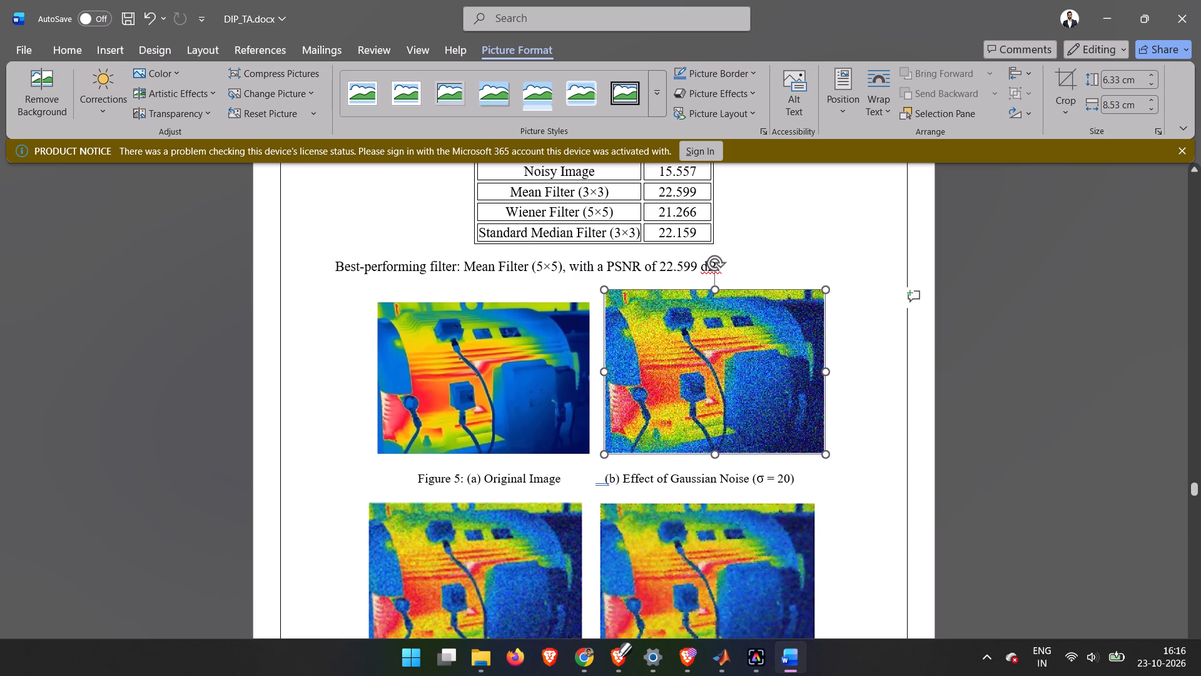
{"action": "left_click_drag", "start_coordinate": [560, 483], "coordinate": [504, 473]}
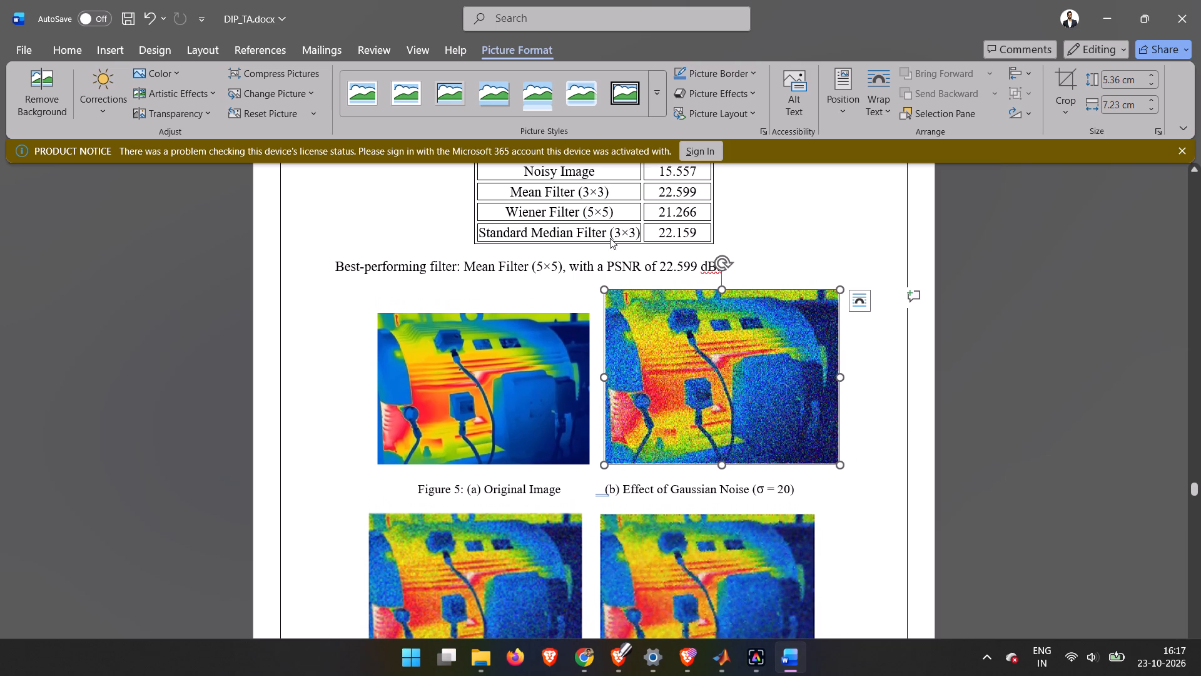
{"action": "left_click_drag", "start_coordinate": [602, 293], "coordinate": [654, 334]}
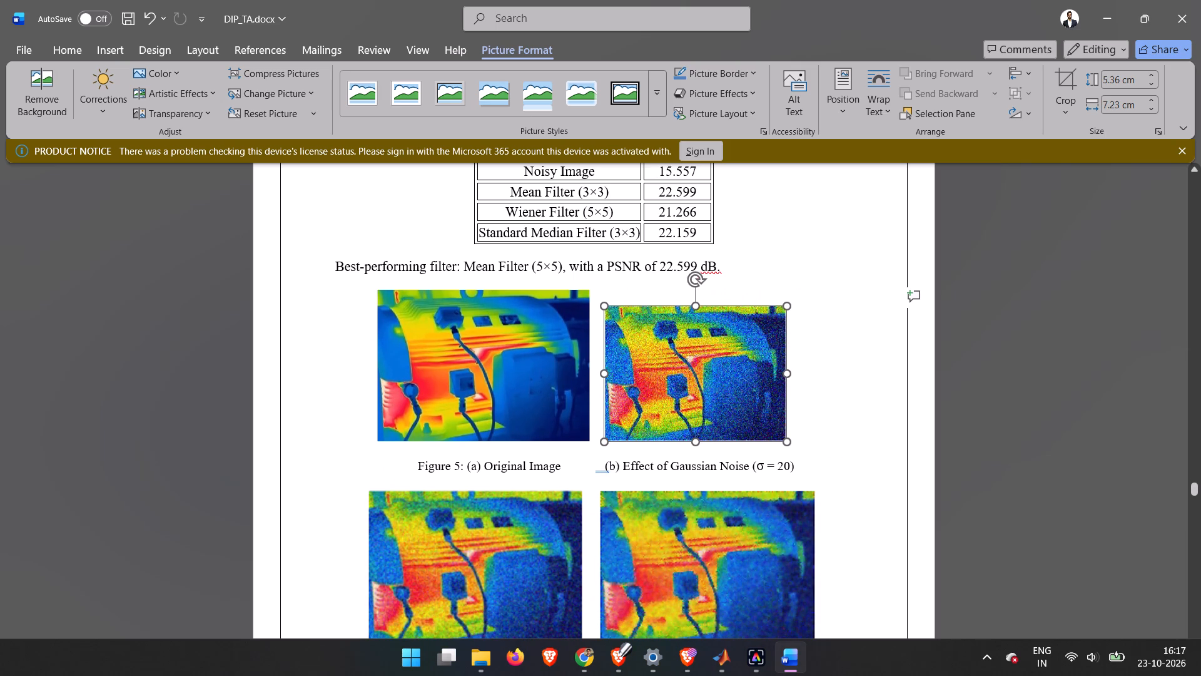
{"action": "left_click_drag", "start_coordinate": [654, 334], "coordinate": [641, 322]}
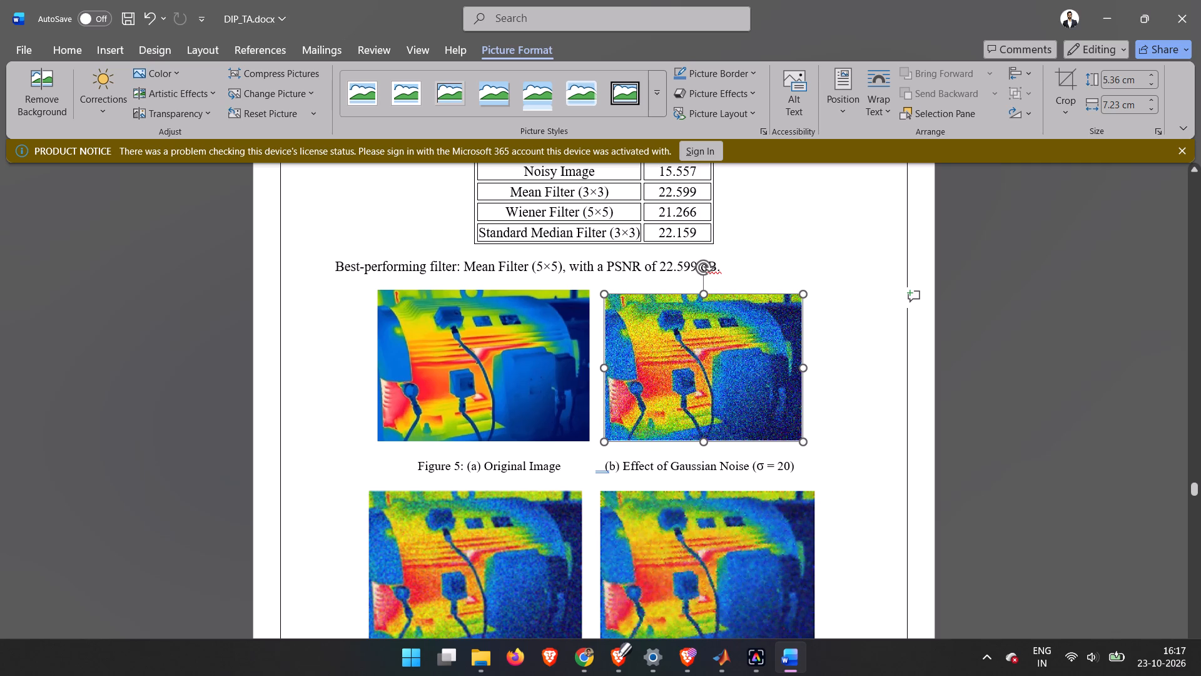
{"action": "left_click_drag", "start_coordinate": [641, 322], "coordinate": [640, 315]}
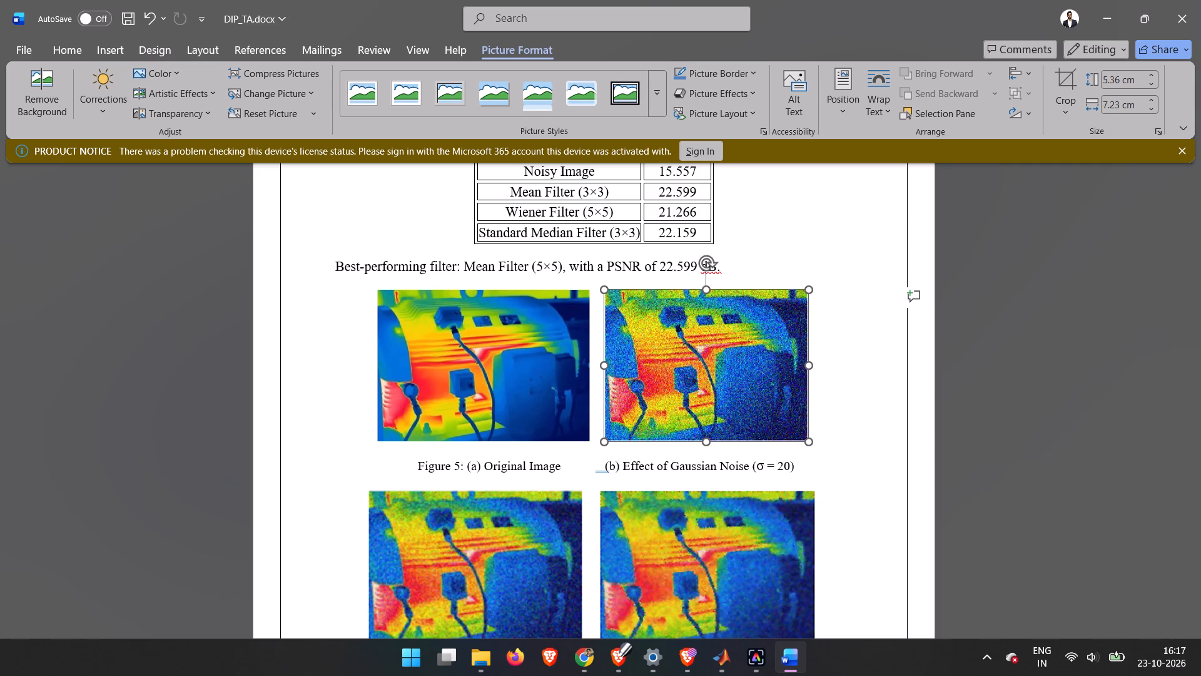
{"action": "left_click_drag", "start_coordinate": [640, 315], "coordinate": [639, 315]}
{"action": "left_click", "coordinate": [661, 433]}
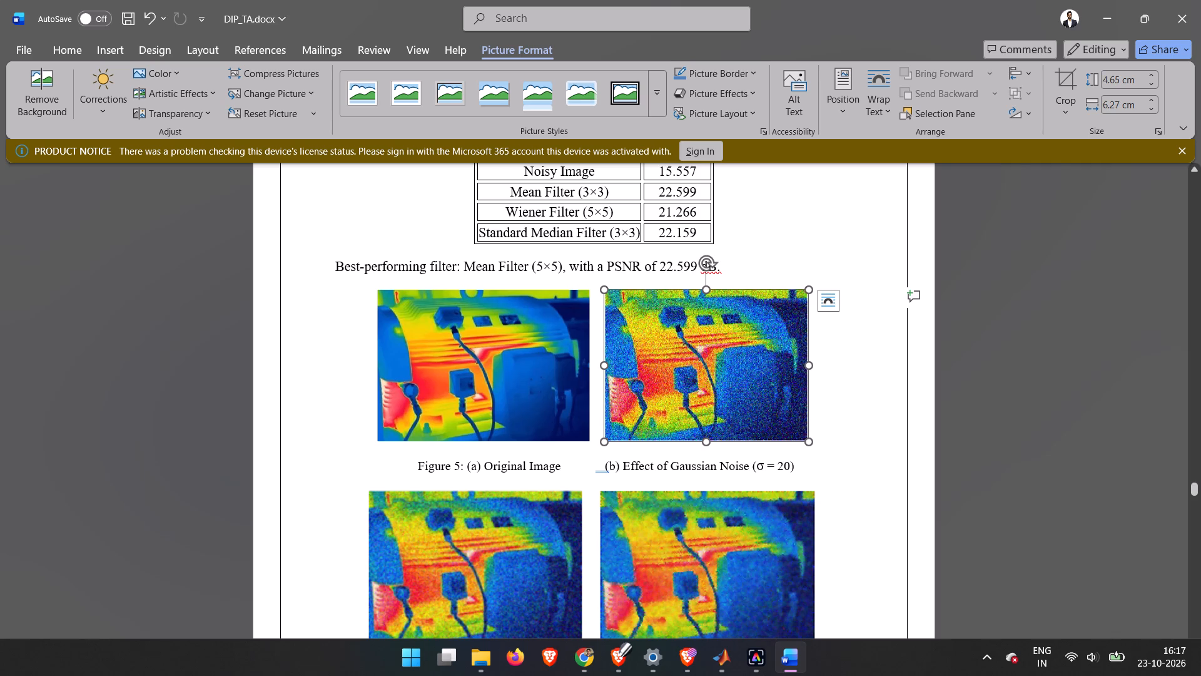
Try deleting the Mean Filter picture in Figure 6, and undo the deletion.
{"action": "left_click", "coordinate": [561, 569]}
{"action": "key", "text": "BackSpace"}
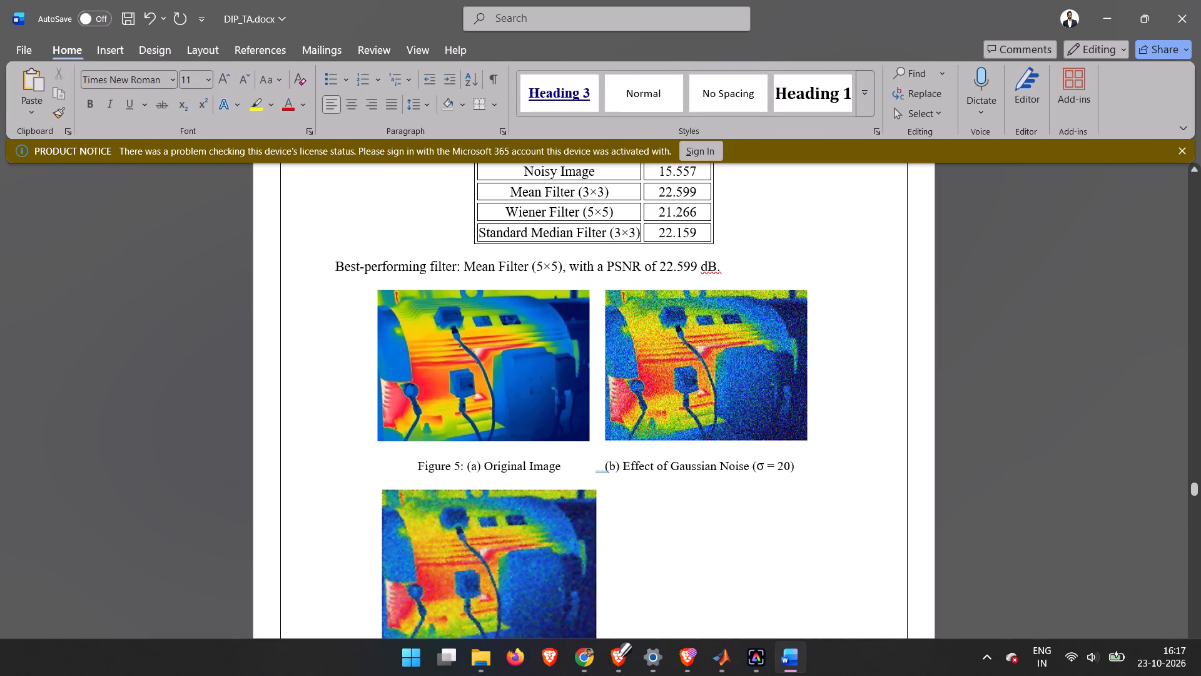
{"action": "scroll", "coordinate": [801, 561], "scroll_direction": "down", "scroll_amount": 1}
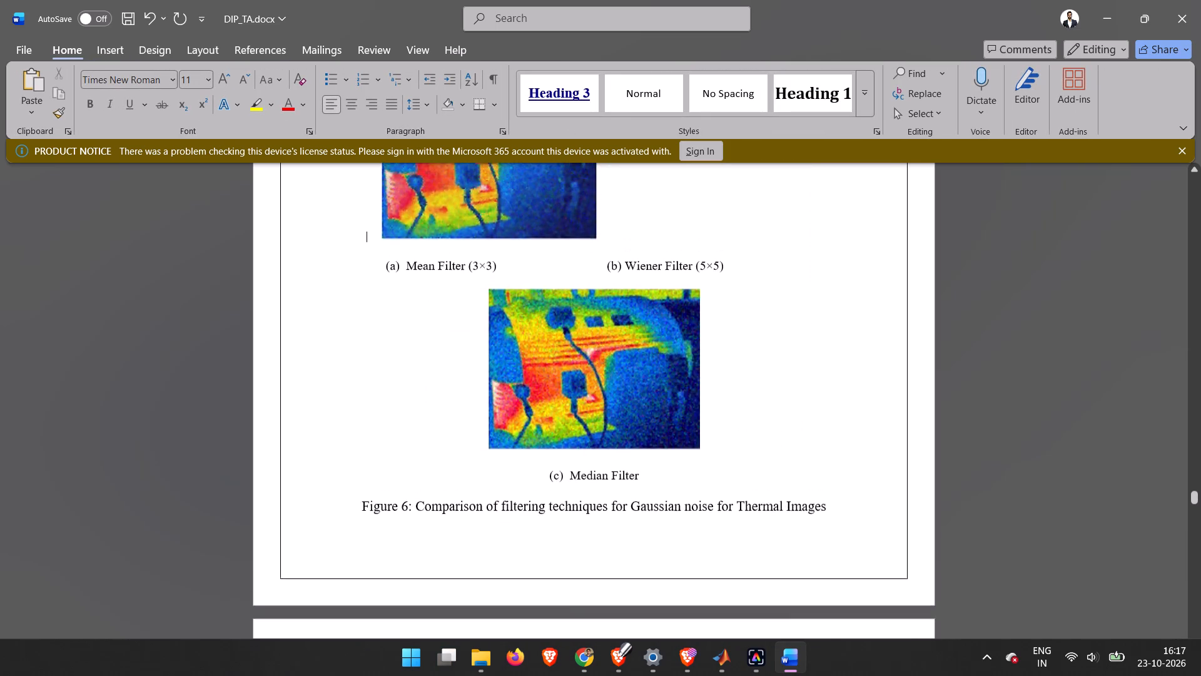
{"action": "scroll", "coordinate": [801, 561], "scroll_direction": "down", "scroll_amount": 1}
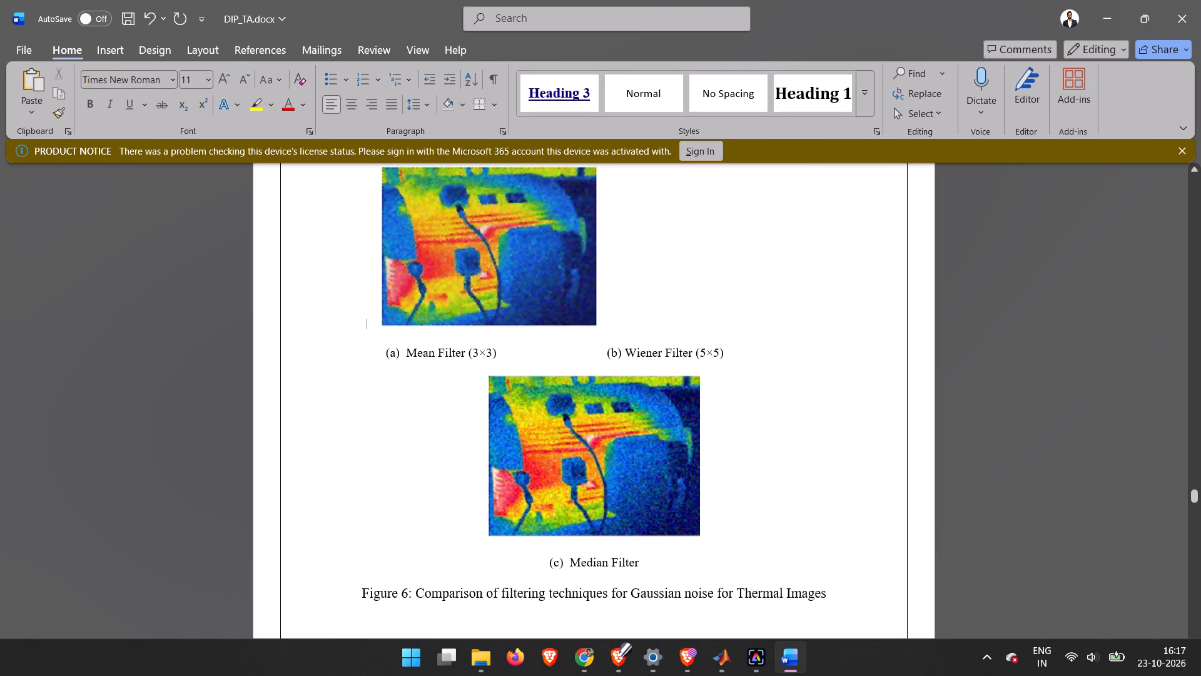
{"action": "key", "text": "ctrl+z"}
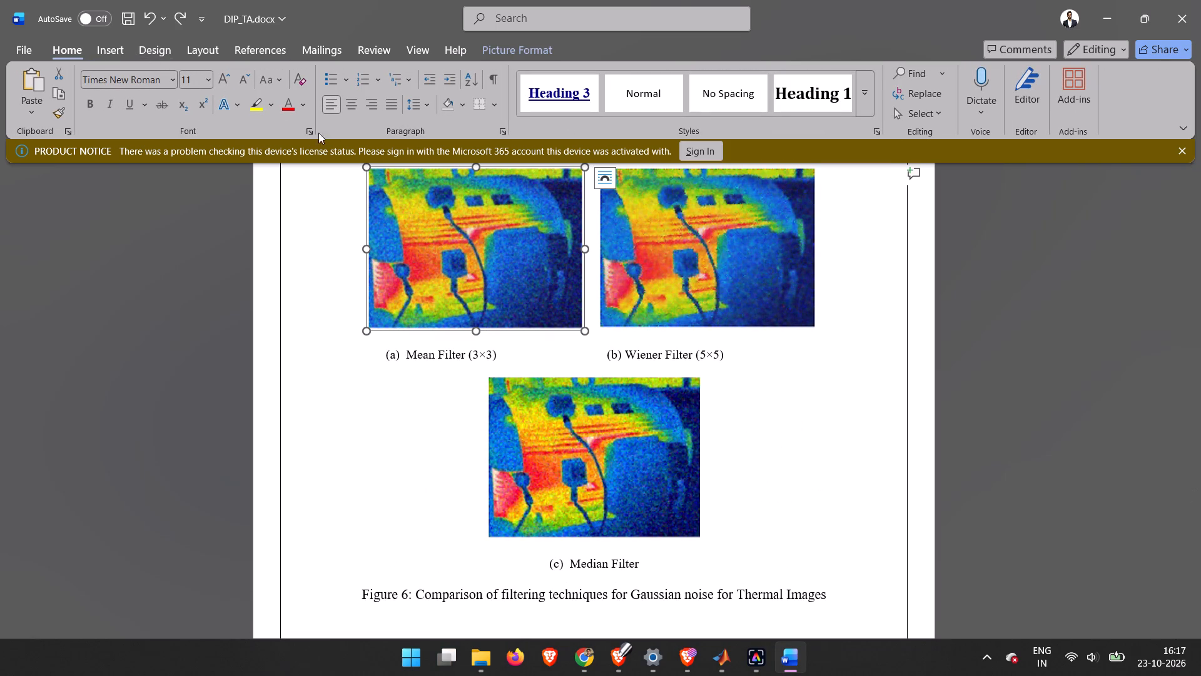
Replace Figure 6's Mean Filter picture with 3.png from the Downloads folder 2, using Change Picture.
{"action": "right_click", "coordinate": [433, 236]}
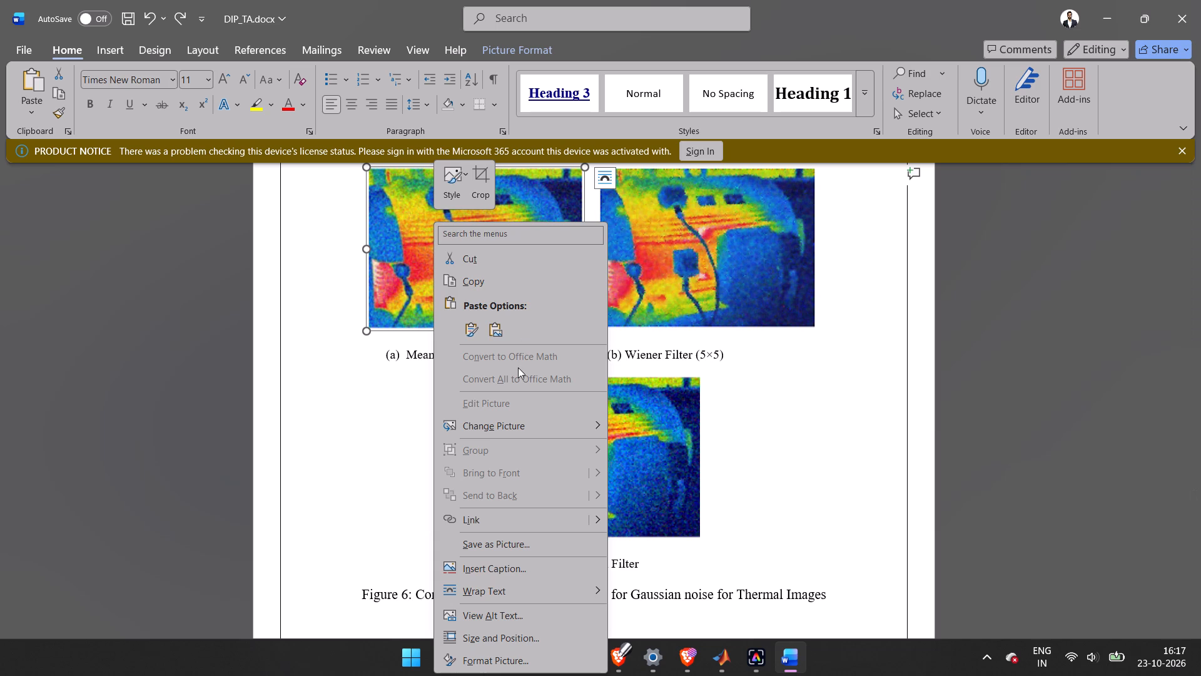
{"action": "left_click", "coordinate": [658, 436]}
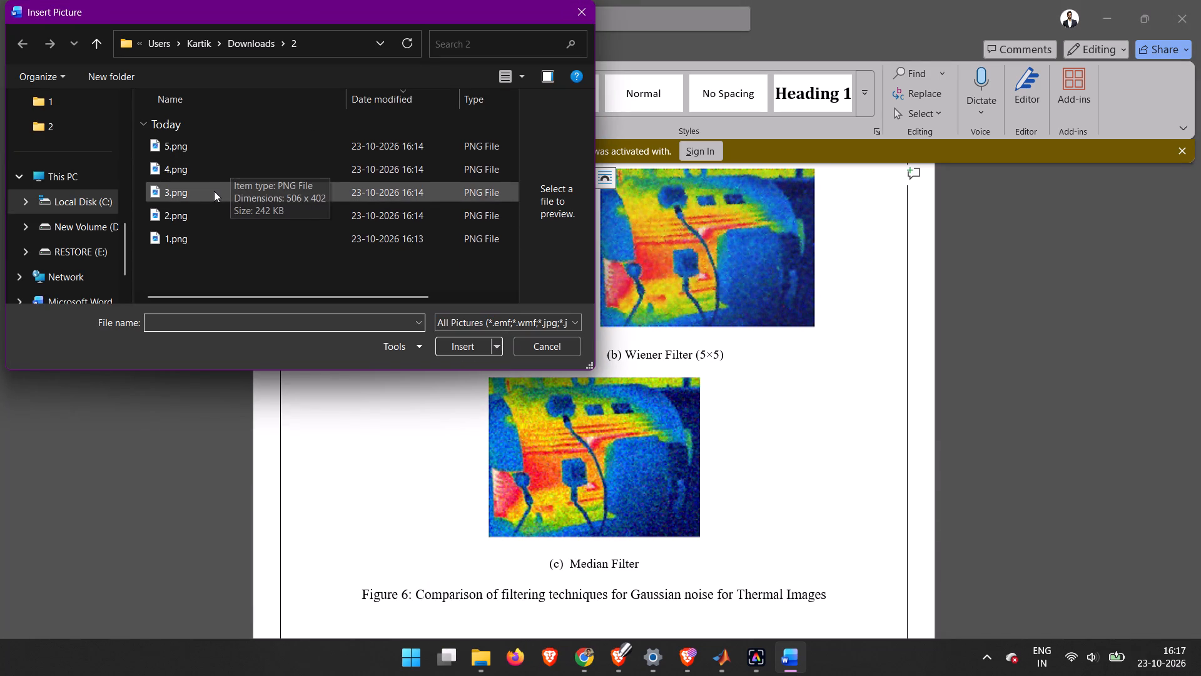
{"action": "left_click", "coordinate": [214, 191]}
{"action": "left_click", "coordinate": [445, 353]}
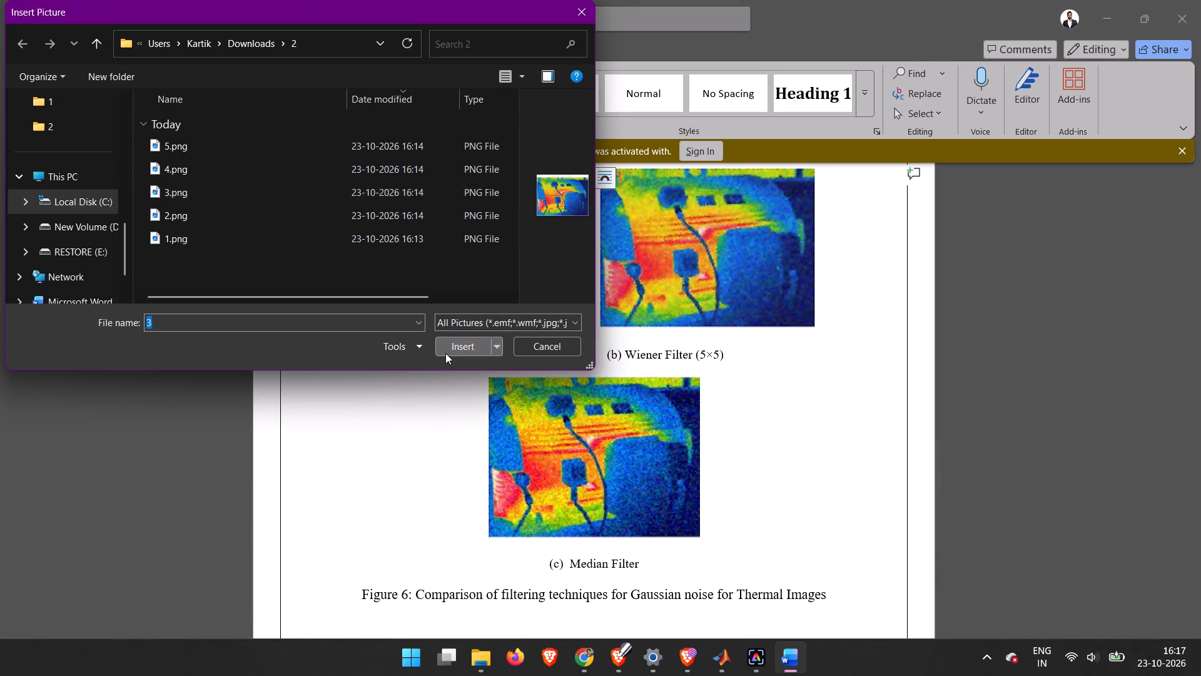
Crop the title strip off the top of the new Mean Filter picture.
{"action": "right_click", "coordinate": [505, 256]}
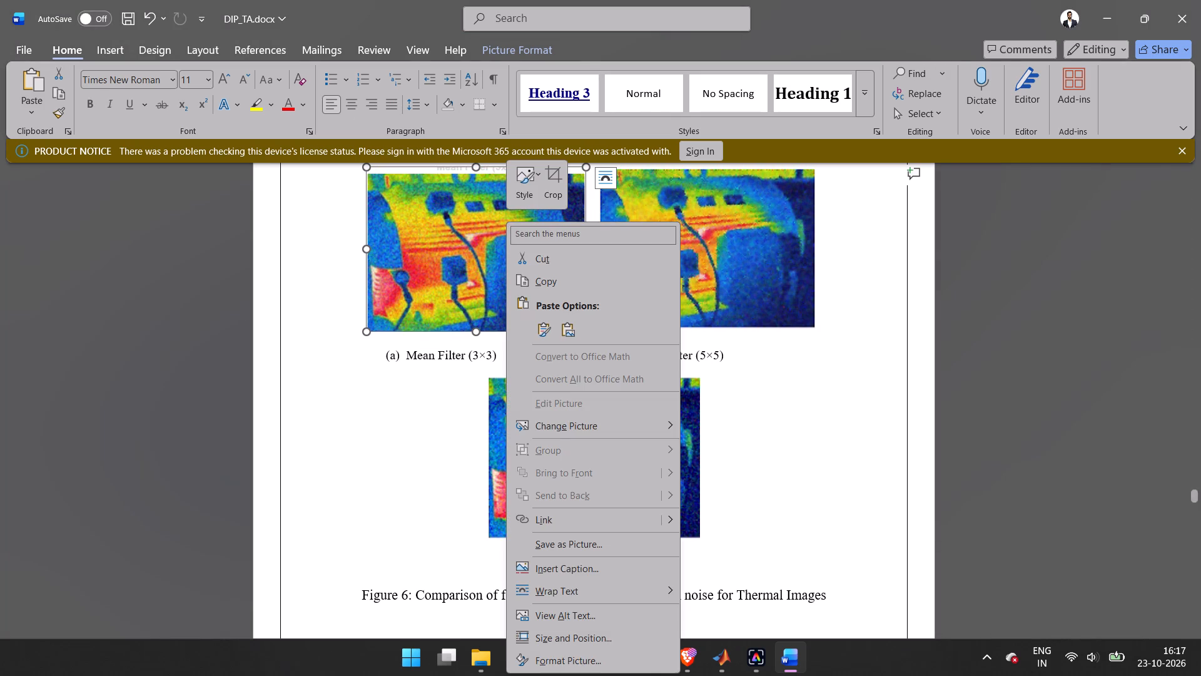
{"action": "left_click", "coordinate": [549, 195]}
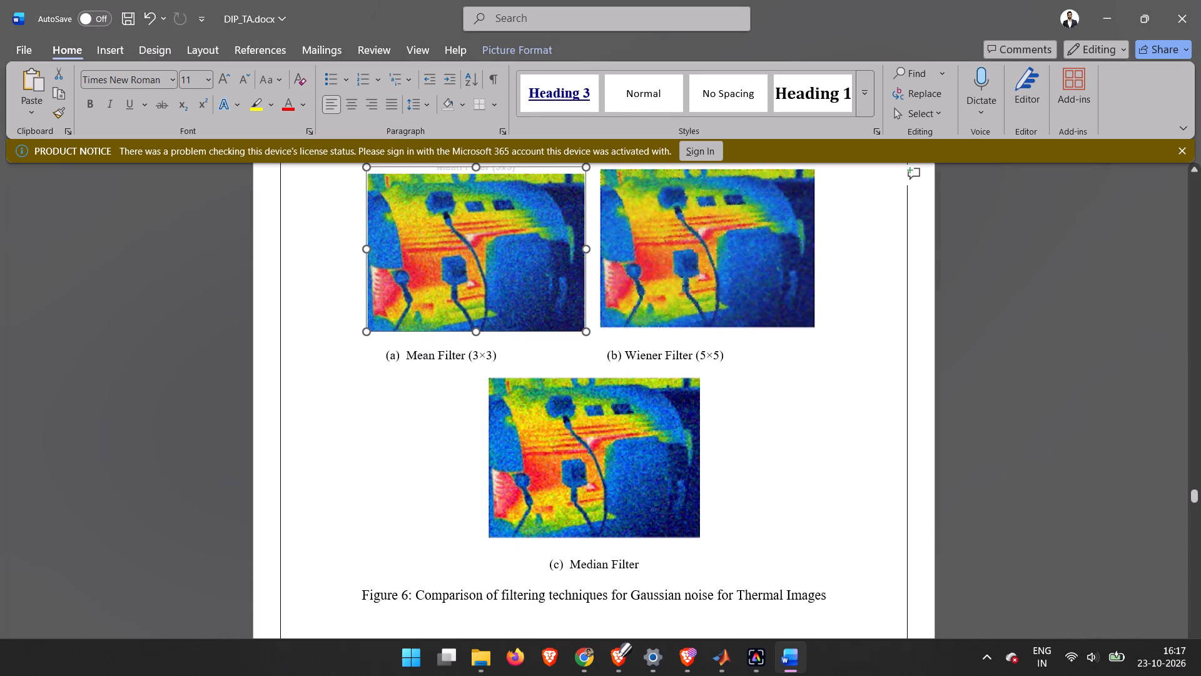
{"action": "left_click", "coordinate": [475, 169]}
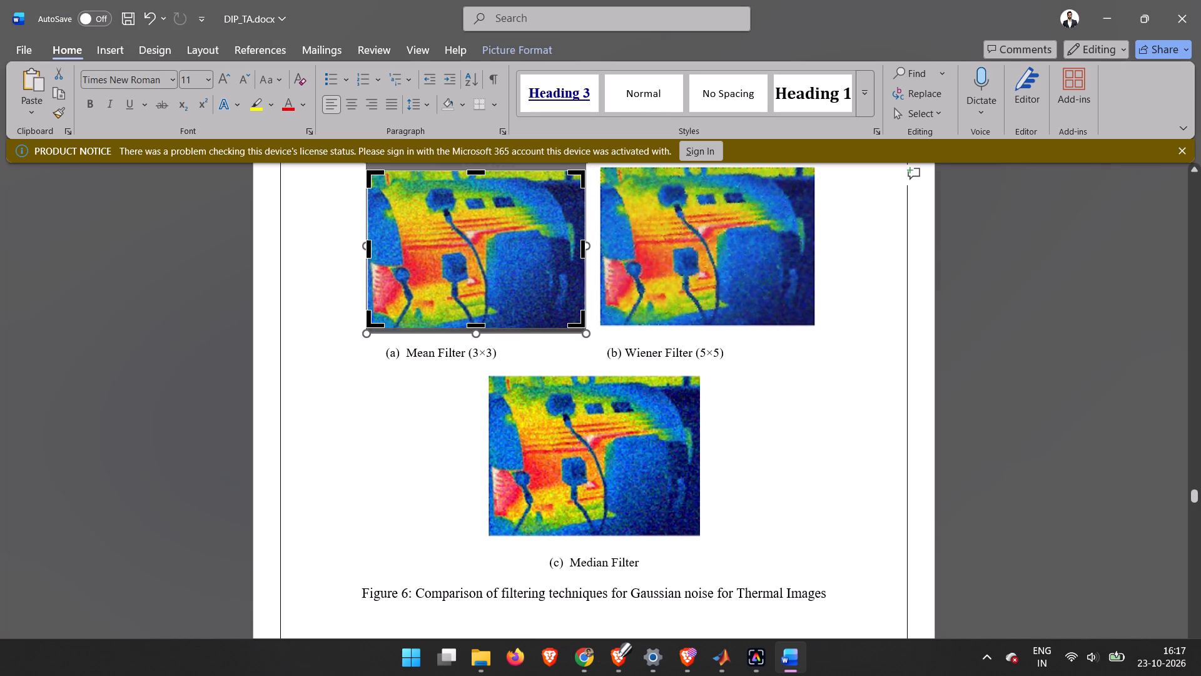
{"action": "left_click", "coordinate": [594, 373]}
Replace Figure 6's Wiener Filter picture by inserting 4.png from the Downloads folder 2 over it.
{"action": "left_click", "coordinate": [642, 317]}
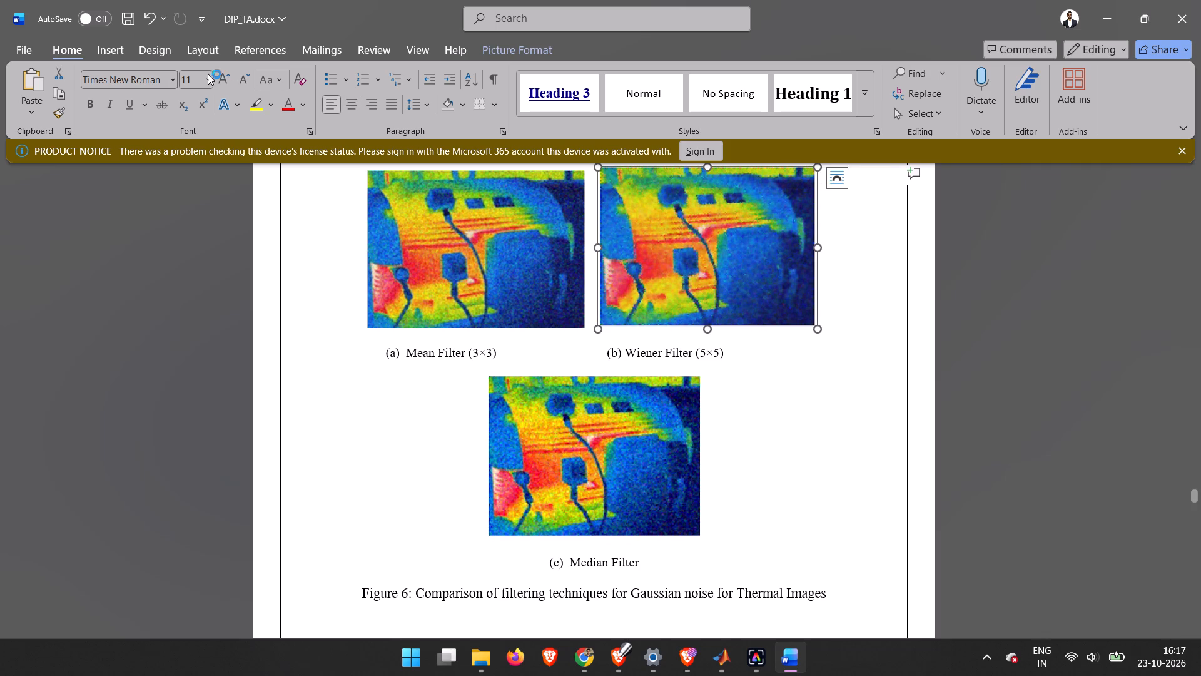
{"action": "left_click", "coordinate": [105, 48]}
{"action": "left_click", "coordinate": [170, 87]}
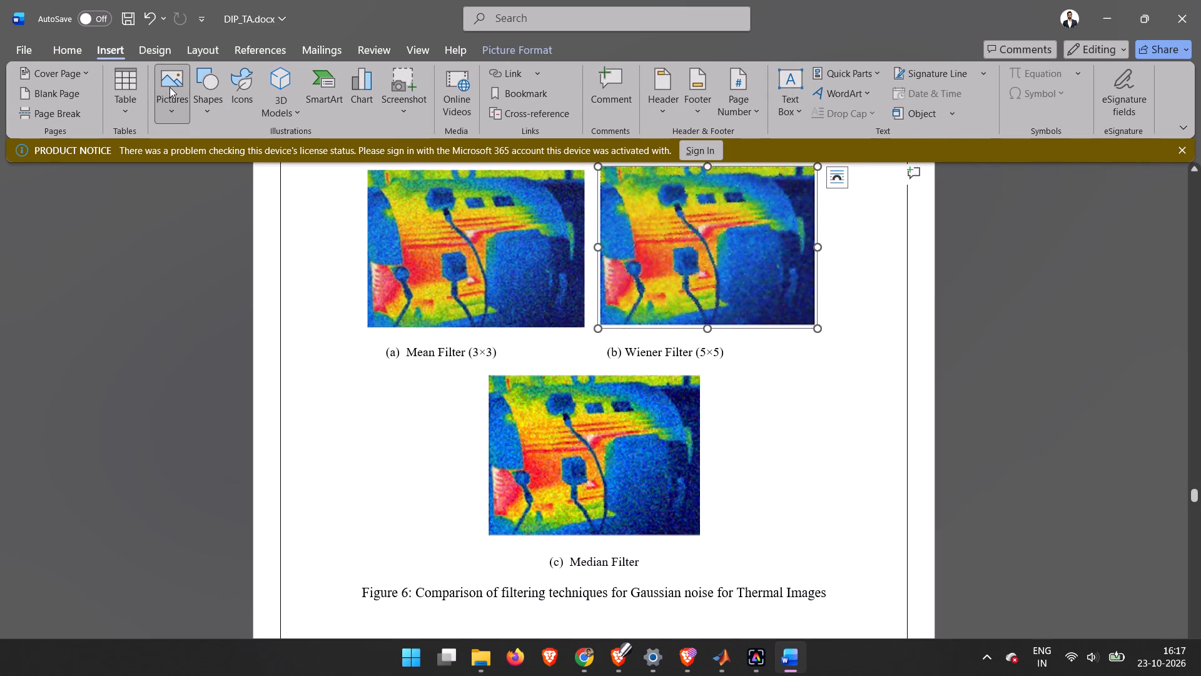
{"action": "left_click", "coordinate": [208, 159]}
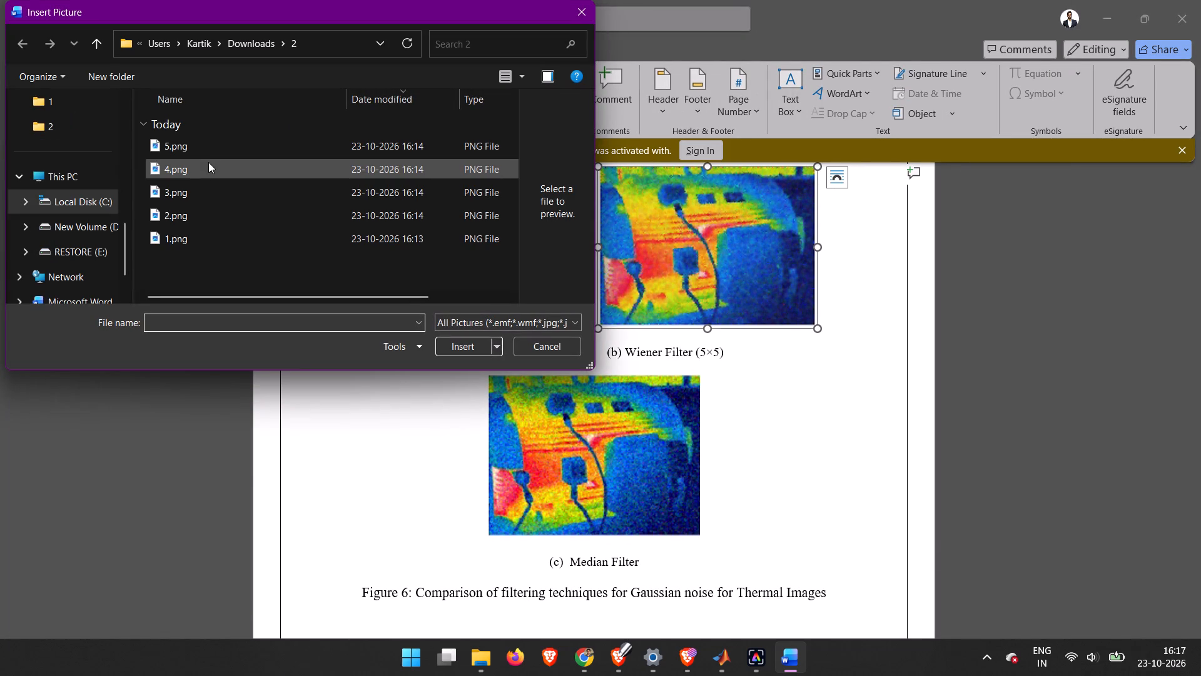
{"action": "left_click", "coordinate": [208, 163]}
{"action": "left_click", "coordinate": [475, 347]}
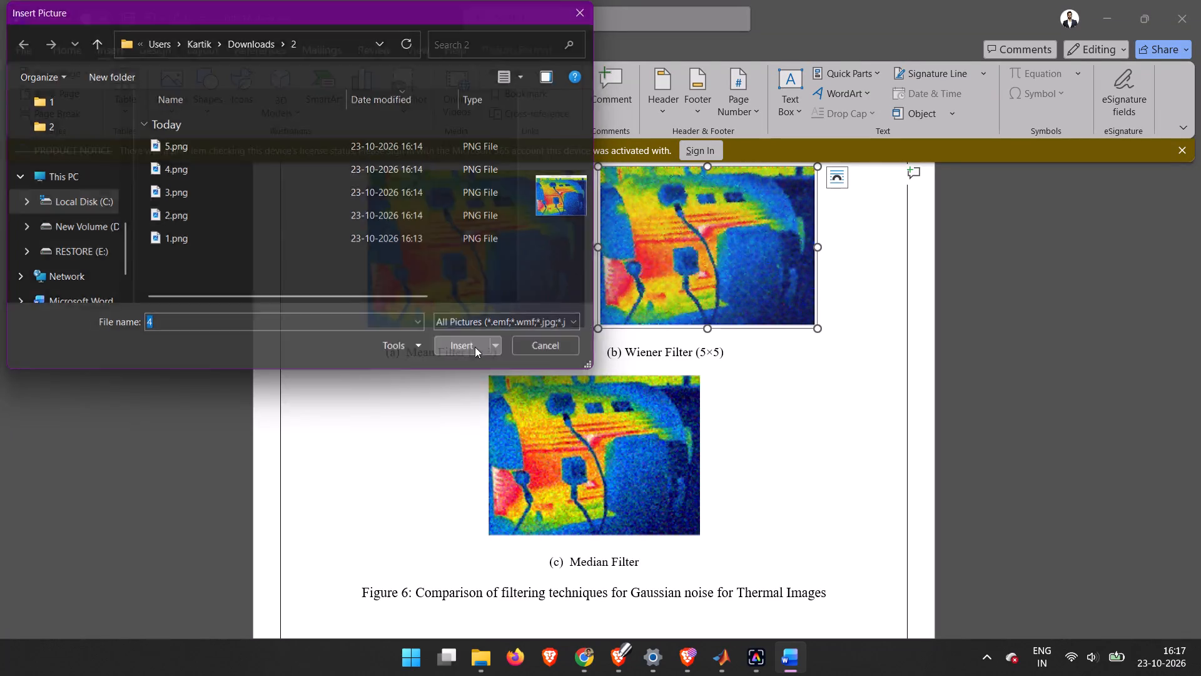
Crop the title strip off the top of the inserted Wiener Filter picture, to a height of about 6.3 cm.
{"action": "left_click", "coordinate": [514, 411]}
{"action": "right_click", "coordinate": [514, 411]}
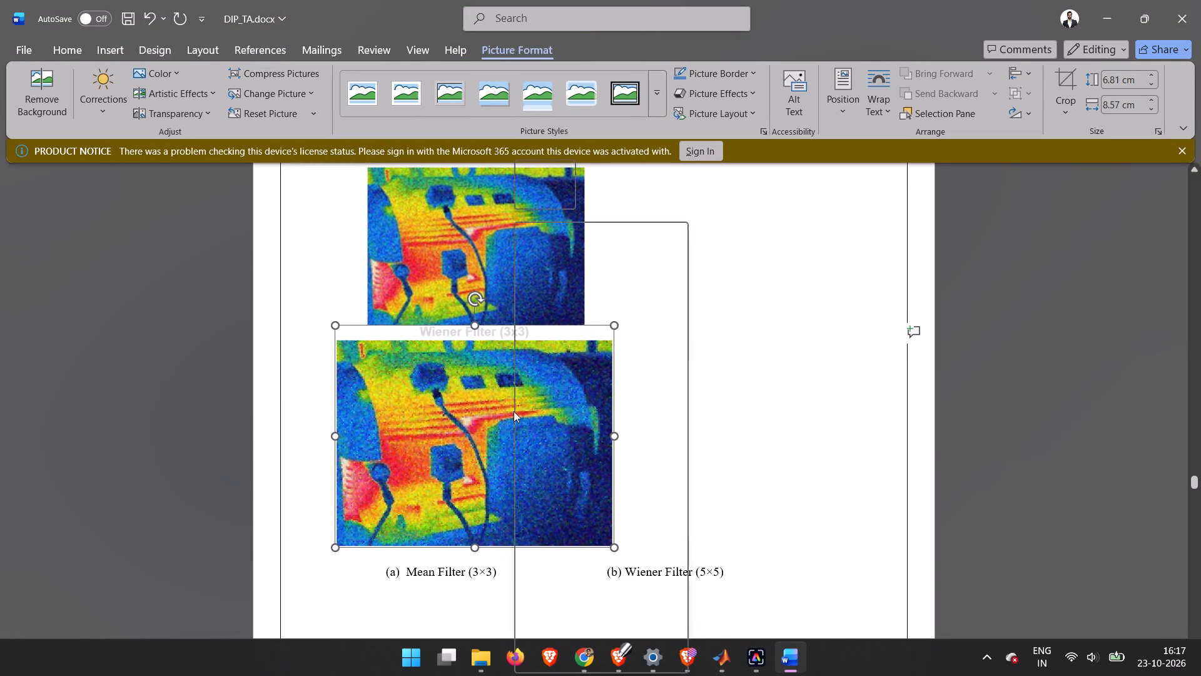
{"action": "left_click", "coordinate": [562, 199]}
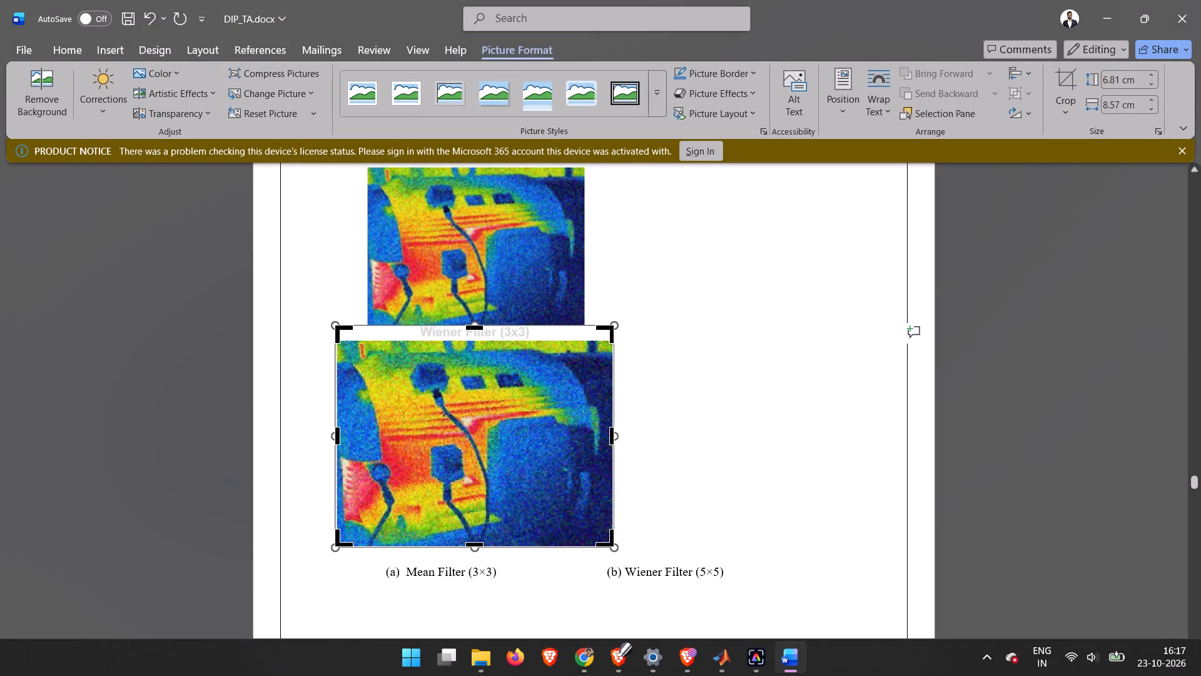
{"action": "left_click_drag", "start_coordinate": [482, 329], "coordinate": [483, 344]}
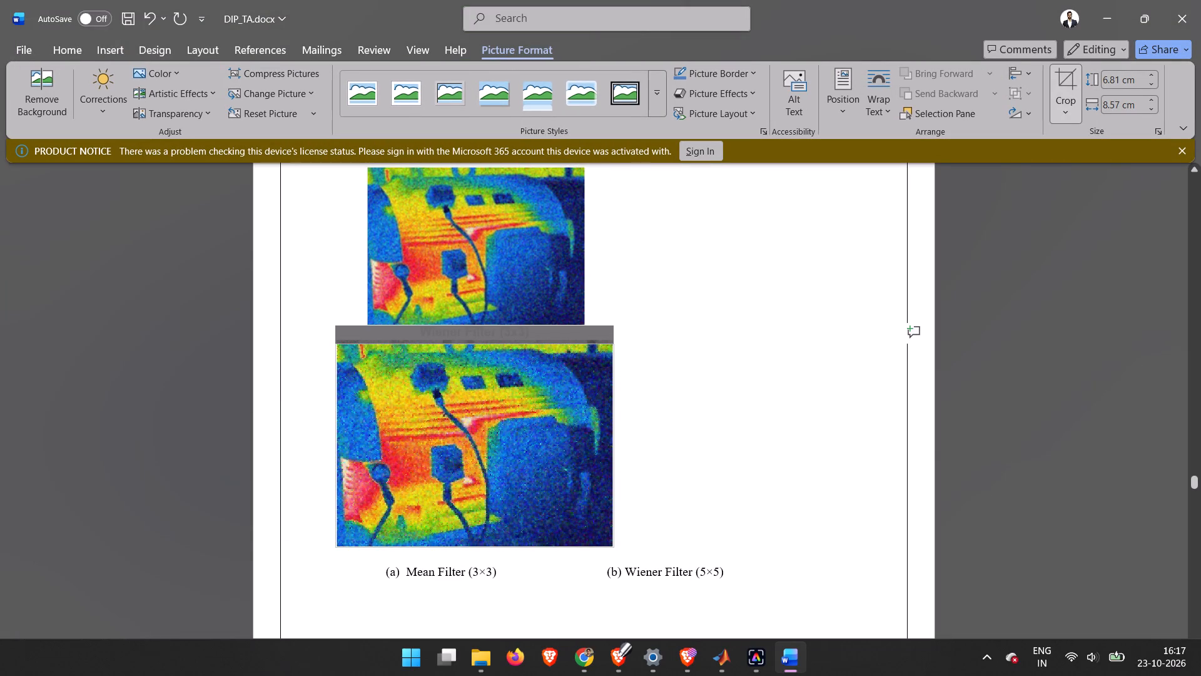
{"action": "left_click_drag", "start_coordinate": [483, 344], "coordinate": [484, 342]}
{"action": "left_click", "coordinate": [717, 486]}
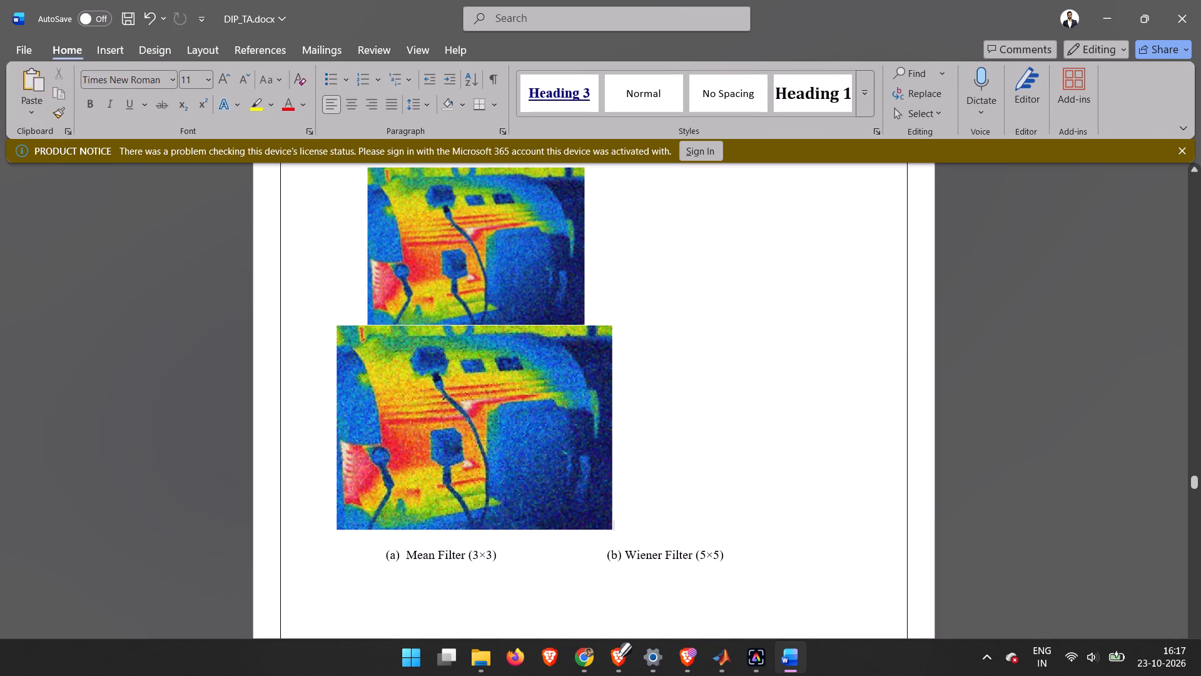
Shrink the Wiener Filter picture proportionally to about 4.8 × 6.52 cm so it sits beside the Mean Filter picture.
{"action": "left_click", "coordinate": [539, 500]}
{"action": "left_click_drag", "start_coordinate": [612, 534], "coordinate": [566, 493]}
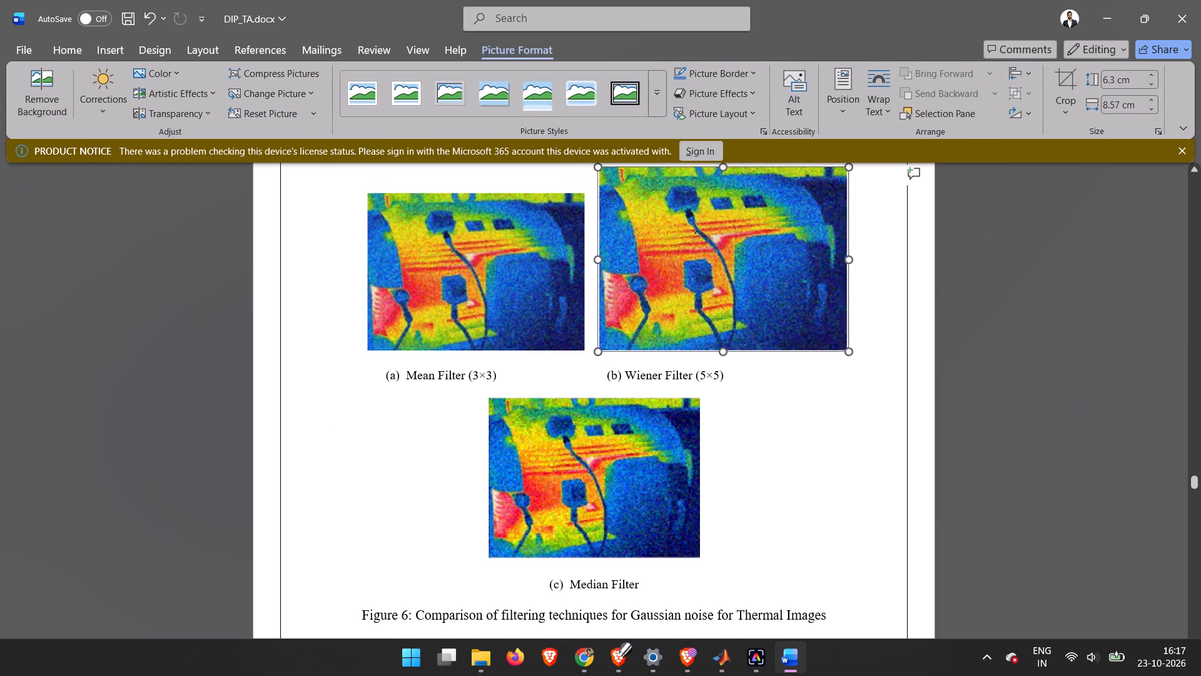
{"action": "left_click_drag", "start_coordinate": [566, 493], "coordinate": [520, 433]}
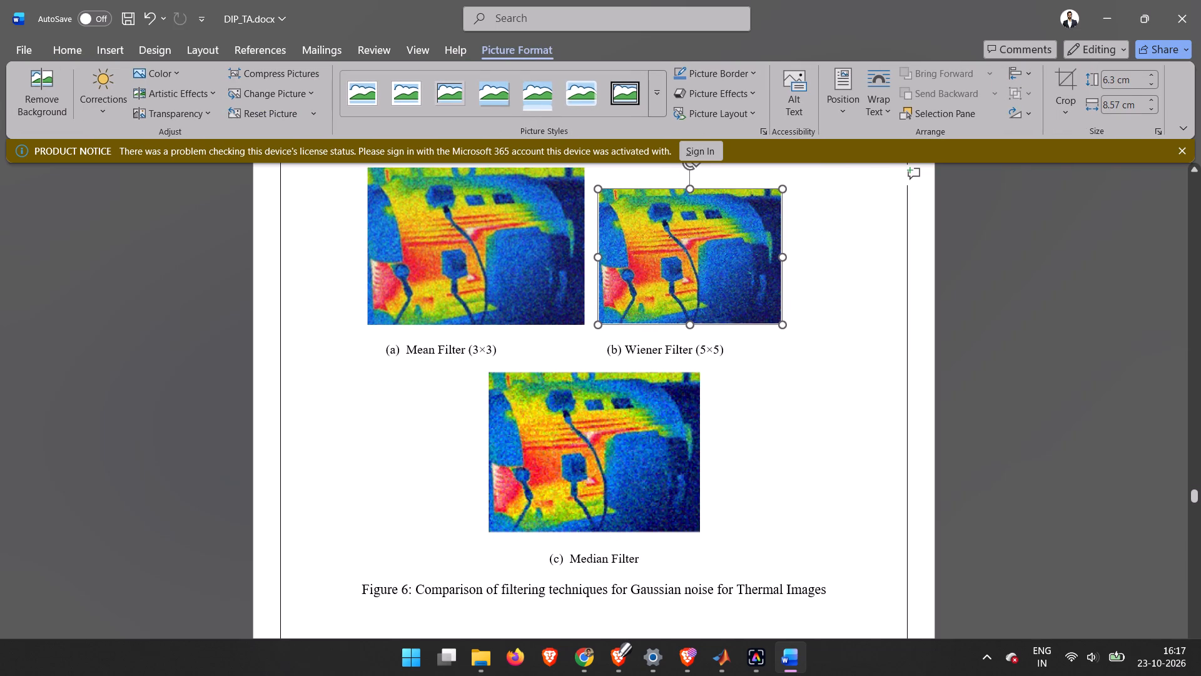
{"action": "left_click_drag", "start_coordinate": [520, 433], "coordinate": [545, 431]}
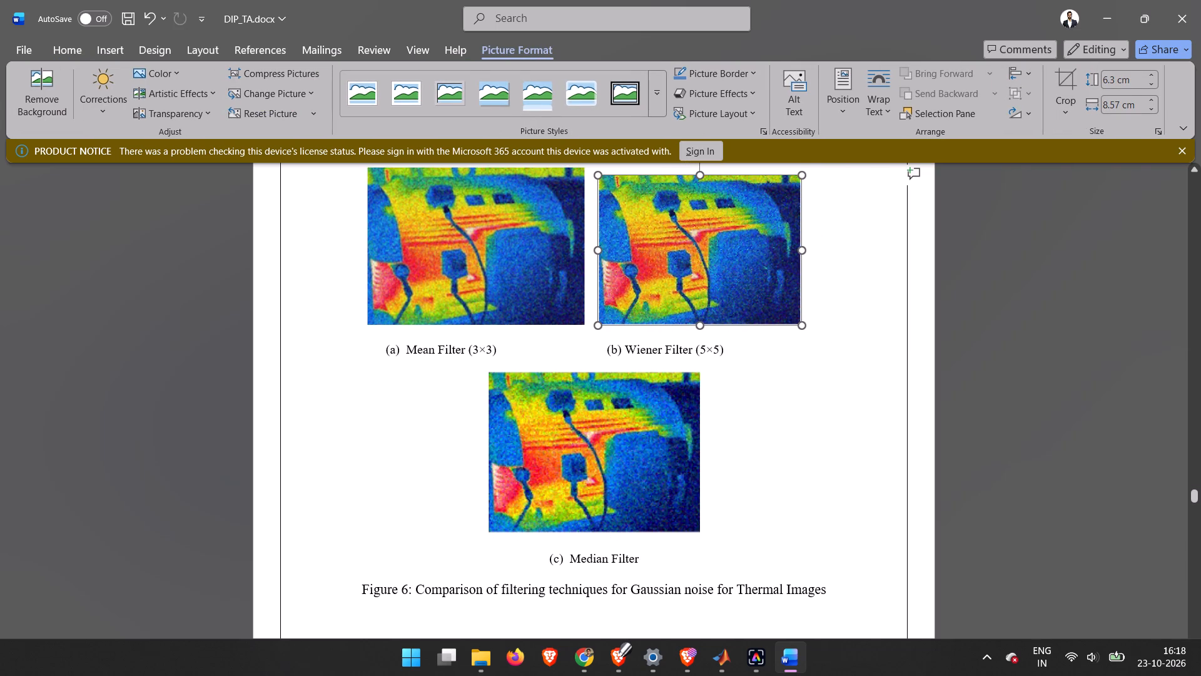
{"action": "left_click_drag", "start_coordinate": [545, 431], "coordinate": [547, 431]}
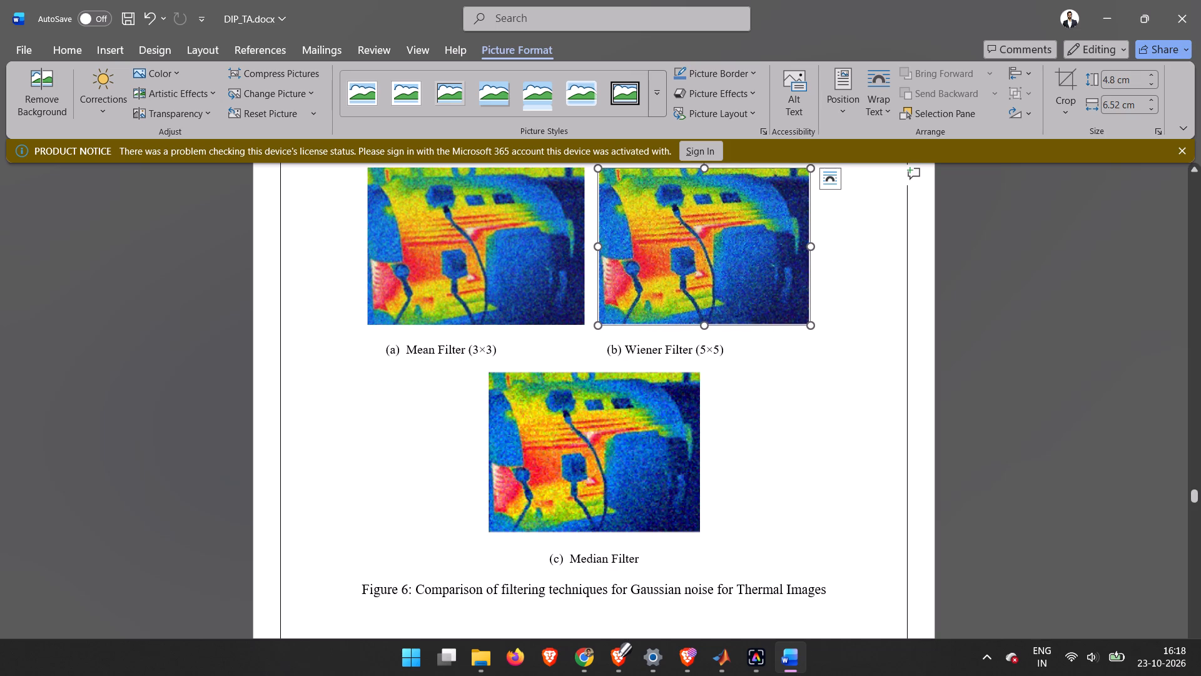
Delete Figure 6's Median Filter picture and insert 5.png from the Downloads folder 2 in its place.
{"action": "left_click", "coordinate": [637, 516]}
{"action": "key", "text": "BackSpace"}
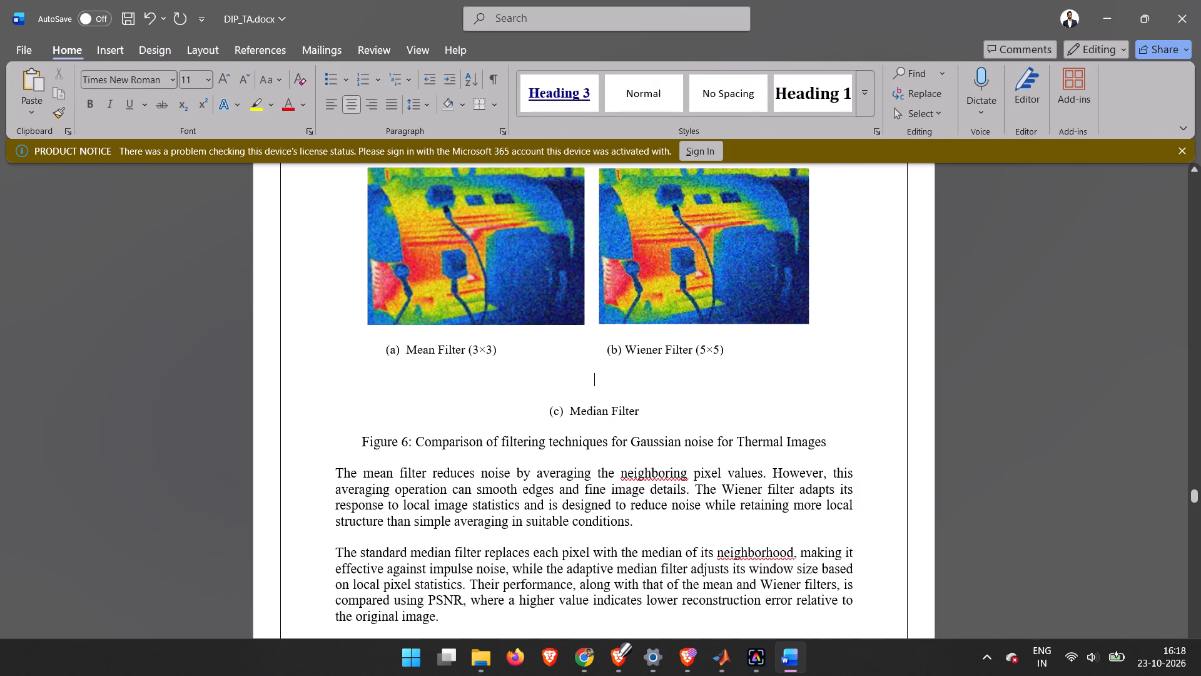
{"action": "left_click", "coordinate": [104, 49]}
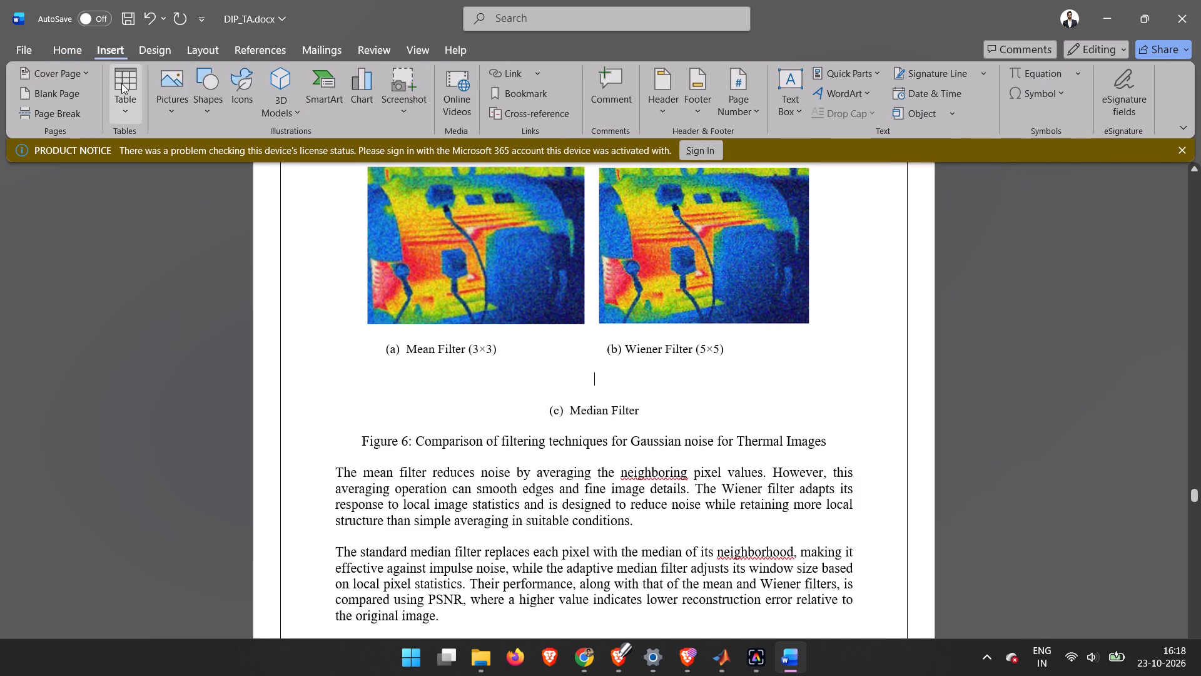
{"action": "left_click", "coordinate": [161, 110]}
{"action": "left_click", "coordinate": [200, 164]}
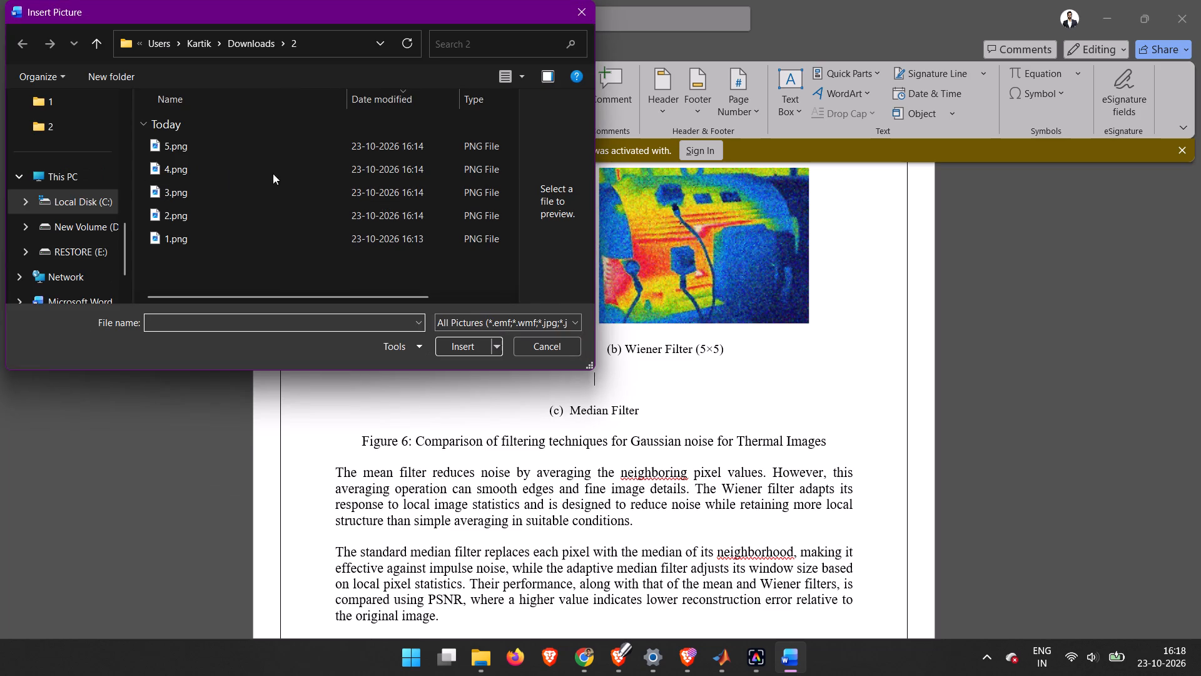
{"action": "left_click", "coordinate": [286, 151]}
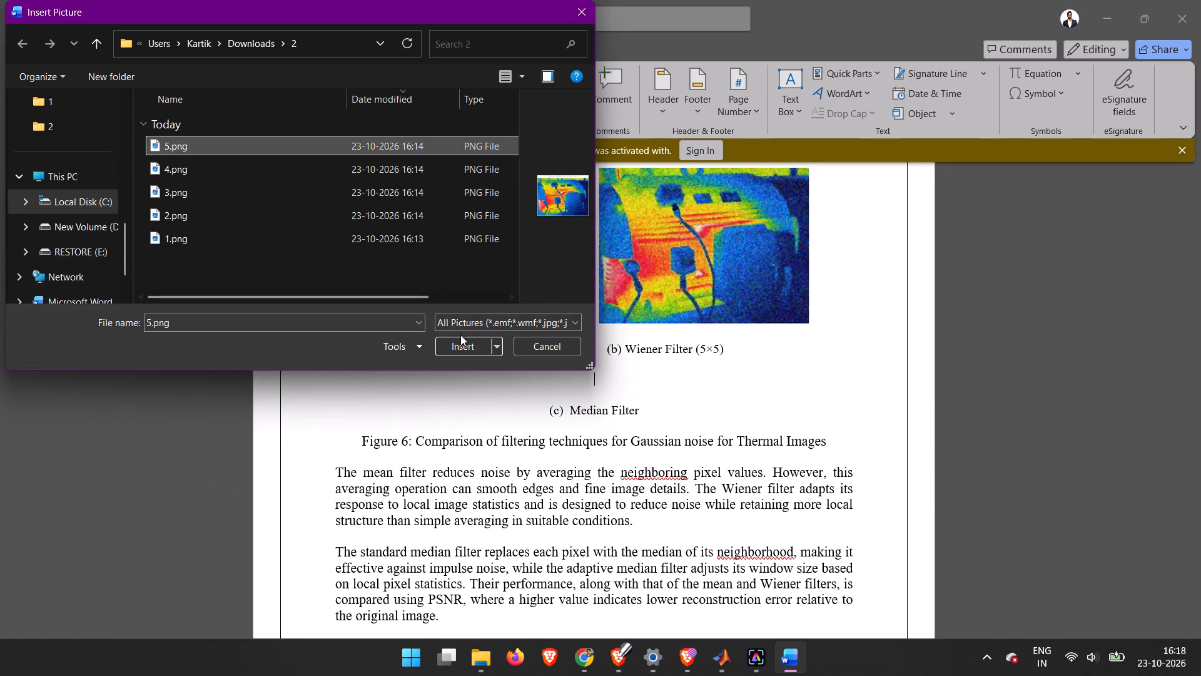
{"action": "left_click", "coordinate": [455, 349]}
{"action": "left_click", "coordinate": [542, 495]}
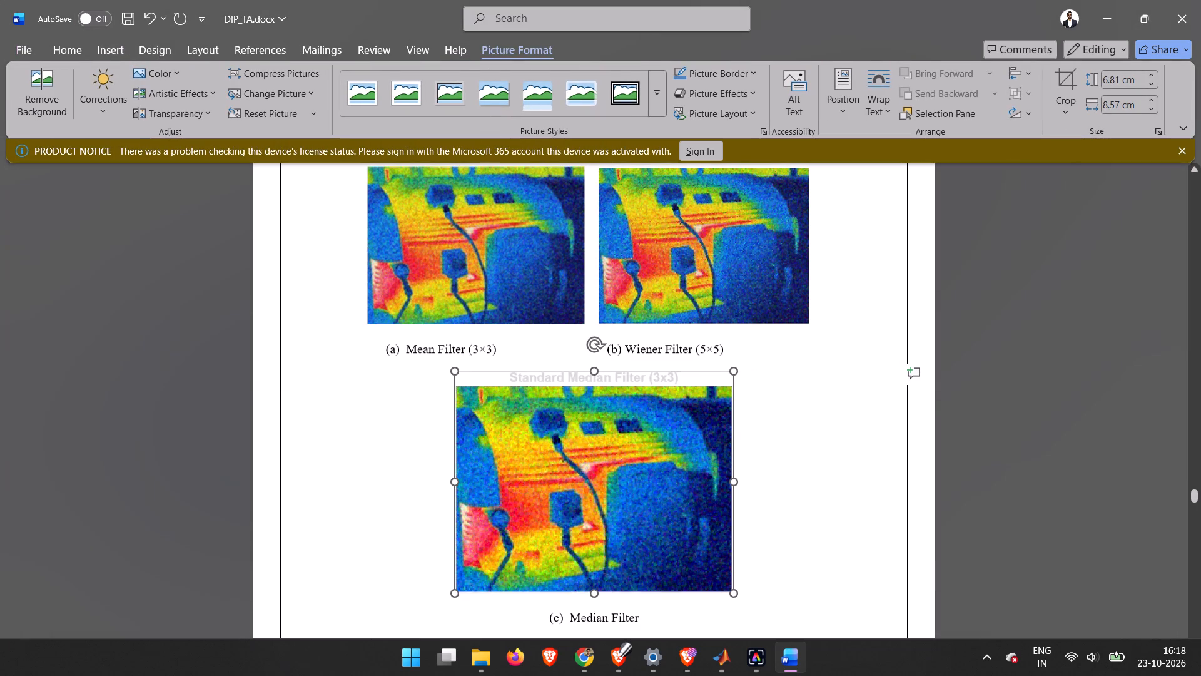
Crop the title strip off the top of Figure 6's Median Filter picture, to a height of about 6.3 cm.
{"action": "right_click", "coordinate": [542, 495]}
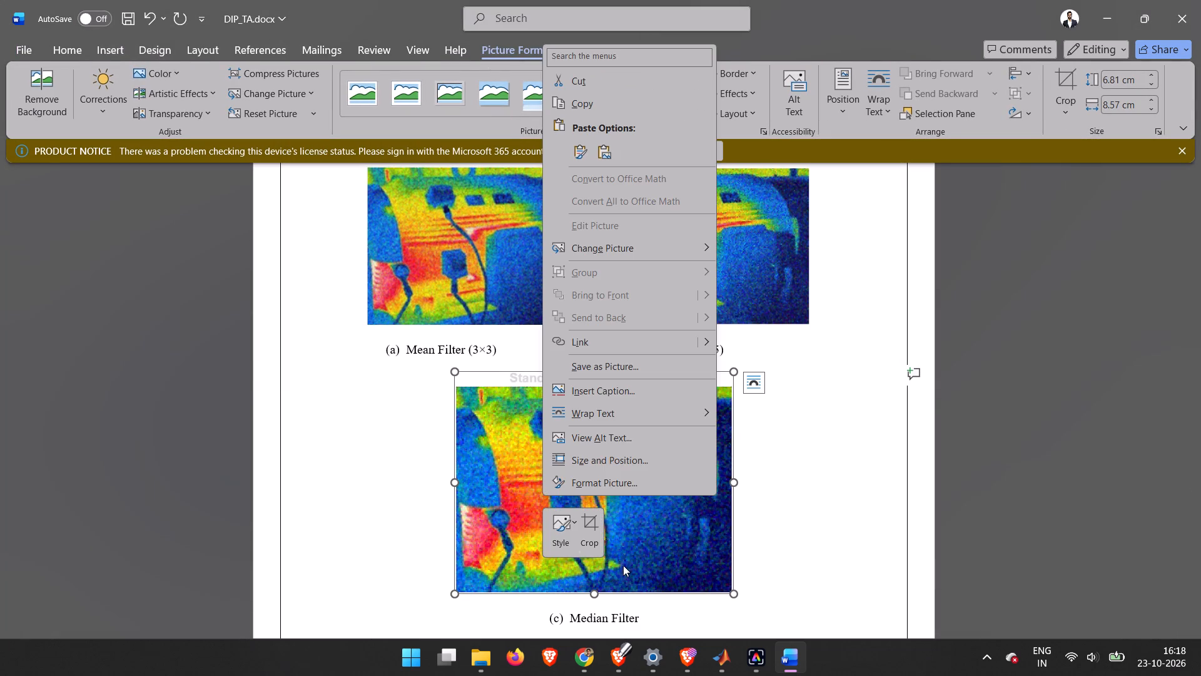
{"action": "left_click", "coordinate": [587, 529]}
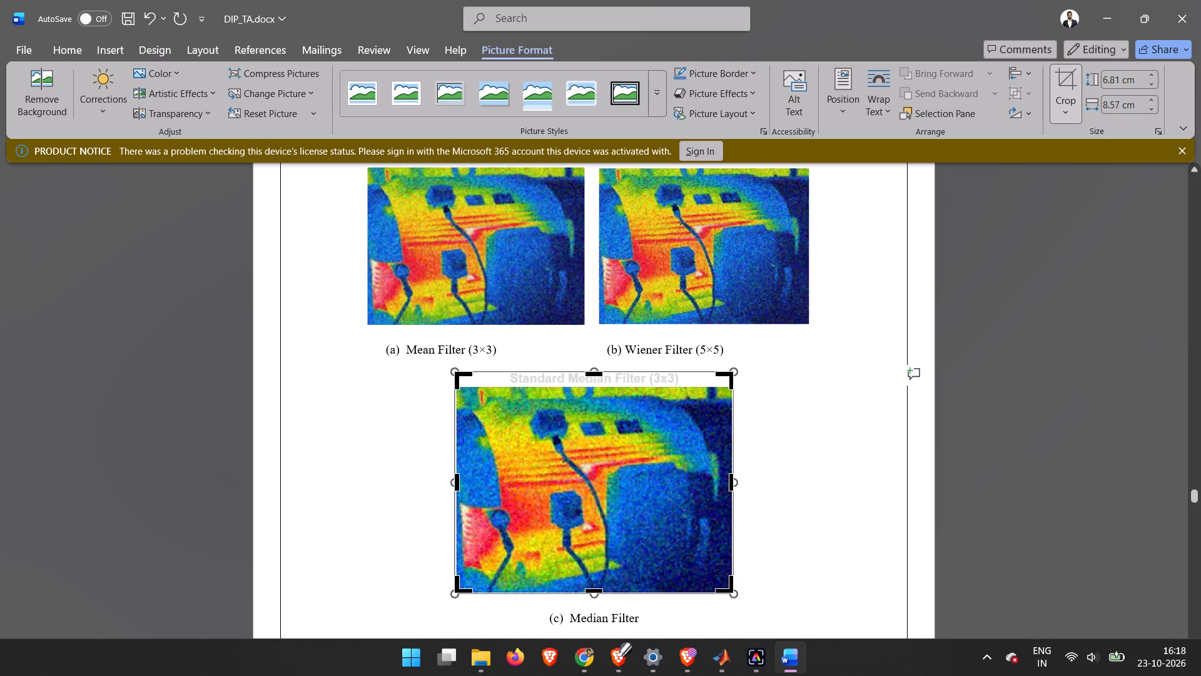
{"action": "left_click_drag", "start_coordinate": [597, 374], "coordinate": [597, 388]}
{"action": "left_click", "coordinate": [799, 478]}
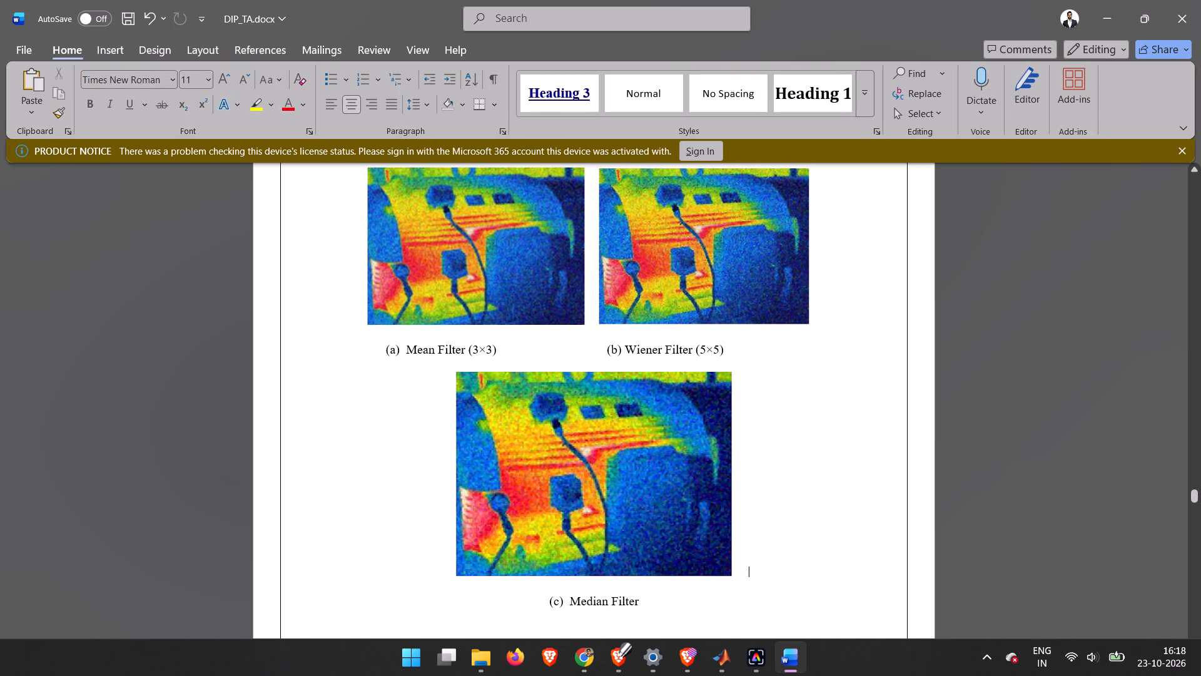
Shrink Figure 6's Median Filter picture proportionally in two stages, keeping it centred above its caption.
{"action": "left_click", "coordinate": [641, 499]}
{"action": "left_click_drag", "start_coordinate": [454, 577], "coordinate": [473, 558]}
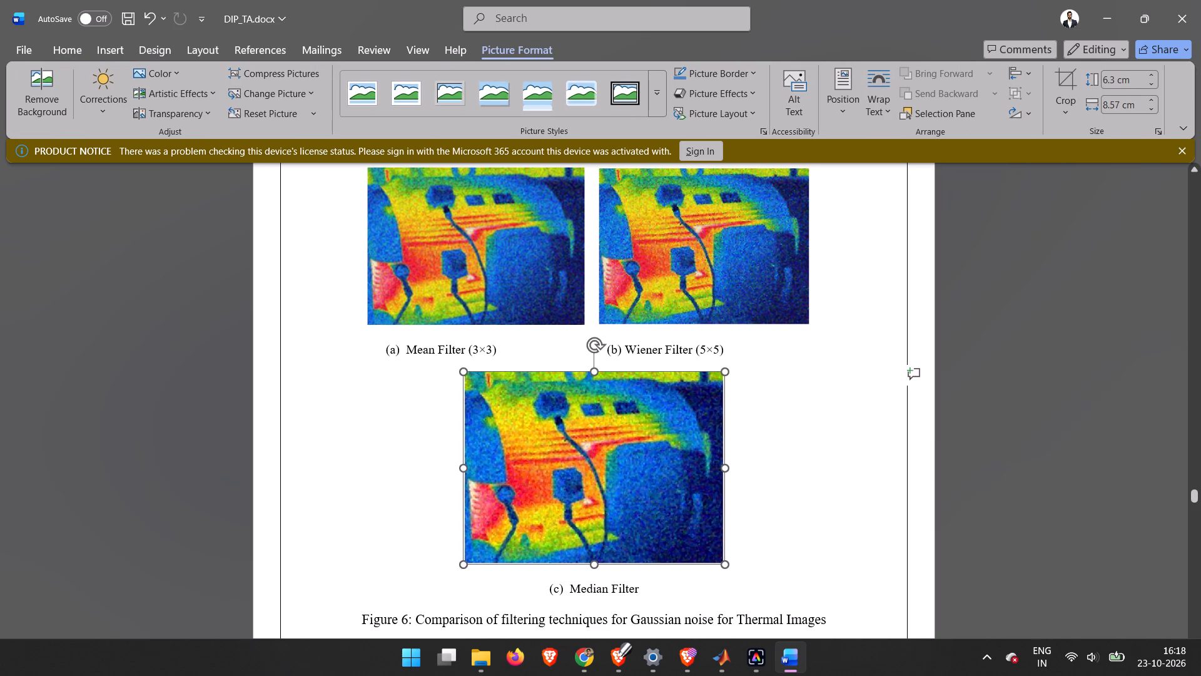
{"action": "left_click_drag", "start_coordinate": [473, 558], "coordinate": [493, 545]}
{"action": "left_click", "coordinate": [718, 575]}
Review the filter discussion after Figure 6, the section 6.3 text and the salt-and-pepper flower pictures.
{"action": "scroll", "coordinate": [718, 575], "scroll_direction": "down", "scroll_amount": 1}
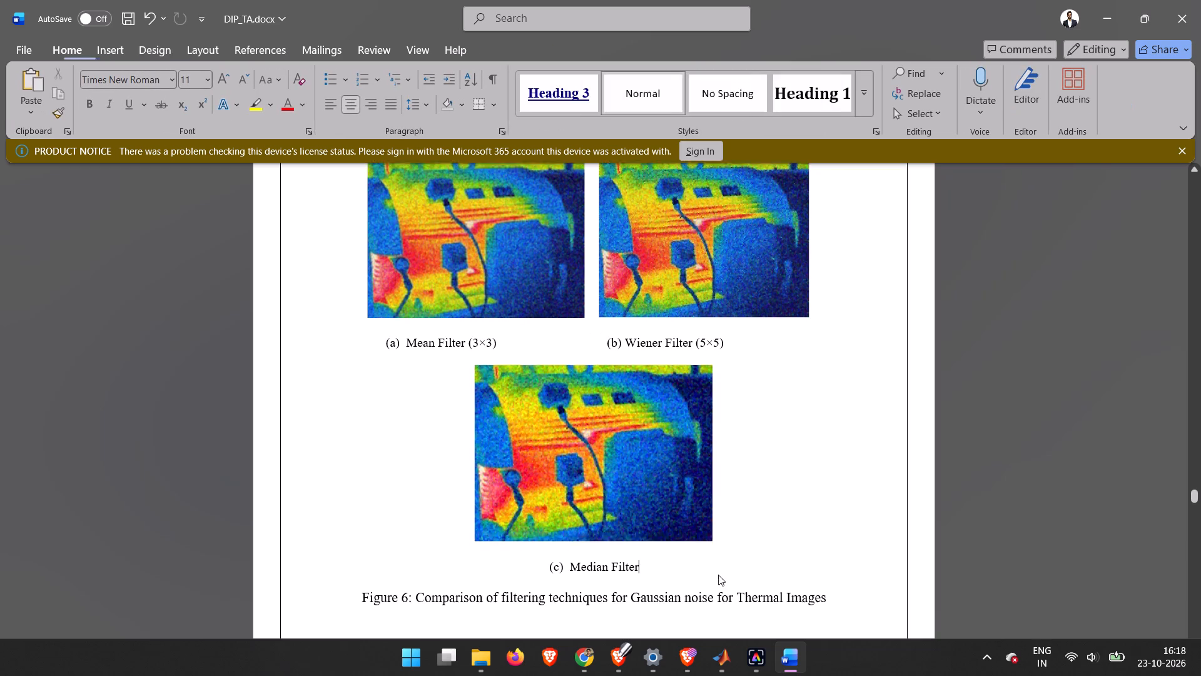
{"action": "scroll", "coordinate": [718, 575], "scroll_direction": "down", "scroll_amount": 3}
{"action": "scroll", "coordinate": [718, 575], "scroll_direction": "up", "scroll_amount": 1}
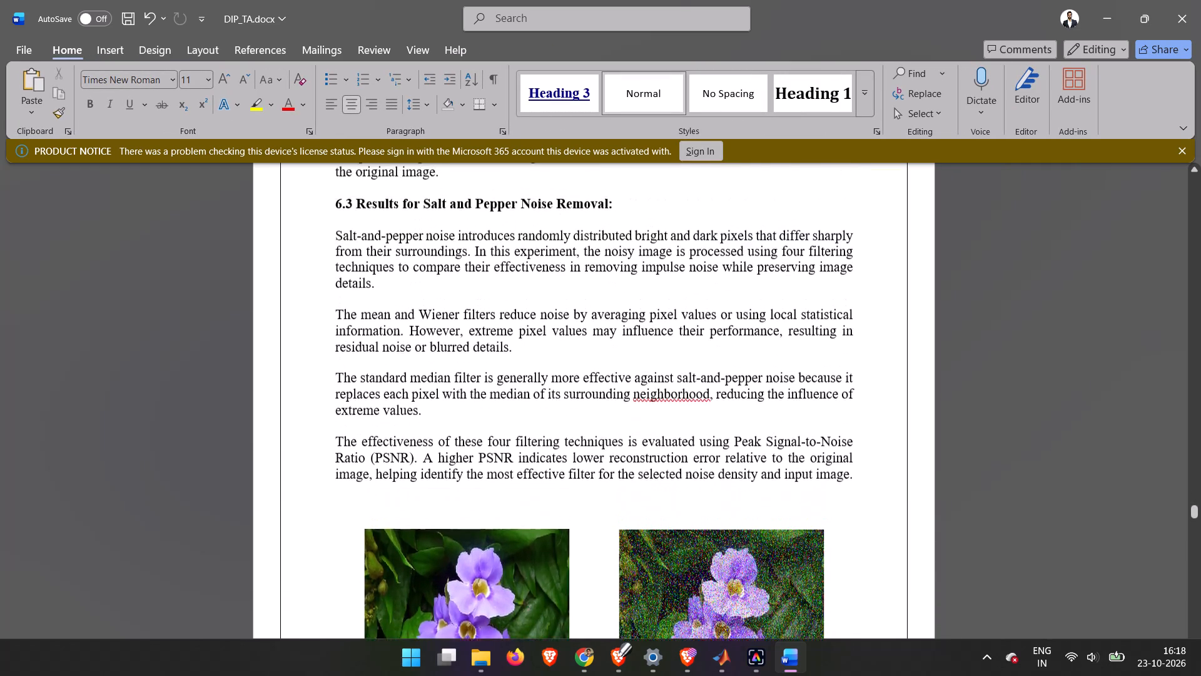
{"action": "scroll", "coordinate": [718, 575], "scroll_direction": "up", "scroll_amount": 1}
{"action": "scroll", "coordinate": [718, 575], "scroll_direction": "down", "scroll_amount": 1}
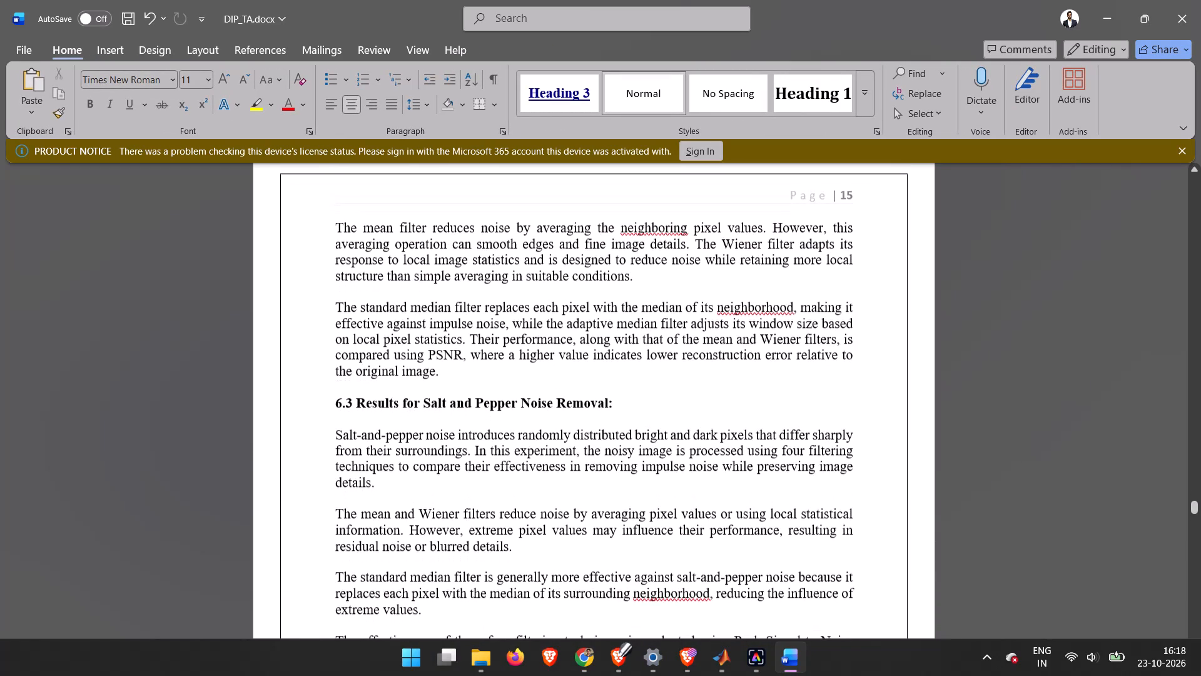
{"action": "scroll", "coordinate": [718, 575], "scroll_direction": "up", "scroll_amount": 2}
{"action": "scroll", "coordinate": [718, 575], "scroll_direction": "down", "scroll_amount": 2}
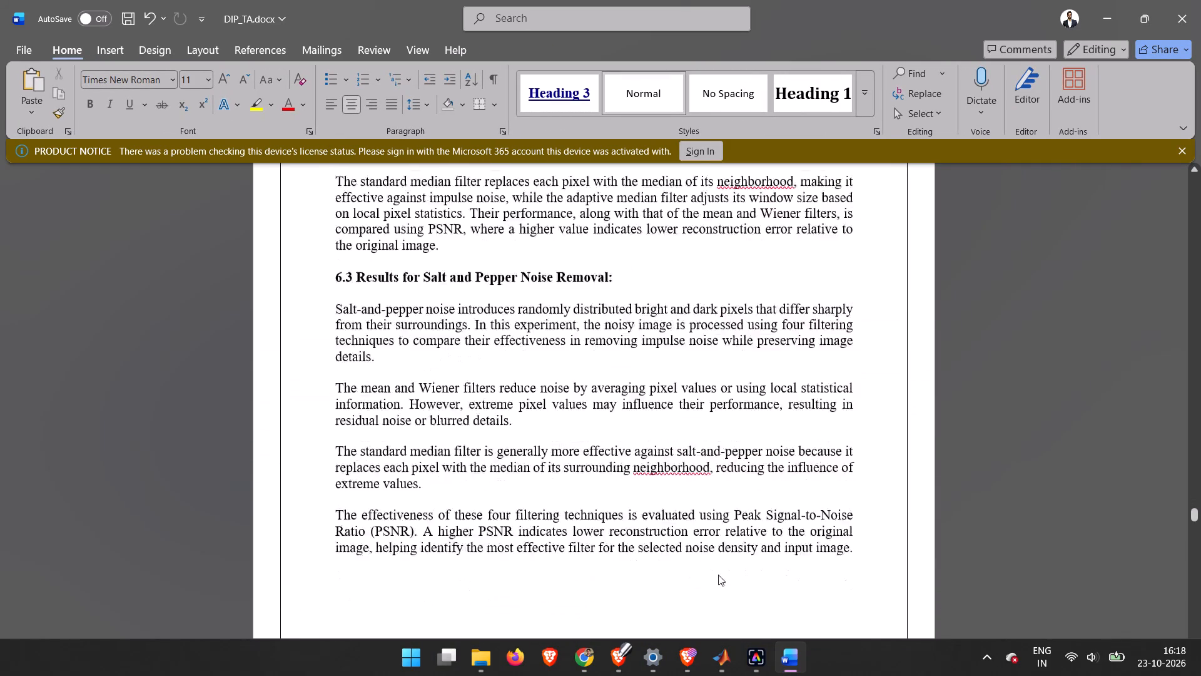
{"action": "scroll", "coordinate": [718, 575], "scroll_direction": "down", "scroll_amount": 1}
{"action": "scroll", "coordinate": [718, 575], "scroll_direction": "up", "scroll_amount": 1}
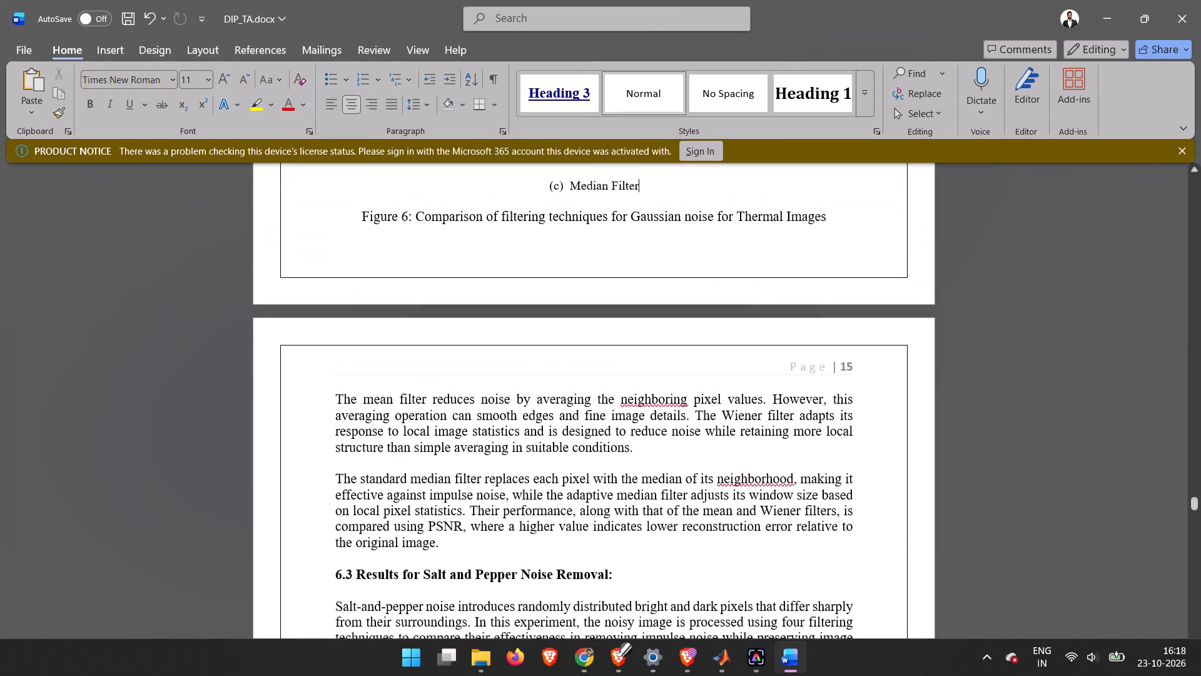
{"action": "scroll", "coordinate": [718, 575], "scroll_direction": "up", "scroll_amount": 2}
{"action": "scroll", "coordinate": [718, 575], "scroll_direction": "down", "scroll_amount": 1}
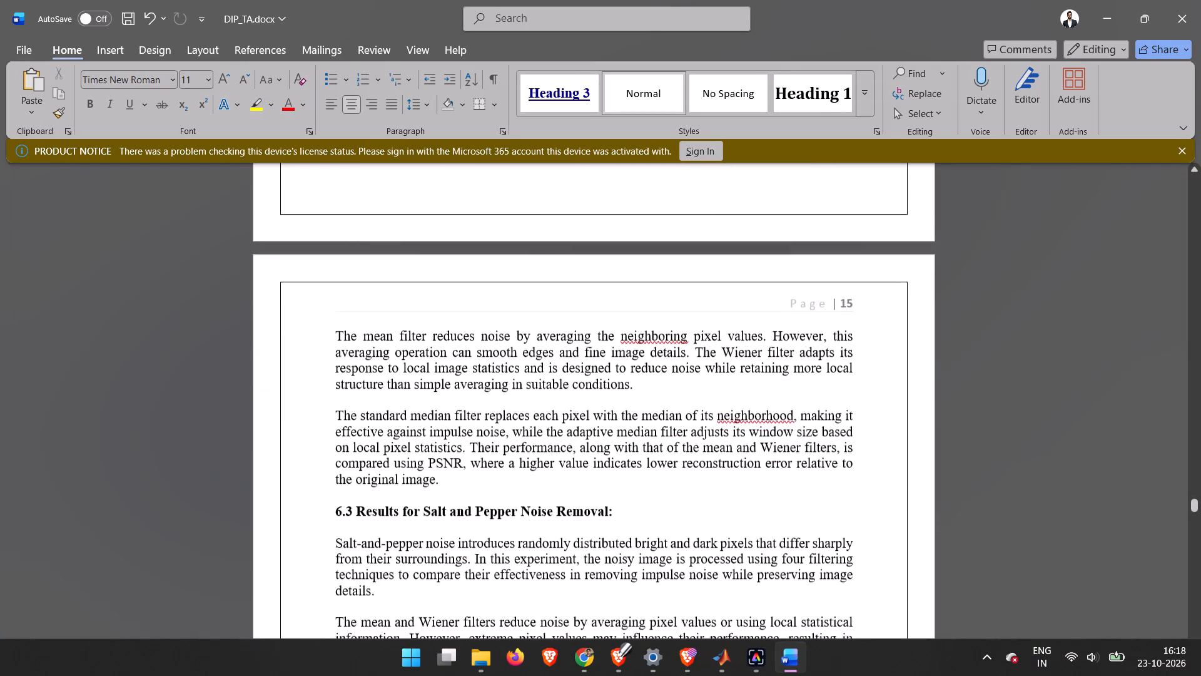
{"action": "scroll", "coordinate": [718, 575], "scroll_direction": "down", "scroll_amount": 2}
{"action": "scroll", "coordinate": [718, 575], "scroll_direction": "up", "scroll_amount": 2}
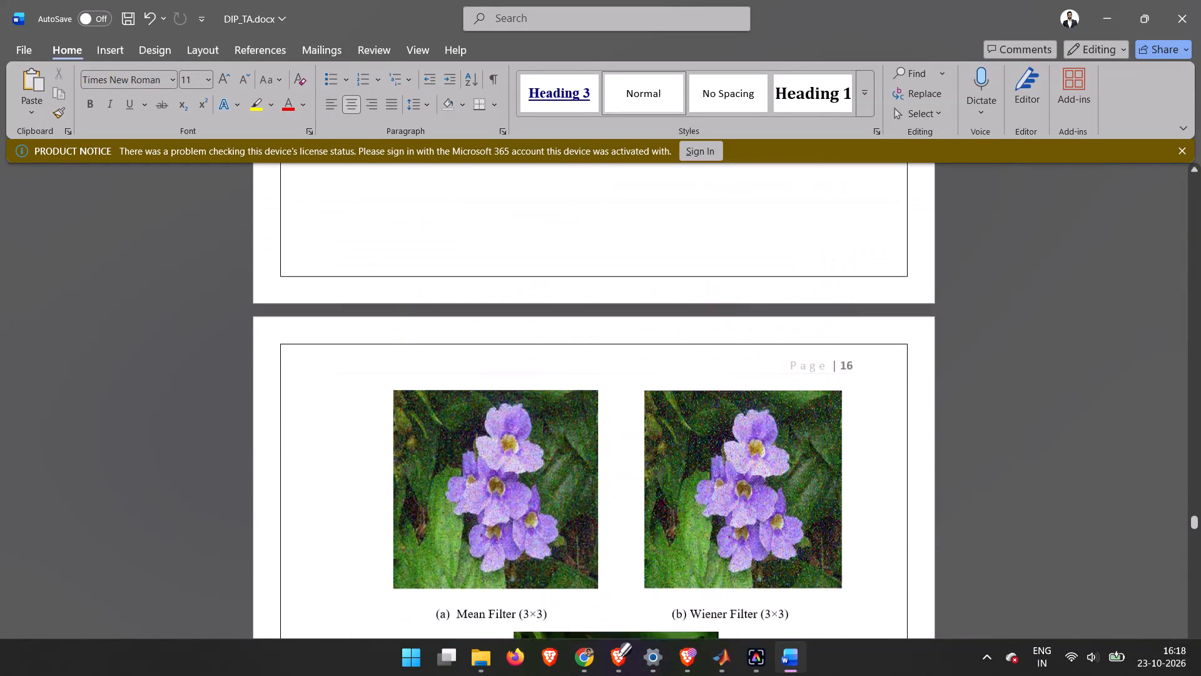
Review the results pages from Table 1 through Figure 7, checking the experimental parameters, pictures and captions.
{"action": "scroll", "coordinate": [718, 575], "scroll_direction": "up", "scroll_amount": 3}
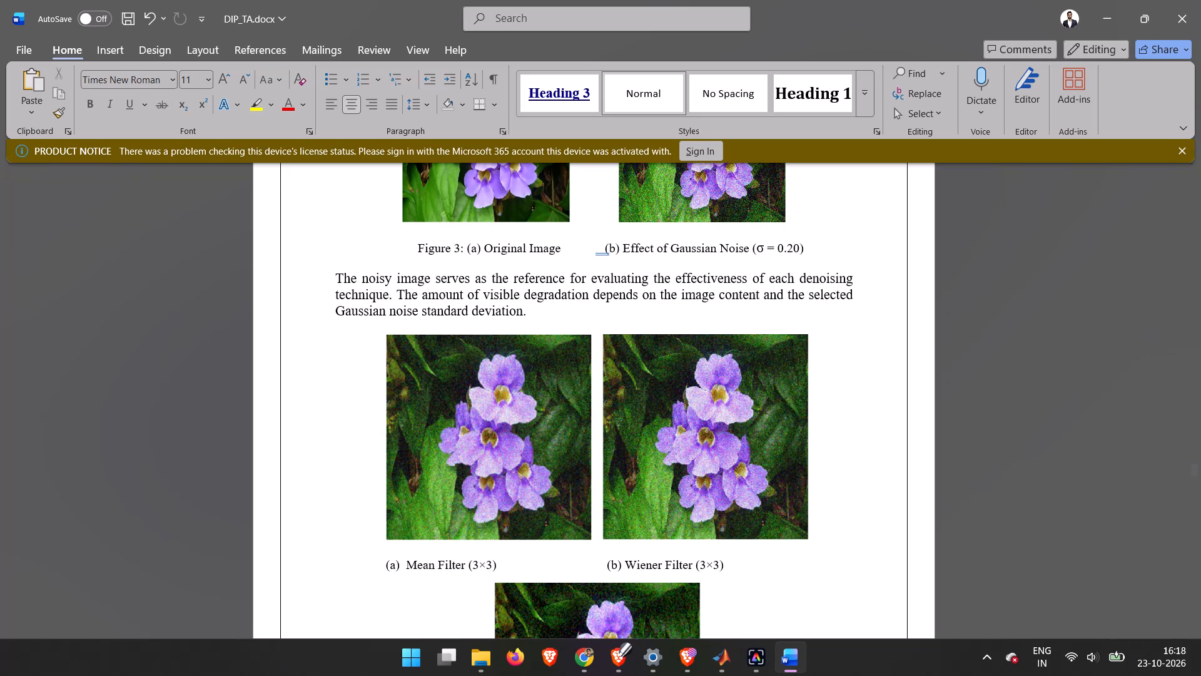
{"action": "scroll", "coordinate": [426, 675], "scroll_direction": "down", "scroll_amount": 1}
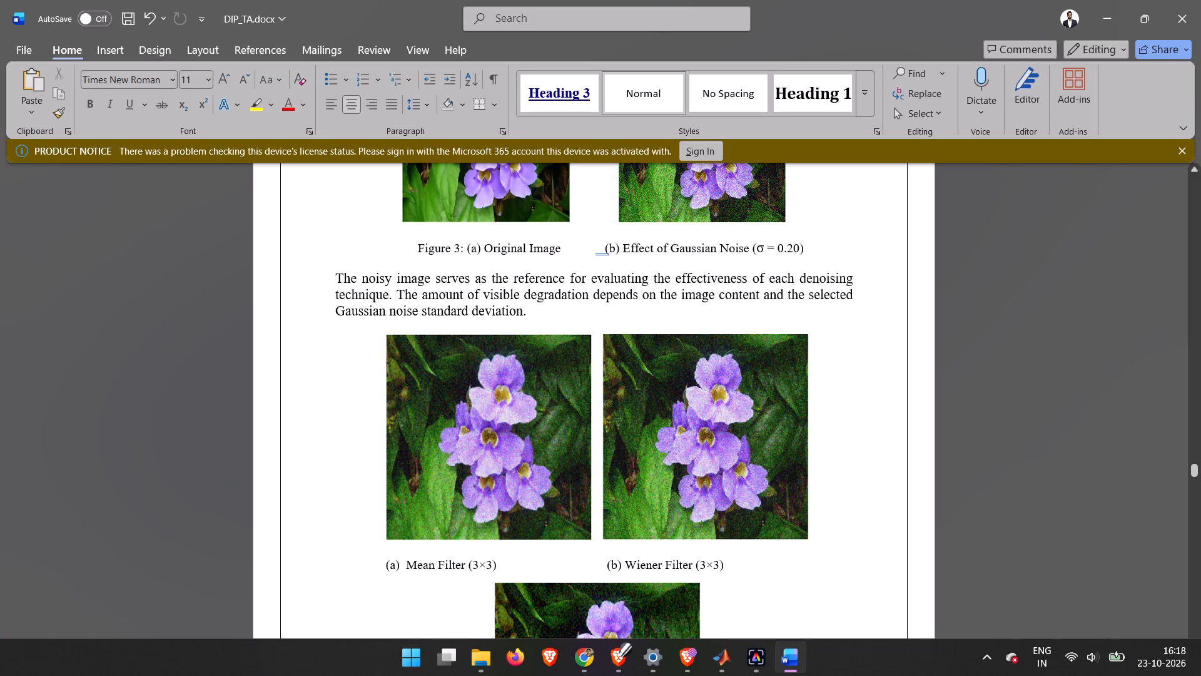
{"action": "scroll", "coordinate": [627, 481], "scroll_direction": "up", "scroll_amount": 3}
{"action": "scroll", "coordinate": [627, 481], "scroll_direction": "down", "scroll_amount": 1}
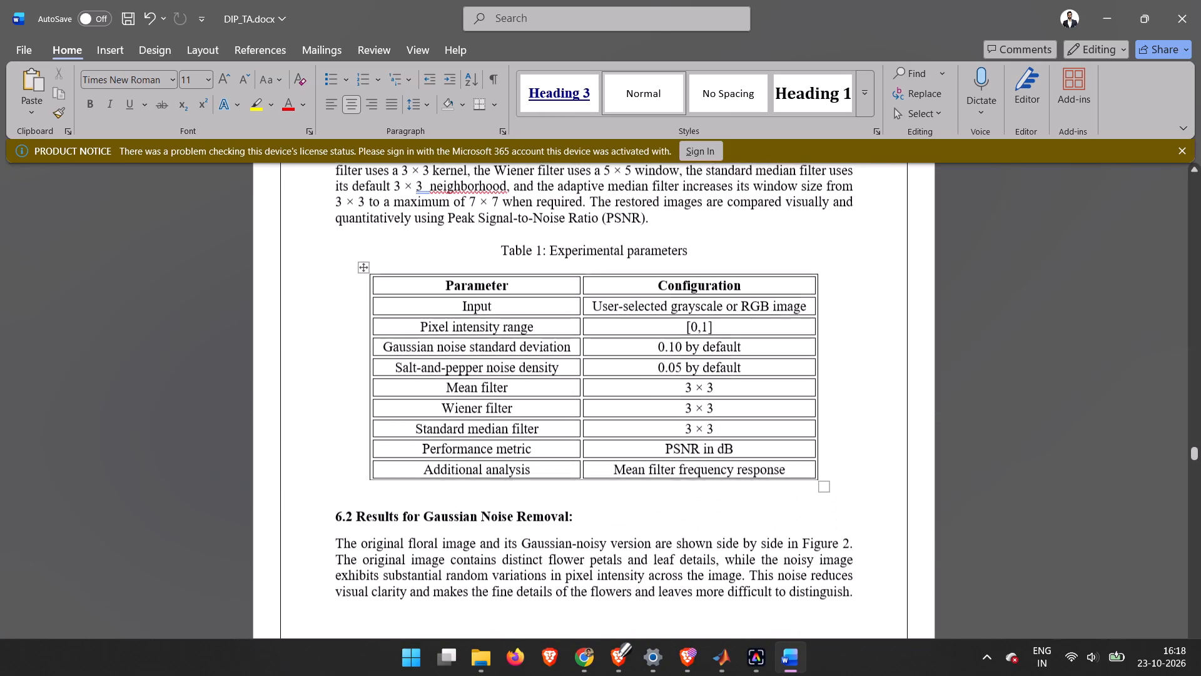
{"action": "scroll", "coordinate": [627, 481], "scroll_direction": "down", "scroll_amount": 1}
{"action": "scroll", "coordinate": [627, 481], "scroll_direction": "left", "scroll_amount": 1}
{"action": "scroll", "coordinate": [627, 481], "scroll_direction": "right", "scroll_amount": 1}
{"action": "scroll", "coordinate": [627, 481], "scroll_direction": "up", "scroll_amount": 1}
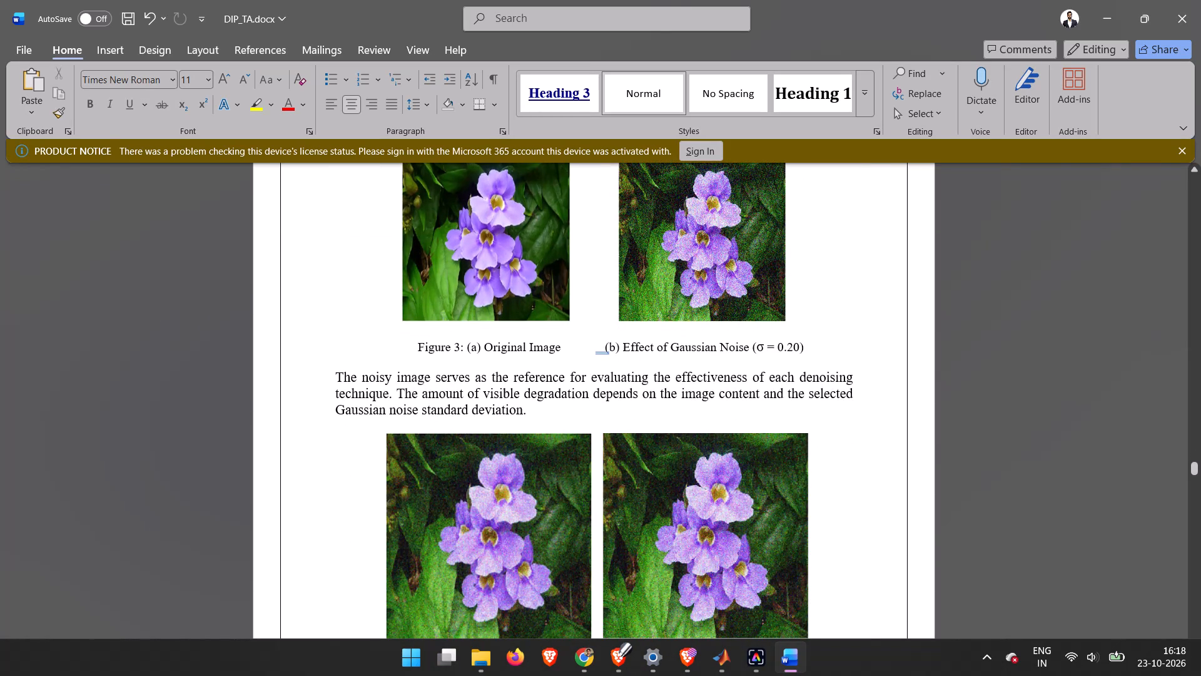
{"action": "scroll", "coordinate": [627, 481], "scroll_direction": "up", "scroll_amount": 2}
{"action": "scroll", "coordinate": [627, 481], "scroll_direction": "down", "scroll_amount": 1}
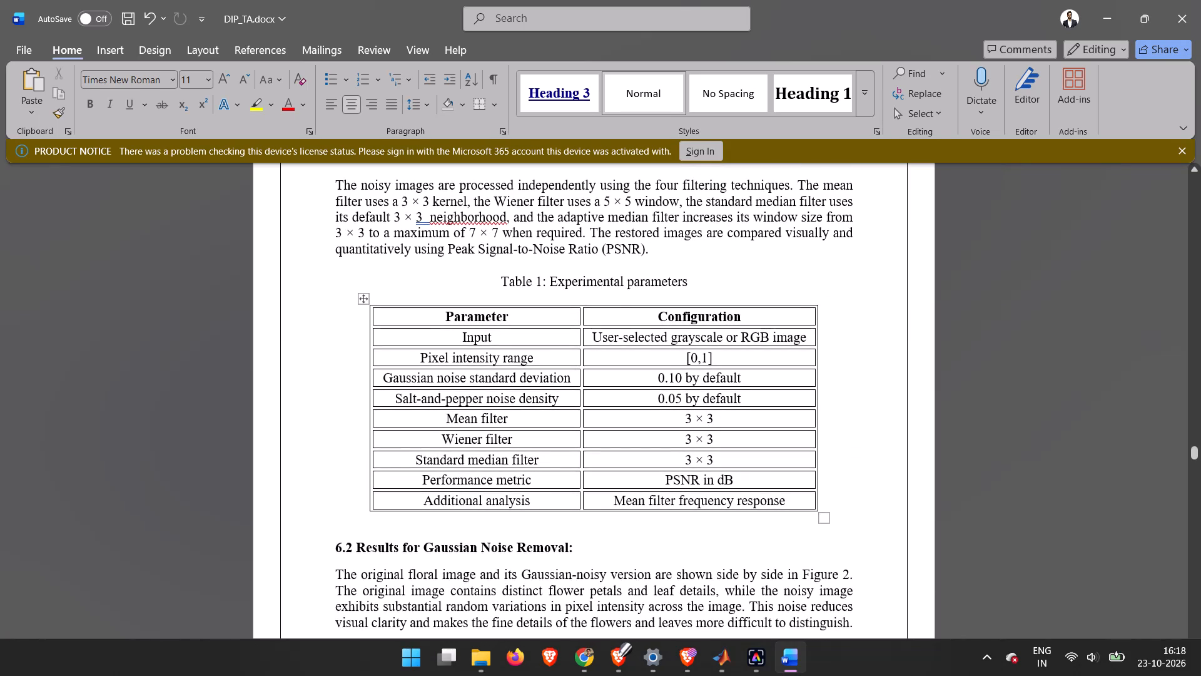
{"action": "scroll", "coordinate": [627, 481], "scroll_direction": "down", "scroll_amount": 1}
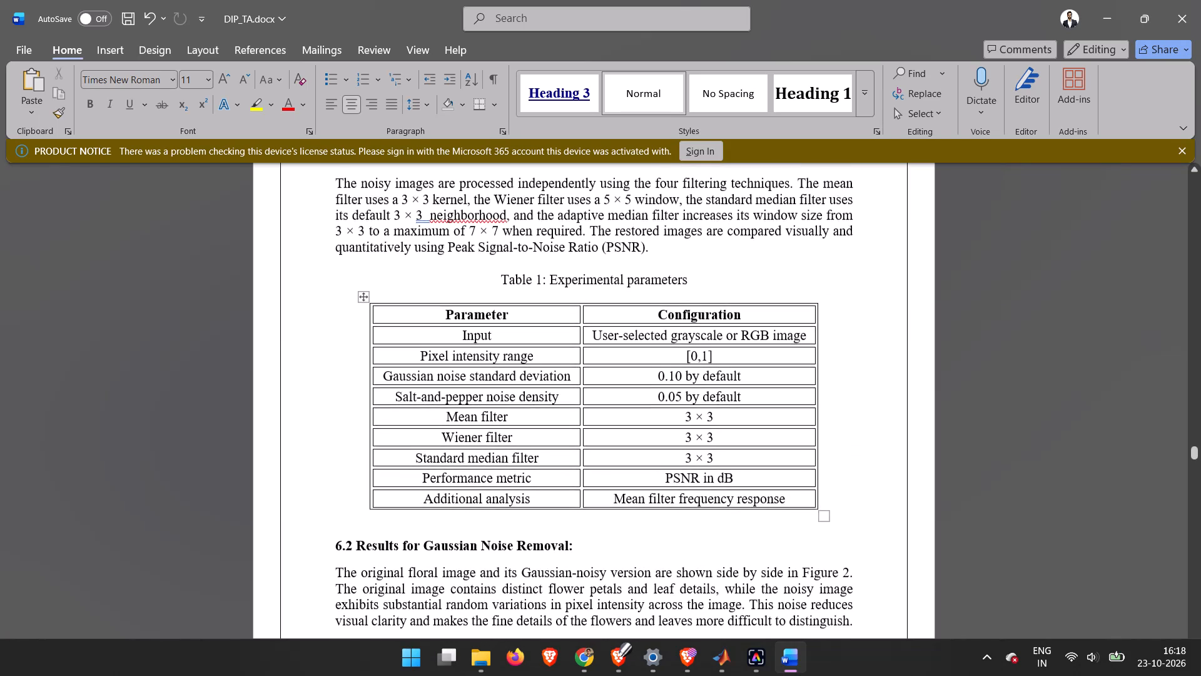
{"action": "scroll", "coordinate": [627, 481], "scroll_direction": "down", "scroll_amount": 3}
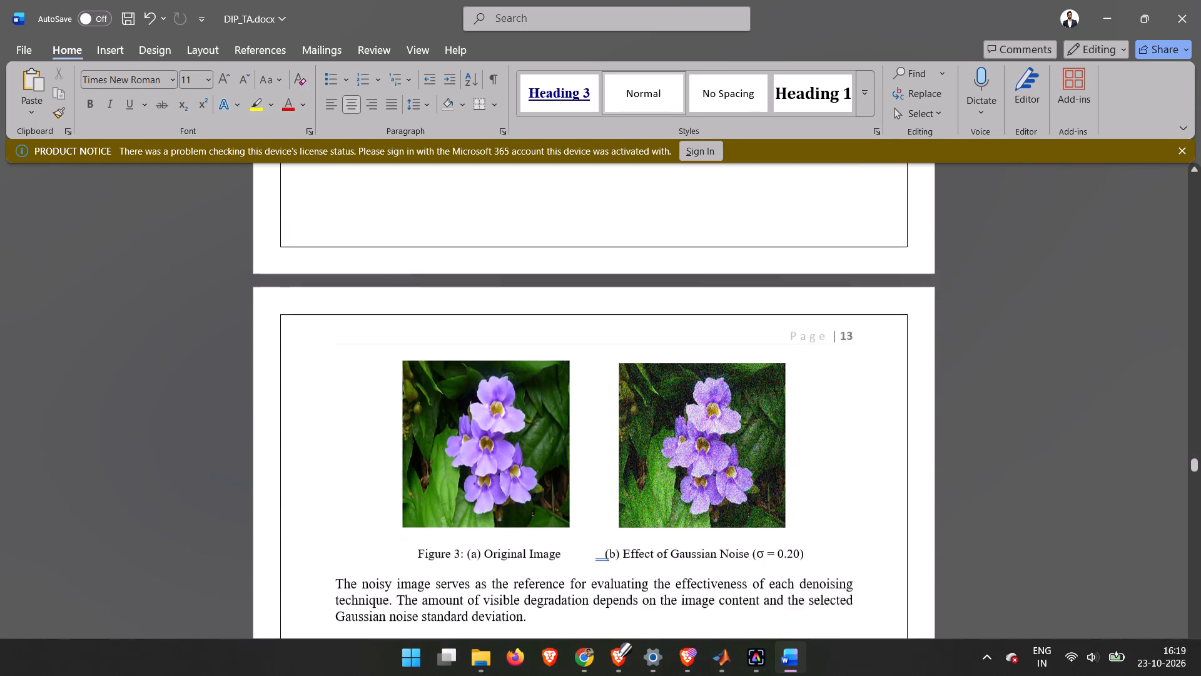
{"action": "scroll", "coordinate": [627, 481], "scroll_direction": "down", "scroll_amount": 4}
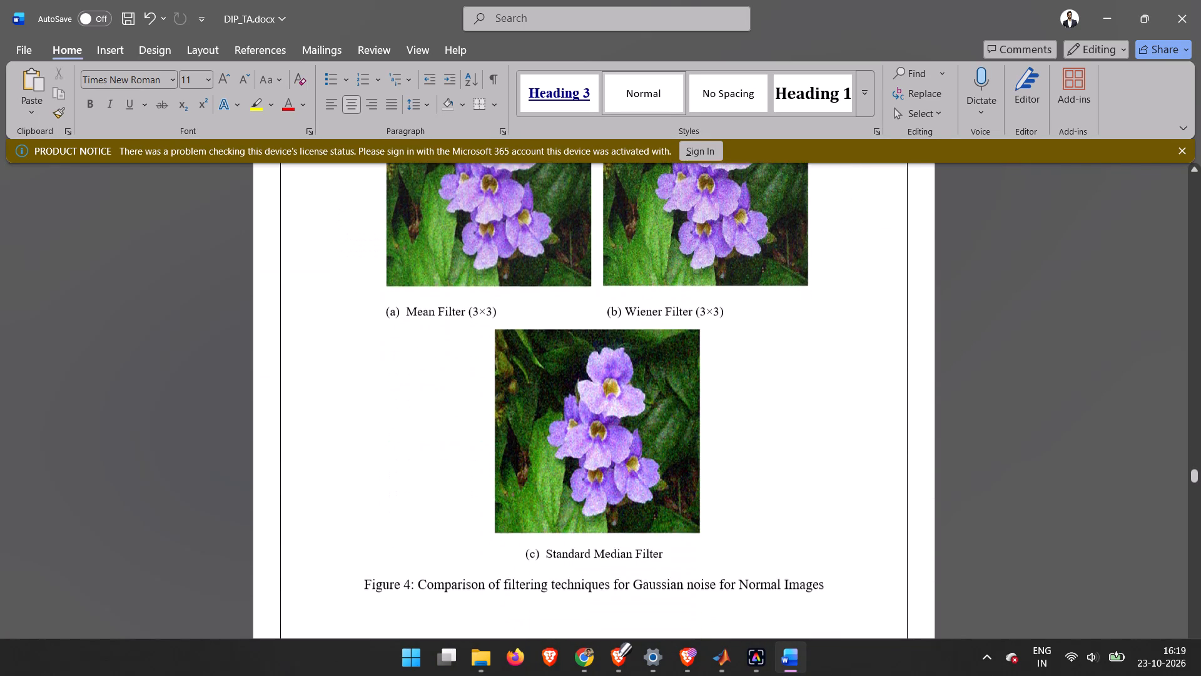
{"action": "scroll", "coordinate": [627, 481], "scroll_direction": "down", "scroll_amount": 3}
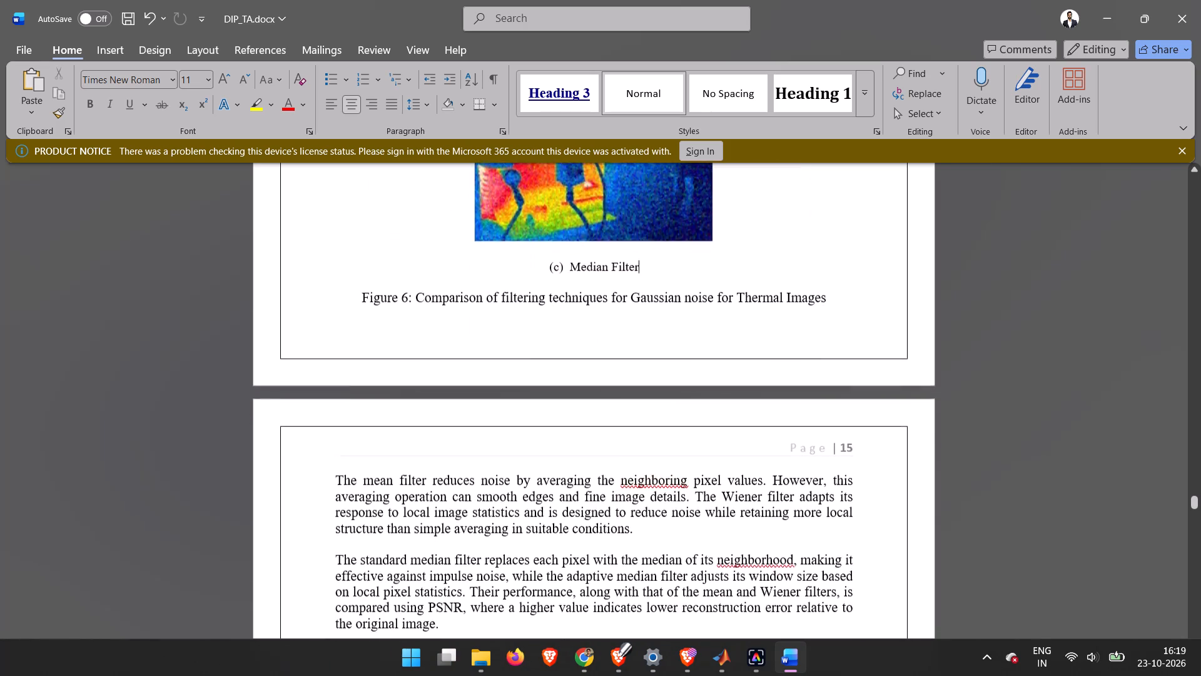
{"action": "scroll", "coordinate": [627, 481], "scroll_direction": "down", "scroll_amount": 2}
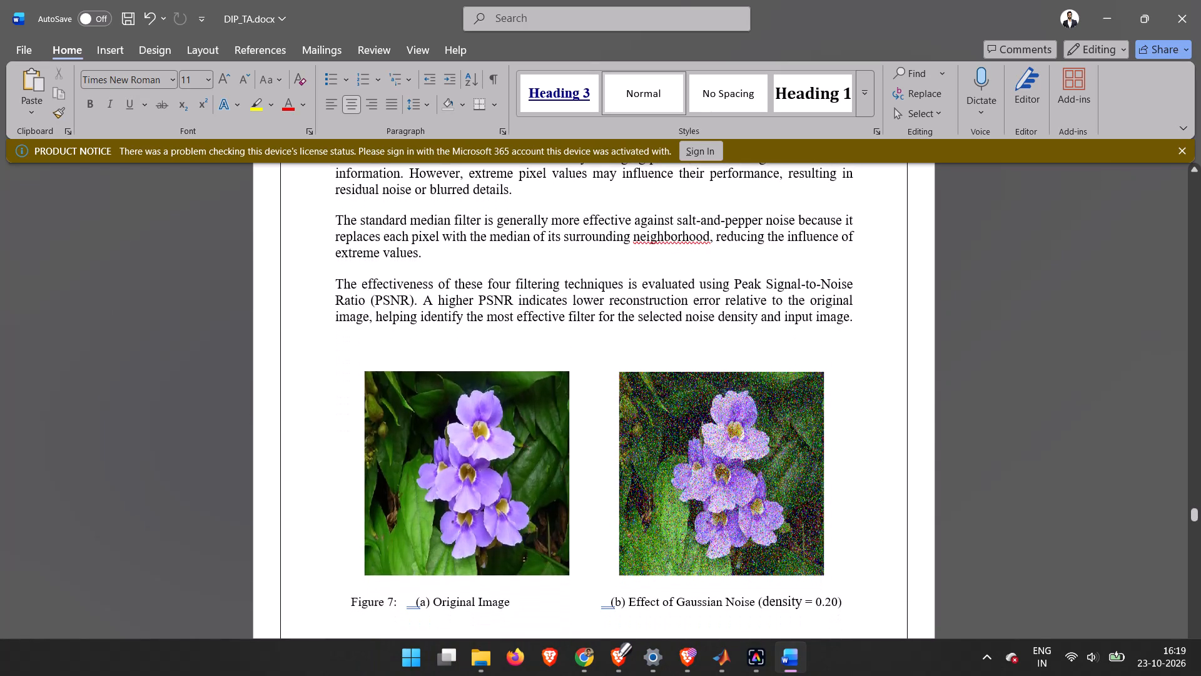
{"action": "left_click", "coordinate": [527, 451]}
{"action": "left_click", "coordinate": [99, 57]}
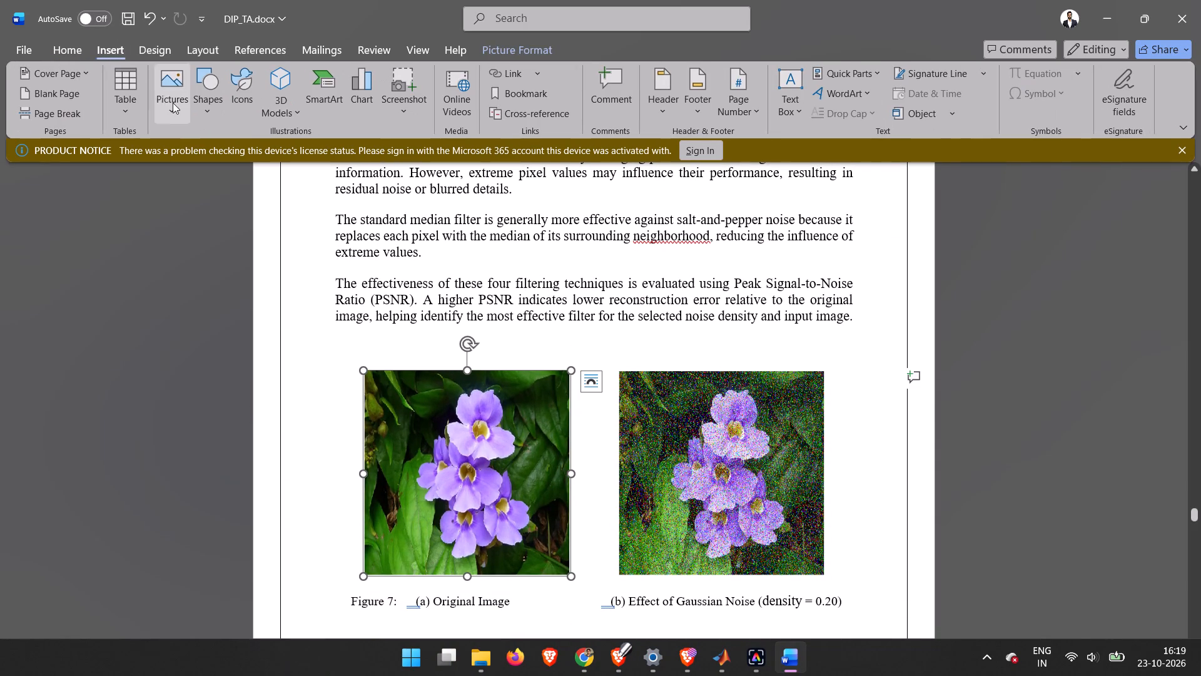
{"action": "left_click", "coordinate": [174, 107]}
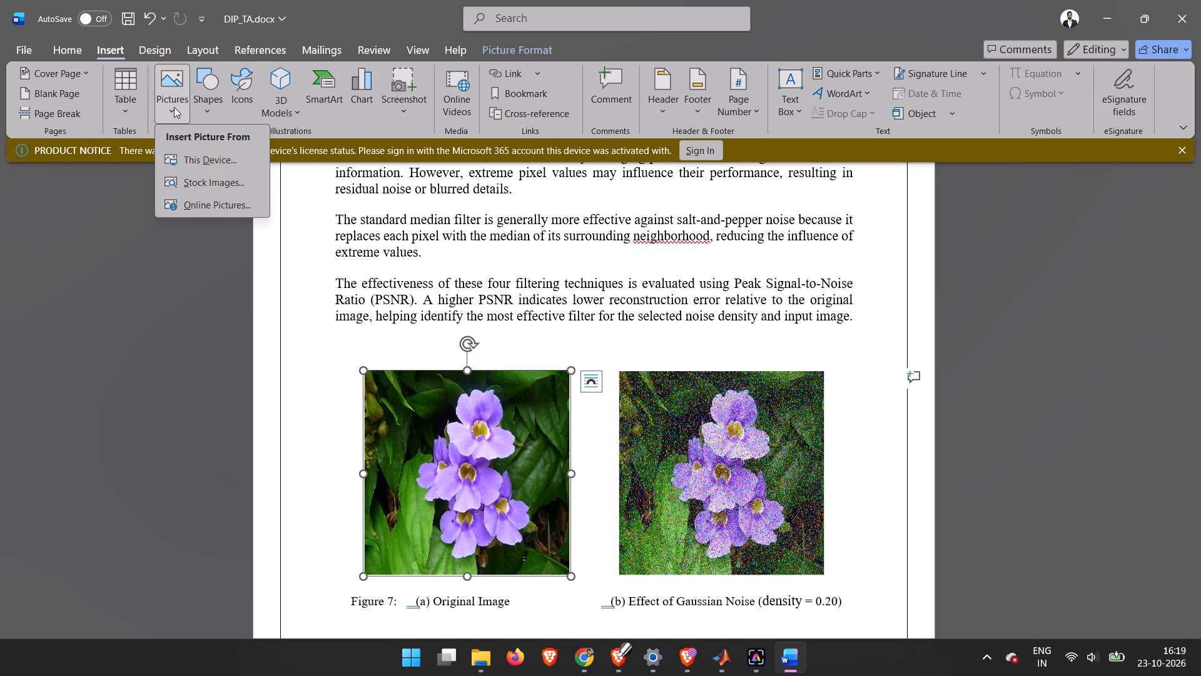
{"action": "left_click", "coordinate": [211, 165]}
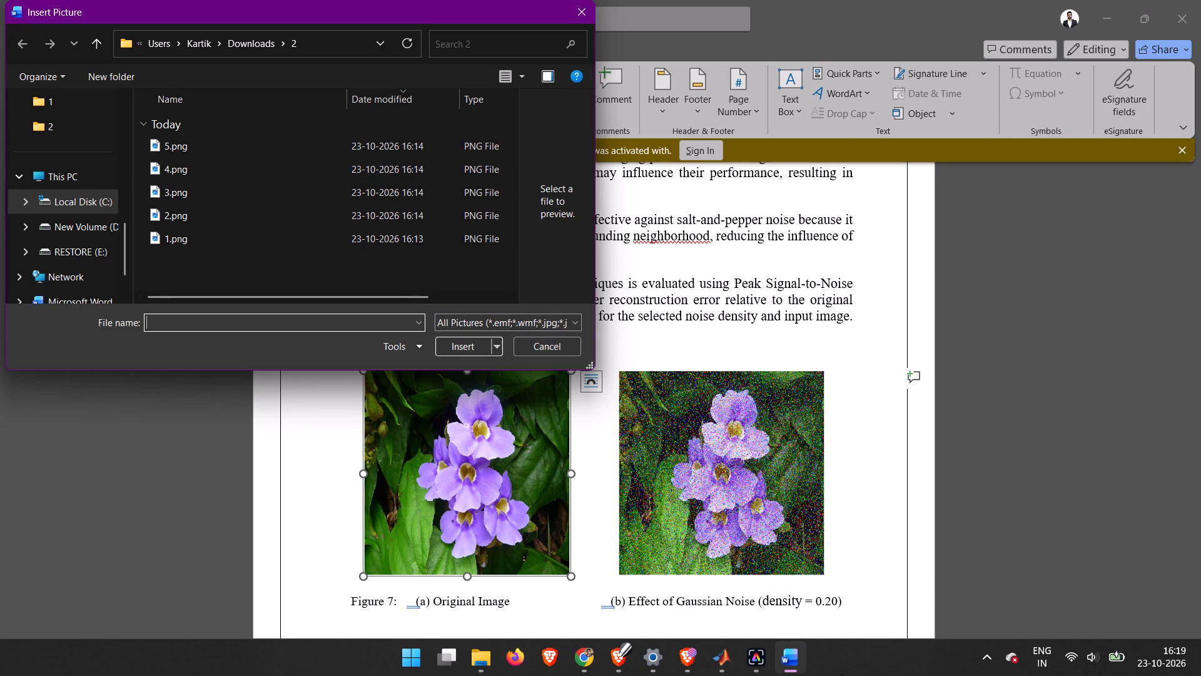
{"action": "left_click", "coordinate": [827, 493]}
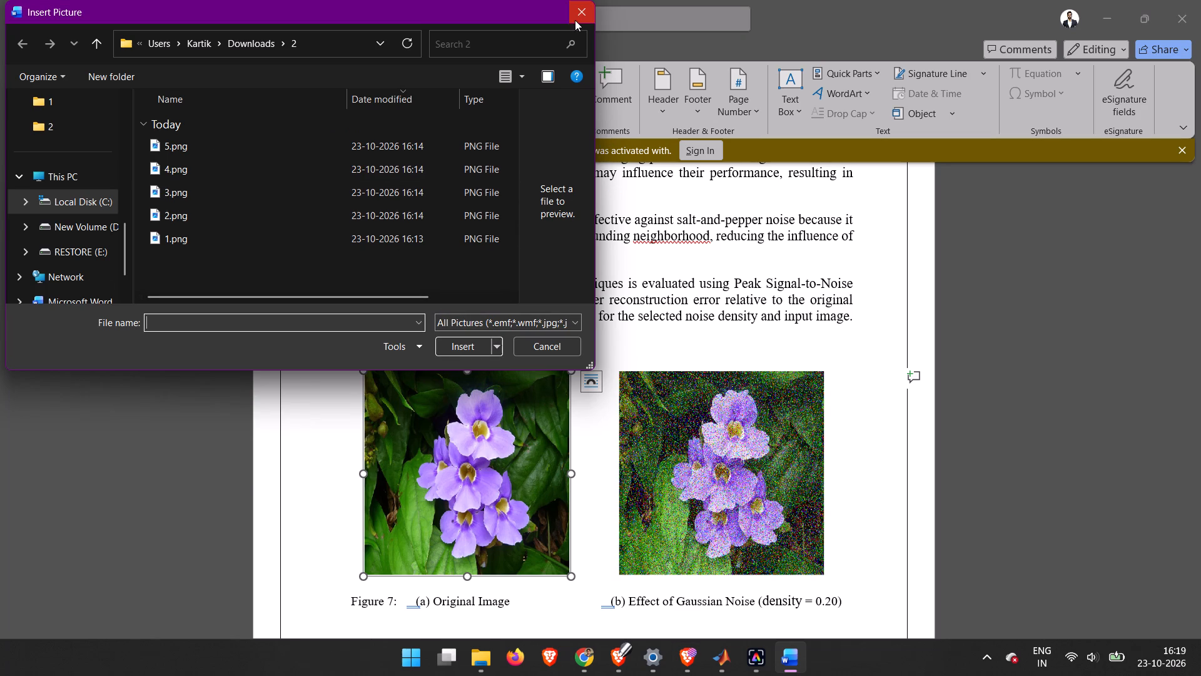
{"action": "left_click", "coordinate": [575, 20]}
Compare the Figure 6 pictures with the salt-and-pepper figures up to Figure 10, then select Figure 9's Original Image picture.
{"action": "scroll", "coordinate": [624, 304], "scroll_direction": "up", "scroll_amount": 3}
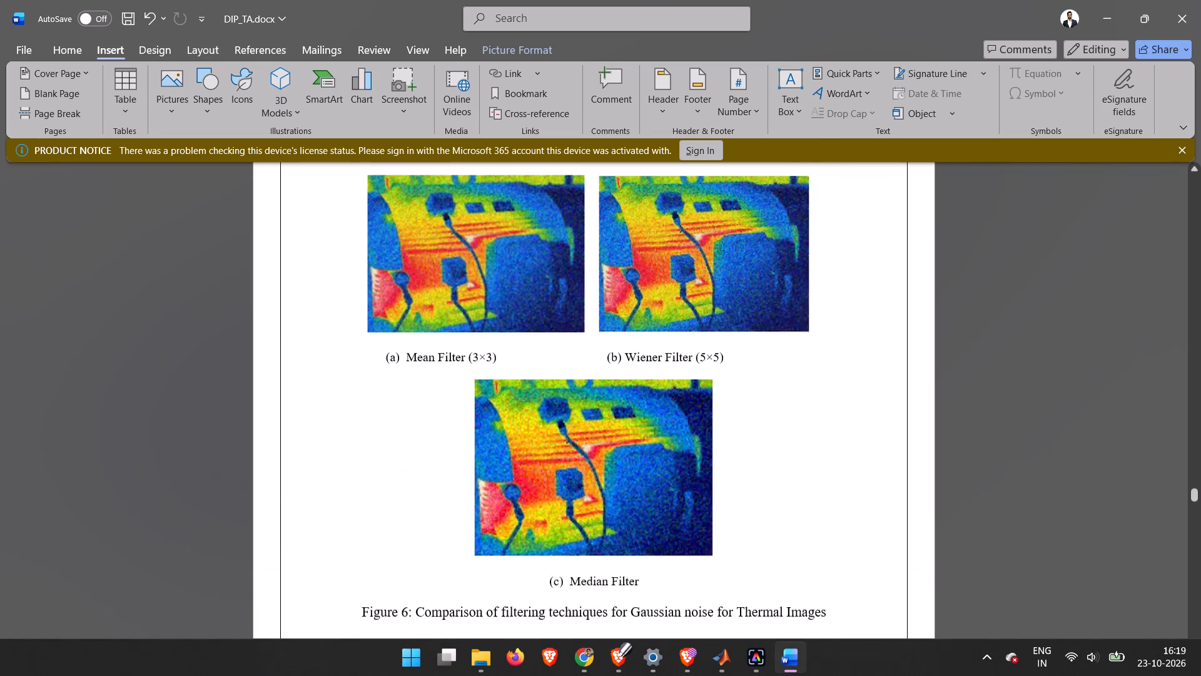
{"action": "scroll", "coordinate": [624, 304], "scroll_direction": "up", "scroll_amount": 1}
{"action": "scroll", "coordinate": [624, 304], "scroll_direction": "down", "scroll_amount": 3}
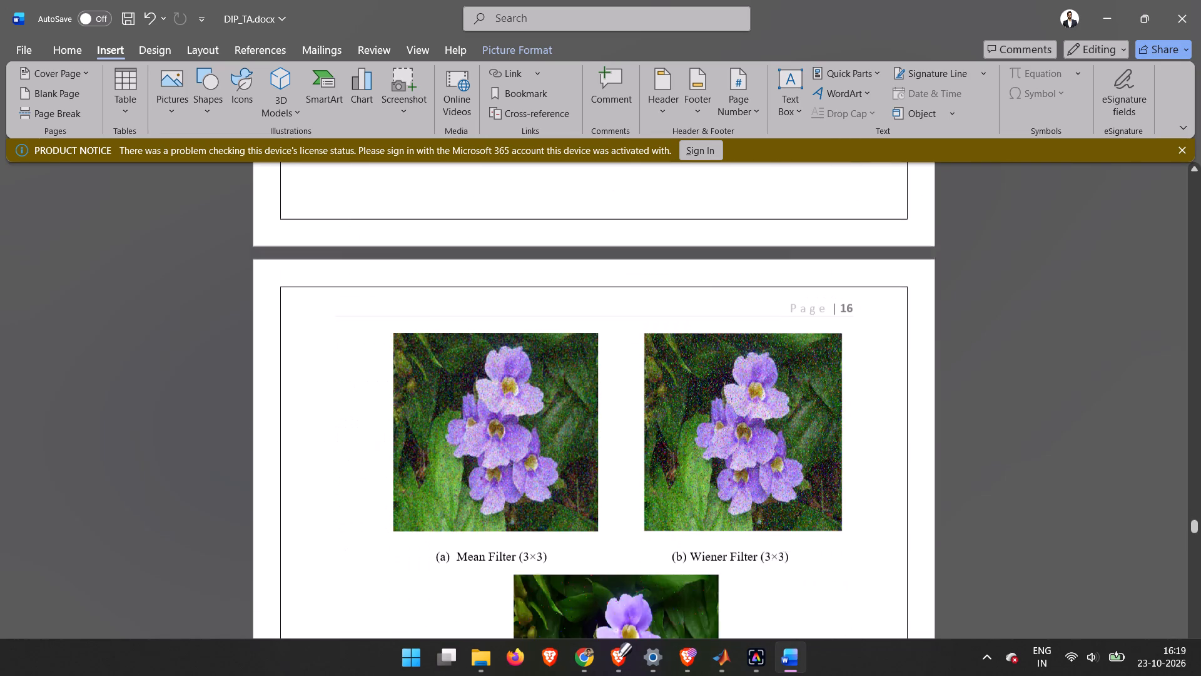
{"action": "scroll", "coordinate": [624, 304], "scroll_direction": "up", "scroll_amount": 1}
{"action": "scroll", "coordinate": [624, 304], "scroll_direction": "down", "scroll_amount": 1}
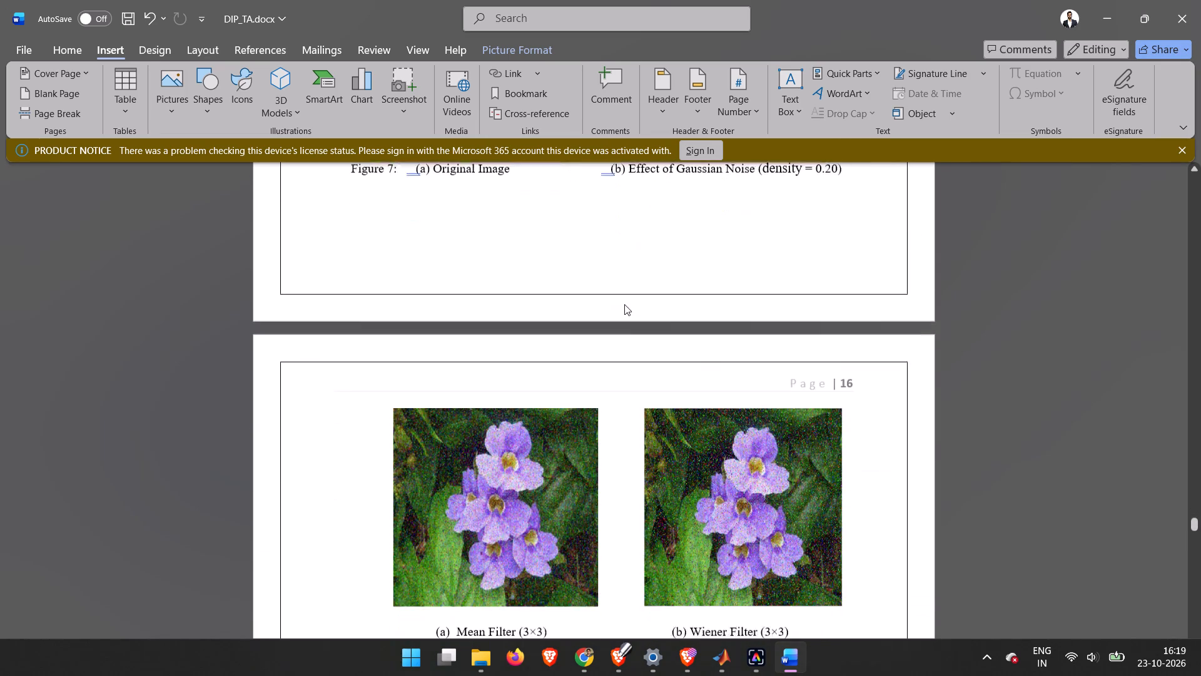
{"action": "scroll", "coordinate": [624, 304], "scroll_direction": "down", "scroll_amount": 2}
{"action": "scroll", "coordinate": [624, 304], "scroll_direction": "up", "scroll_amount": 1}
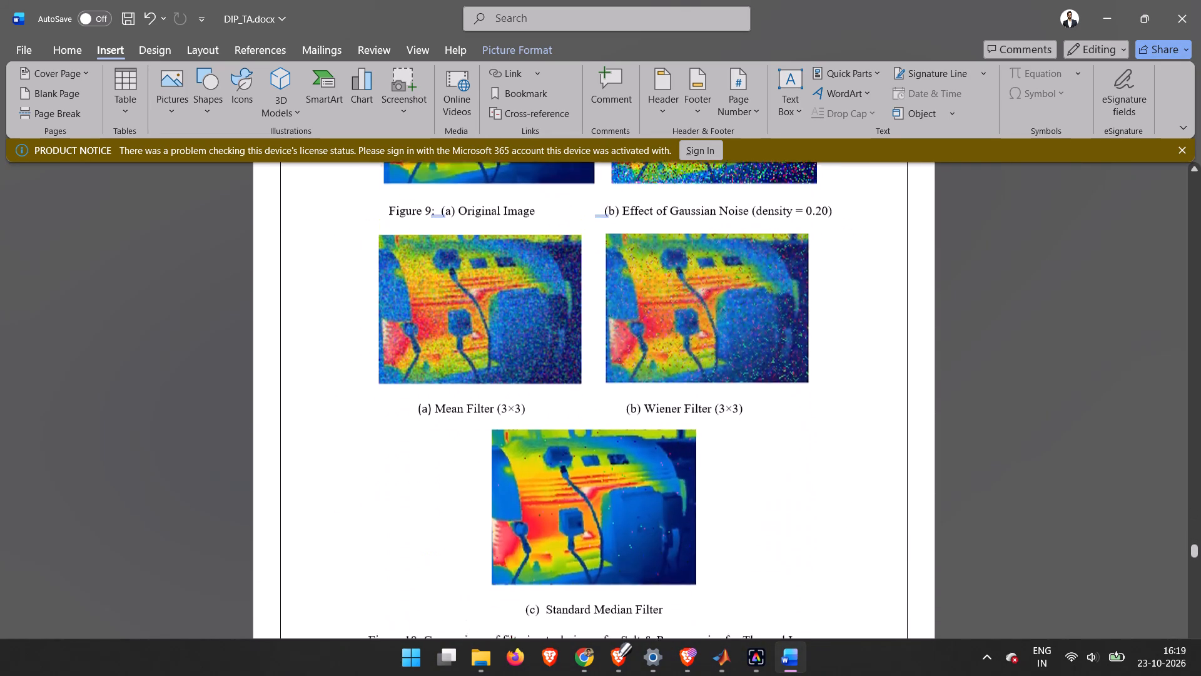
{"action": "scroll", "coordinate": [624, 304], "scroll_direction": "up", "scroll_amount": 1}
{"action": "left_click", "coordinate": [535, 264]}
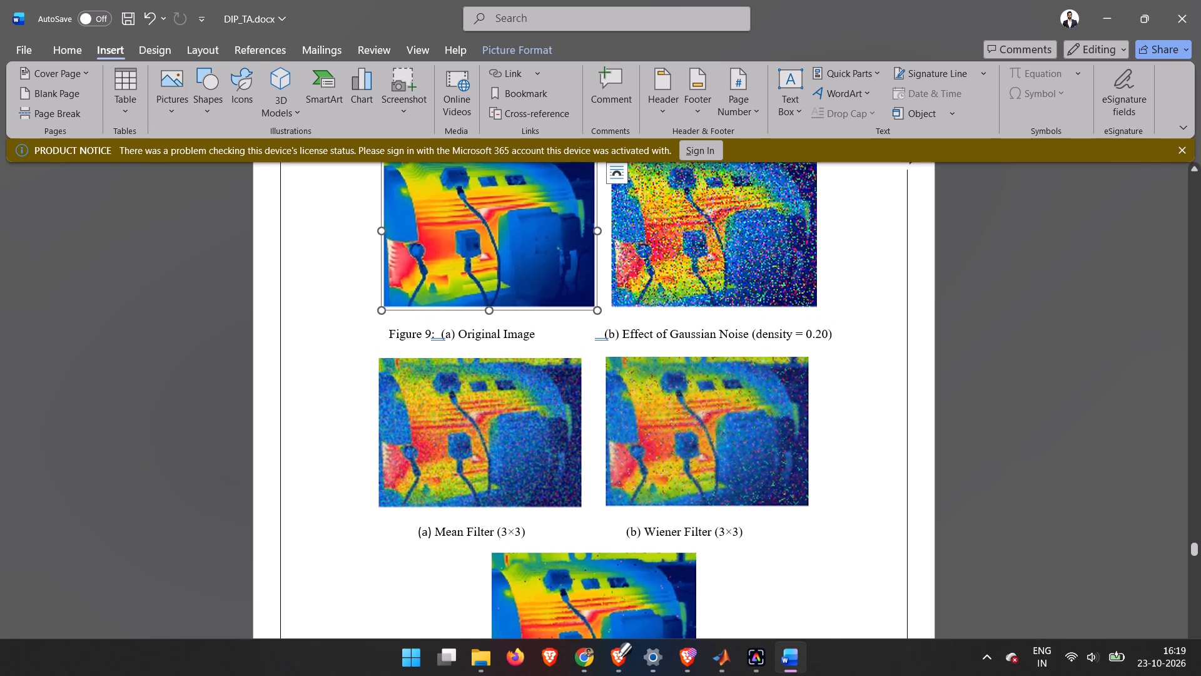
Switch to MATLAB's Salt-and-Pepper Denoising Comparison figure, start exporting the Original Image, and create and open a folder named 3 in Downloads.
{"action": "left_click", "coordinate": [723, 675]}
{"action": "left_click", "coordinate": [779, 588]}
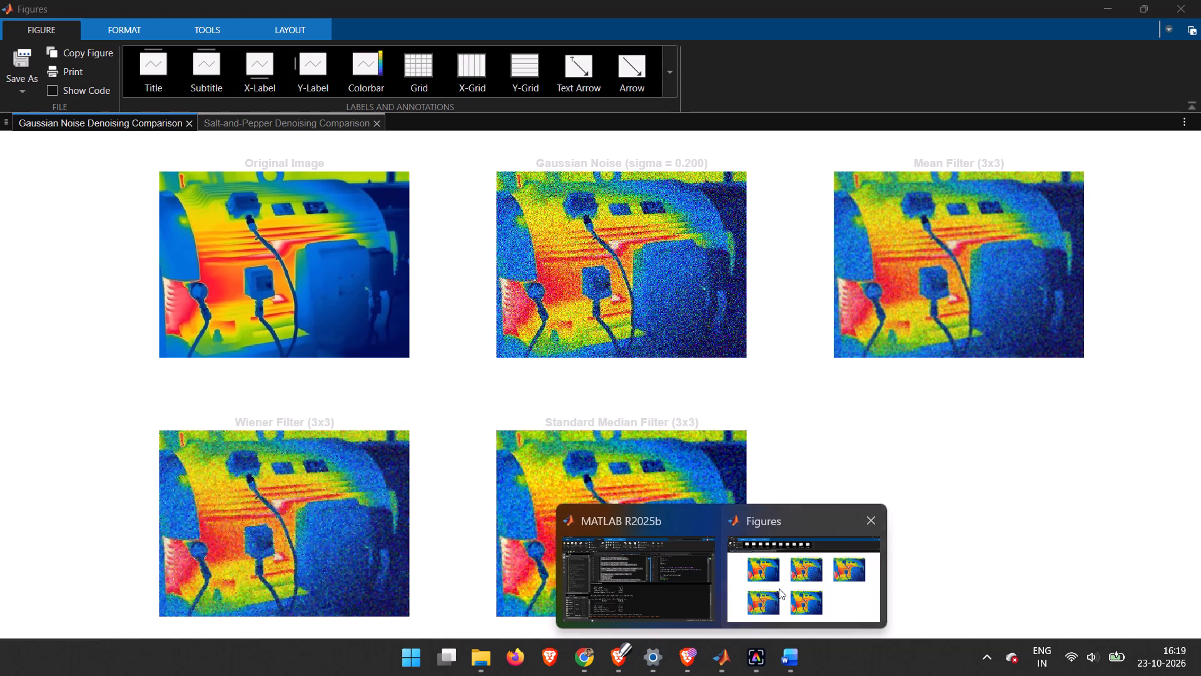
{"action": "left_click", "coordinate": [302, 128]}
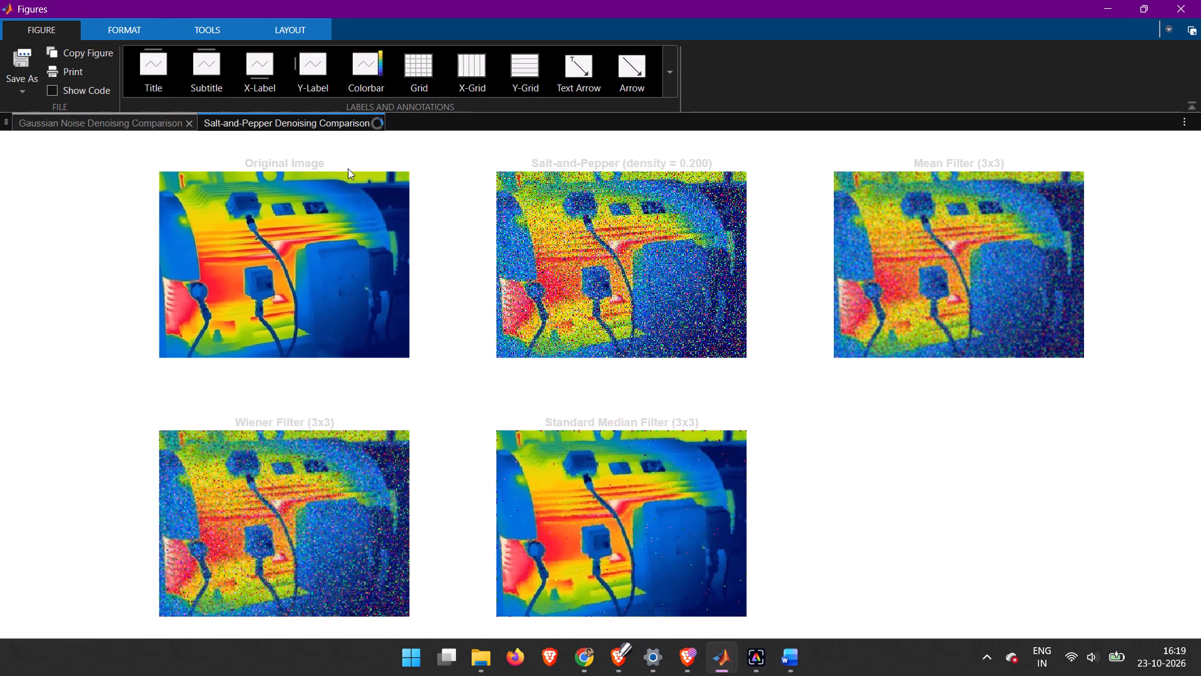
{"action": "left_click", "coordinate": [321, 163]}
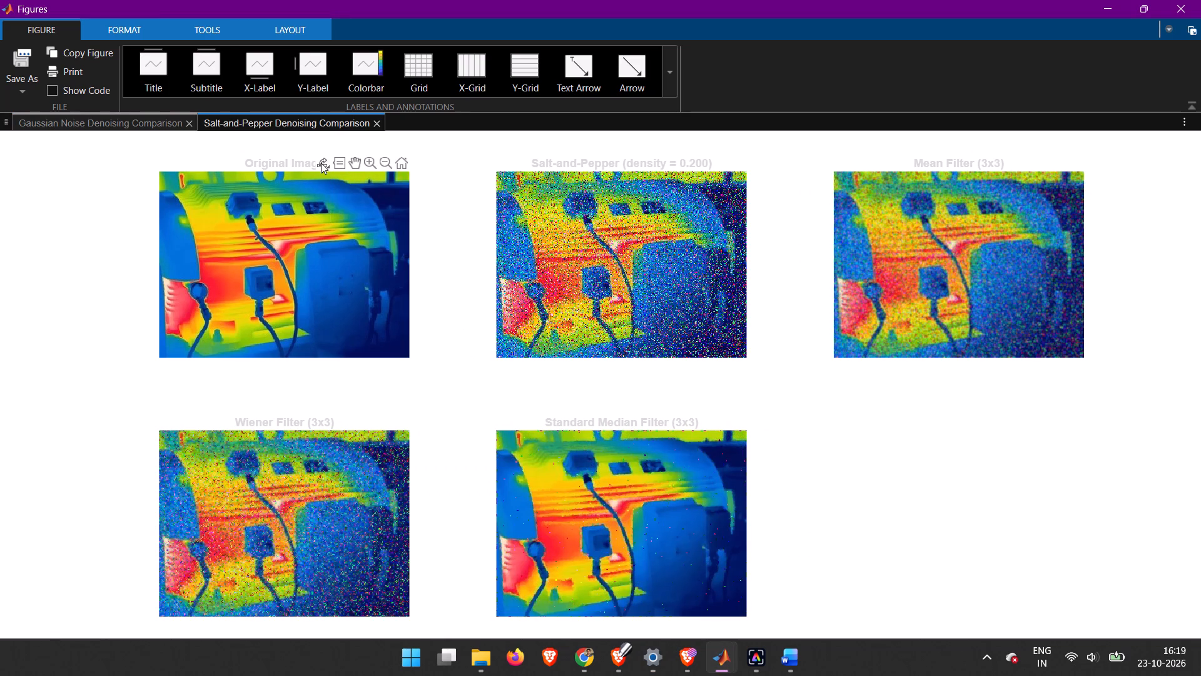
{"action": "left_click", "coordinate": [321, 163]}
{"action": "left_click", "coordinate": [320, 178]}
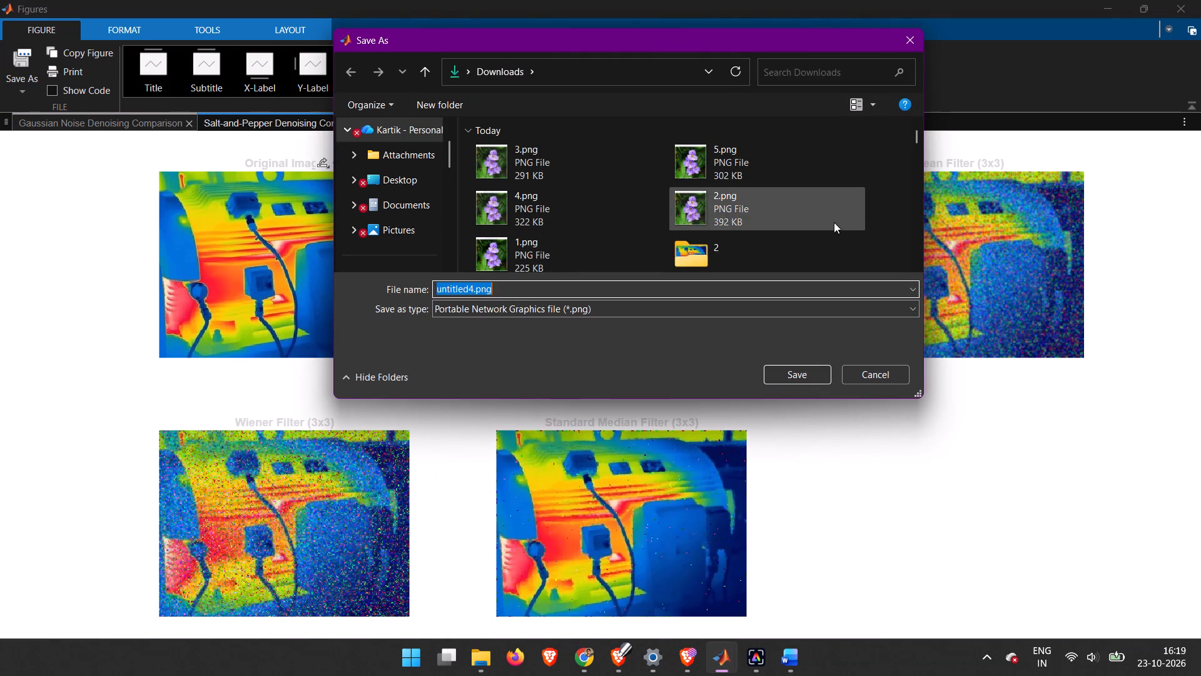
{"action": "right_click", "coordinate": [893, 215]}
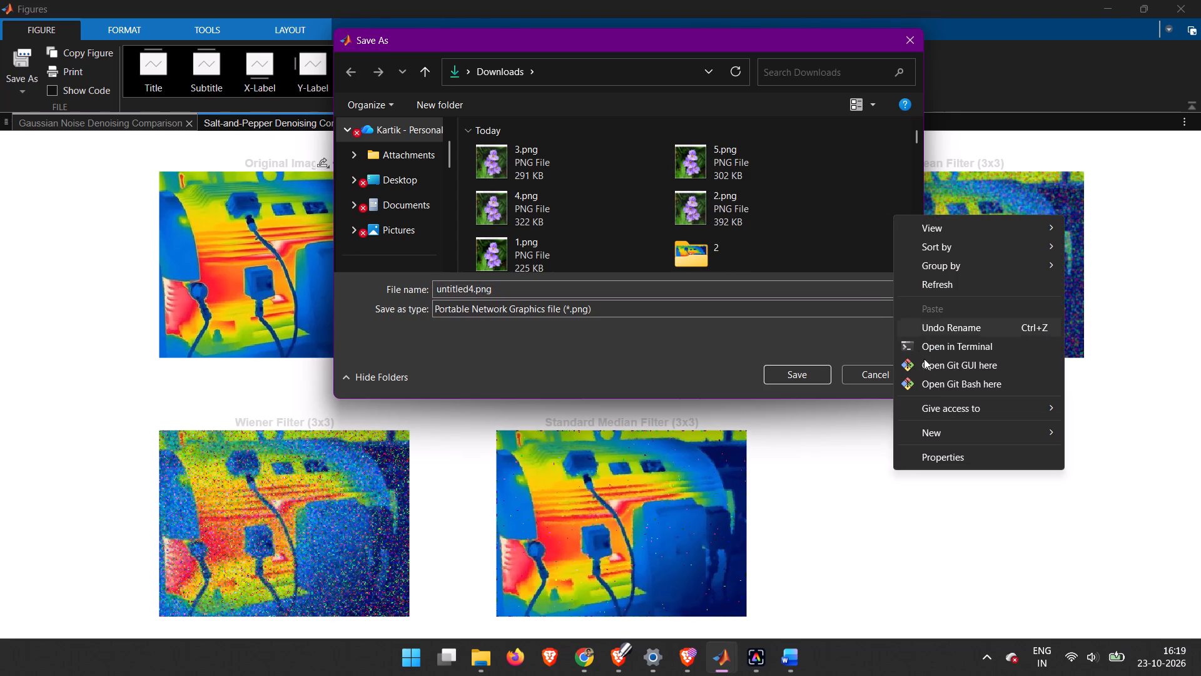
{"action": "left_click", "coordinate": [941, 429]}
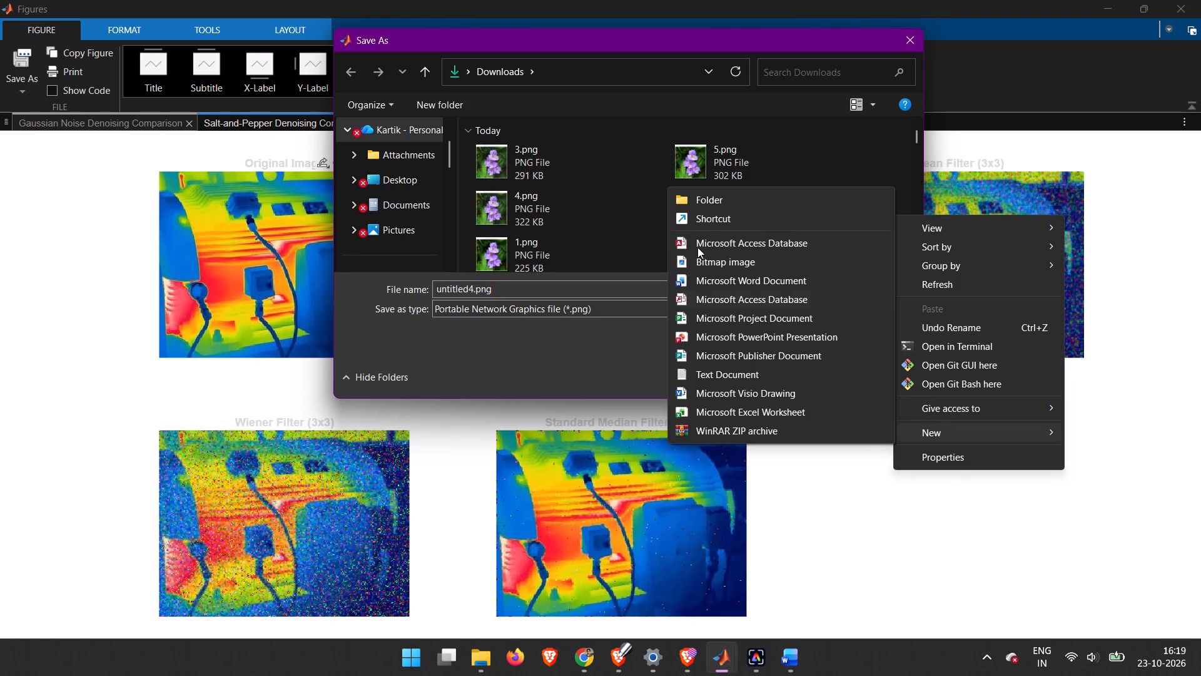
{"action": "left_click", "coordinate": [707, 202]}
{"action": "key", "text": "3"}
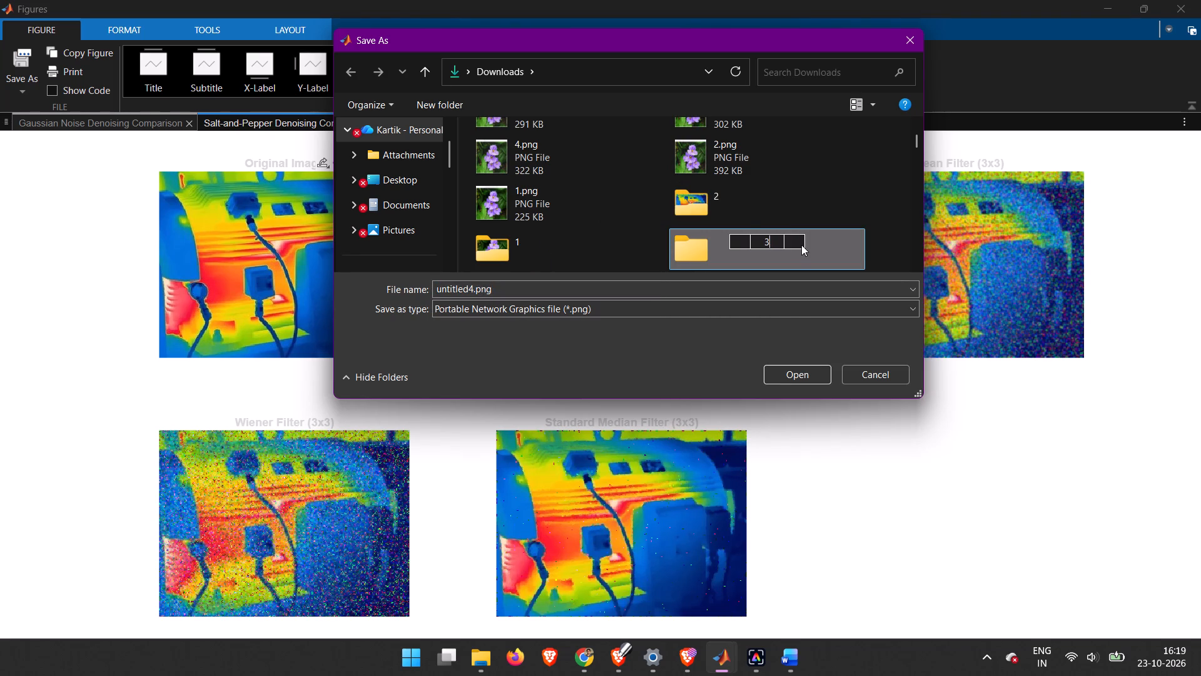
{"action": "left_click", "coordinate": [798, 255]}
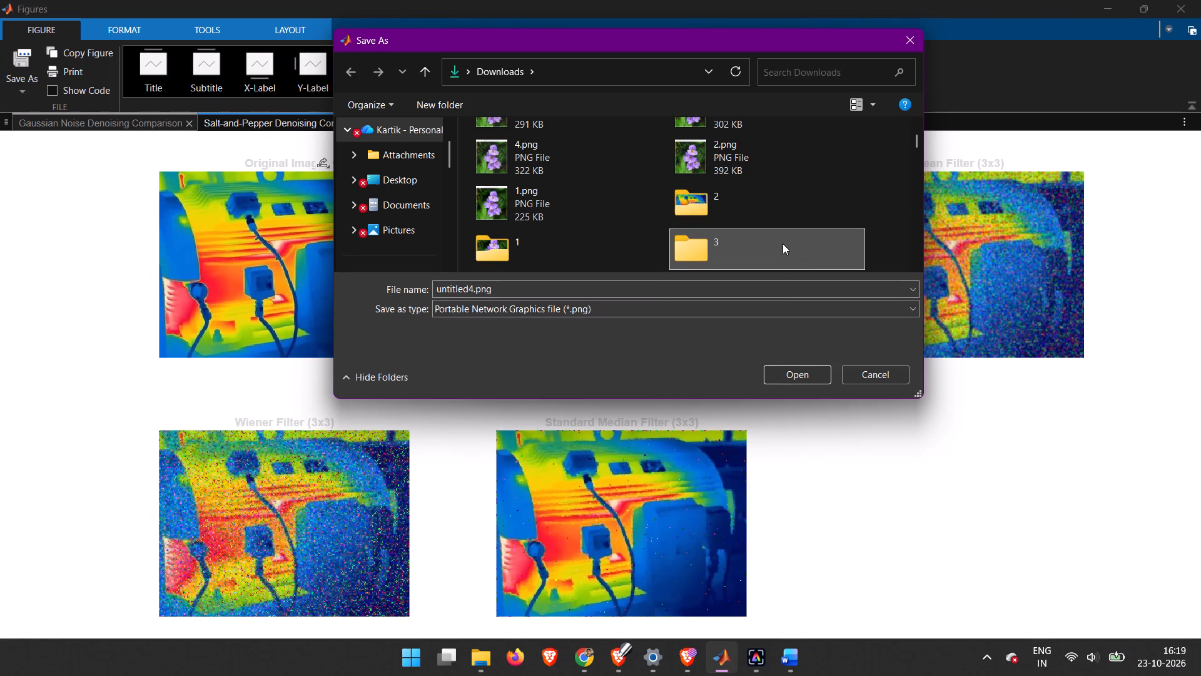
{"action": "double_click", "coordinate": [783, 243]}
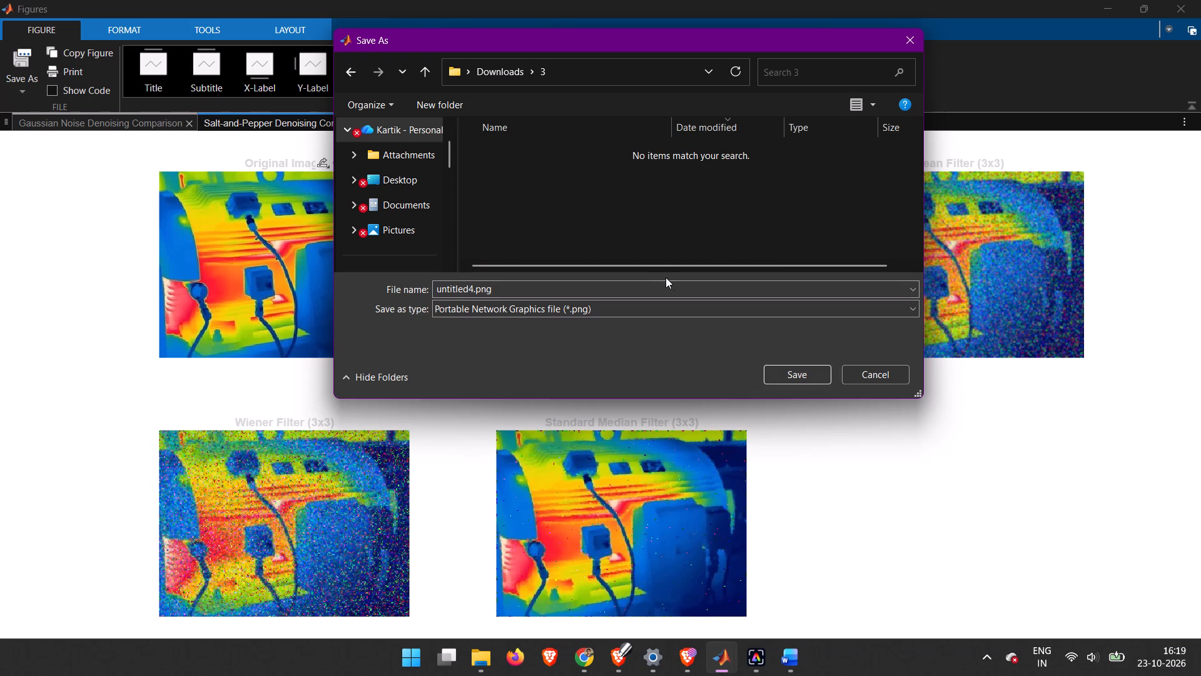
Save the Original Image export as a PNG named 1 in folder 3.
{"action": "left_click_drag", "start_coordinate": [666, 277], "coordinate": [666, 285]}
{"action": "left_click", "coordinate": [666, 285]}
{"action": "key", "text": "1"}
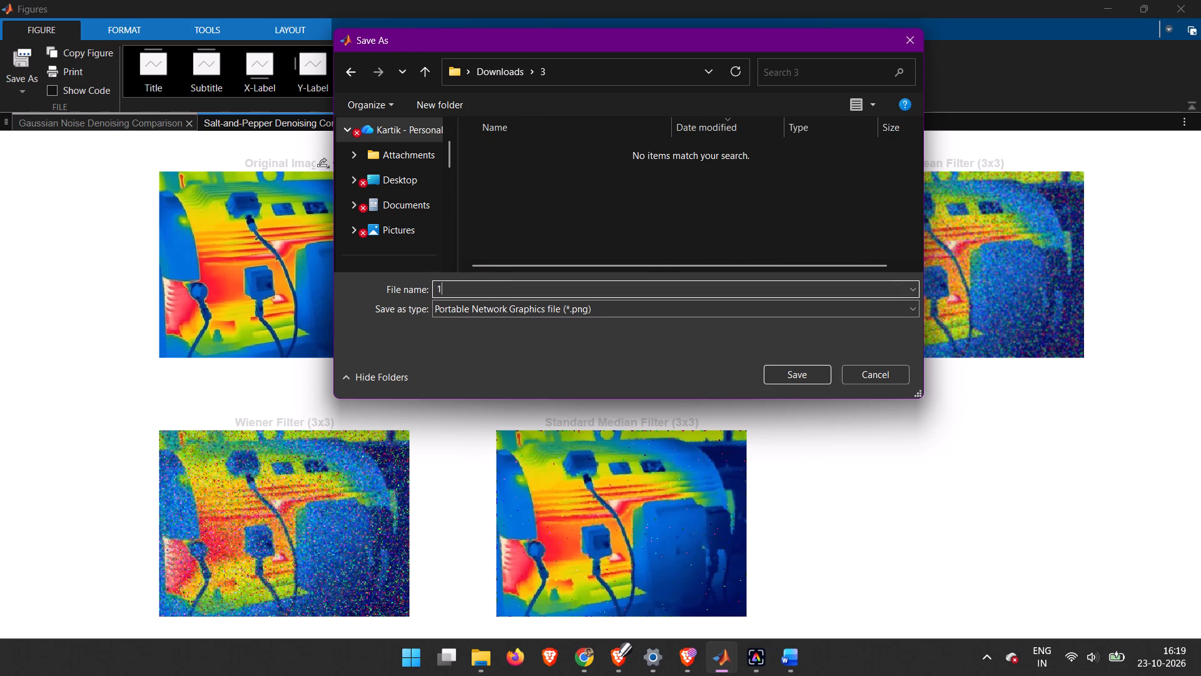
{"action": "left_click", "coordinate": [774, 382]}
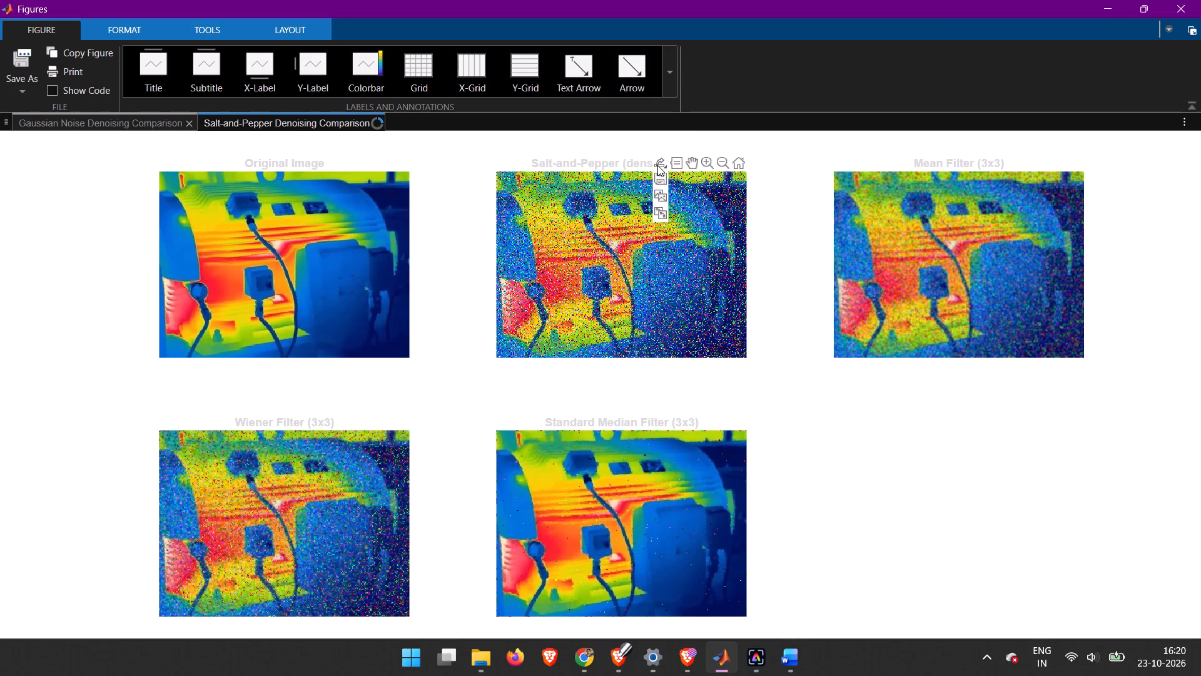
Export the Salt-and-Pepper (density = 0.200) image as a PNG named 2 into folder 3.
{"action": "left_click", "coordinate": [657, 165]}
{"action": "left_click", "coordinate": [657, 165]}
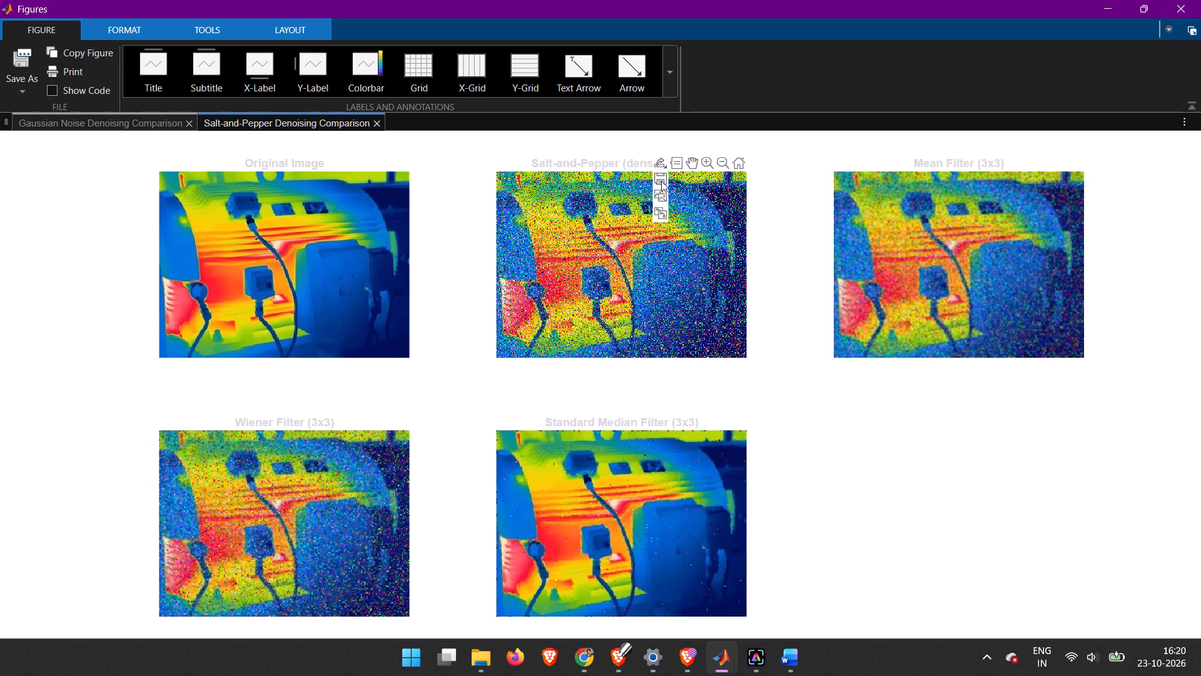
{"action": "left_click", "coordinate": [661, 181]}
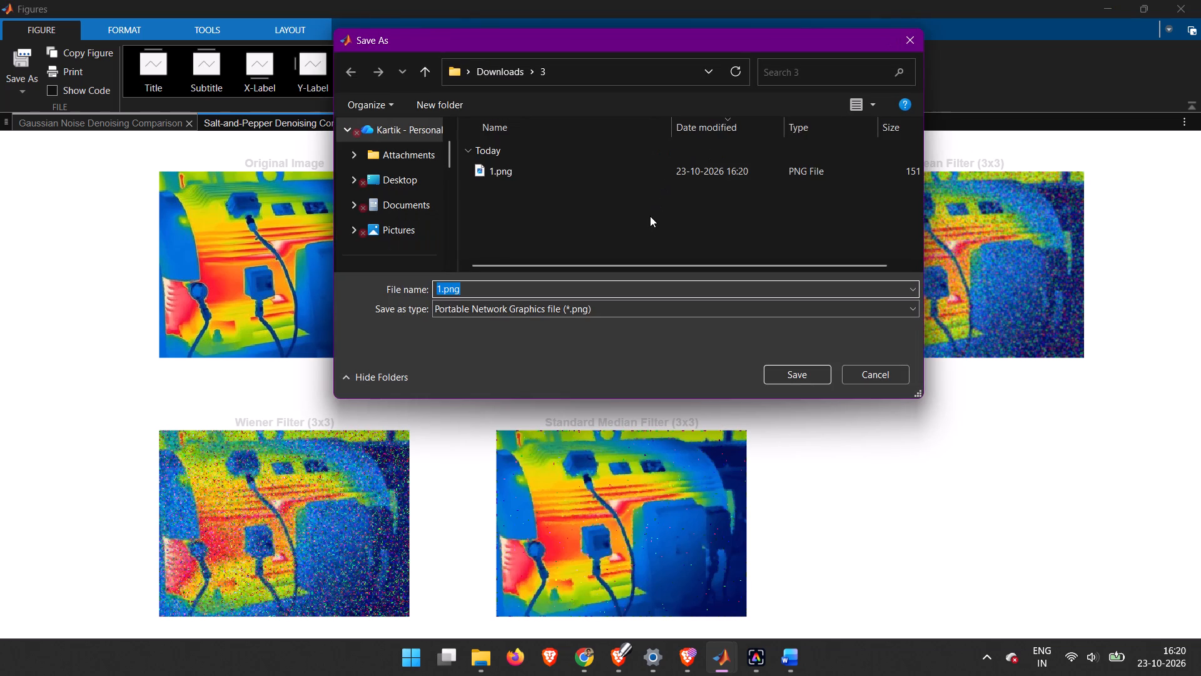
{"action": "key", "text": "2"}
{"action": "left_click", "coordinate": [781, 375]}
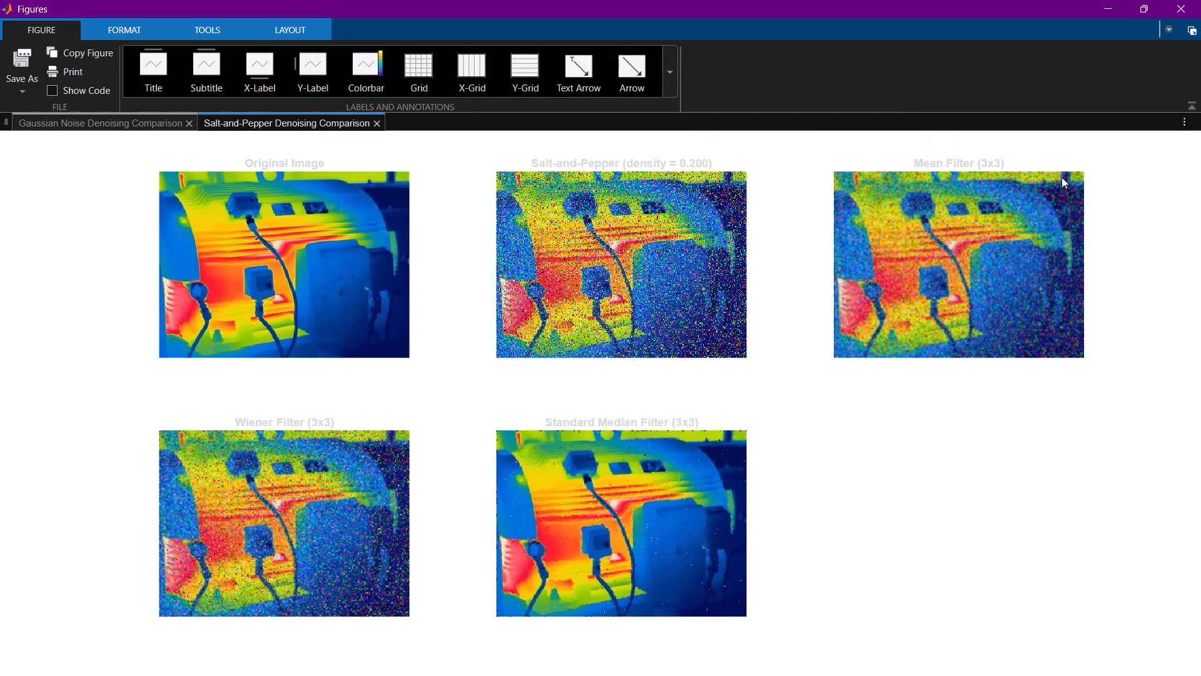
Export the Mean Filter (3x3) image of the salt-and-pepper comparison as a PNG named 3 into folder 3.
{"action": "triple_click", "coordinate": [1021, 162]}
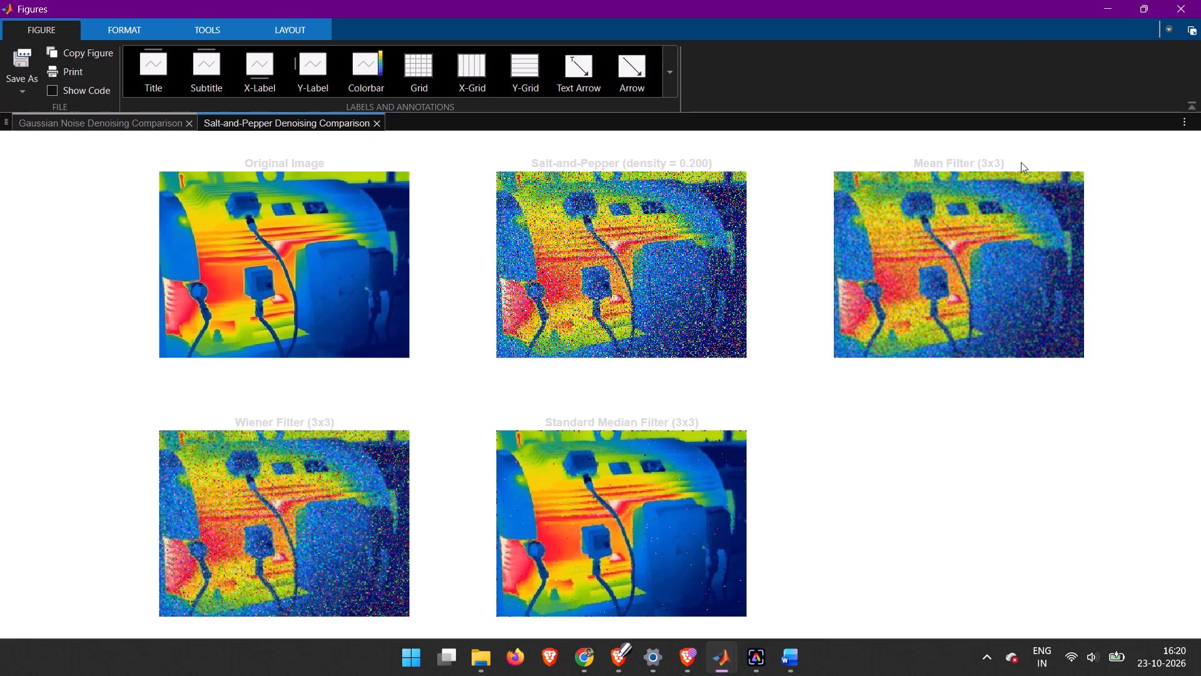
{"action": "left_click", "coordinate": [1022, 166]}
{"action": "right_click", "coordinate": [1022, 166]}
{"action": "right_click", "coordinate": [968, 235]}
{"action": "left_click", "coordinate": [1000, 161]}
{"action": "left_click_drag", "start_coordinate": [1000, 161], "coordinate": [1000, 177]}
{"action": "left_click", "coordinate": [1000, 177]}
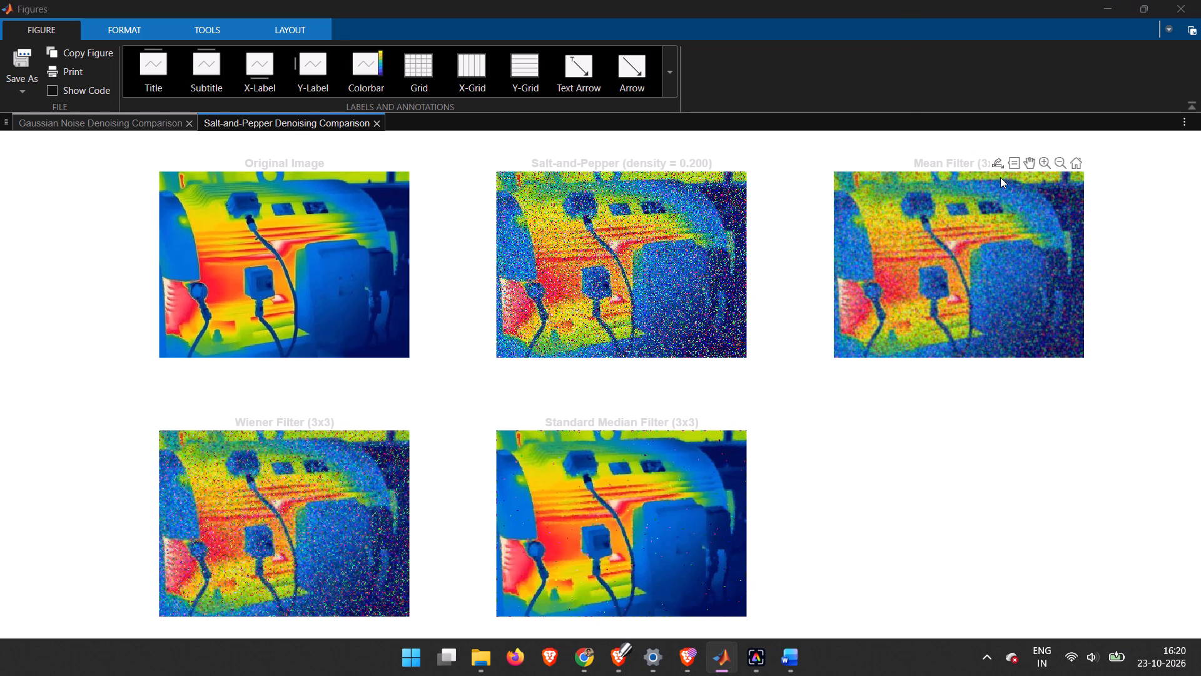
{"action": "key", "text": "3"}
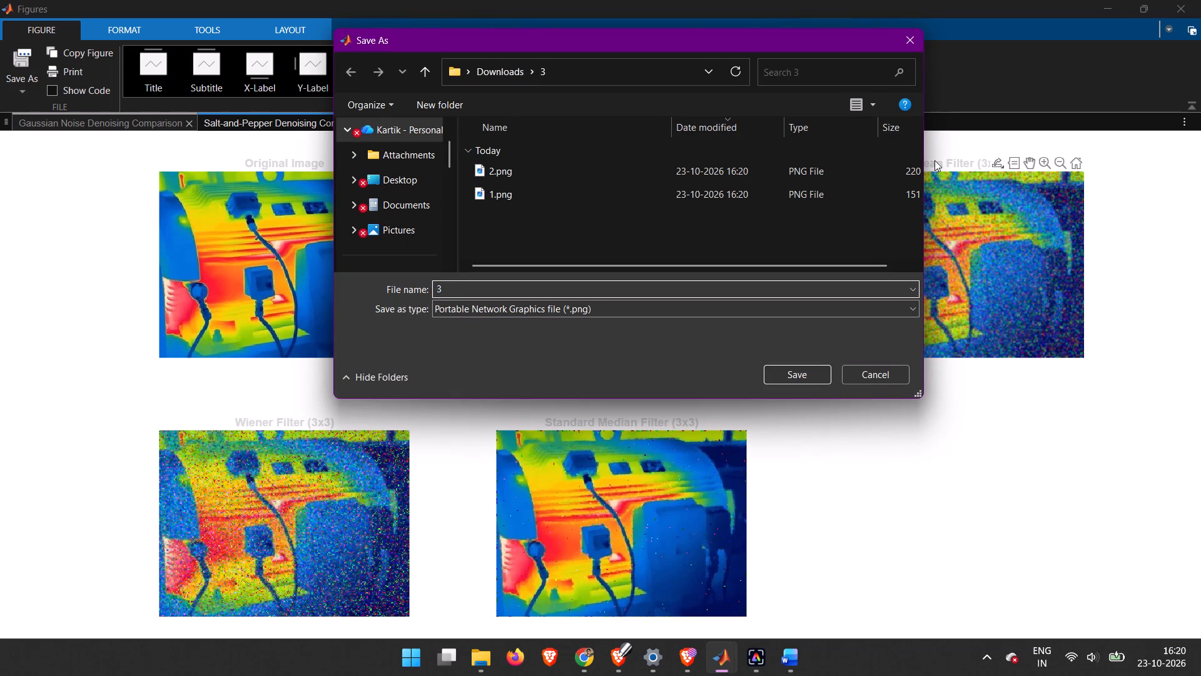
{"action": "left_click", "coordinate": [801, 367]}
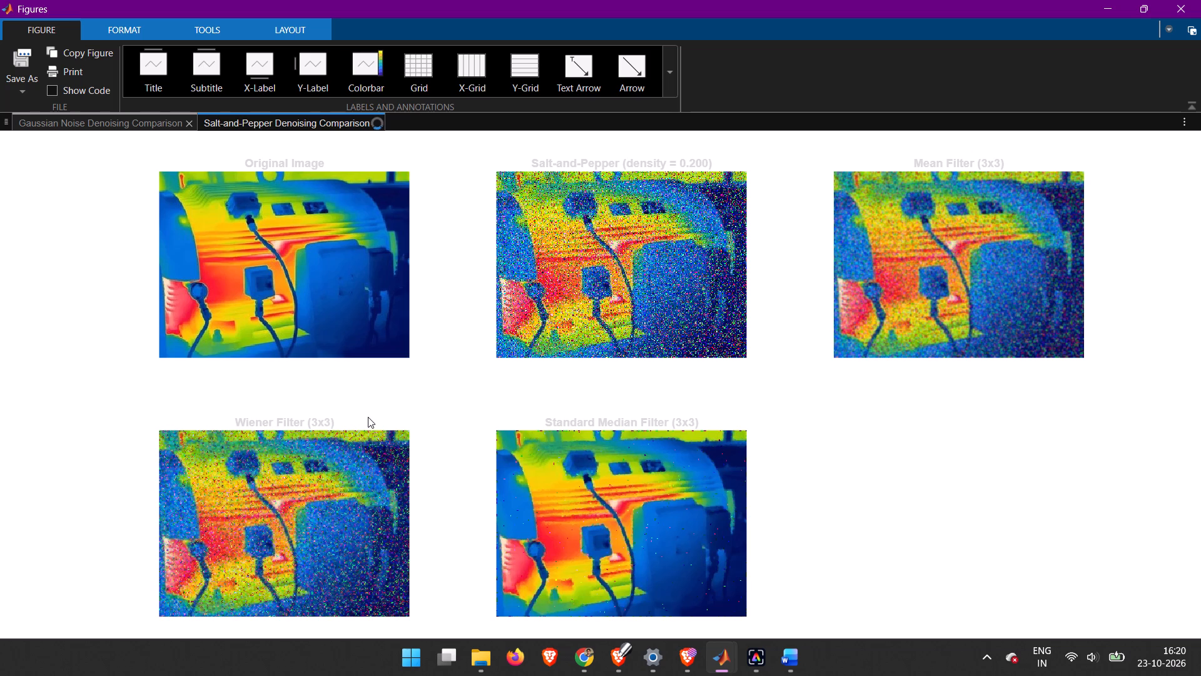
Export the Wiener Filter (3x3) image of the salt-and-pepper comparison as a PNG named 4 into folder 3.
{"action": "left_click", "coordinate": [324, 421]}
{"action": "left_click", "coordinate": [324, 421]}
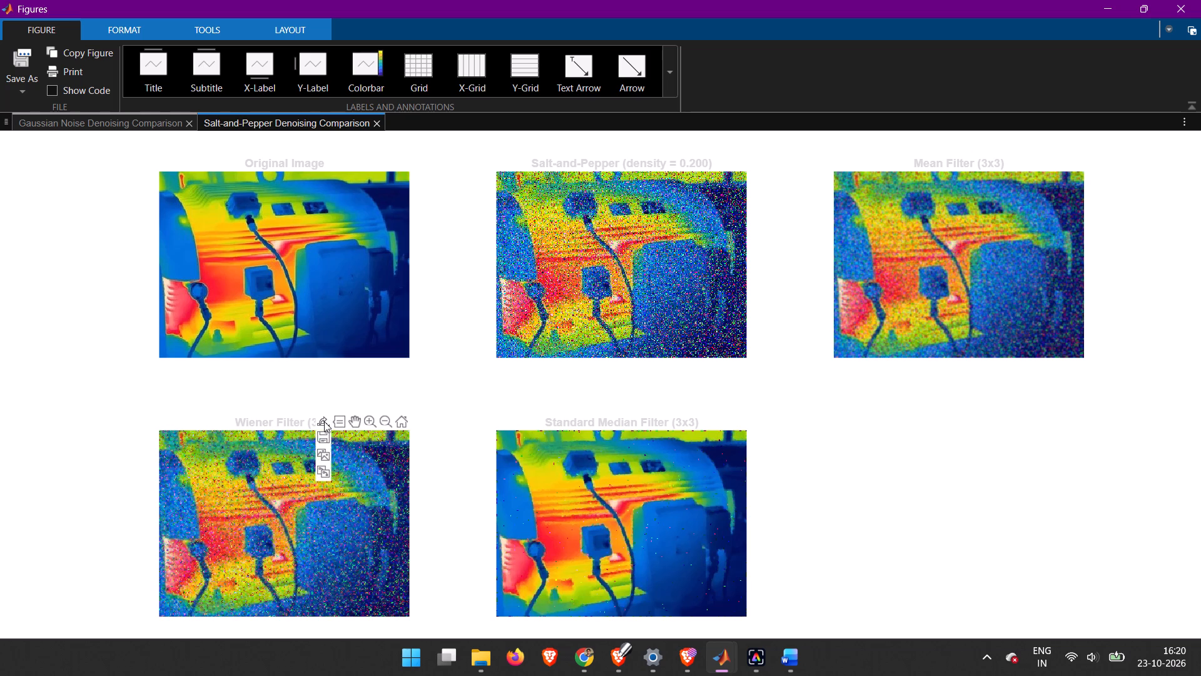
{"action": "left_click", "coordinate": [322, 438]}
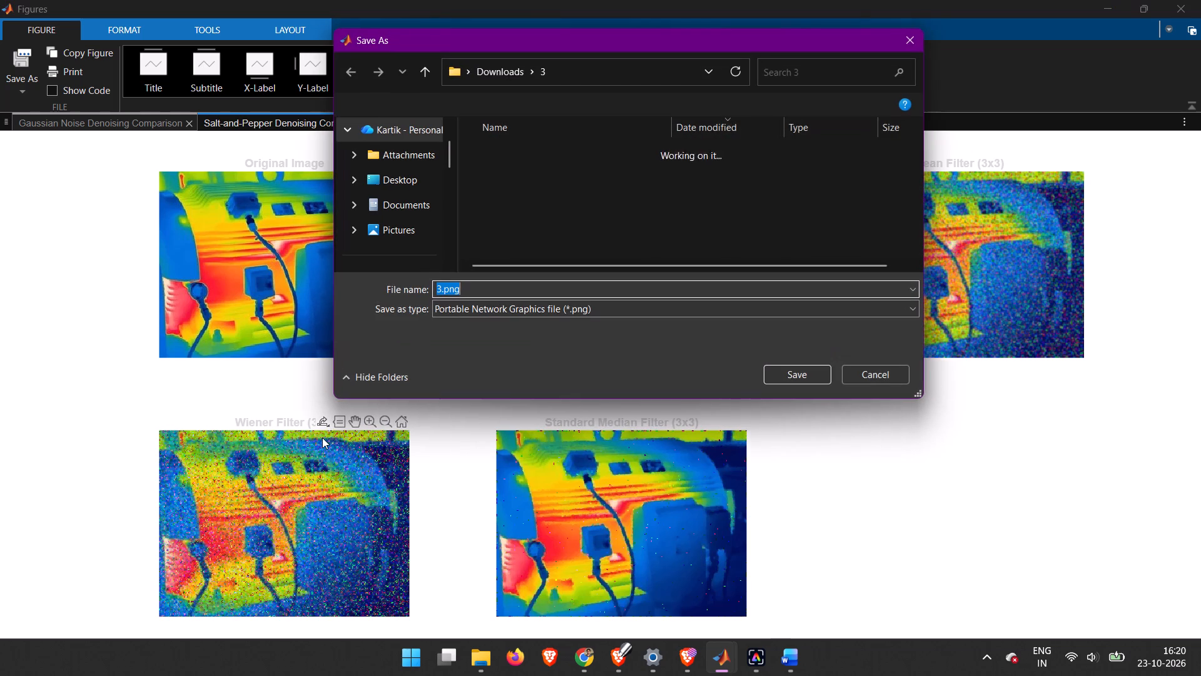
{"action": "key", "text": "4"}
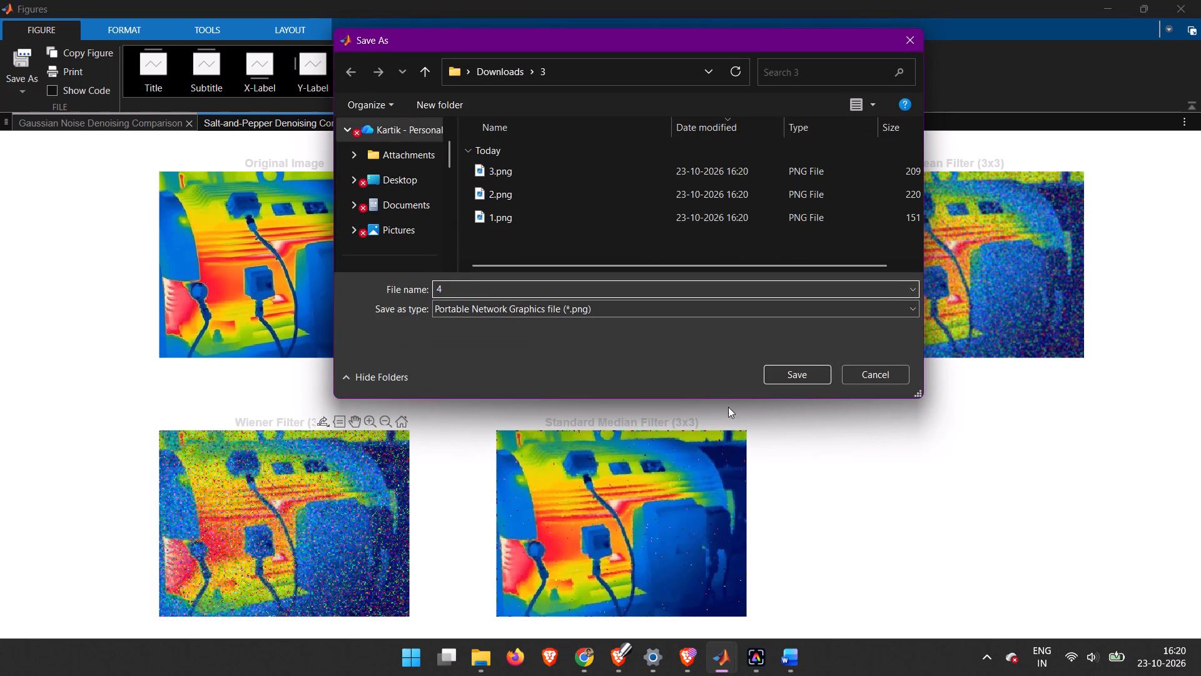
{"action": "left_click", "coordinate": [811, 371]}
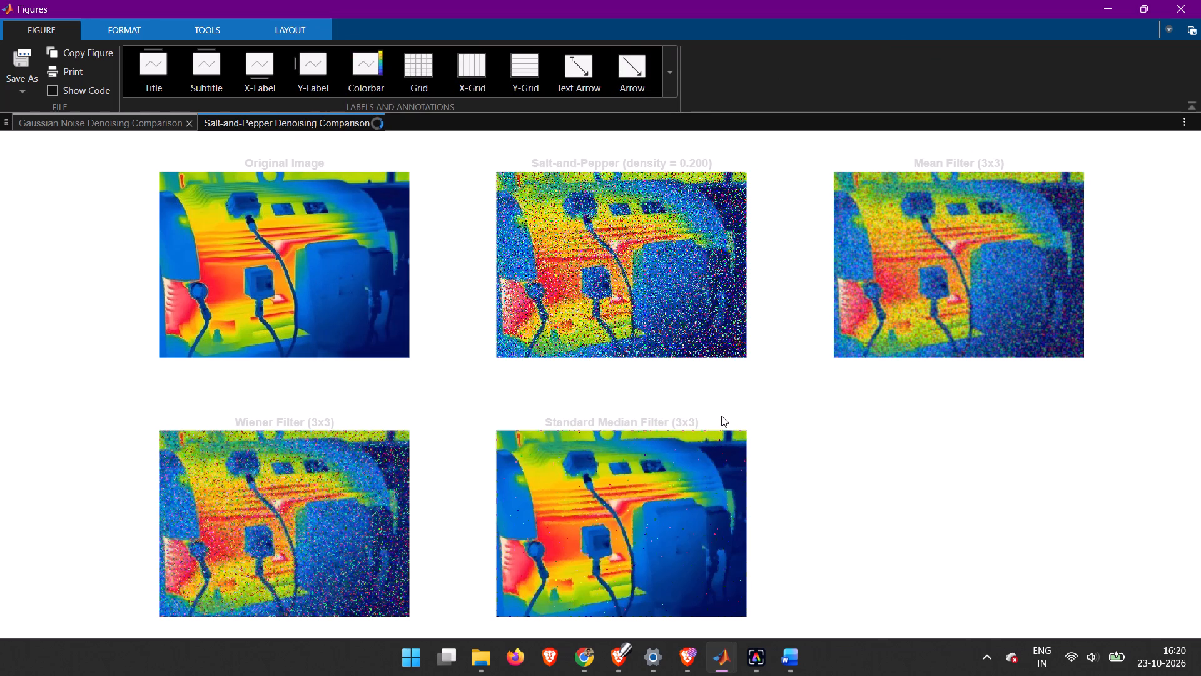
Export the Standard Median Filter (3x3) image of the salt-and-pepper comparison as a PNG named 5 into folder 3.
{"action": "left_click", "coordinate": [699, 415]}
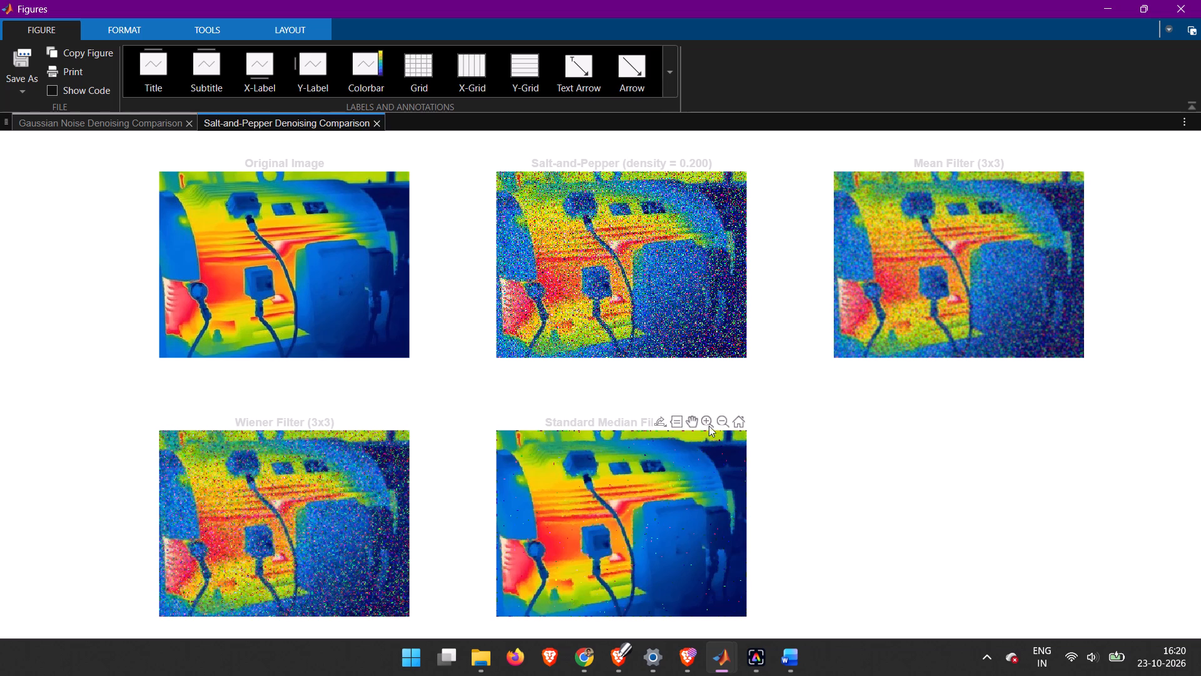
{"action": "left_click", "coordinate": [656, 434]}
{"action": "key", "text": "5"}
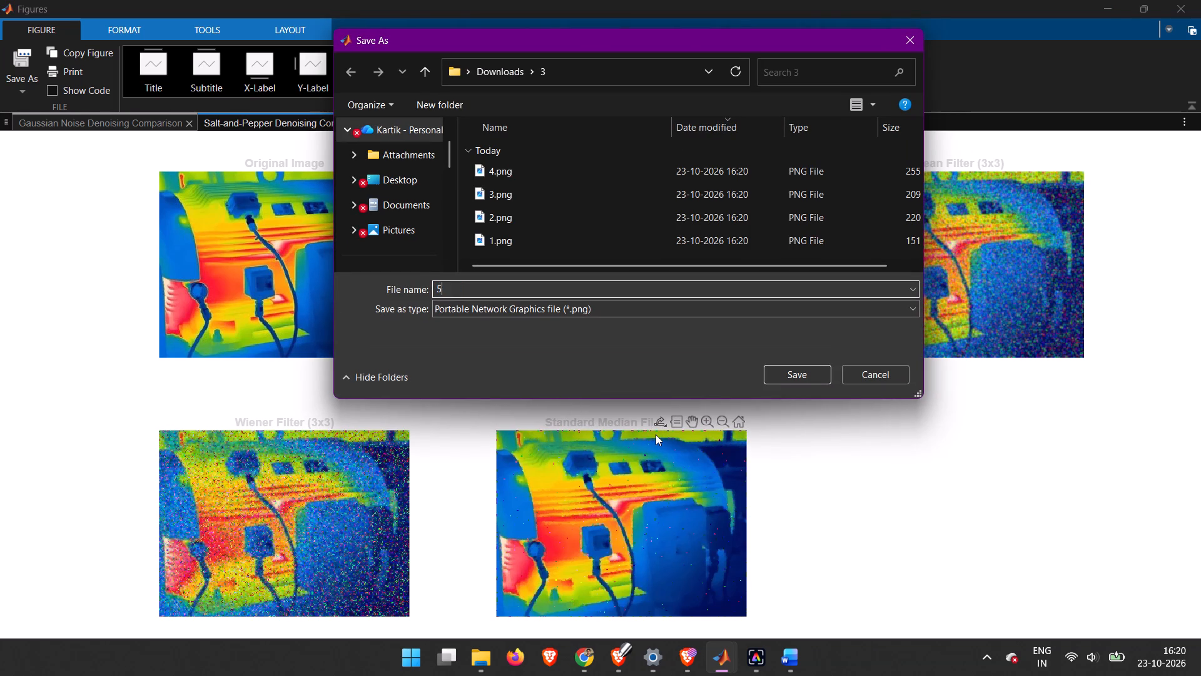
{"action": "left_click", "coordinate": [773, 384]}
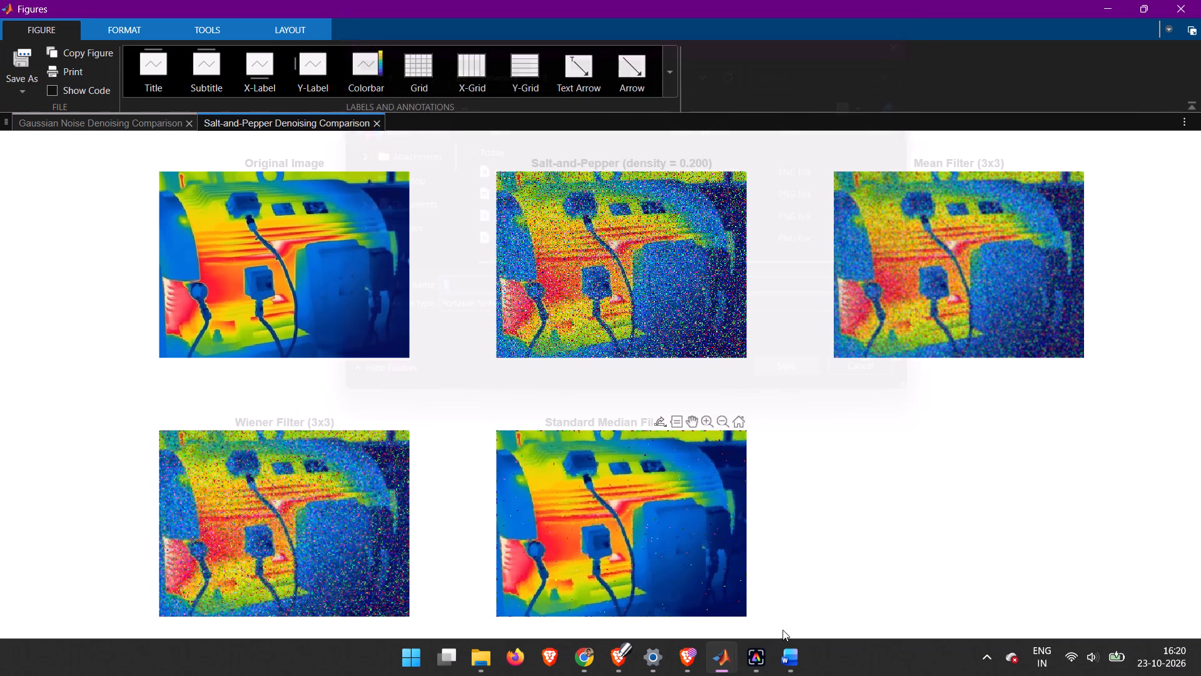
Switch back to DIP_TA.docx in Word and review the pages from Figure 6 through Figure 10, checking the pictures and captions.
{"action": "left_click", "coordinate": [783, 650]}
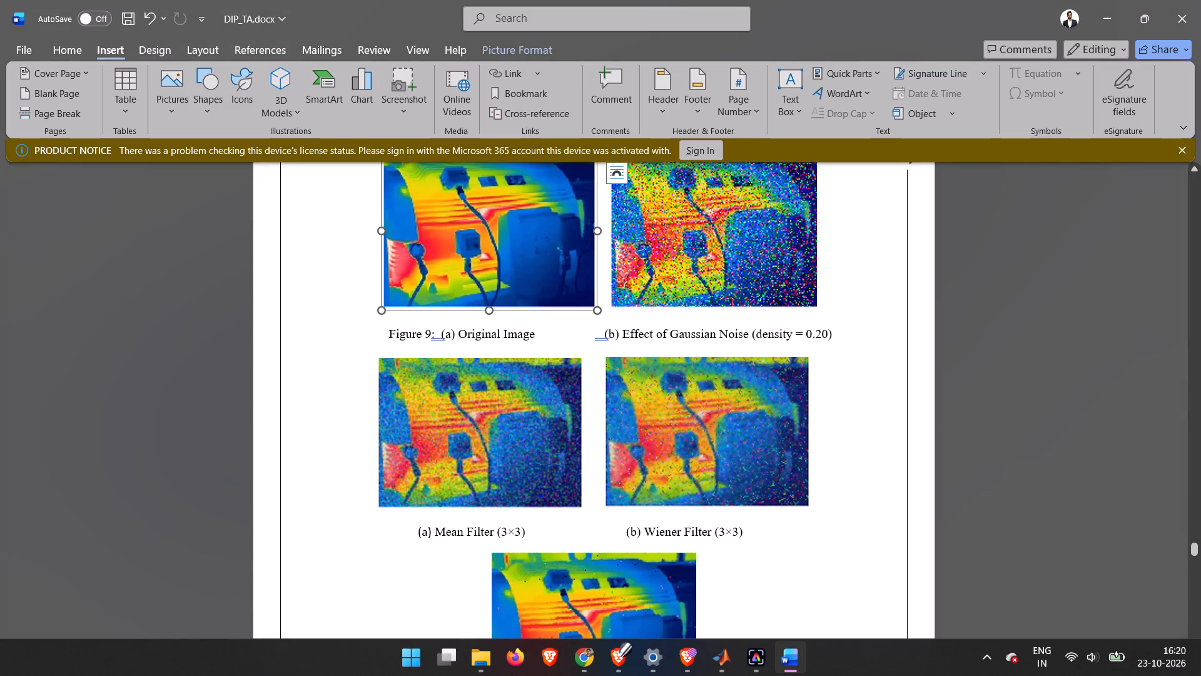
{"action": "left_click", "coordinate": [884, 503]}
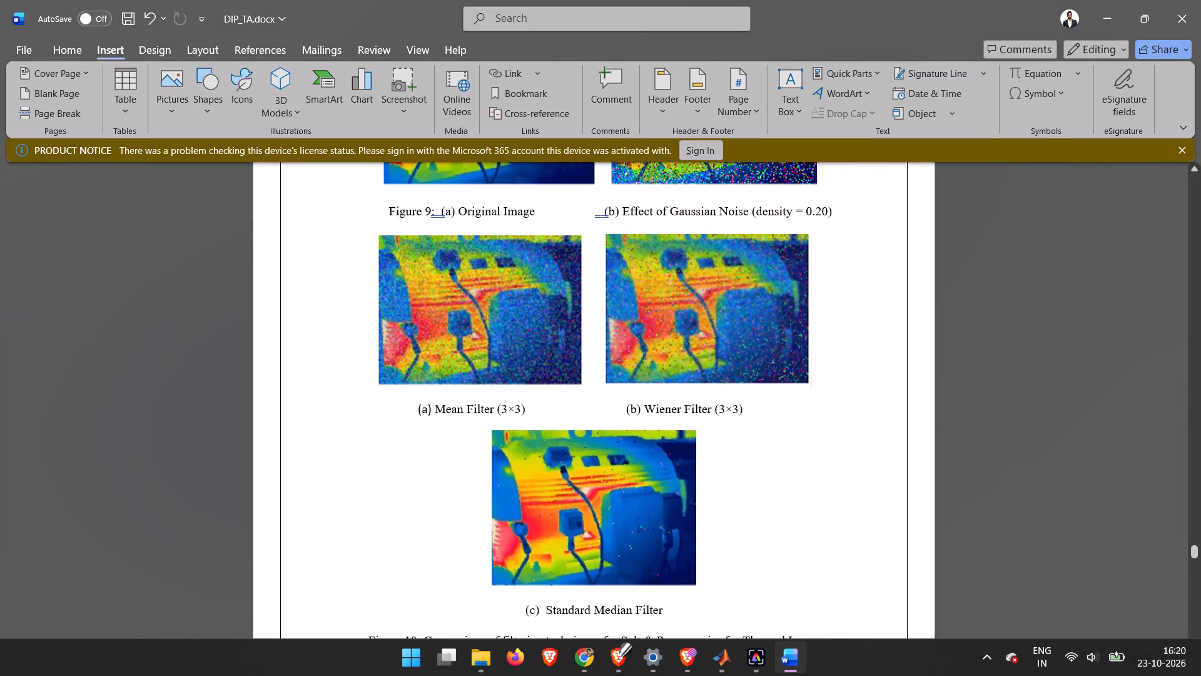
{"action": "scroll", "coordinate": [844, 499], "scroll_direction": "up", "scroll_amount": 3}
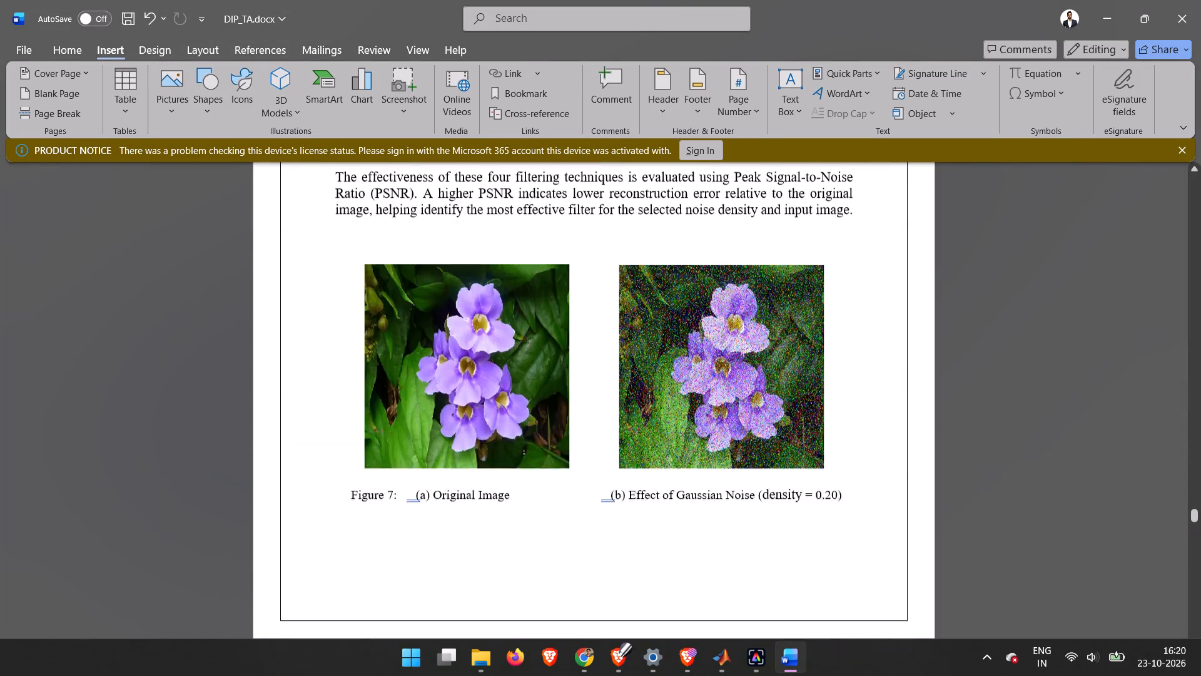
{"action": "scroll", "coordinate": [844, 499], "scroll_direction": "up", "scroll_amount": 3}
{"action": "scroll", "coordinate": [844, 499], "scroll_direction": "down", "scroll_amount": 1}
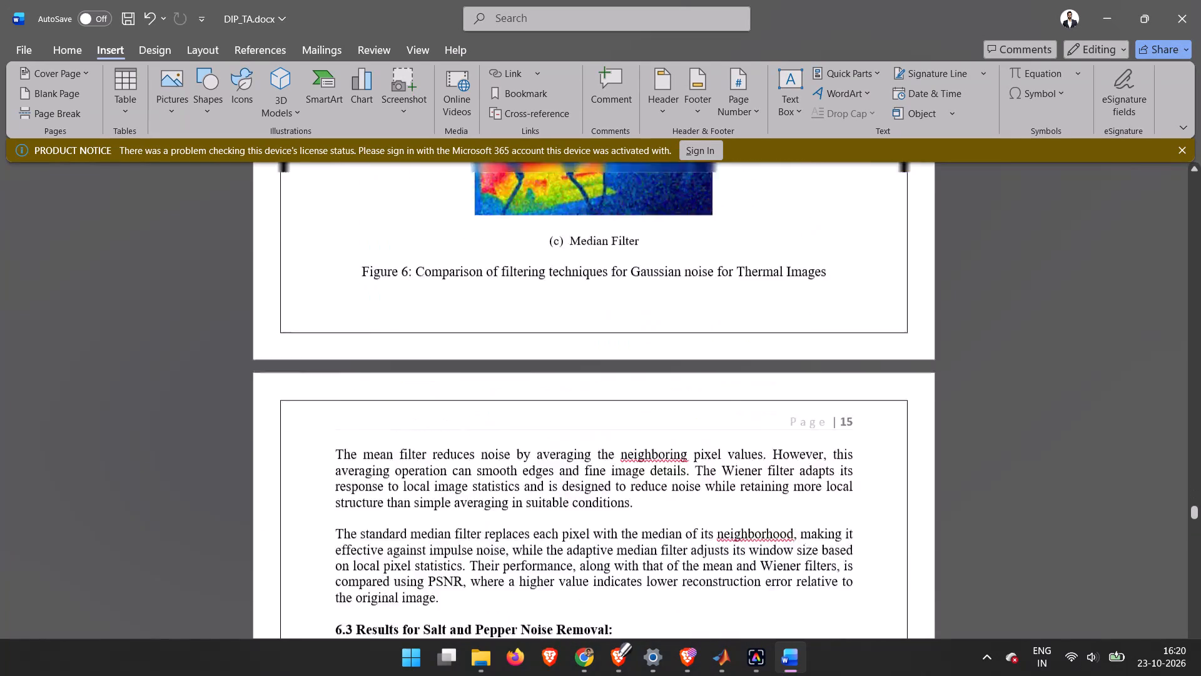
{"action": "scroll", "coordinate": [844, 499], "scroll_direction": "down", "scroll_amount": 2}
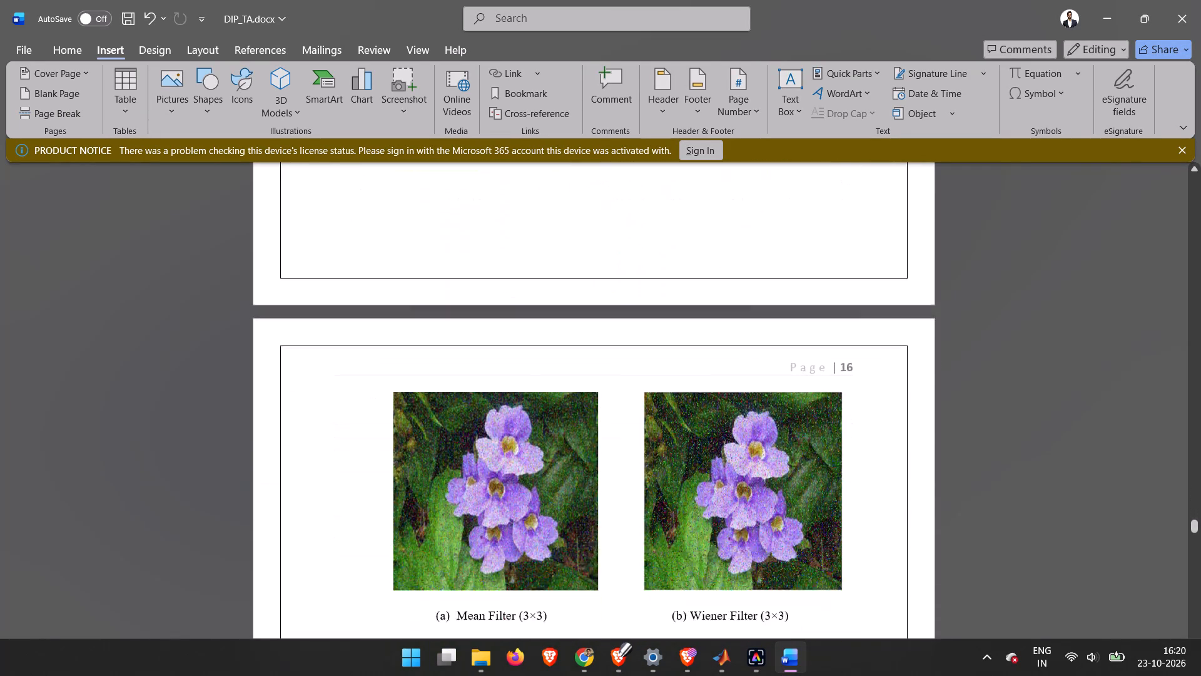
{"action": "scroll", "coordinate": [844, 499], "scroll_direction": "down", "scroll_amount": 2}
{"action": "scroll", "coordinate": [844, 499], "scroll_direction": "up", "scroll_amount": 1}
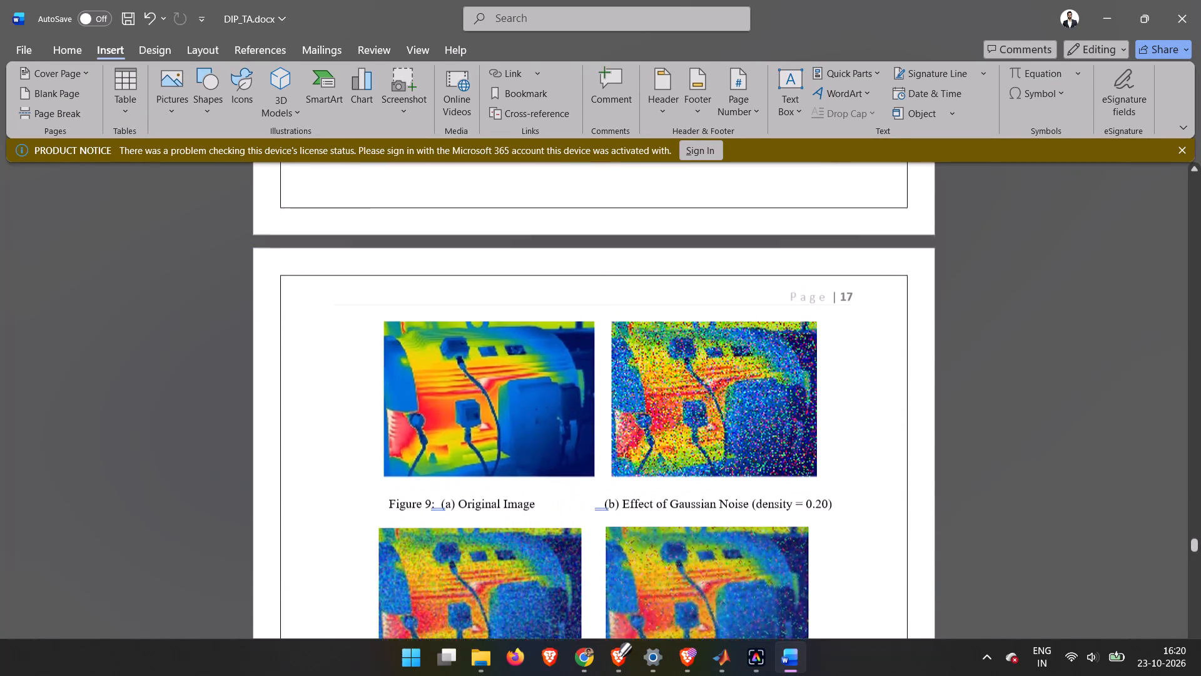
{"action": "scroll", "coordinate": [844, 499], "scroll_direction": "up", "scroll_amount": 1}
Replace Figure 9's Original Image picture with 1.png from folder 2 and shrink it to about 6.72 cm wide.
{"action": "left_click", "coordinate": [584, 448]}
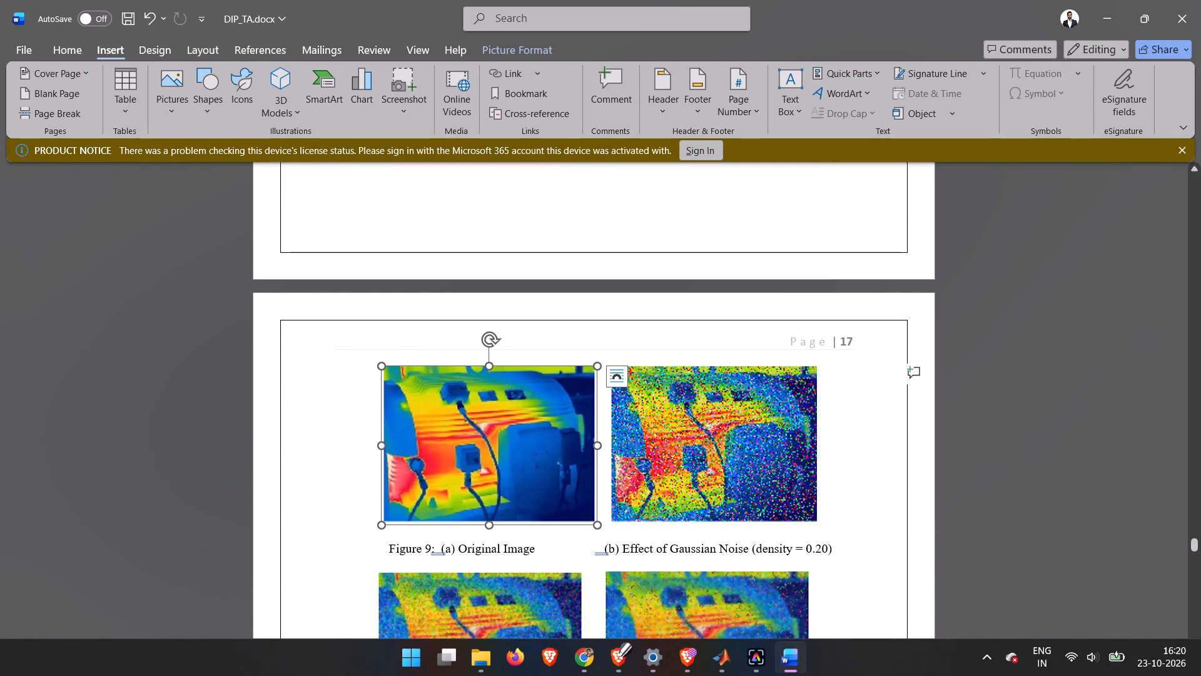
{"action": "left_click", "coordinate": [175, 99]}
{"action": "left_click", "coordinate": [199, 156]}
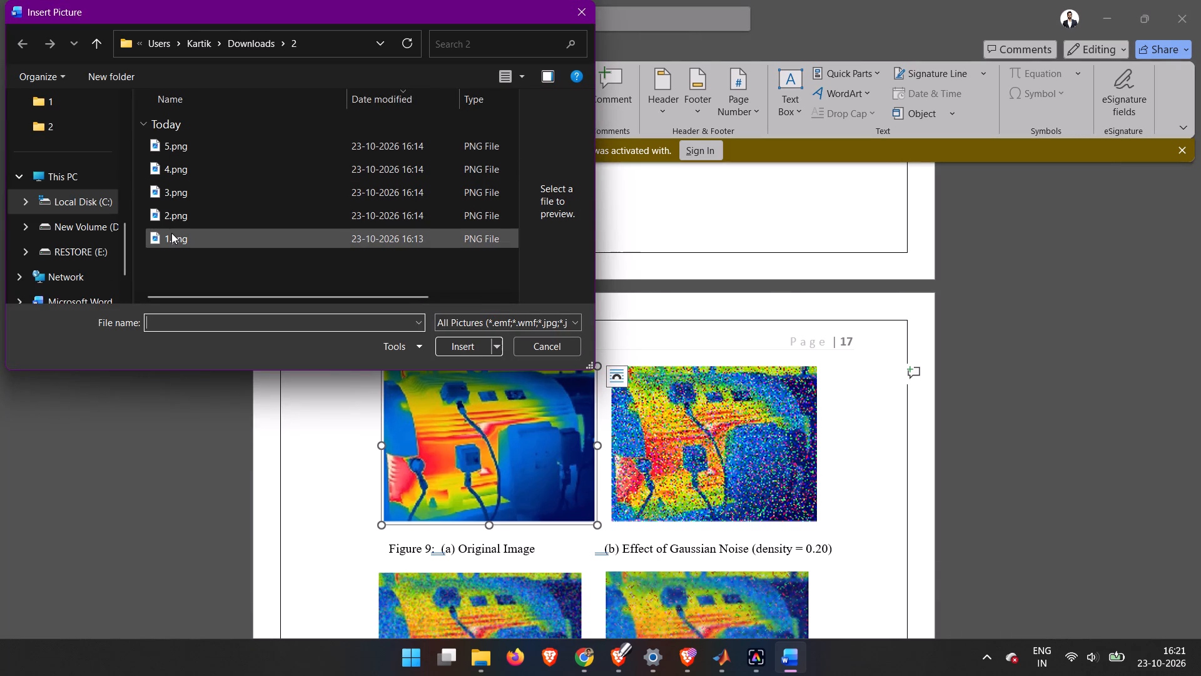
{"action": "left_click", "coordinate": [171, 233]}
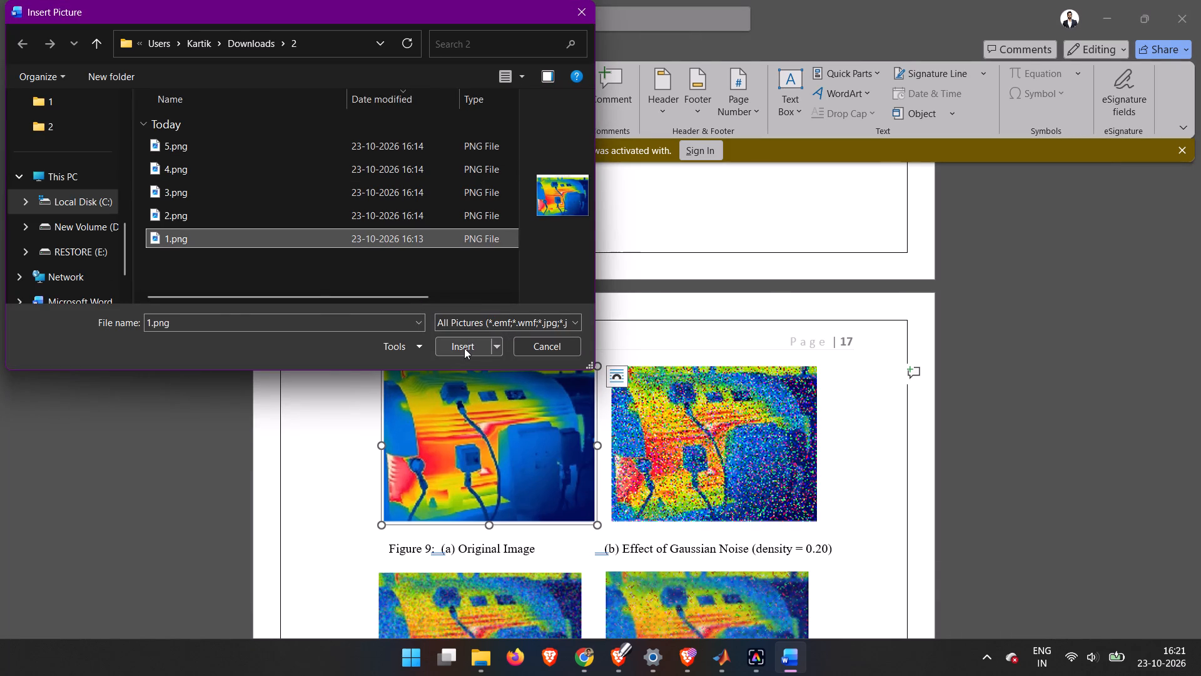
{"action": "left_click", "coordinate": [464, 348]}
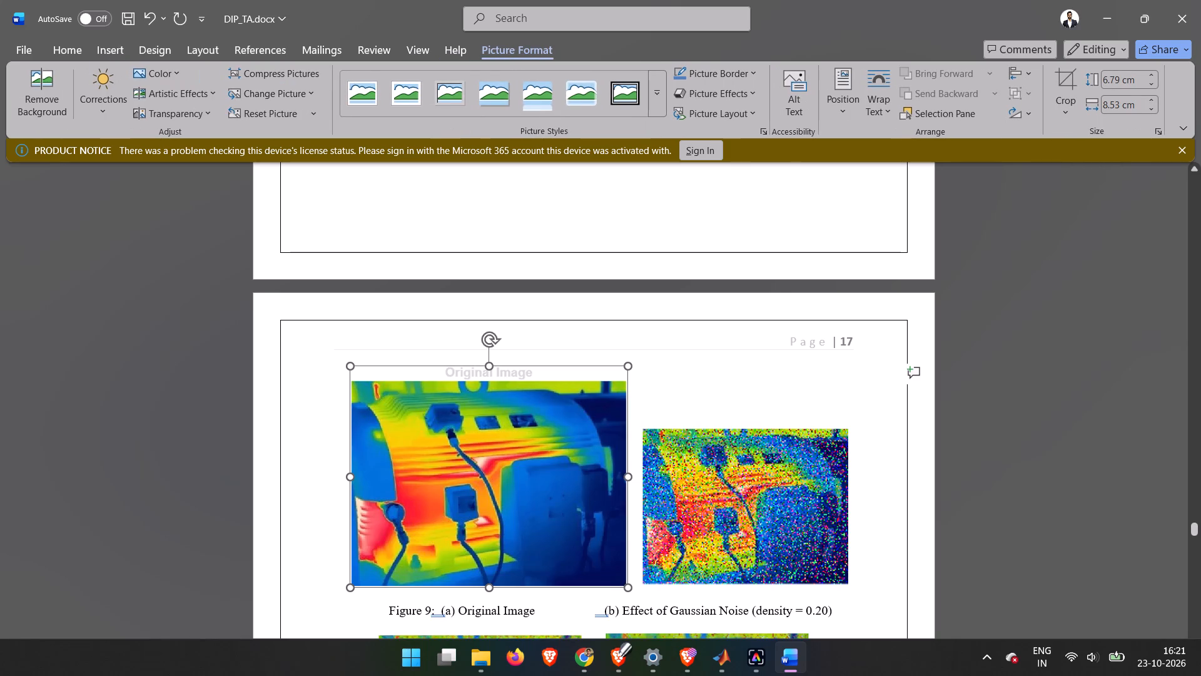
{"action": "left_click_drag", "start_coordinate": [629, 364], "coordinate": [619, 371]}
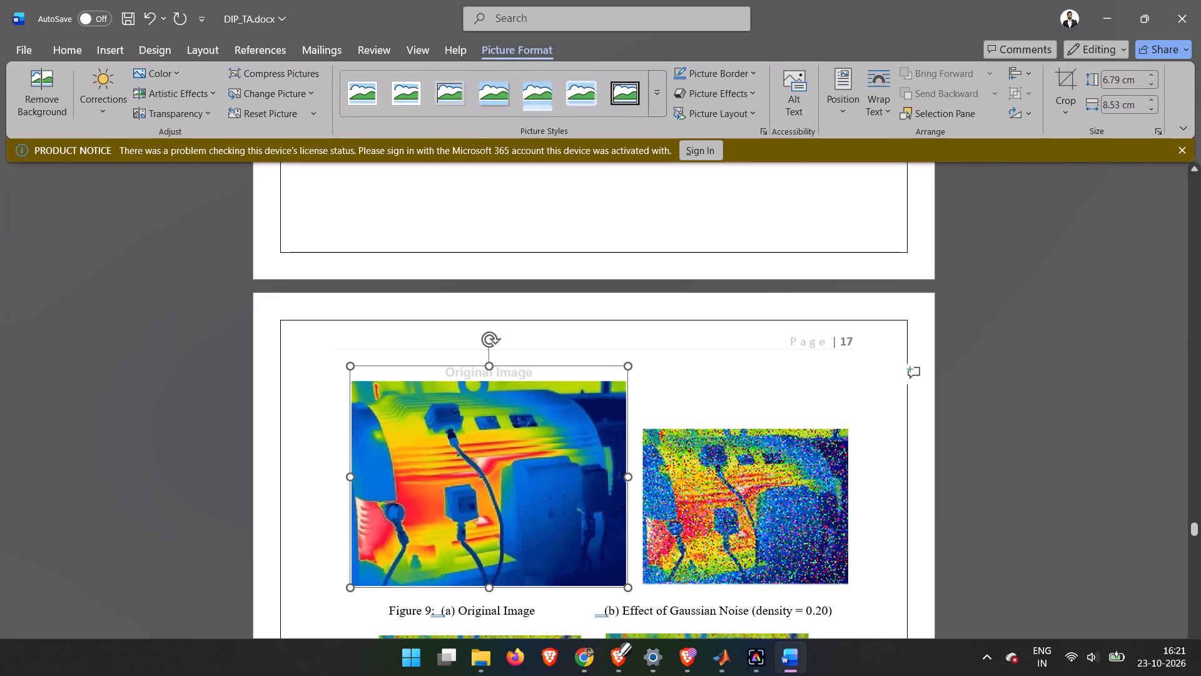
{"action": "left_click_drag", "start_coordinate": [619, 371], "coordinate": [569, 415]}
{"action": "left_click", "coordinate": [569, 415]}
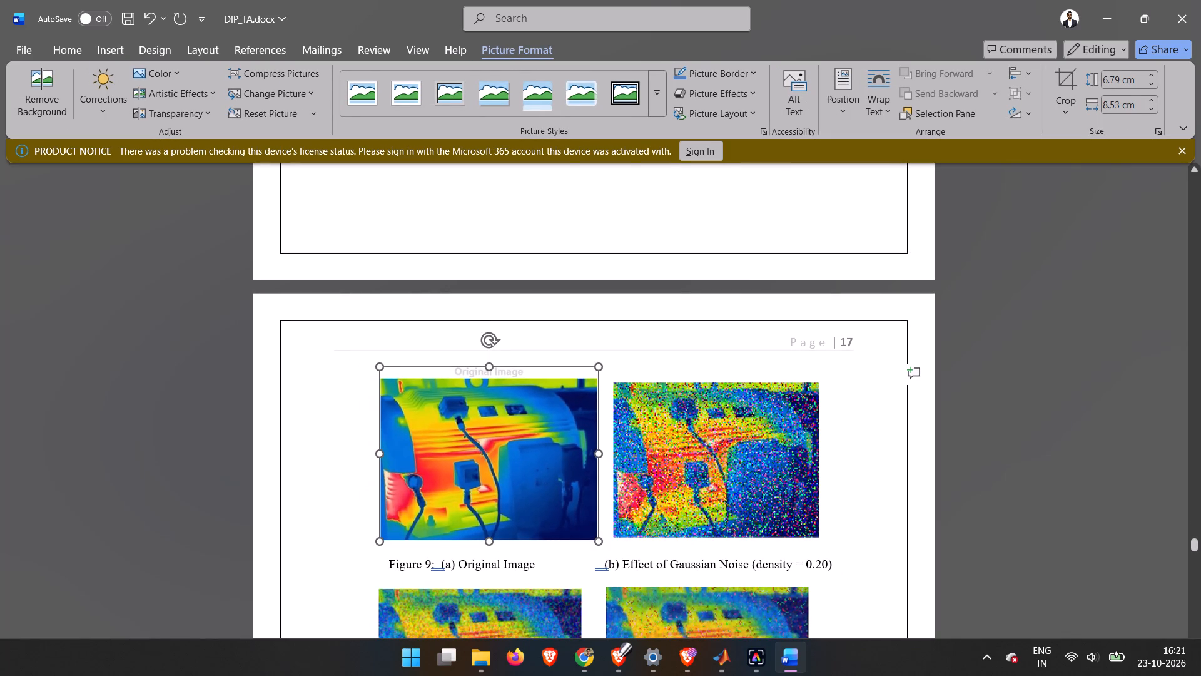
Crop the title strip off the top of Figure 9's Original Image picture.
{"action": "right_click", "coordinate": [569, 415]}
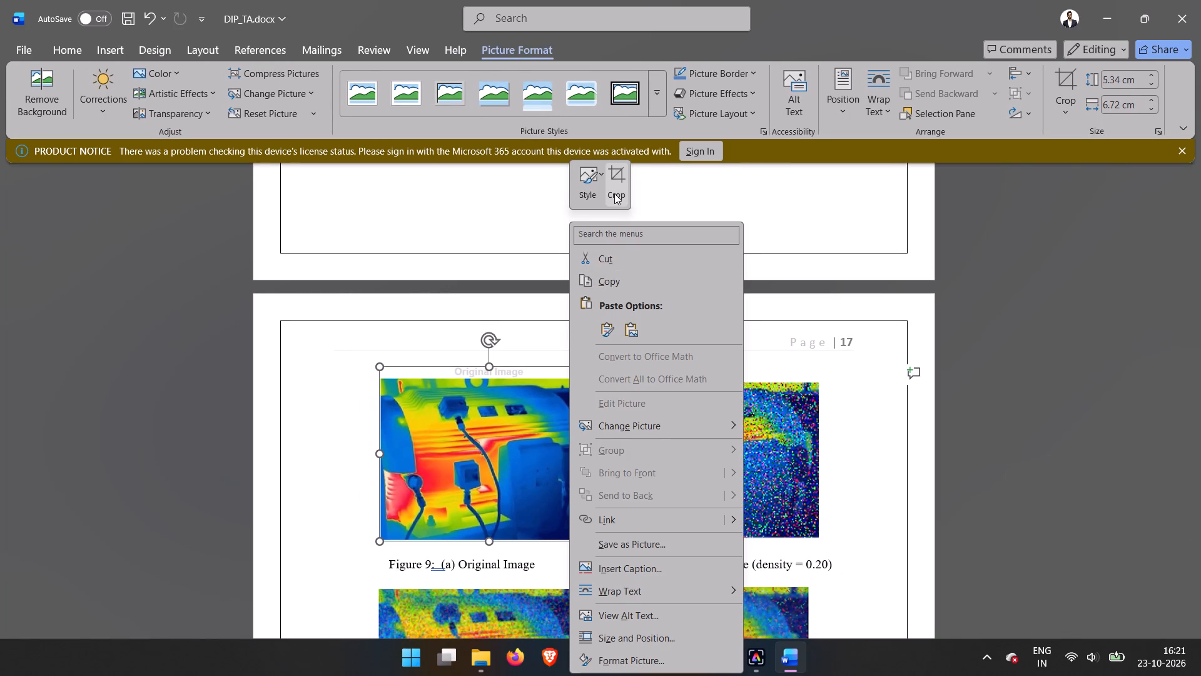
{"action": "left_click", "coordinate": [616, 192]}
{"action": "left_click_drag", "start_coordinate": [489, 367], "coordinate": [487, 369]}
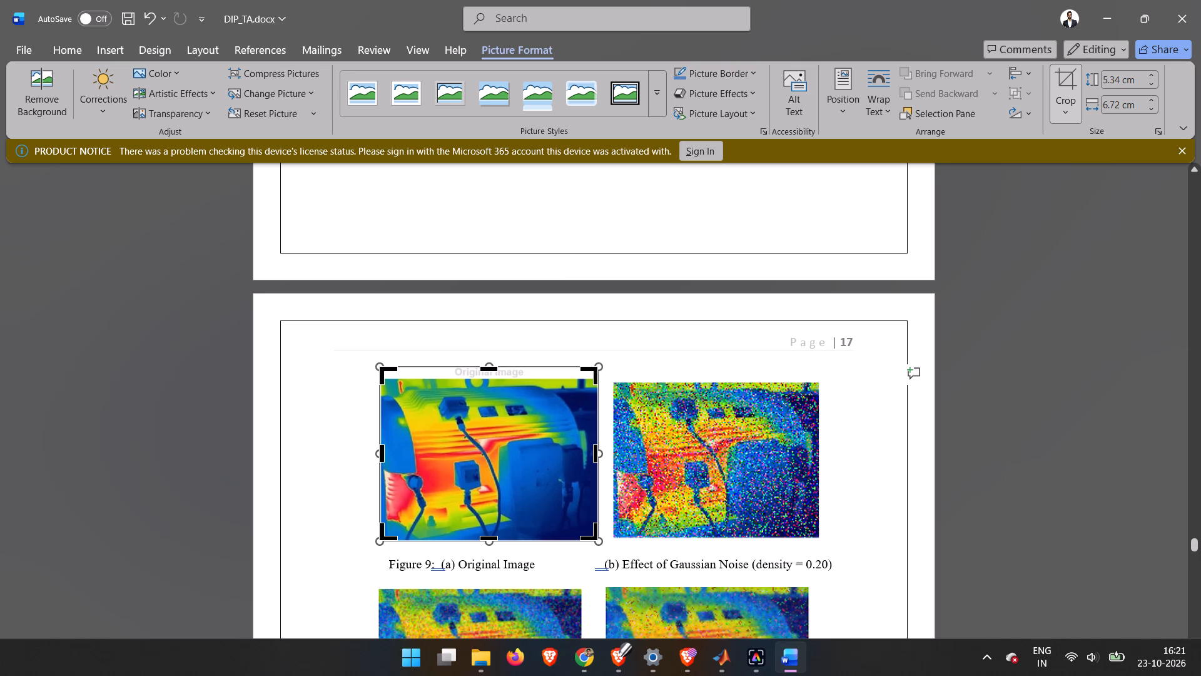
{"action": "left_click_drag", "start_coordinate": [487, 369], "coordinate": [490, 376]}
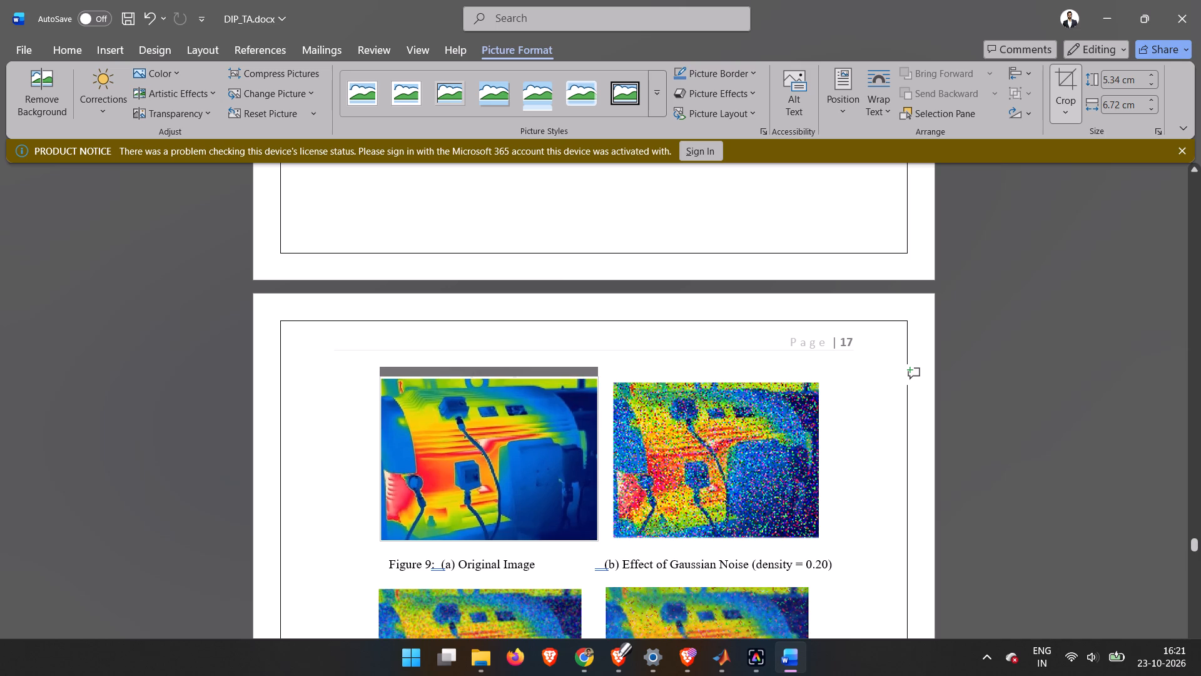
{"action": "left_click_drag", "start_coordinate": [490, 376], "coordinate": [489, 379]}
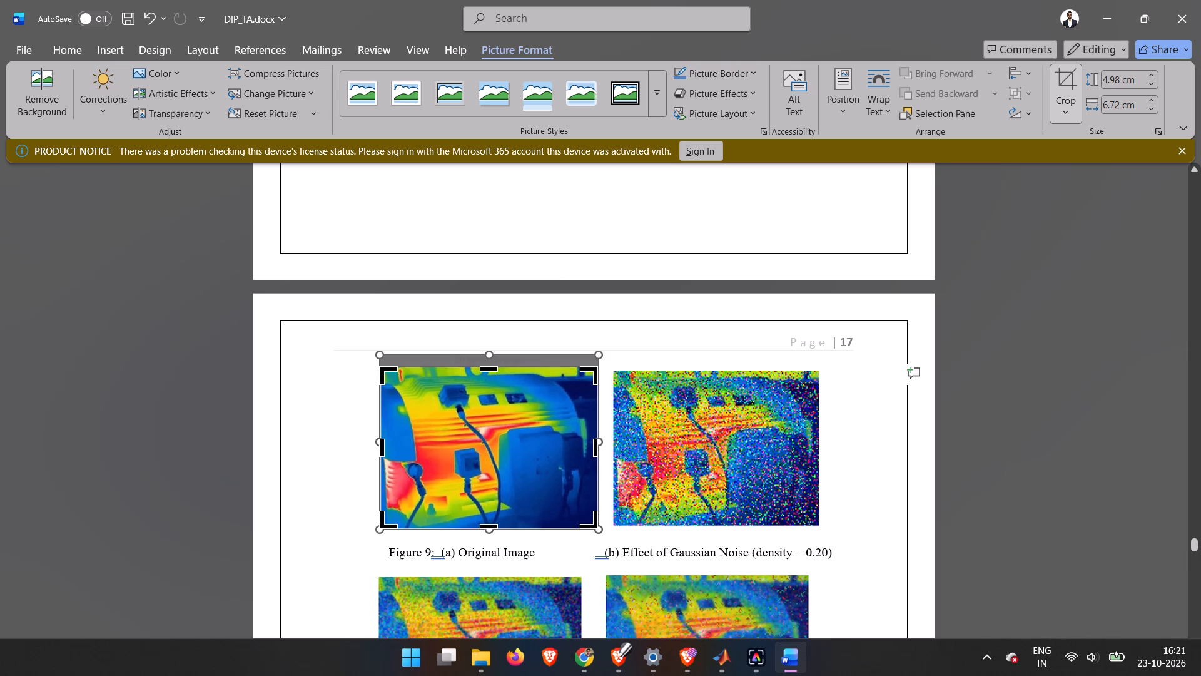
{"action": "left_click", "coordinate": [842, 482]}
Shrink Figure 9's Original Image picture slightly to match the height of the neighbouring noise picture.
{"action": "left_click", "coordinate": [667, 434]}
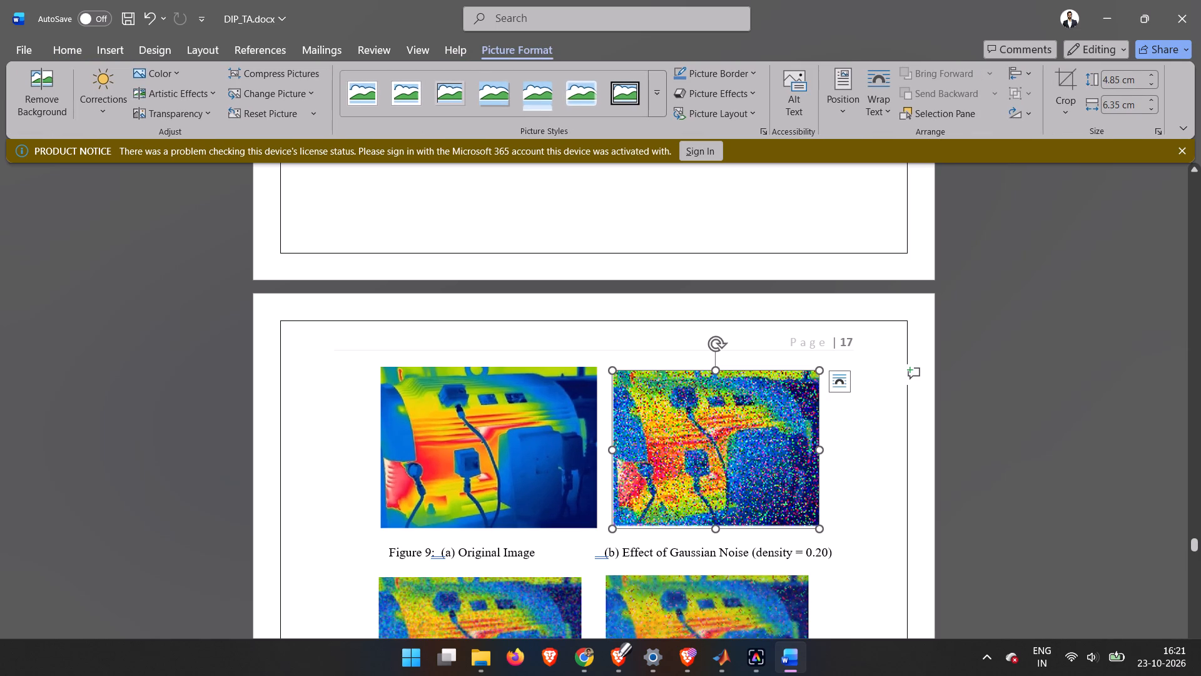
{"action": "left_click", "coordinate": [569, 448]}
{"action": "left_click", "coordinate": [596, 525]}
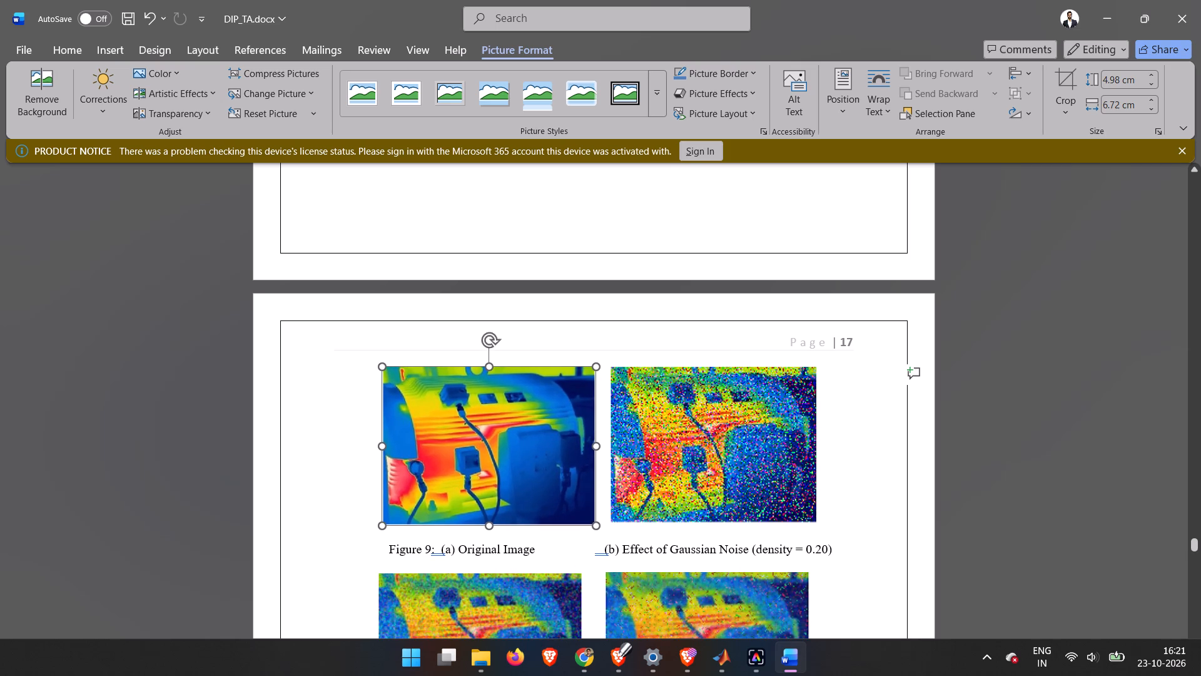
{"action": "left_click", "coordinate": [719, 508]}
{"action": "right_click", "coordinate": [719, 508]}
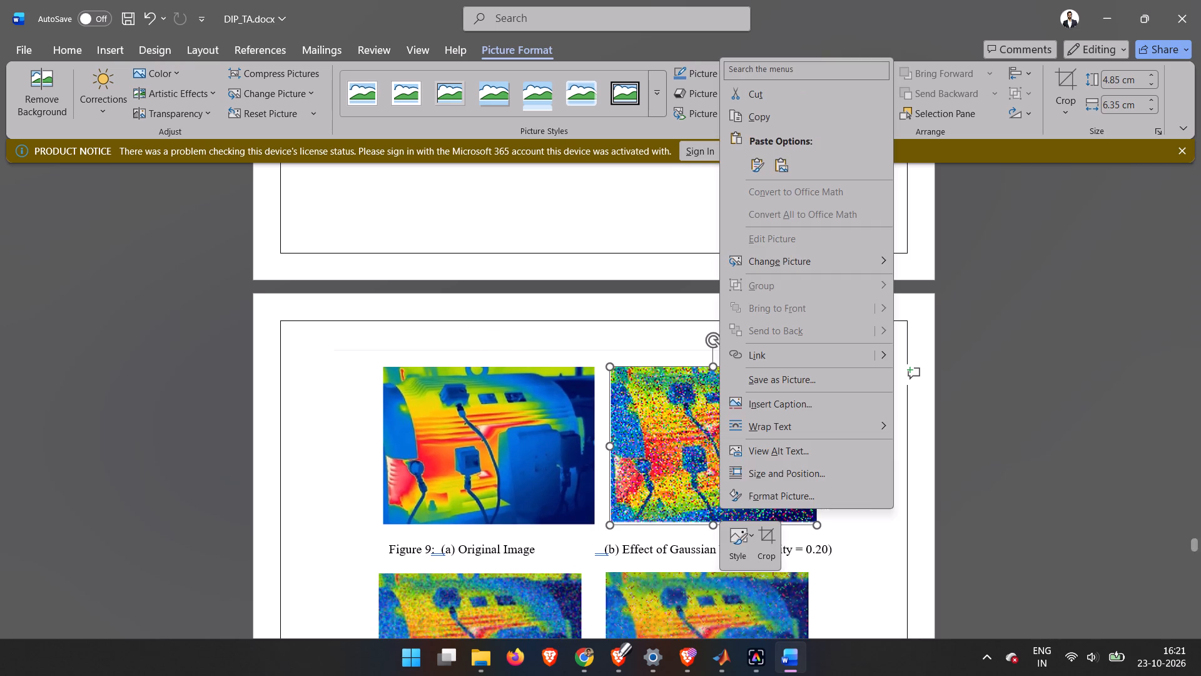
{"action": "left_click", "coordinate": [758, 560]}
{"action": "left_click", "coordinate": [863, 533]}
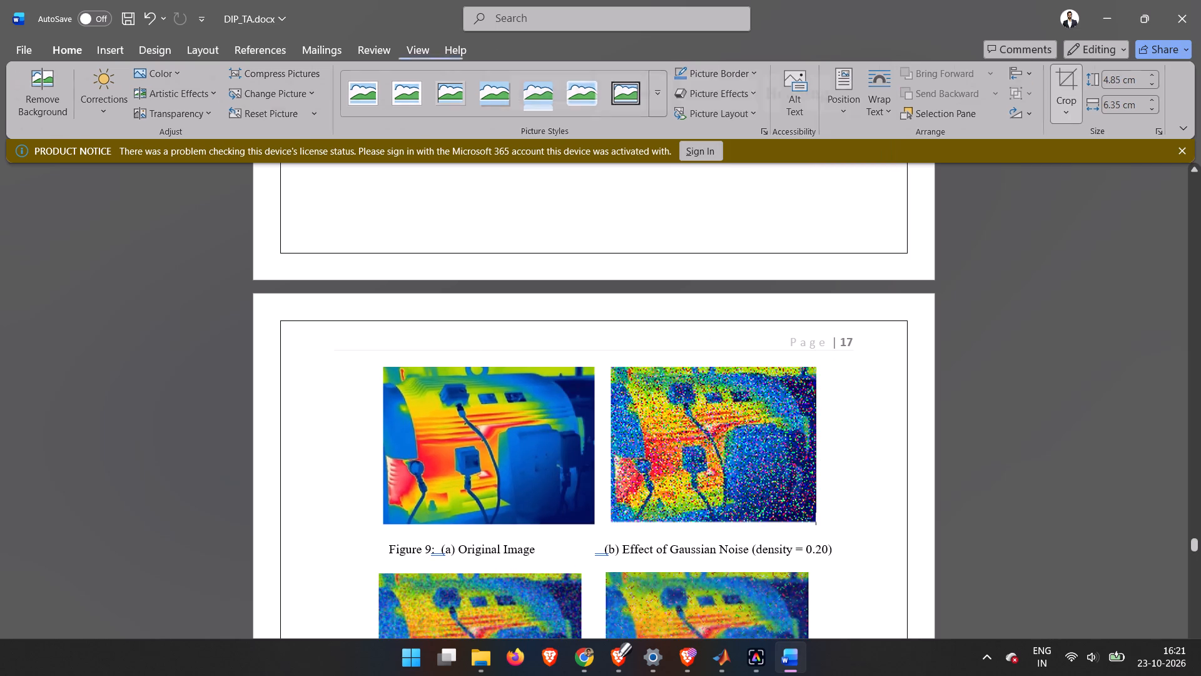
Replace Figure 9's Gaussian noise picture with 2.png from folder 2.
{"action": "left_click", "coordinate": [759, 484]}
{"action": "right_click", "coordinate": [759, 484]}
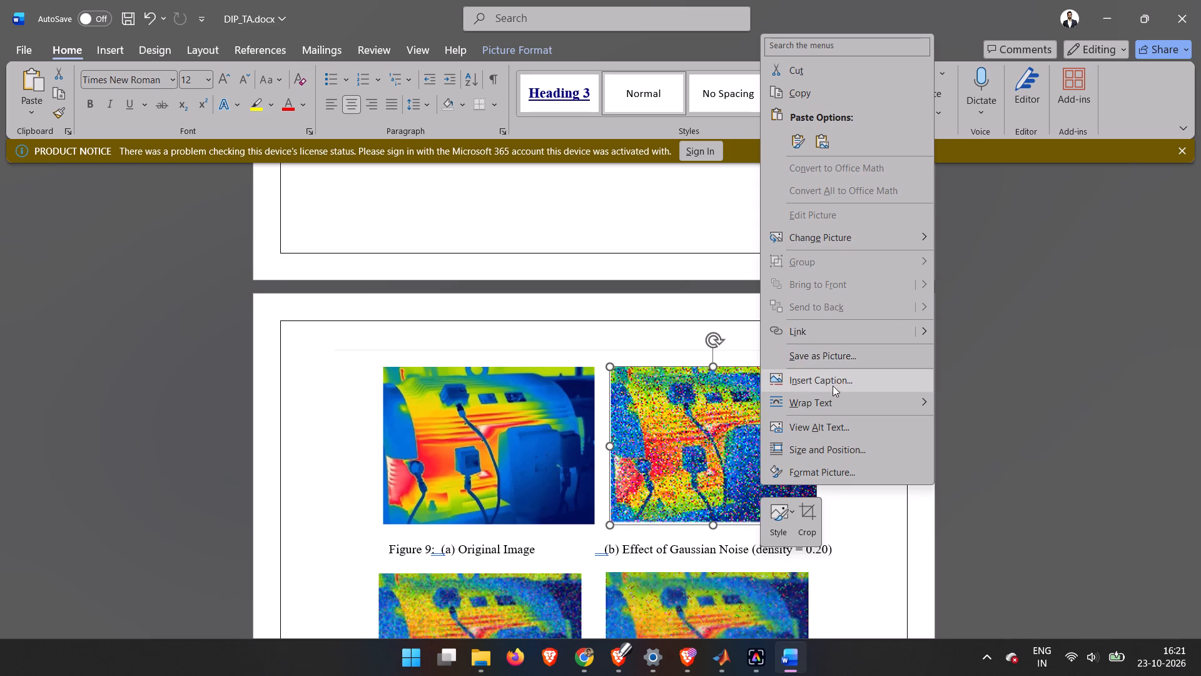
{"action": "left_click", "coordinate": [859, 250]}
{"action": "left_click", "coordinate": [916, 240]}
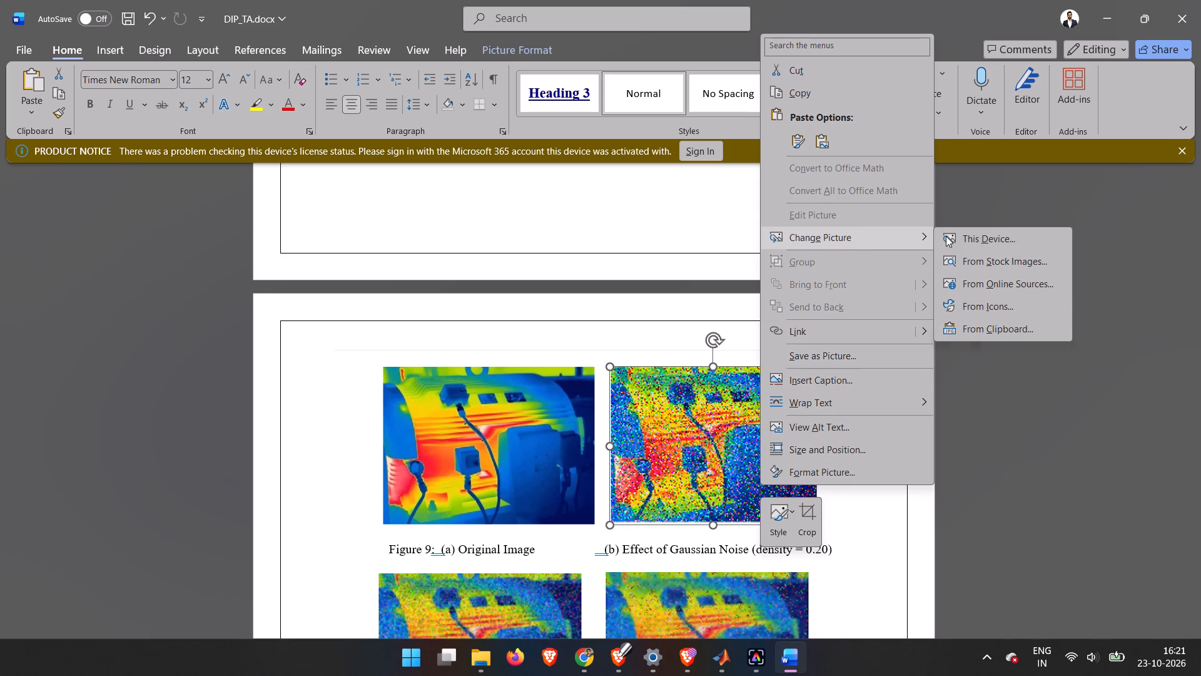
{"action": "left_click", "coordinate": [998, 238]}
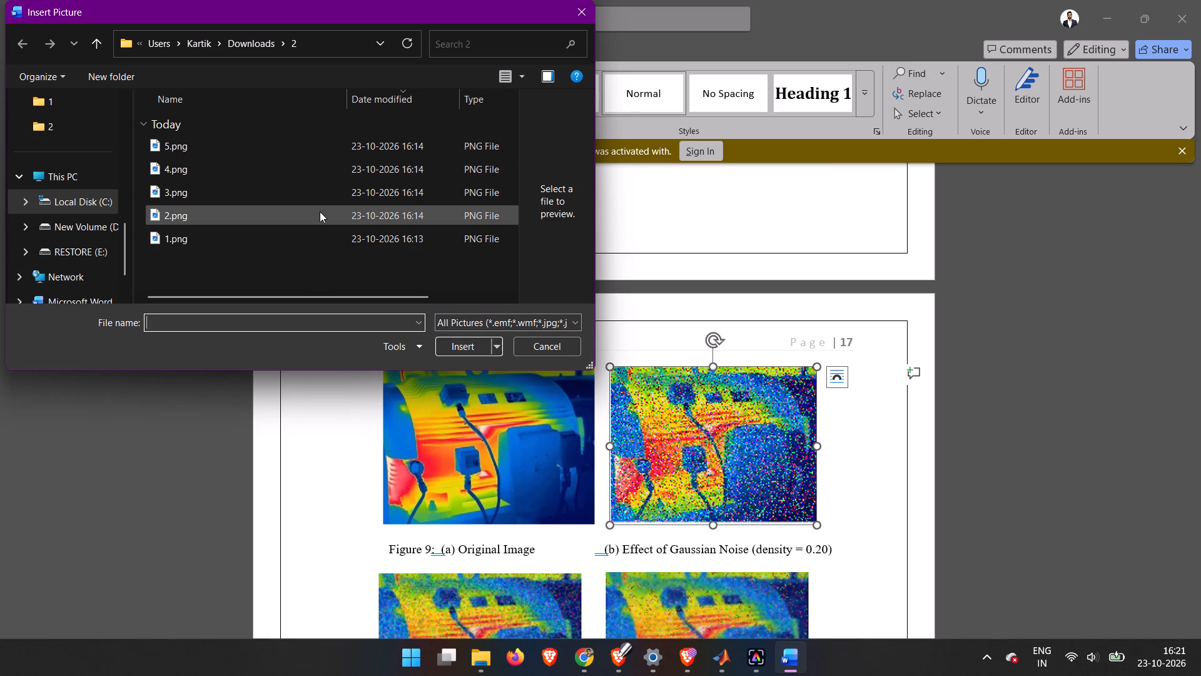
{"action": "left_click", "coordinate": [320, 212]}
{"action": "left_click", "coordinate": [459, 347]}
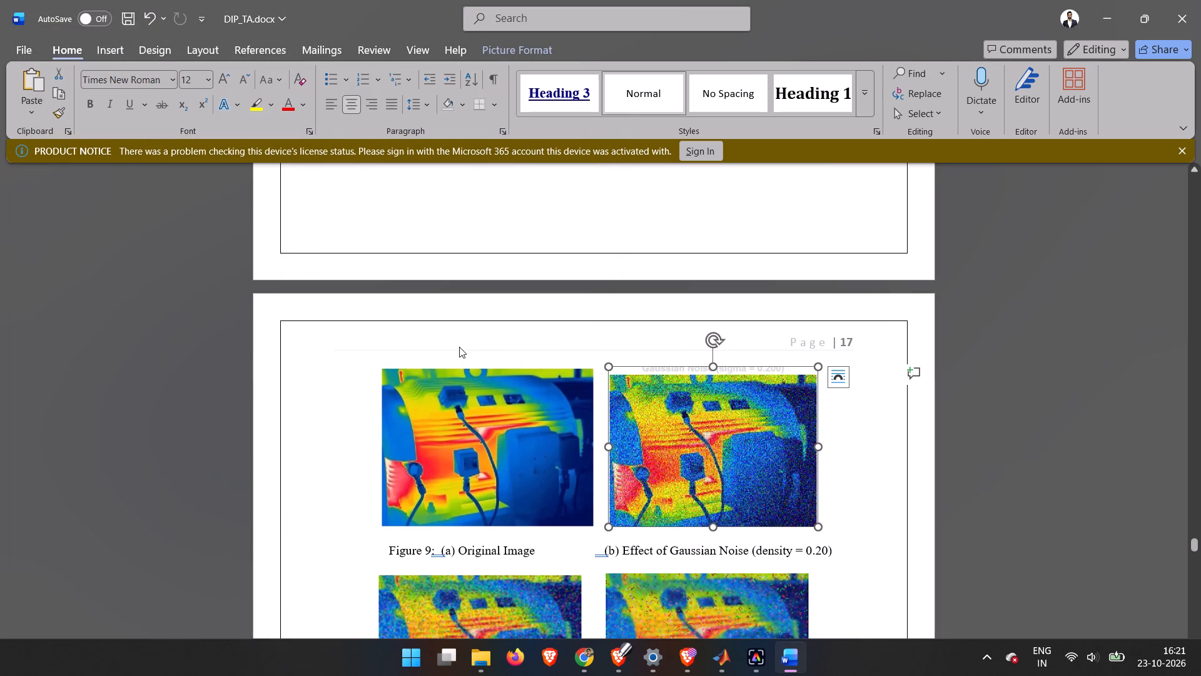
Crop the title strip off the top of Figure 9's Gaussian noise picture.
{"action": "left_click", "coordinate": [696, 454]}
{"action": "right_click", "coordinate": [696, 454]}
{"action": "left_click", "coordinate": [741, 499]}
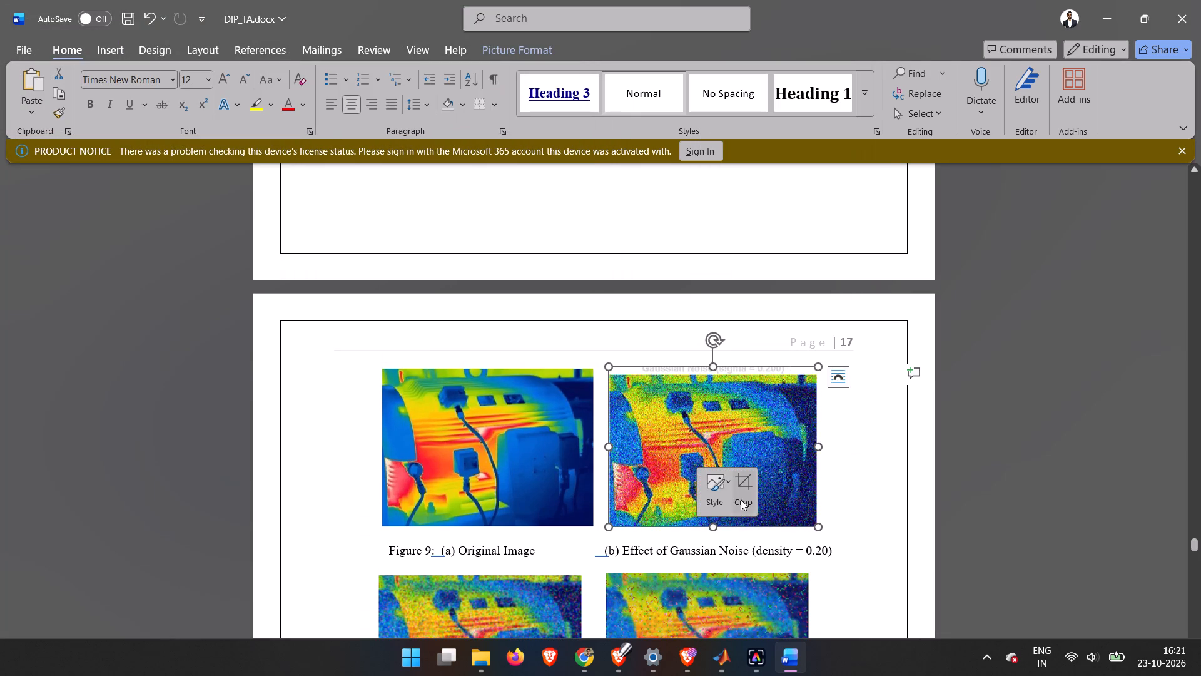
{"action": "left_click", "coordinate": [720, 364]}
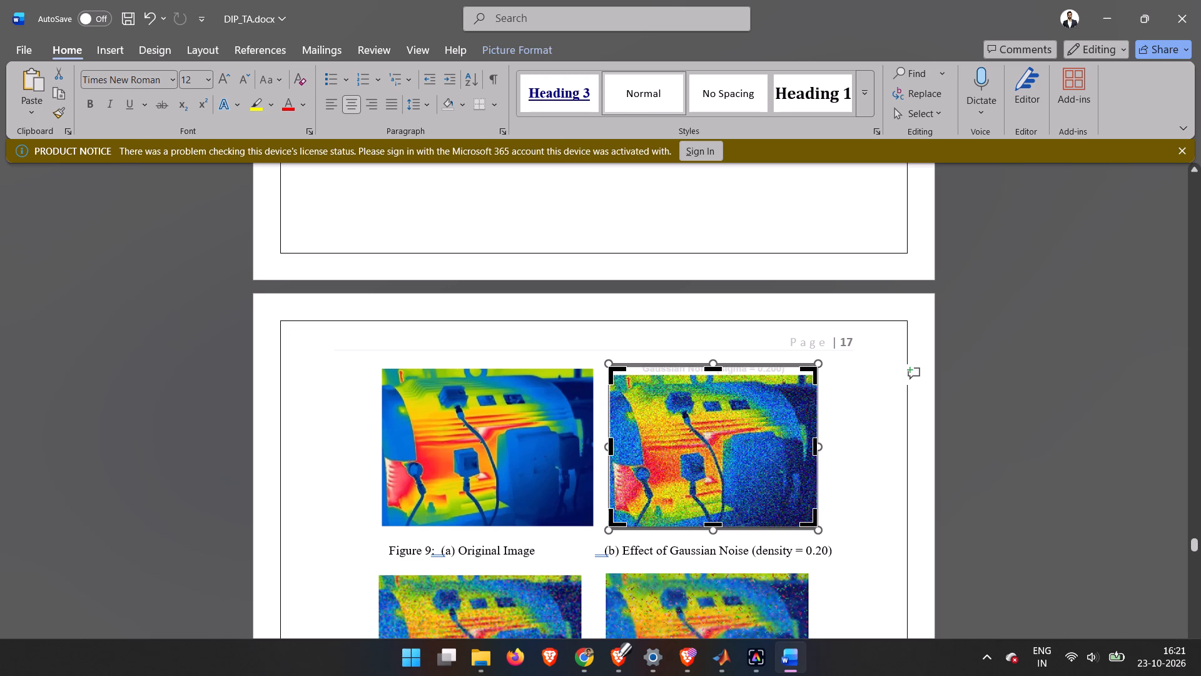
{"action": "left_click_drag", "start_coordinate": [710, 369], "coordinate": [712, 376]}
{"action": "left_click", "coordinate": [832, 424]}
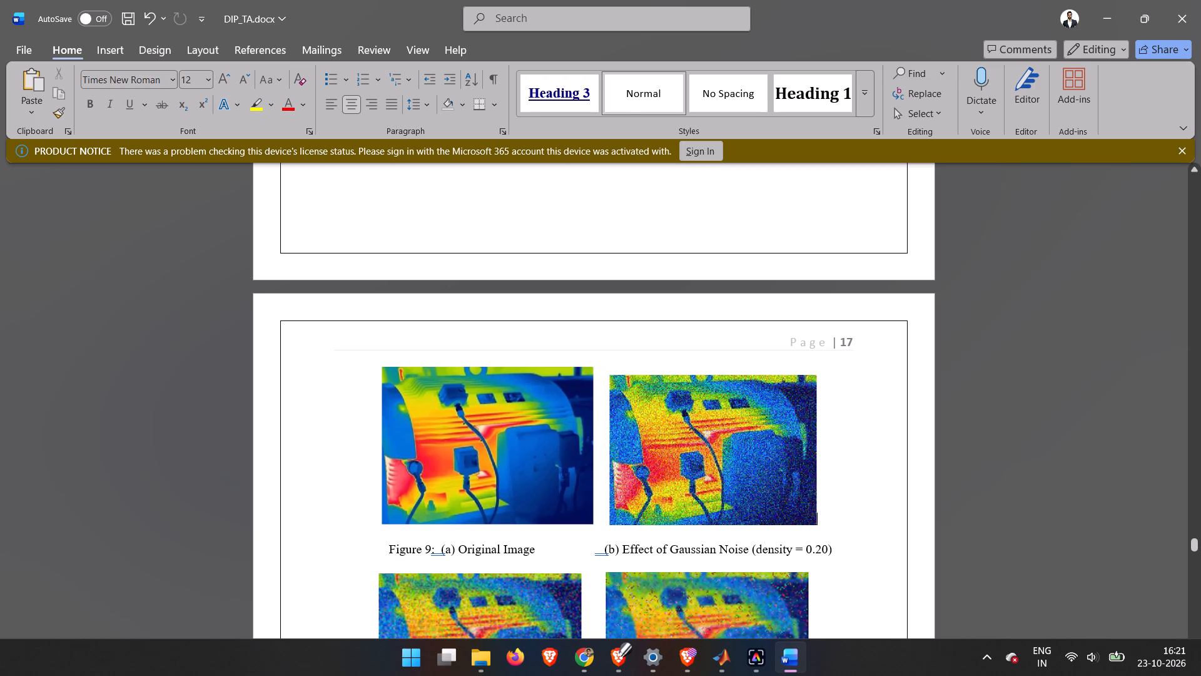
Enlarge Figure 9's Gaussian noise picture slightly to match the Original Image picture beside it.
{"action": "left_click_drag", "start_coordinate": [767, 425], "coordinate": [786, 465]}
{"action": "left_click", "coordinate": [786, 465]}
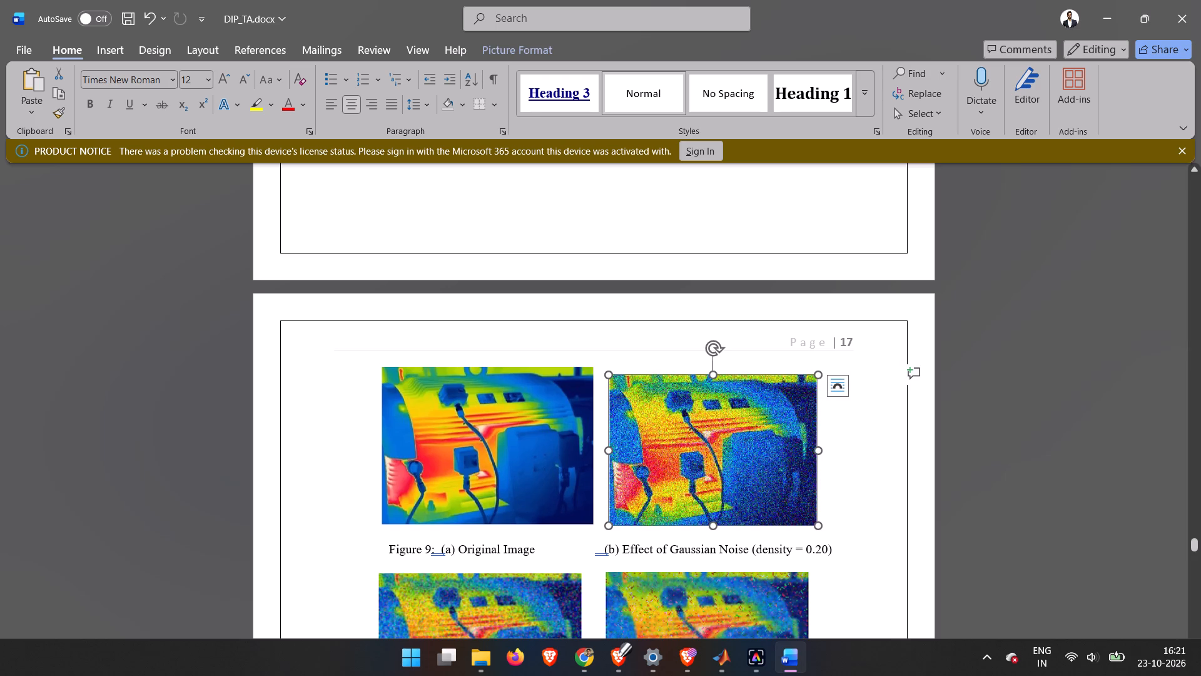
{"action": "left_click", "coordinate": [786, 465]}
{"action": "left_click", "coordinate": [818, 530]}
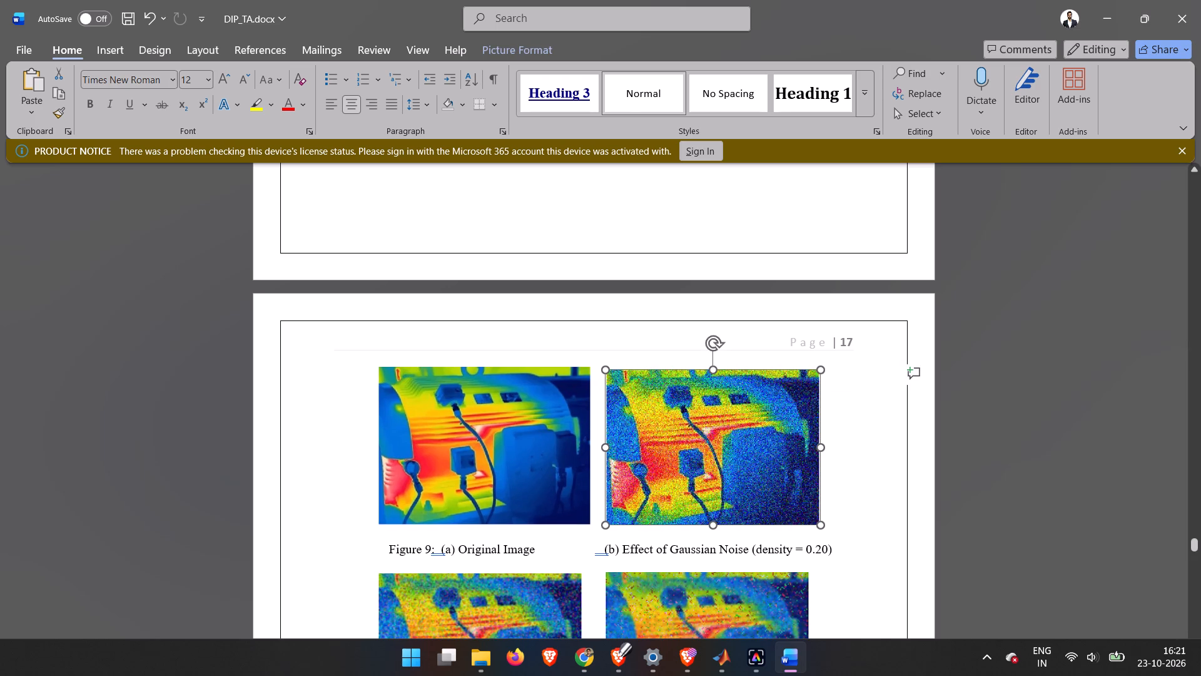
{"action": "double_click", "coordinate": [843, 543]}
Delete the Mean Filter (3×3) picture under Figure 9 and insert 3.png from folder 2 in its place.
{"action": "scroll", "coordinate": [843, 543], "scroll_direction": "down", "scroll_amount": 1}
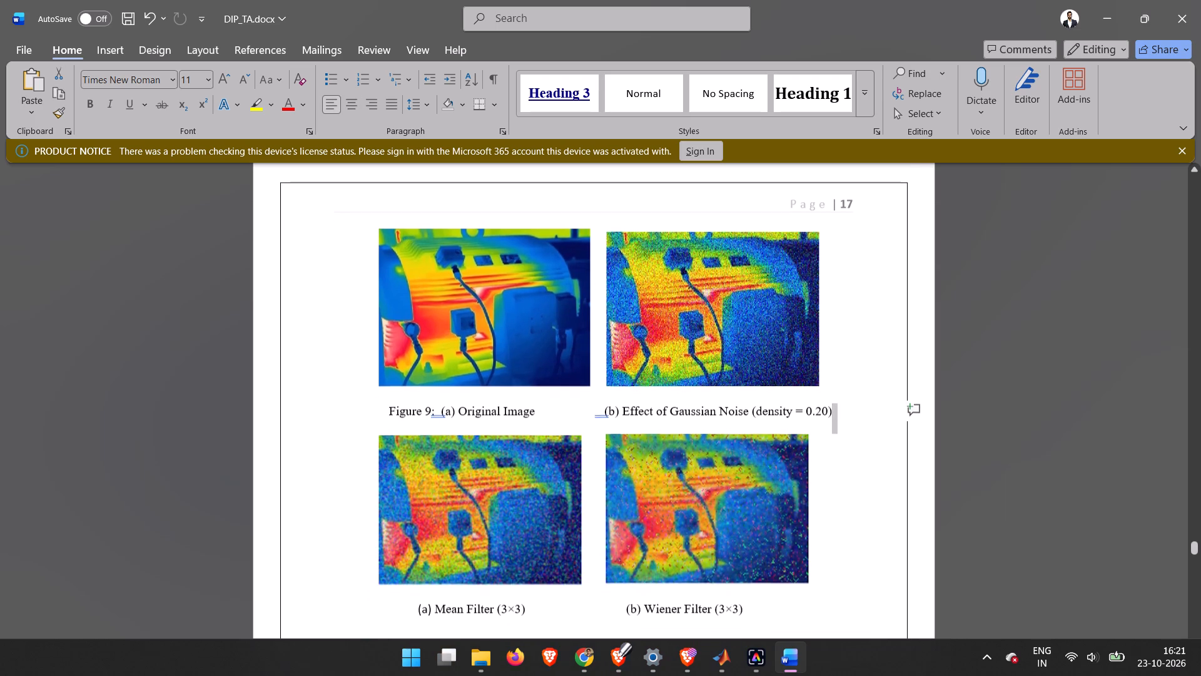
{"action": "scroll", "coordinate": [843, 543], "scroll_direction": "down", "scroll_amount": 1}
{"action": "left_click", "coordinate": [425, 516]}
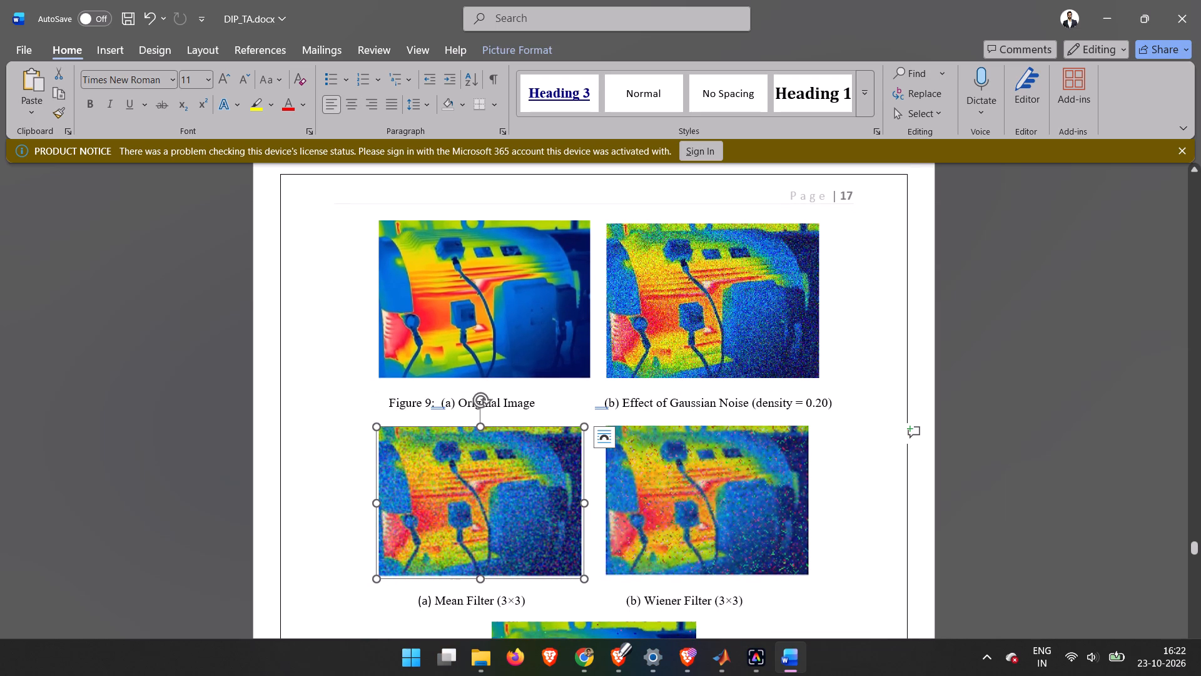
{"action": "key", "text": "BackSpace"}
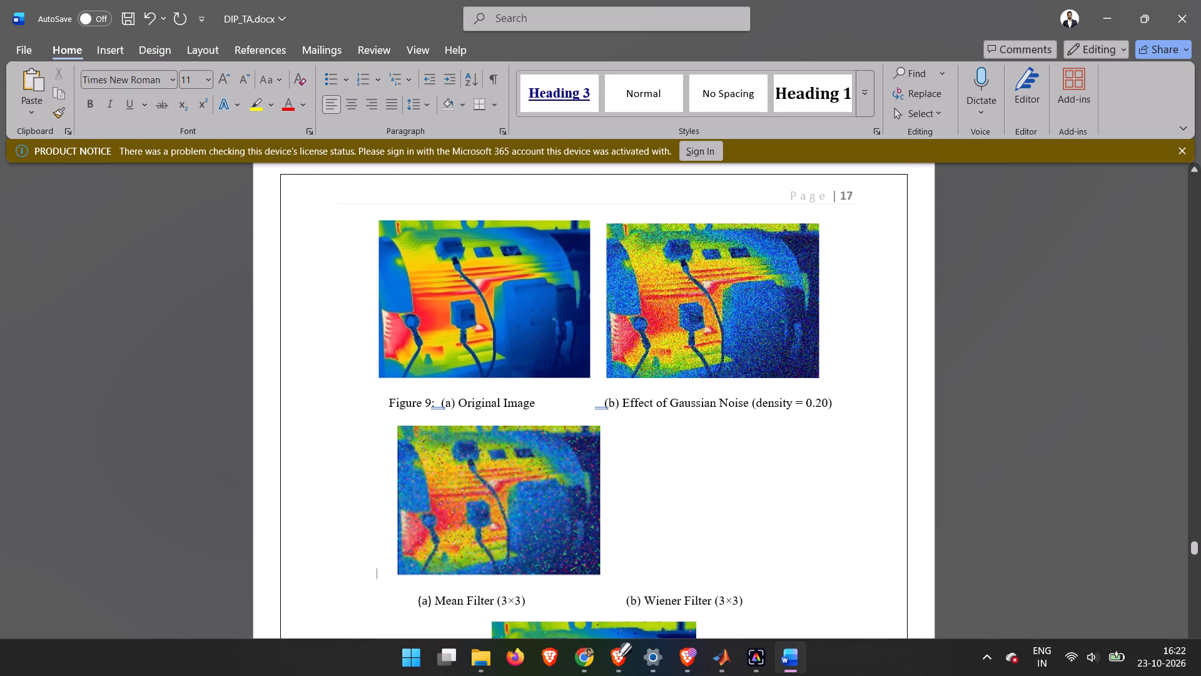
{"action": "left_click", "coordinate": [102, 49]}
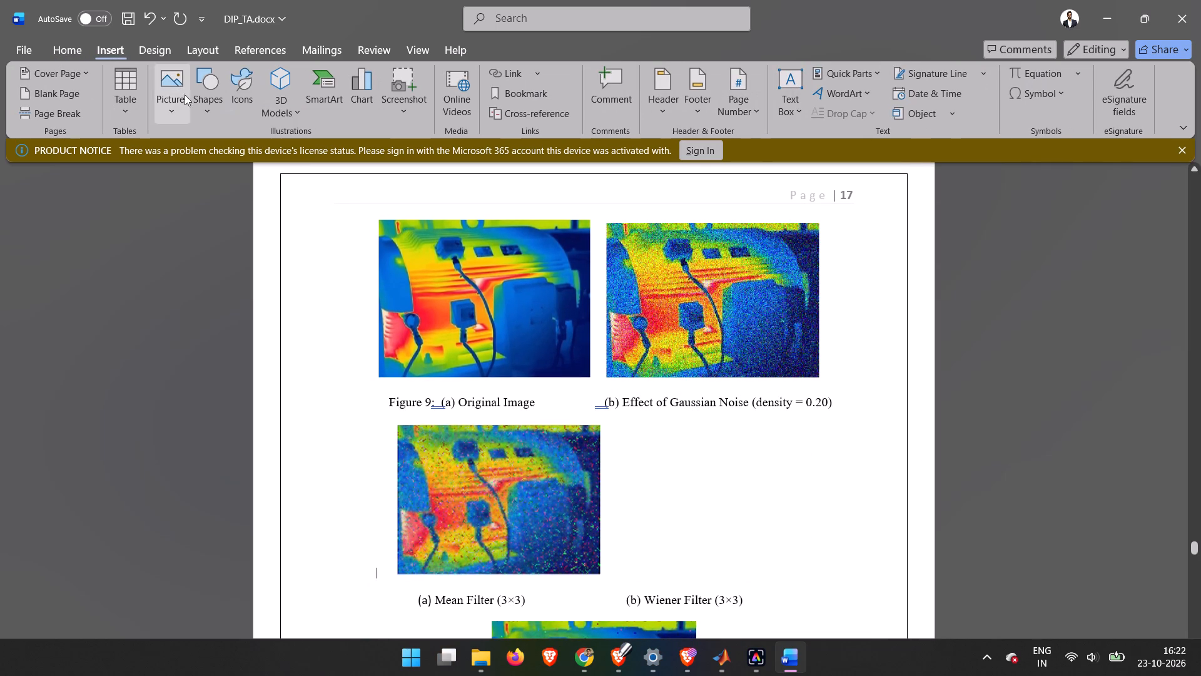
{"action": "left_click", "coordinate": [186, 101]}
{"action": "left_click", "coordinate": [239, 158]}
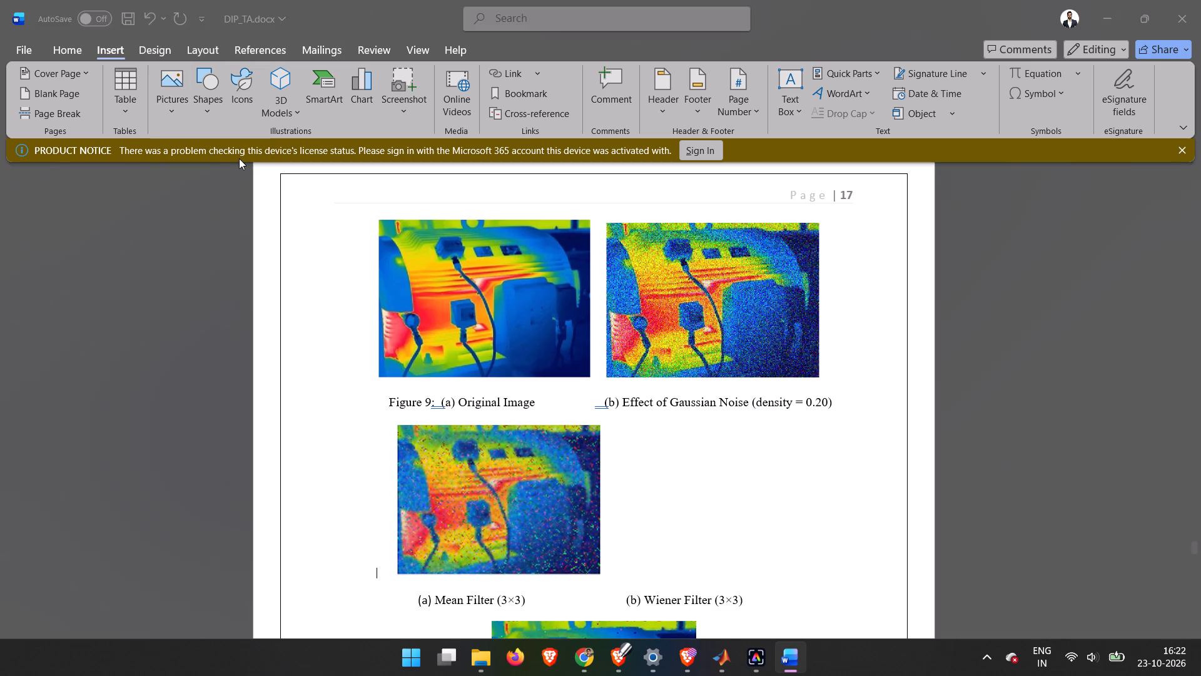
{"action": "left_click", "coordinate": [215, 197]}
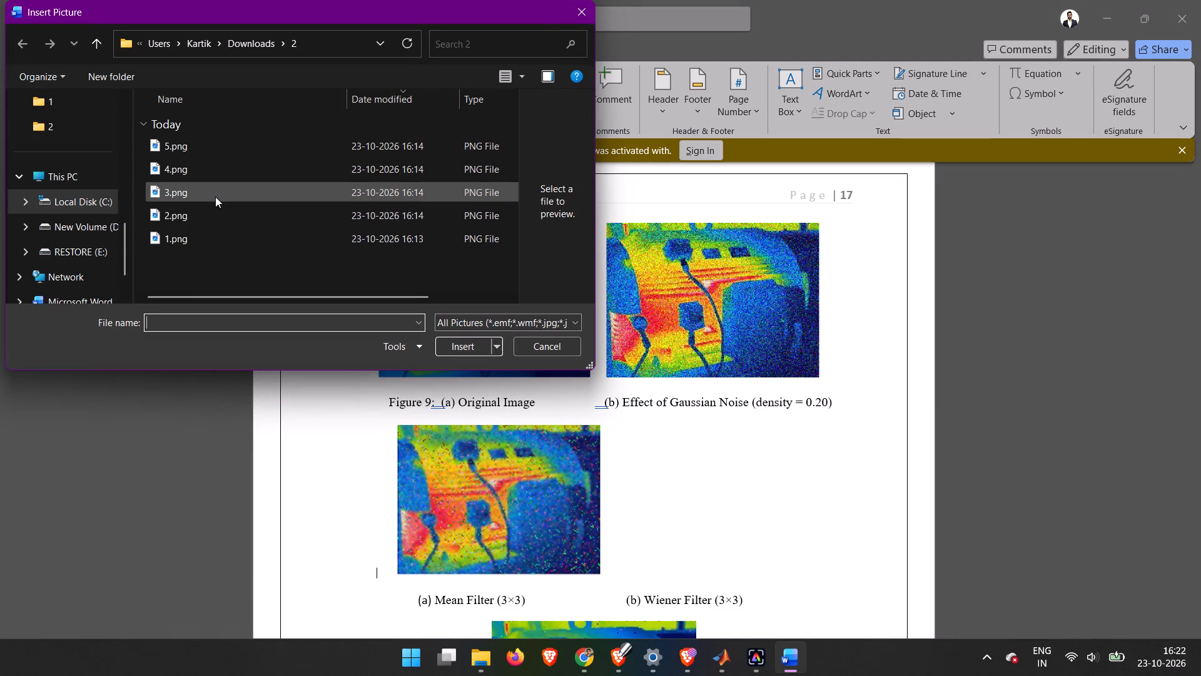
{"action": "left_click", "coordinate": [465, 345]}
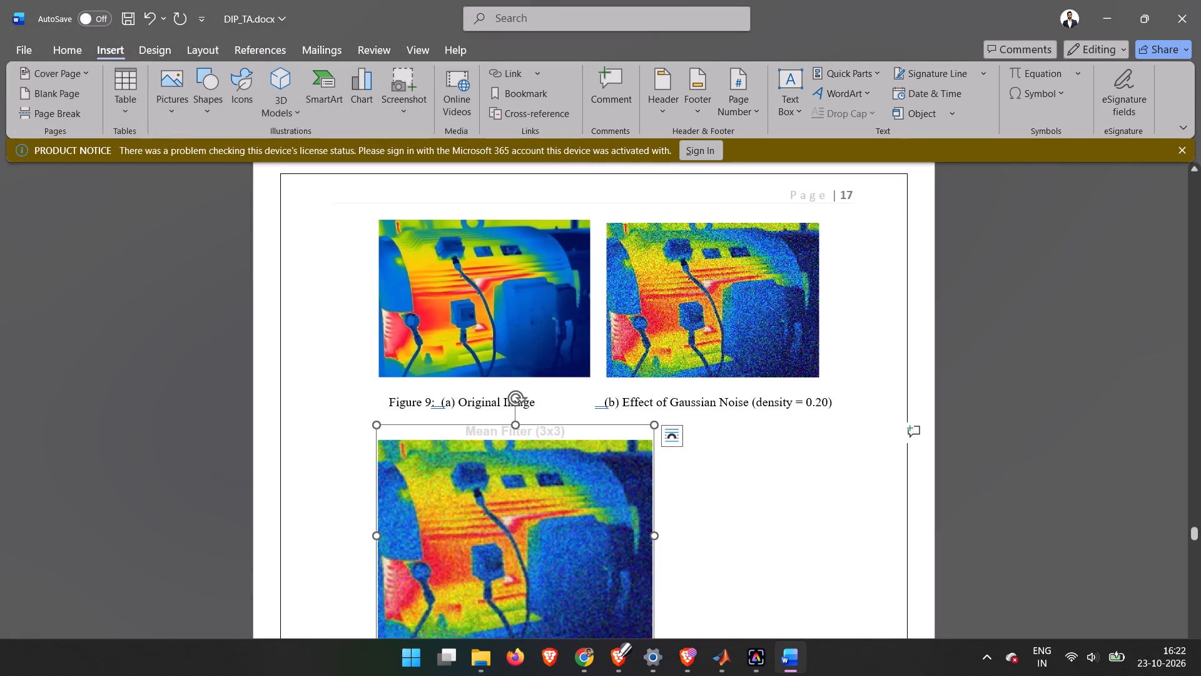
Crop the title strip off the new Mean Filter picture, reducing its height to about 6.29 cm.
{"action": "left_click", "coordinate": [552, 471]}
{"action": "right_click", "coordinate": [552, 471]}
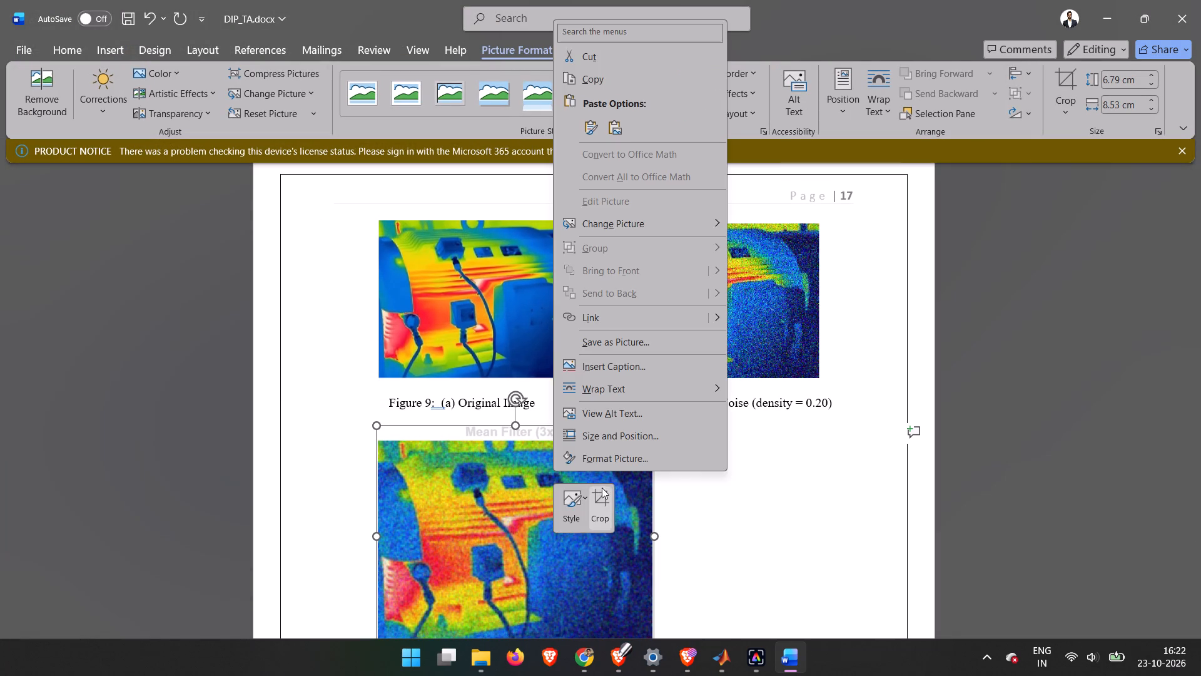
{"action": "left_click", "coordinate": [595, 494]}
{"action": "left_click_drag", "start_coordinate": [524, 428], "coordinate": [521, 442]}
{"action": "left_click", "coordinate": [768, 583]}
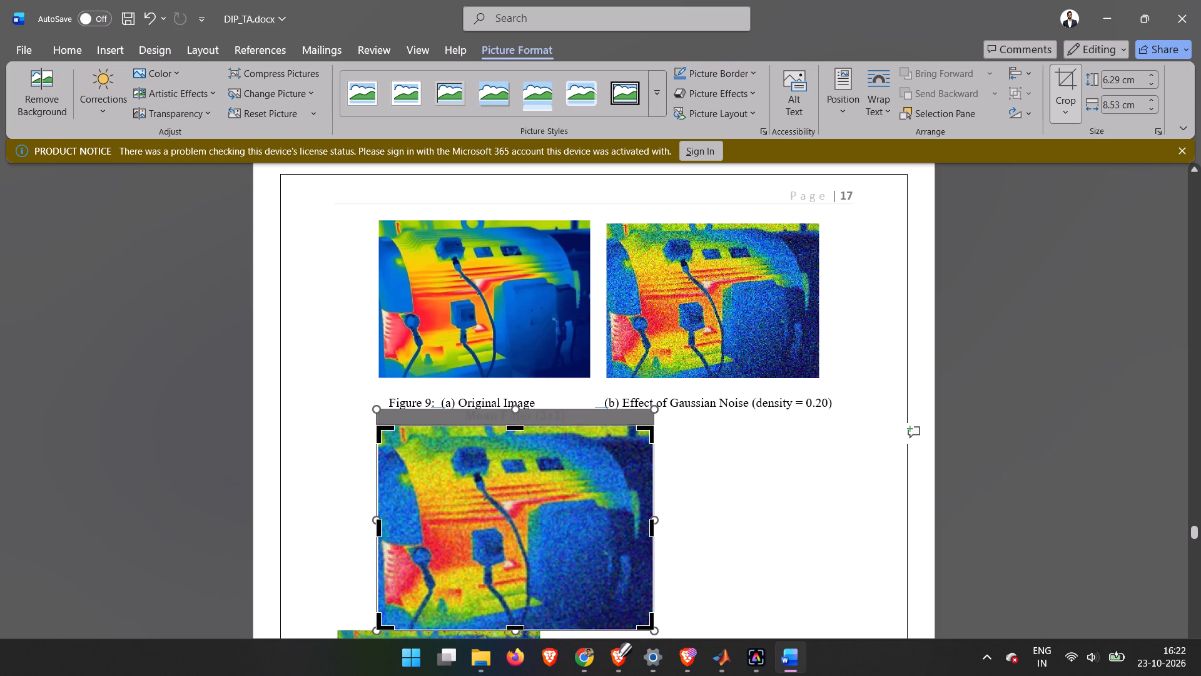
{"action": "left_click", "coordinate": [611, 613]}
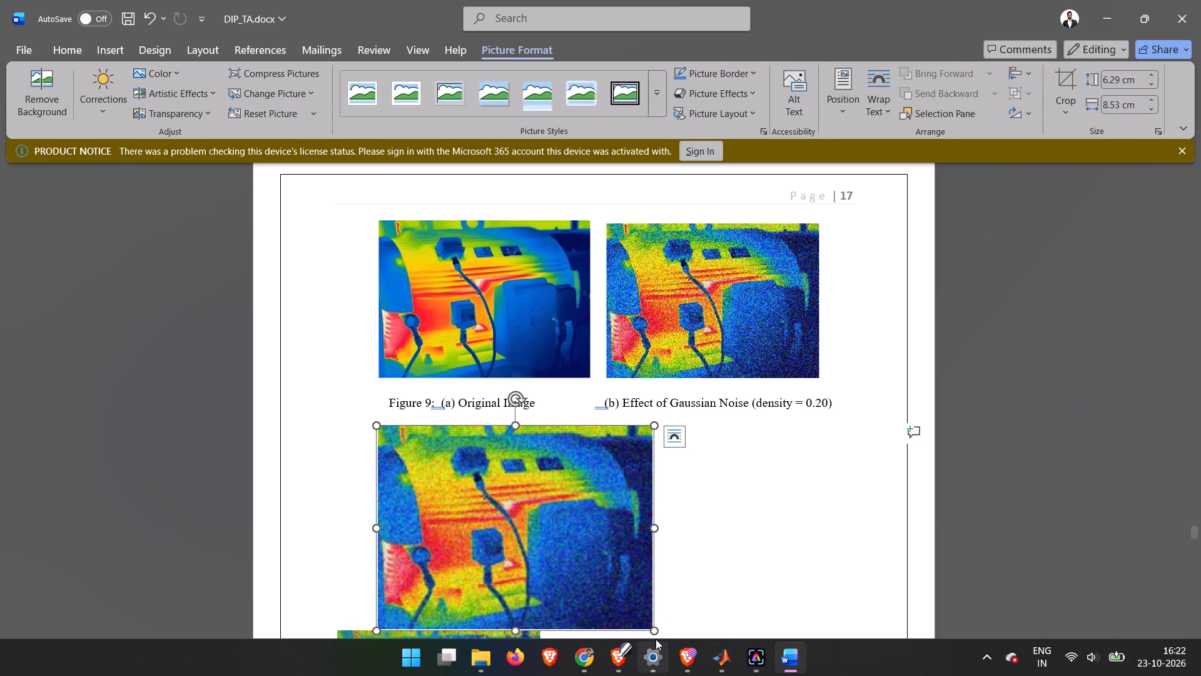
{"action": "left_click", "coordinate": [585, 604]}
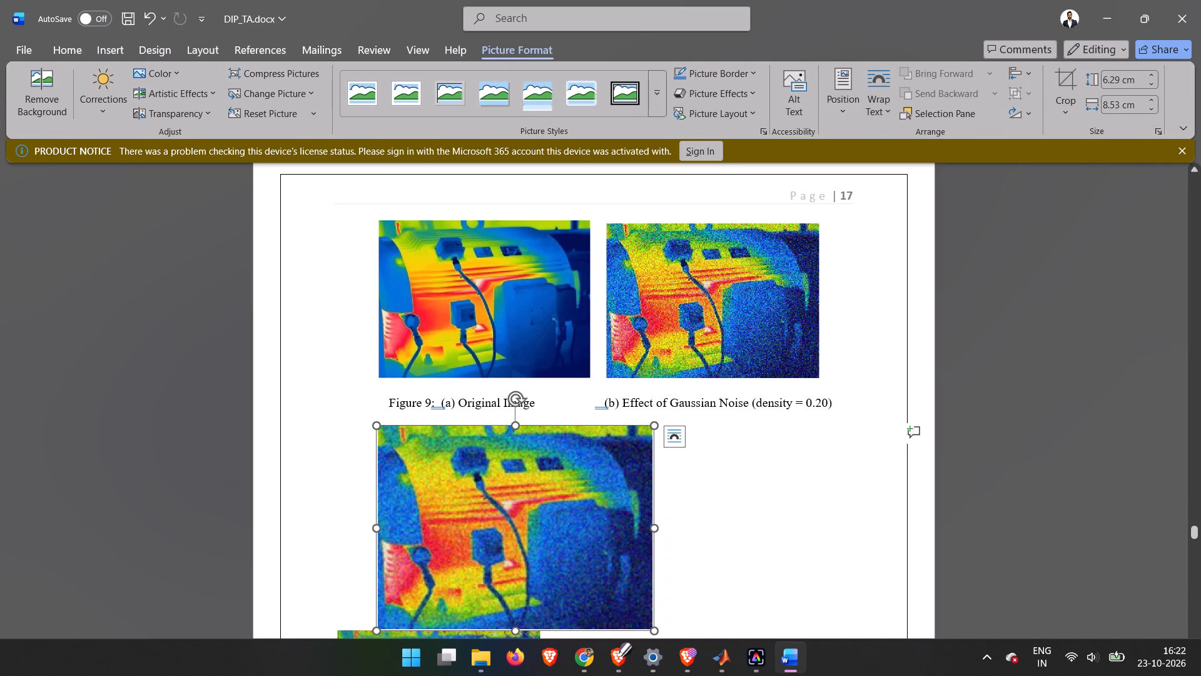
Shrink the Mean Filter (3×3) picture under Figure 9 proportionally until it matches the size of the Original Image picture above it.
{"action": "left_click_drag", "start_coordinate": [649, 628], "coordinate": [627, 599]}
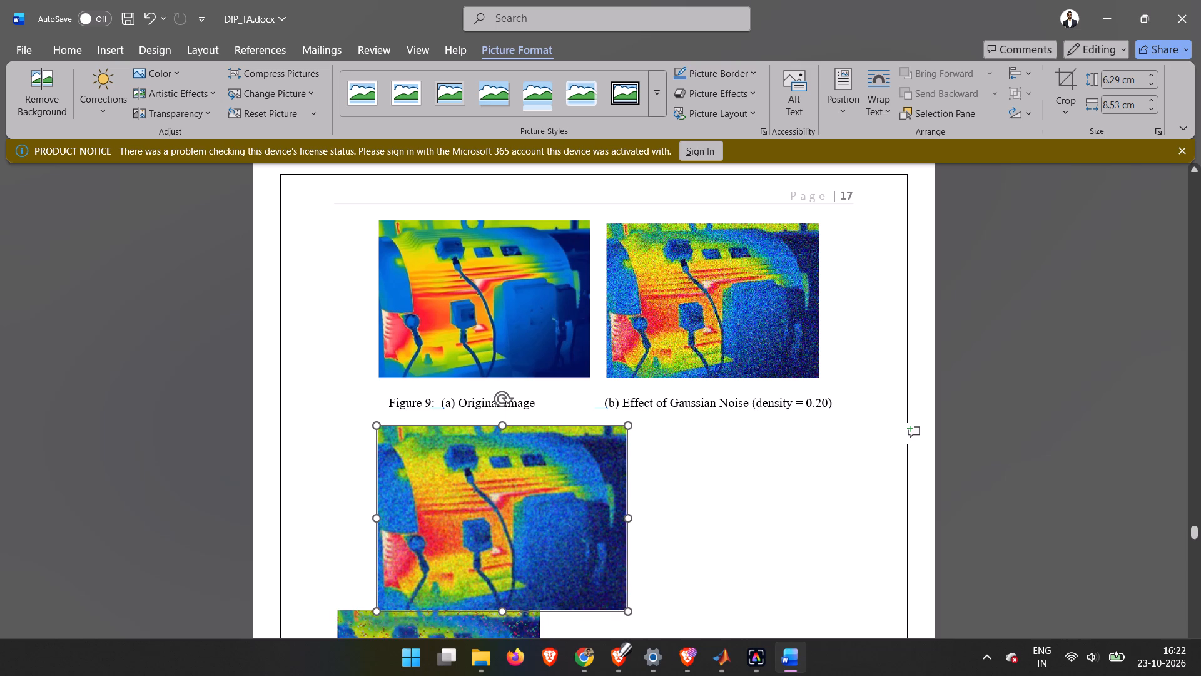
{"action": "left_click_drag", "start_coordinate": [627, 599], "coordinate": [614, 589]}
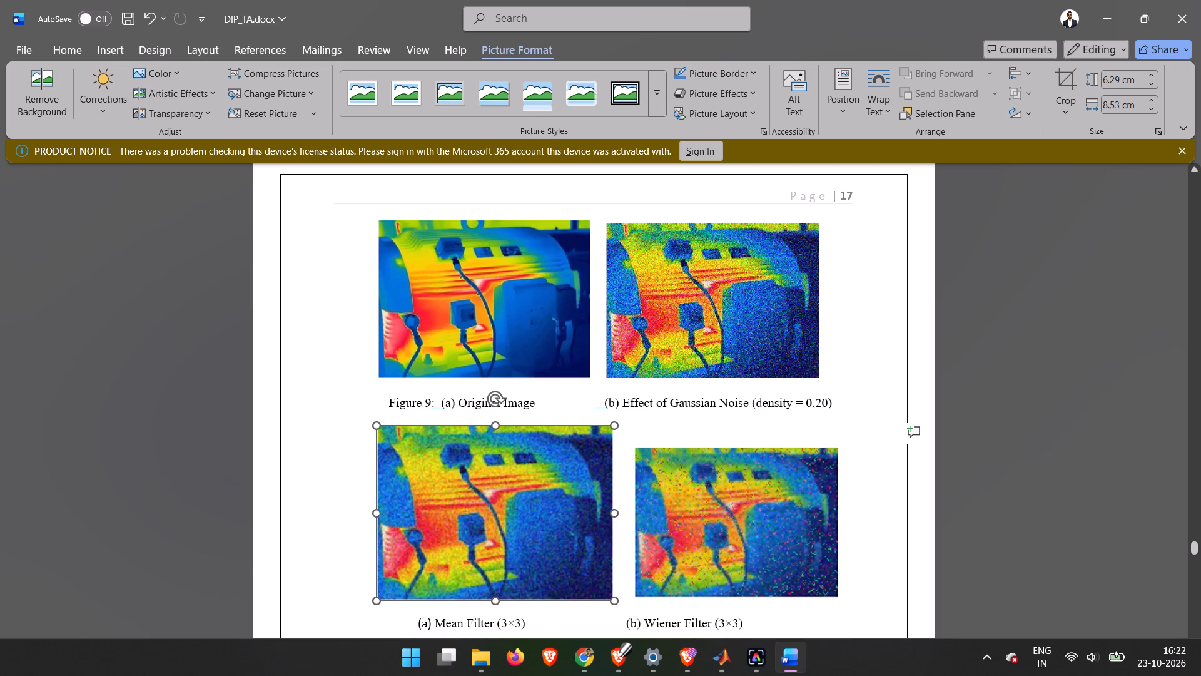
{"action": "left_click_drag", "start_coordinate": [614, 589], "coordinate": [606, 586]}
{"action": "left_click", "coordinate": [724, 535]}
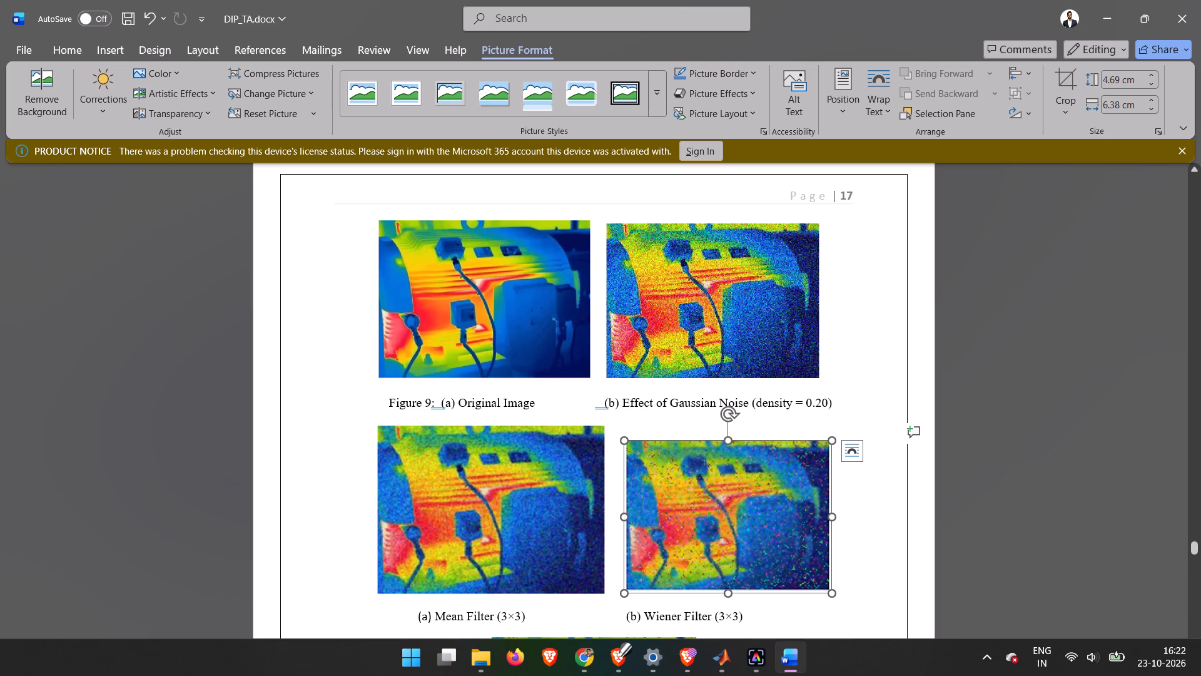
{"action": "left_click", "coordinate": [594, 558]}
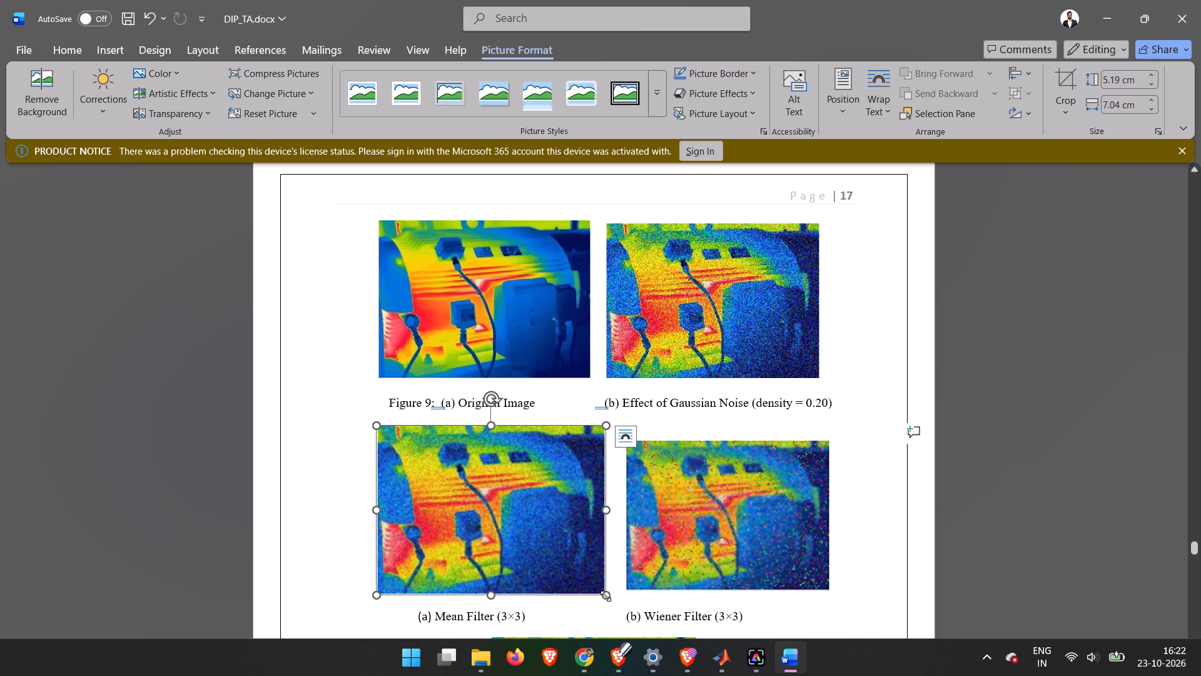
{"action": "left_click_drag", "start_coordinate": [606, 596], "coordinate": [593, 583]}
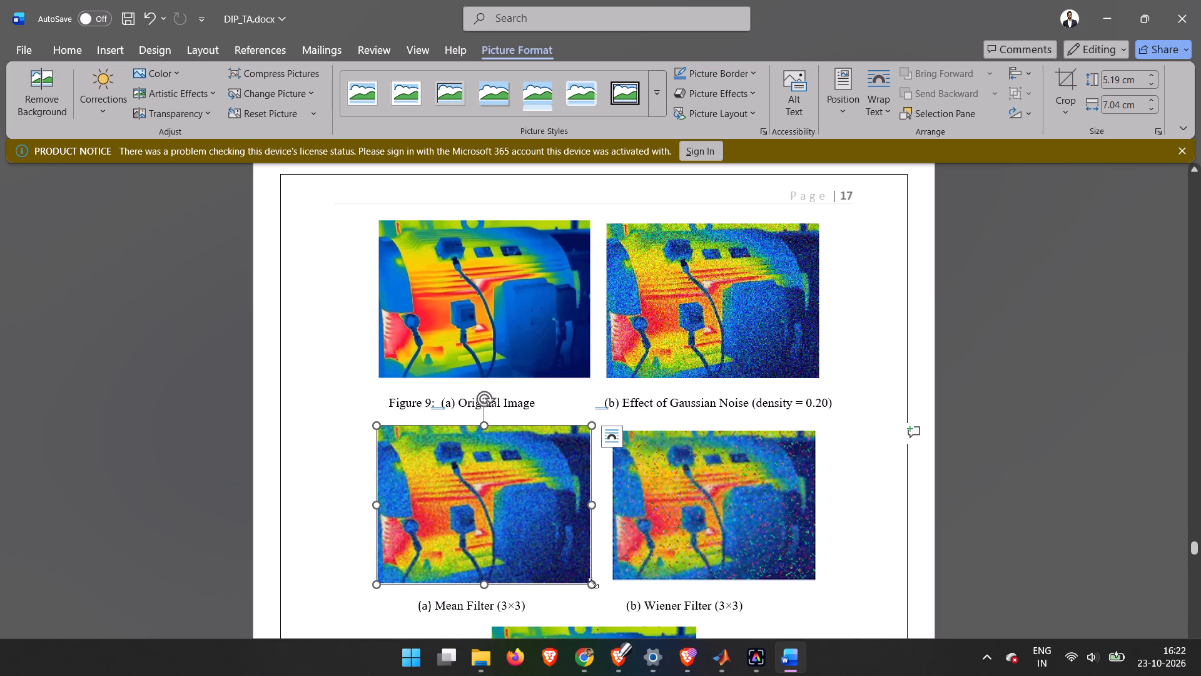
{"action": "left_click", "coordinate": [577, 346]}
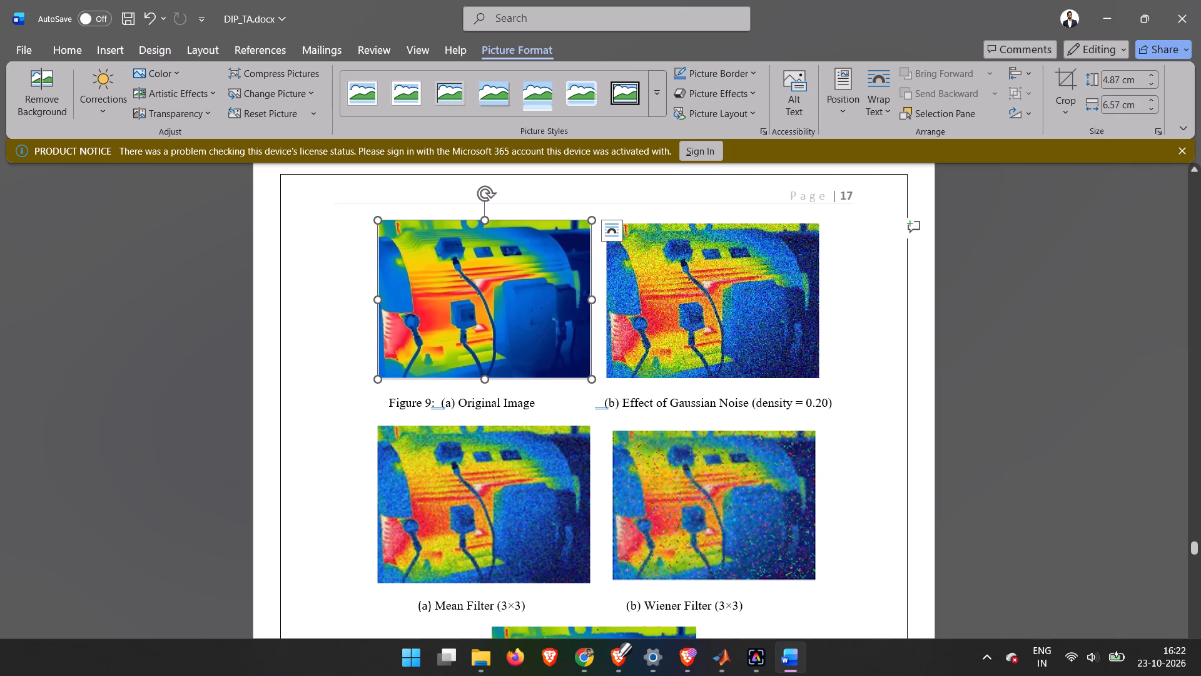
{"action": "left_click", "coordinate": [774, 333]}
Delete the Wiener Filter (3×3) picture under Figure 9 and insert 4.png from folder 2 in its place.
{"action": "left_click", "coordinate": [750, 548]}
{"action": "key", "text": "BackSpace"}
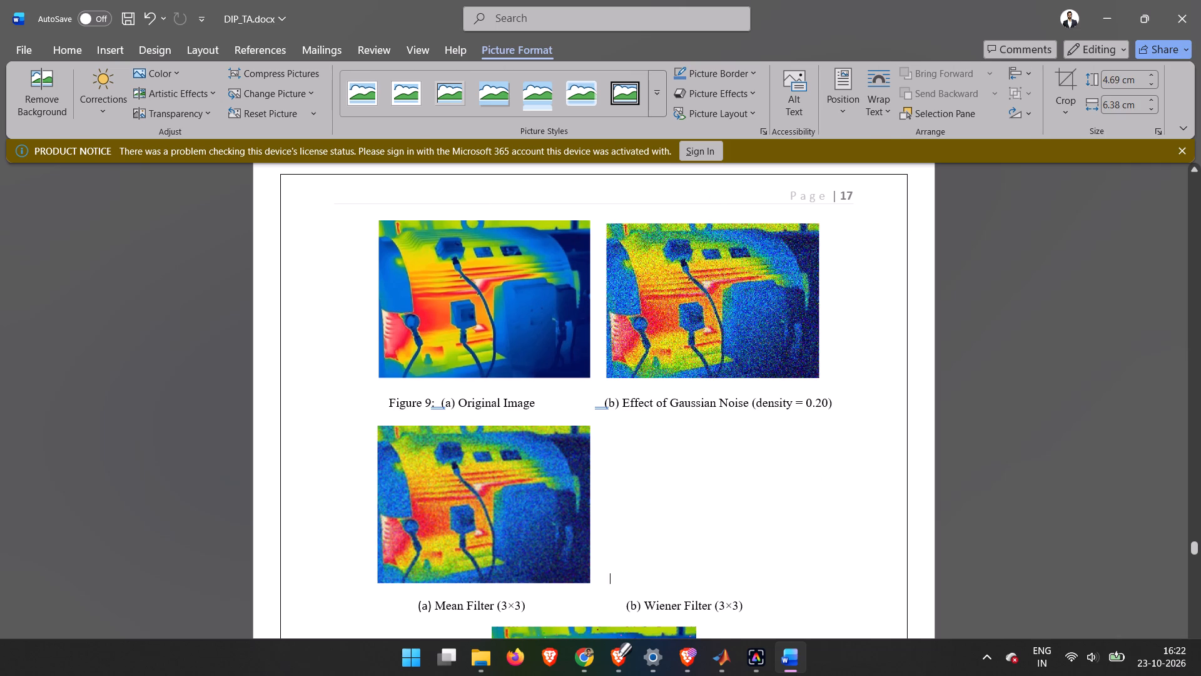
{"action": "left_click", "coordinate": [102, 42]}
{"action": "left_click", "coordinate": [174, 99]}
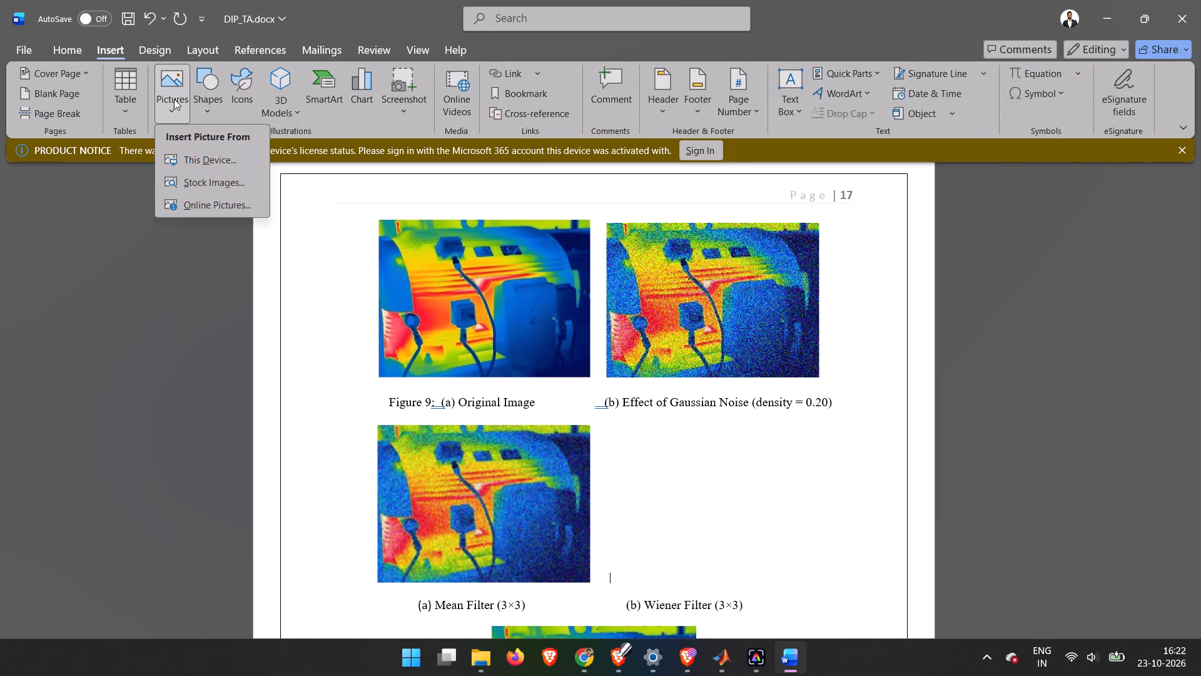
{"action": "left_click", "coordinate": [205, 153]}
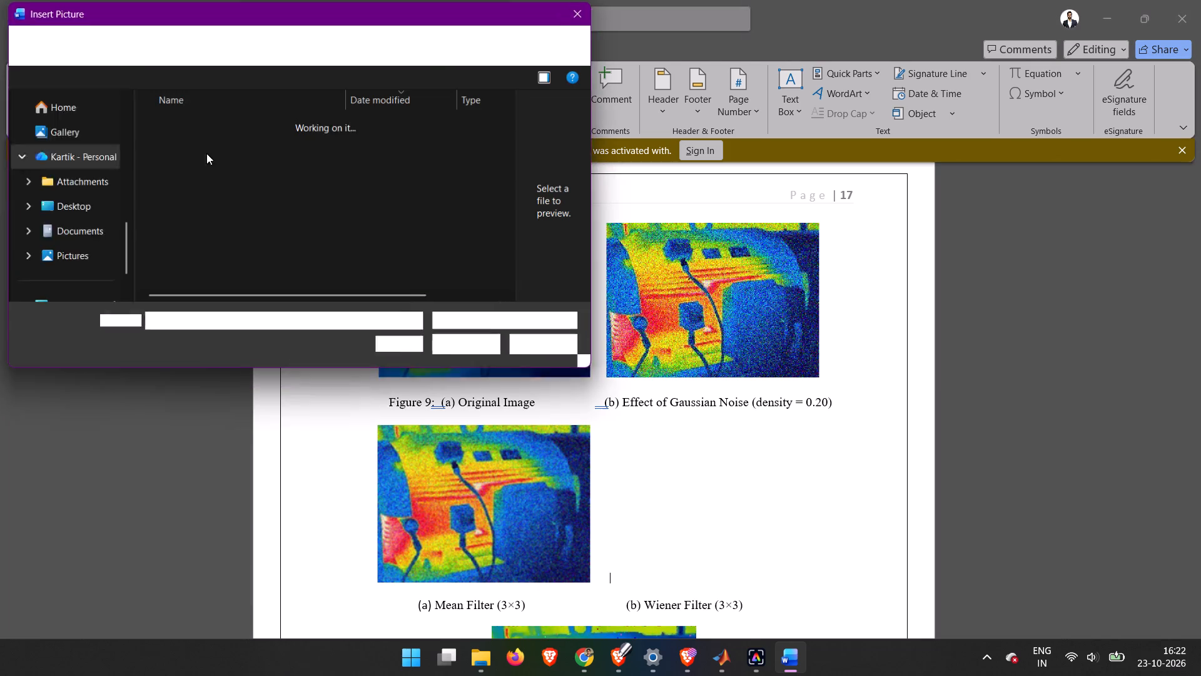
{"action": "left_click", "coordinate": [273, 165]}
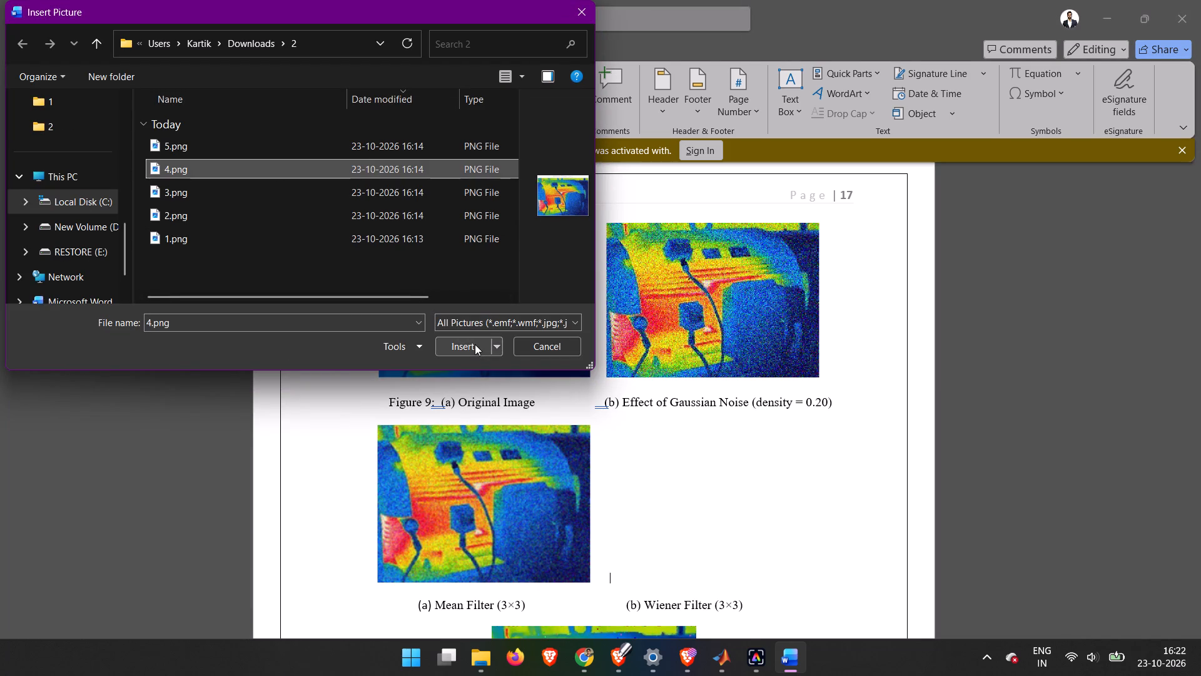
{"action": "left_click", "coordinate": [475, 344]}
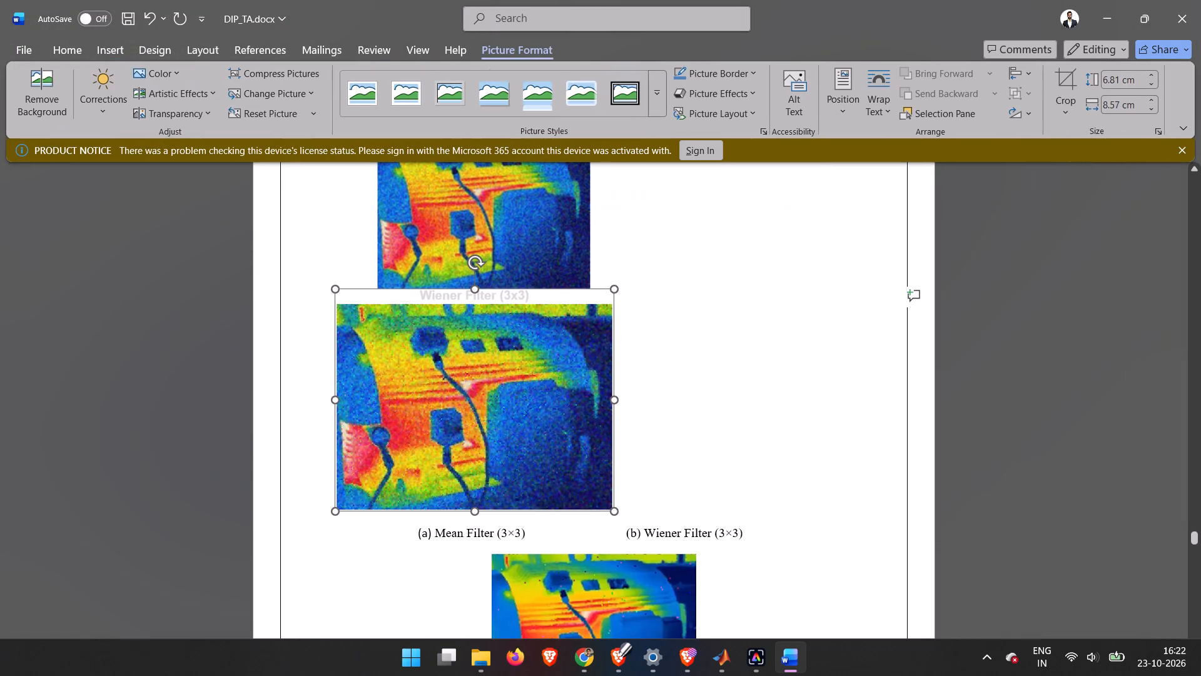
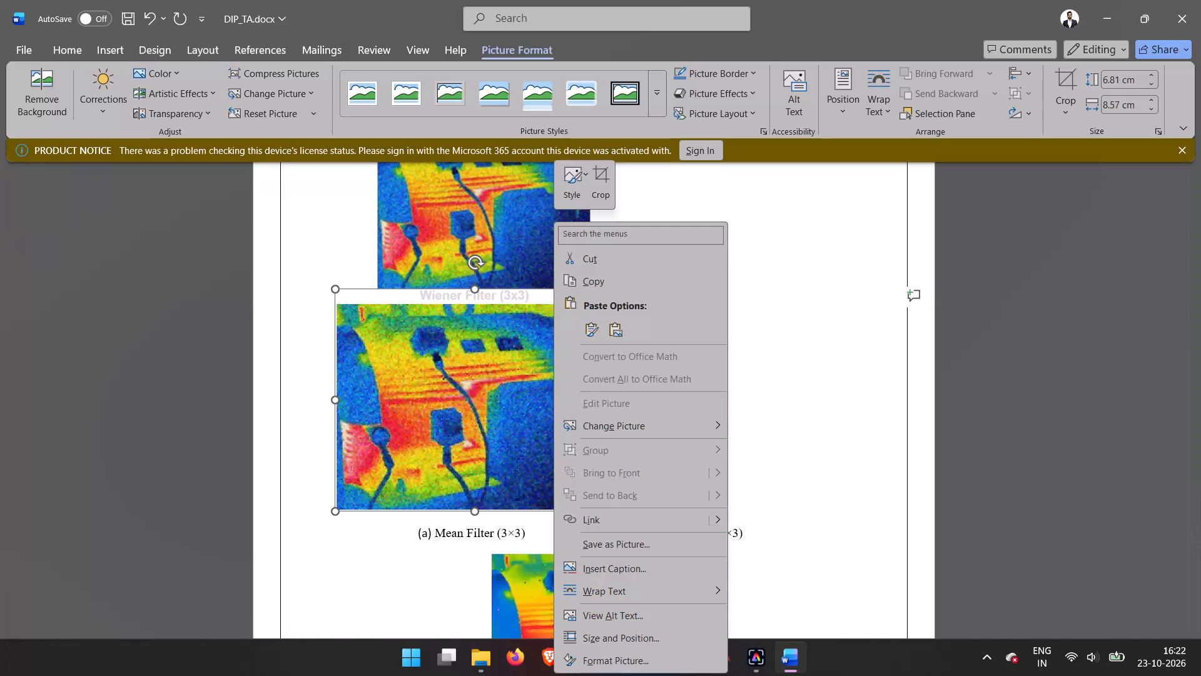
Crop the title strip off the new Wiener Filter (3×3) picture, reducing its height to about 6.25 cm.
{"action": "left_click", "coordinate": [611, 187]}
{"action": "left_click_drag", "start_coordinate": [477, 293], "coordinate": [477, 295]}
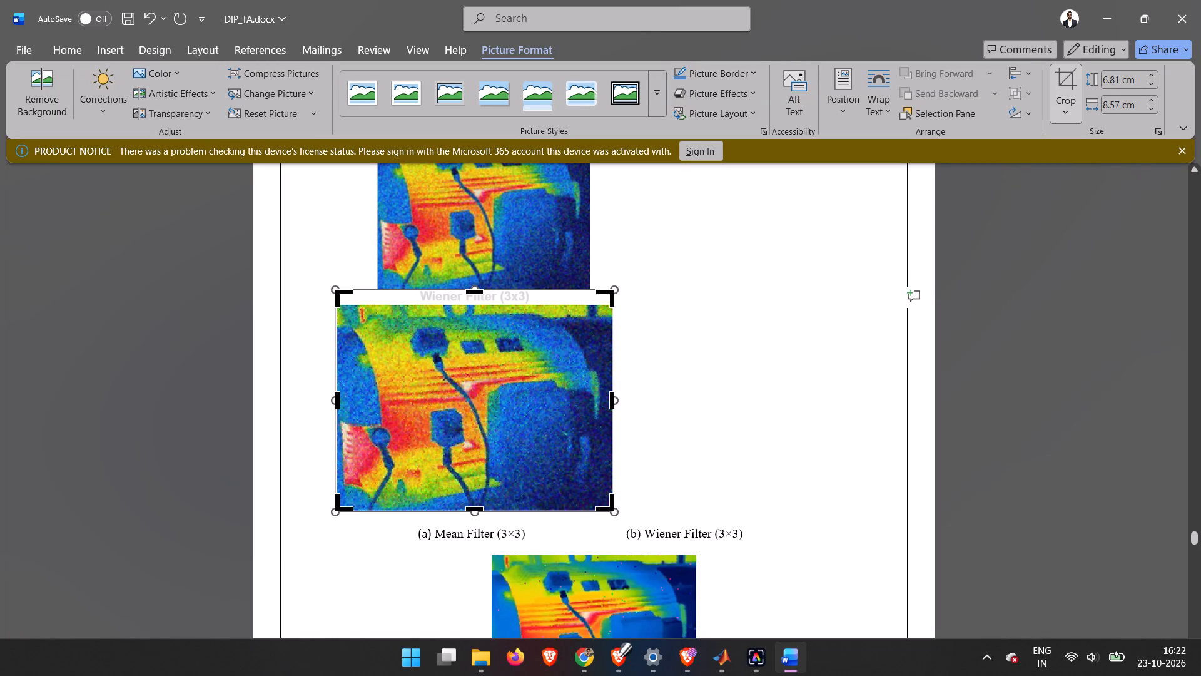
{"action": "left_click_drag", "start_coordinate": [477, 295], "coordinate": [477, 308]}
{"action": "left_click", "coordinate": [813, 448]}
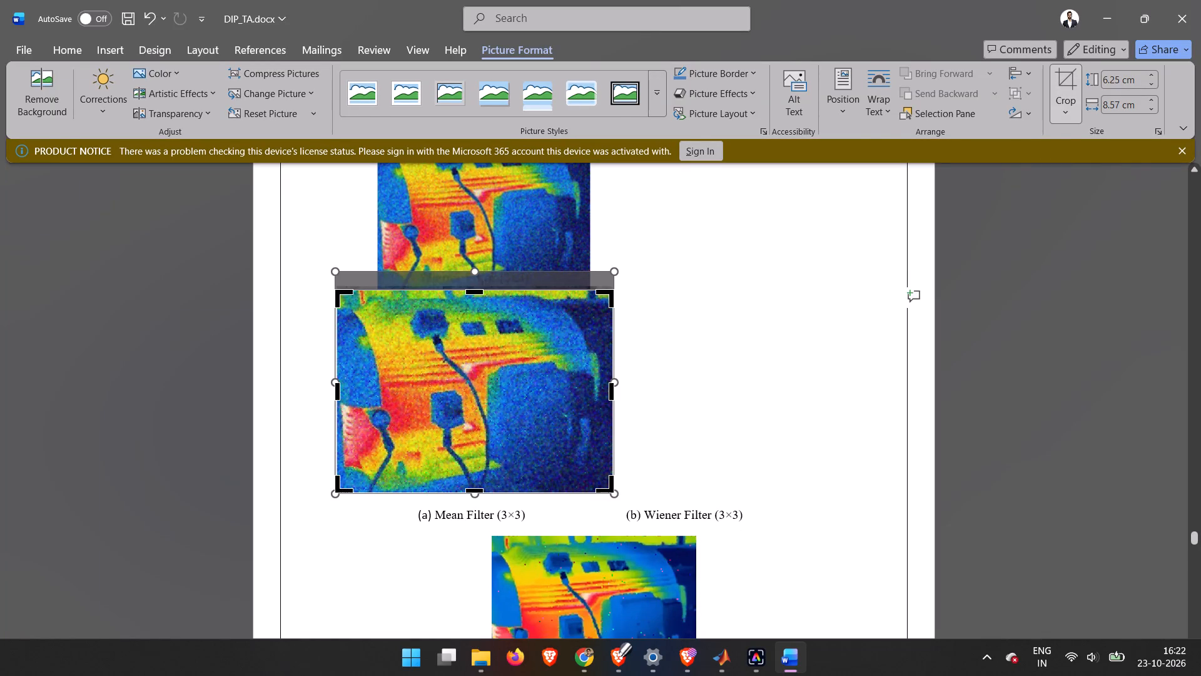
Shrink the Wiener Filter (3×3) picture proportionally to about 4.89 × 6.7 cm so it sits beside the Mean Filter picture at matching size.
{"action": "left_click_drag", "start_coordinate": [490, 404], "coordinate": [672, 489]}
{"action": "left_click_drag", "start_coordinate": [614, 493], "coordinate": [560, 464]}
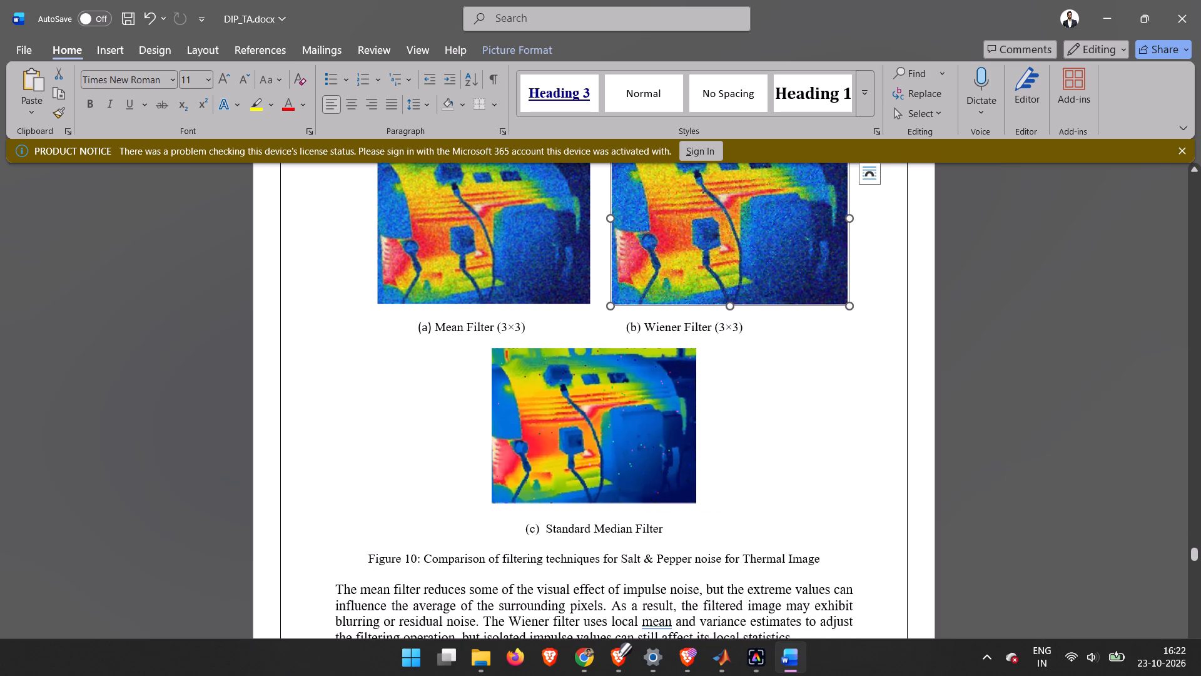
{"action": "scroll", "coordinate": [928, 351], "scroll_direction": "up", "scroll_amount": 1}
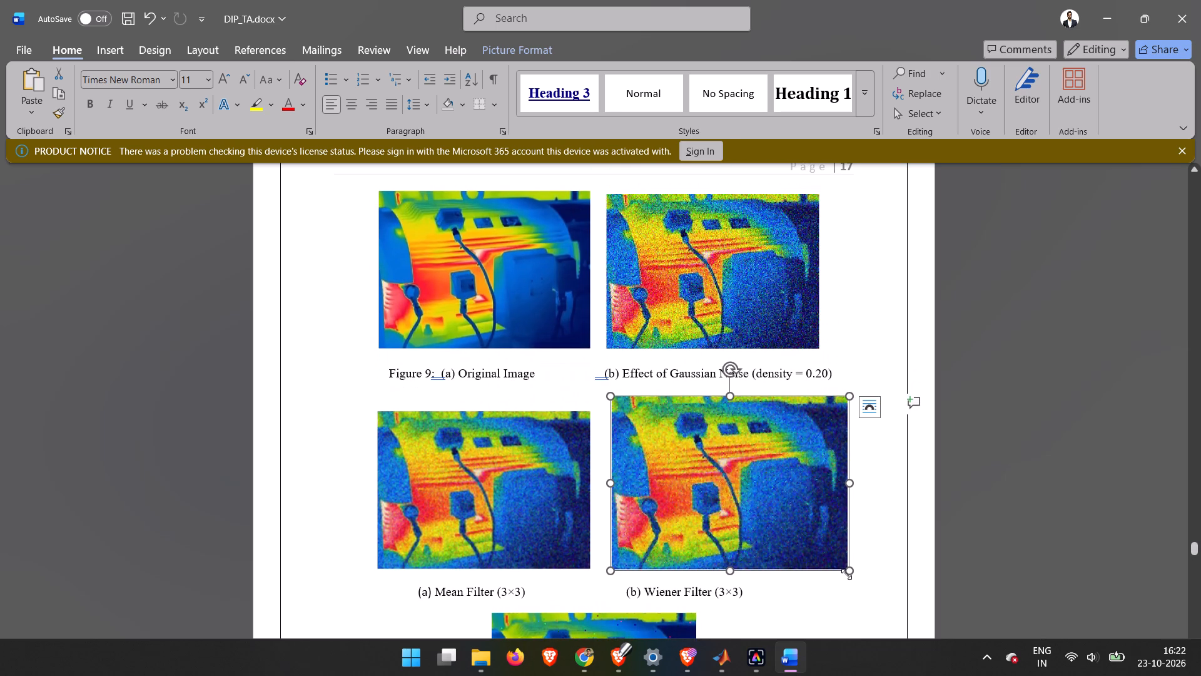
{"action": "left_click_drag", "start_coordinate": [847, 573], "coordinate": [846, 569]}
{"action": "left_click_drag", "start_coordinate": [846, 569], "coordinate": [839, 563]}
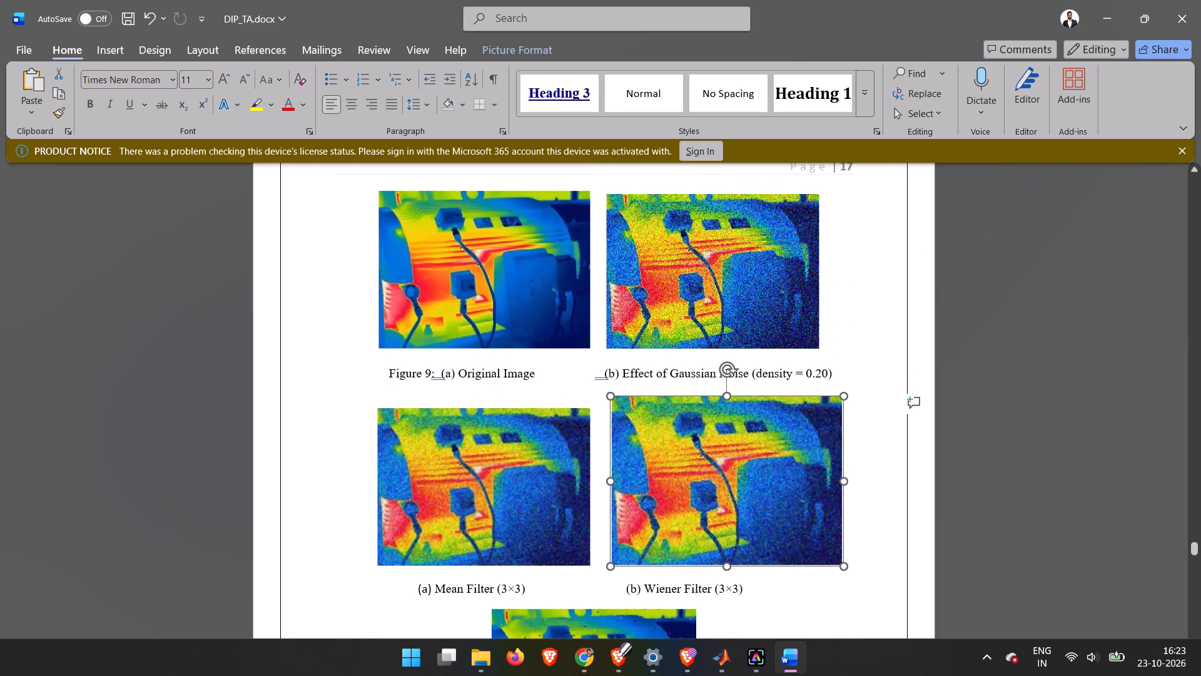
{"action": "left_click_drag", "start_coordinate": [839, 563], "coordinate": [820, 555]}
{"action": "left_click", "coordinate": [761, 576]}
Delete the Standard Median Filter picture above the Figure 10 caption and insert 5.png from folder 2 in its place.
{"action": "scroll", "coordinate": [761, 576], "scroll_direction": "down", "scroll_amount": 1}
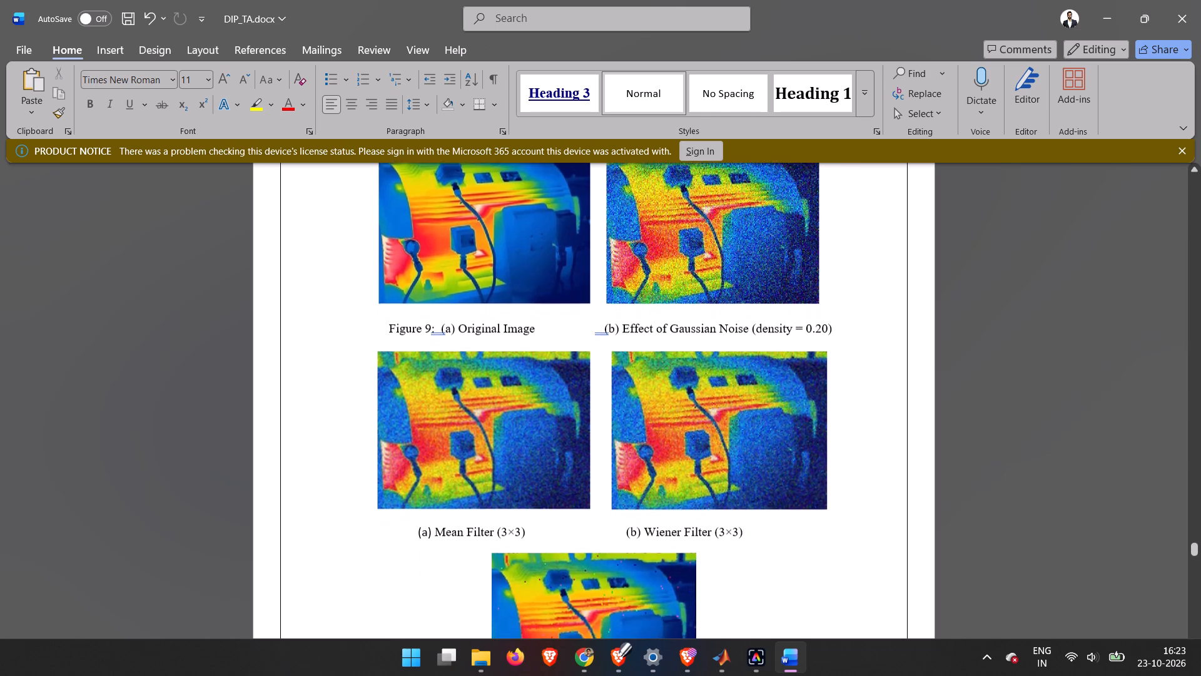
{"action": "scroll", "coordinate": [761, 576], "scroll_direction": "down", "scroll_amount": 1}
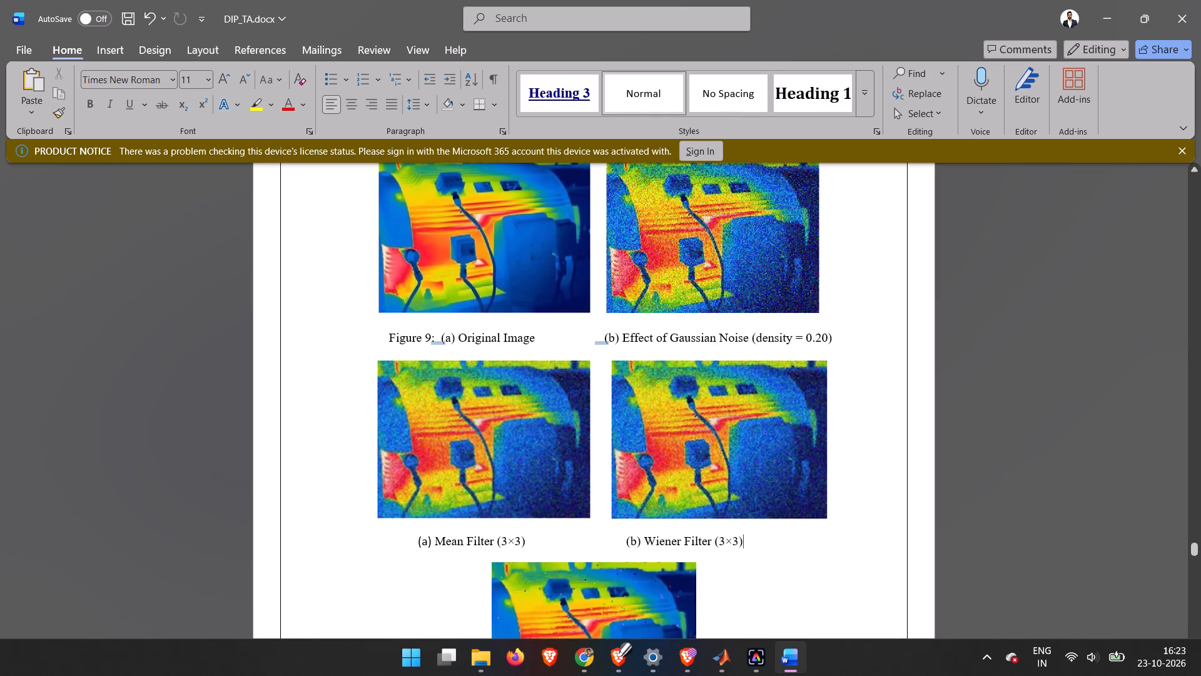
{"action": "scroll", "coordinate": [667, 554], "scroll_direction": "down", "scroll_amount": 1}
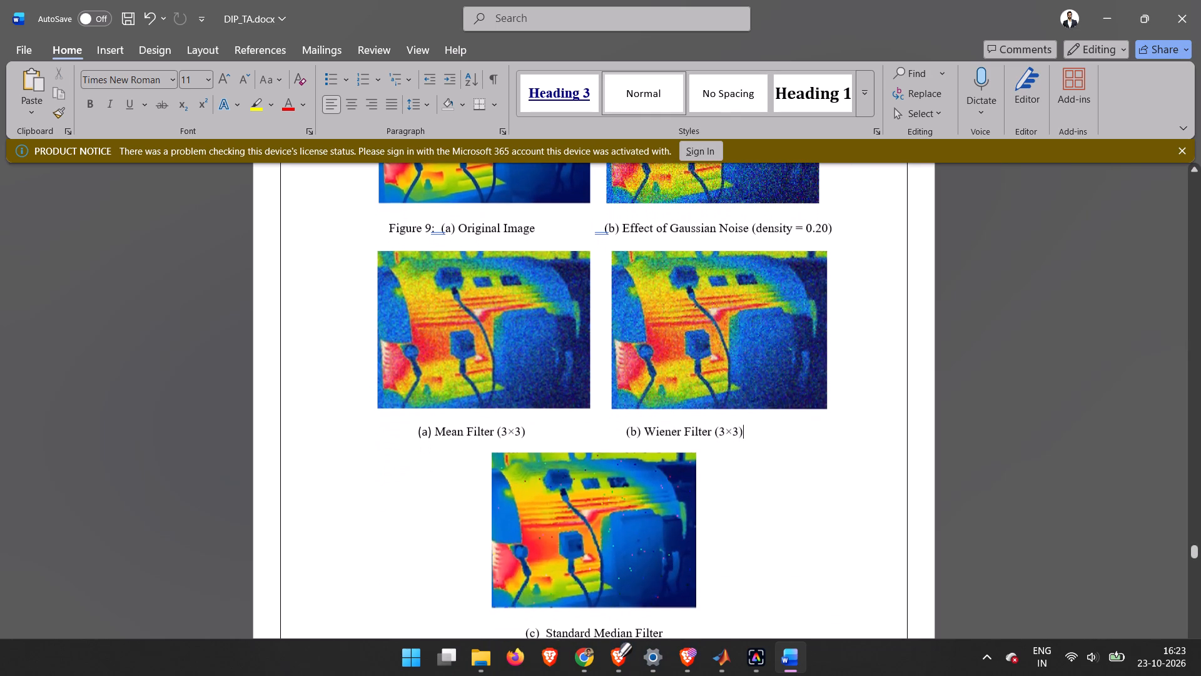
{"action": "left_click", "coordinate": [667, 554]}
{"action": "key", "text": "BackSpace"}
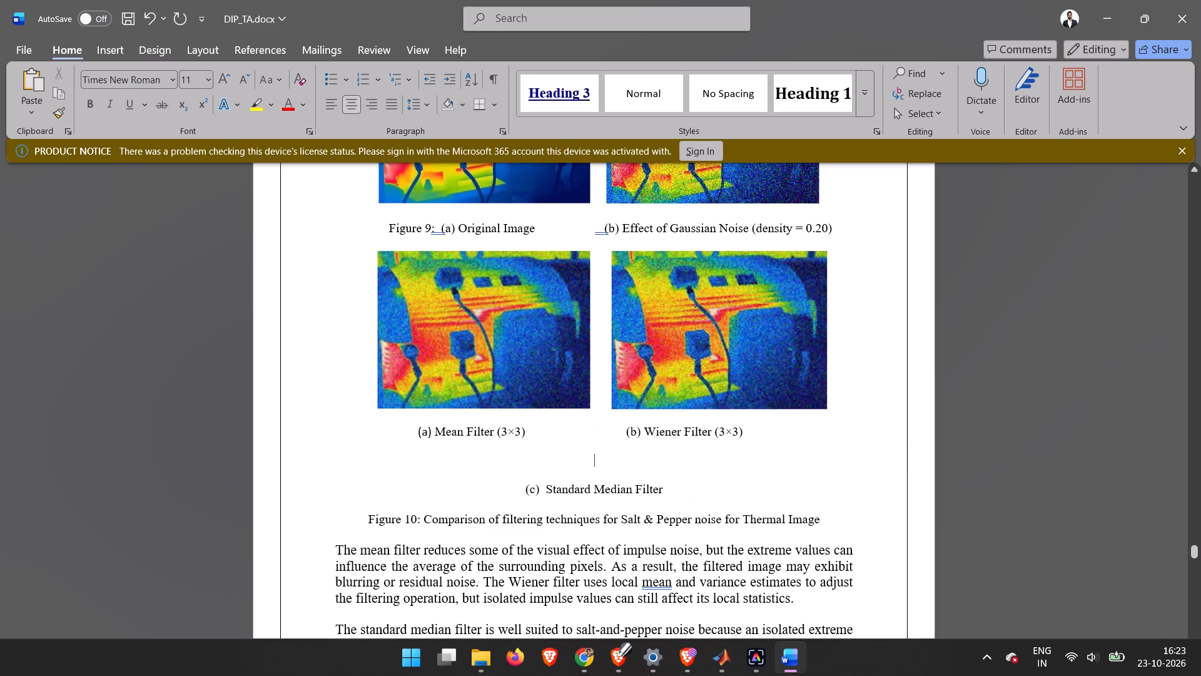
{"action": "left_click", "coordinate": [96, 44]}
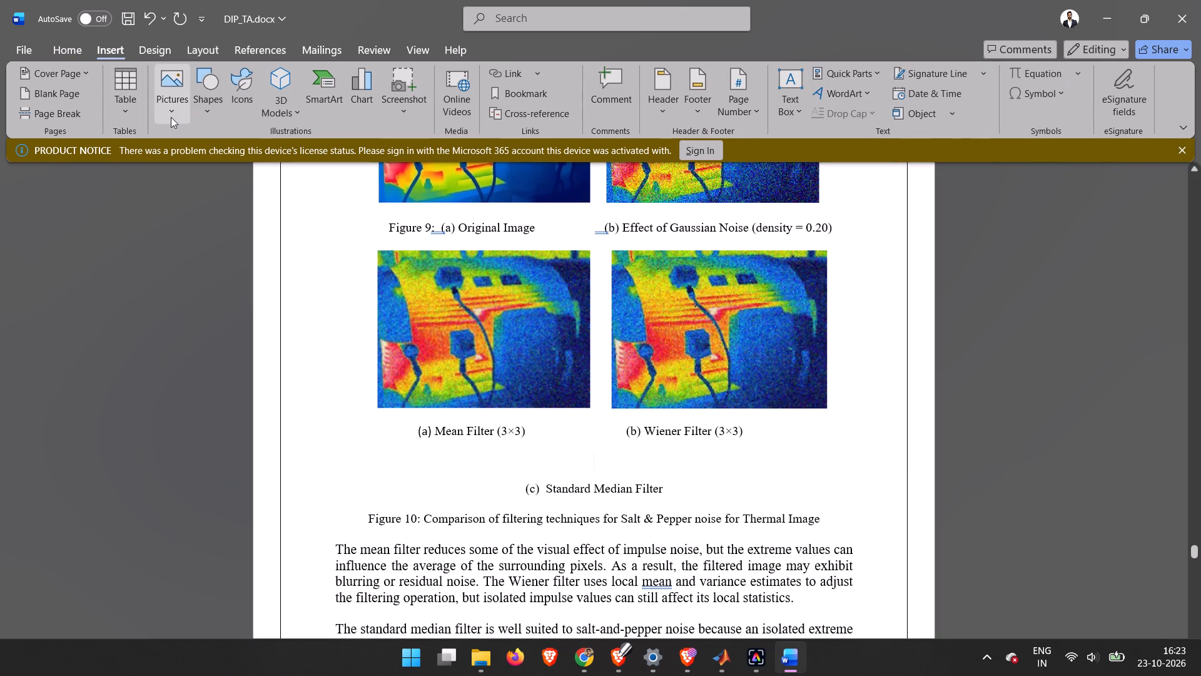
{"action": "left_click", "coordinate": [171, 117]}
{"action": "left_click", "coordinate": [194, 163]}
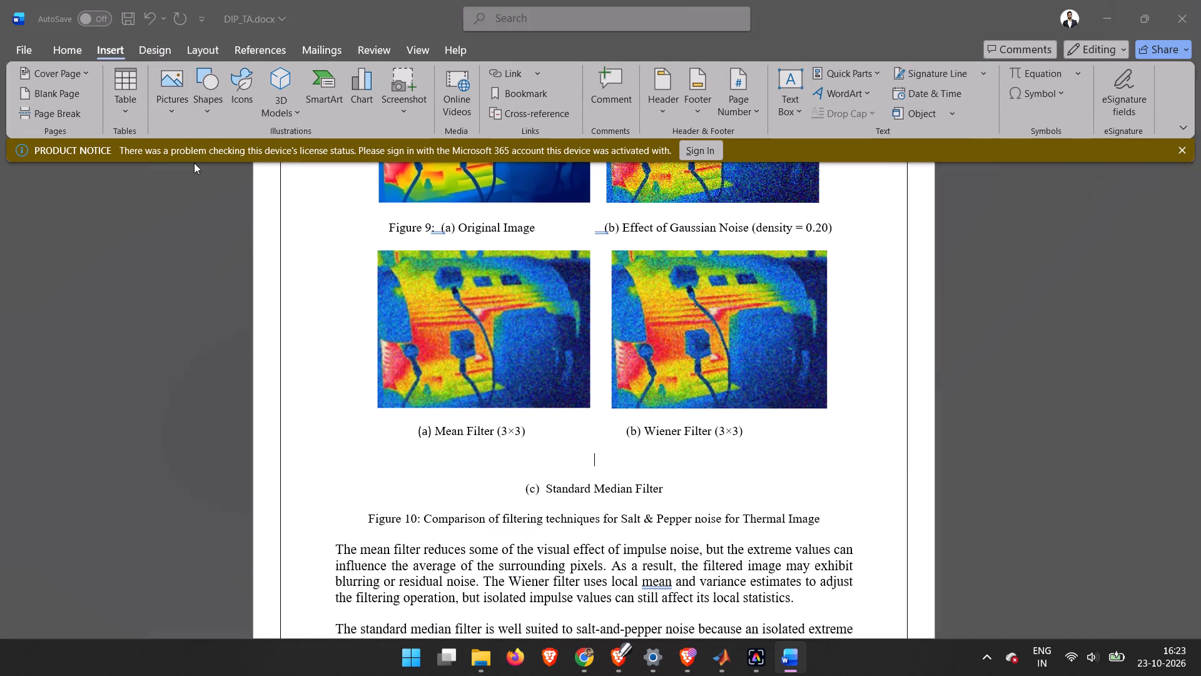
{"action": "left_click", "coordinate": [268, 153]}
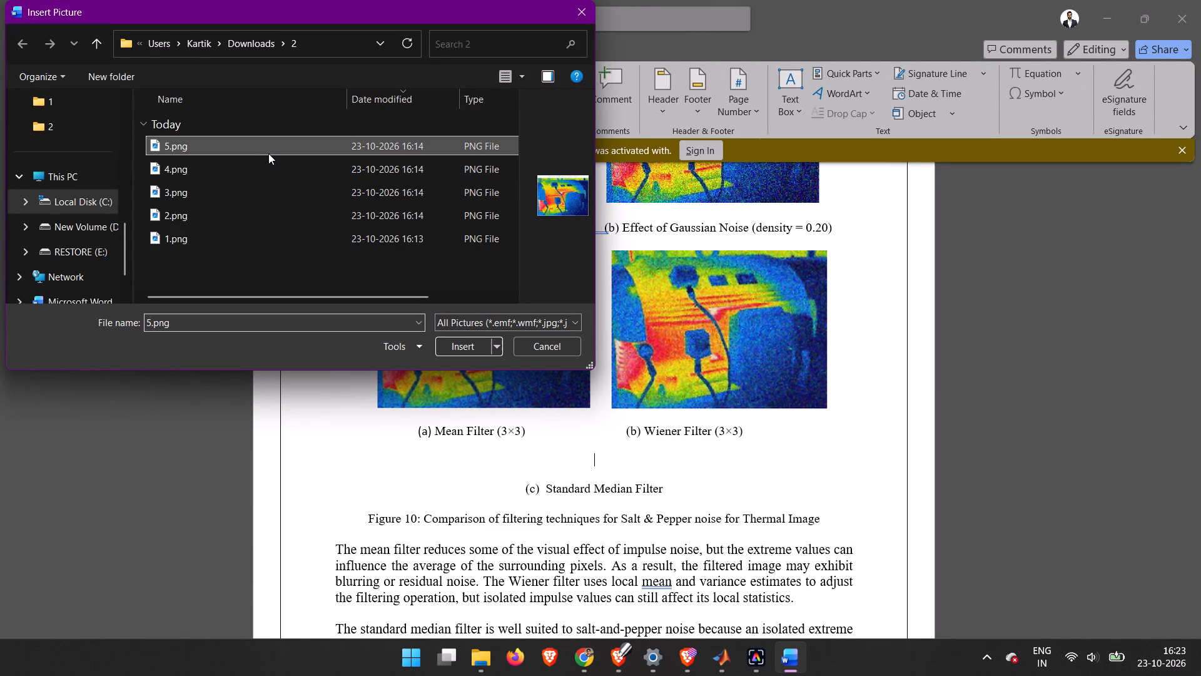
{"action": "left_click", "coordinate": [459, 347]}
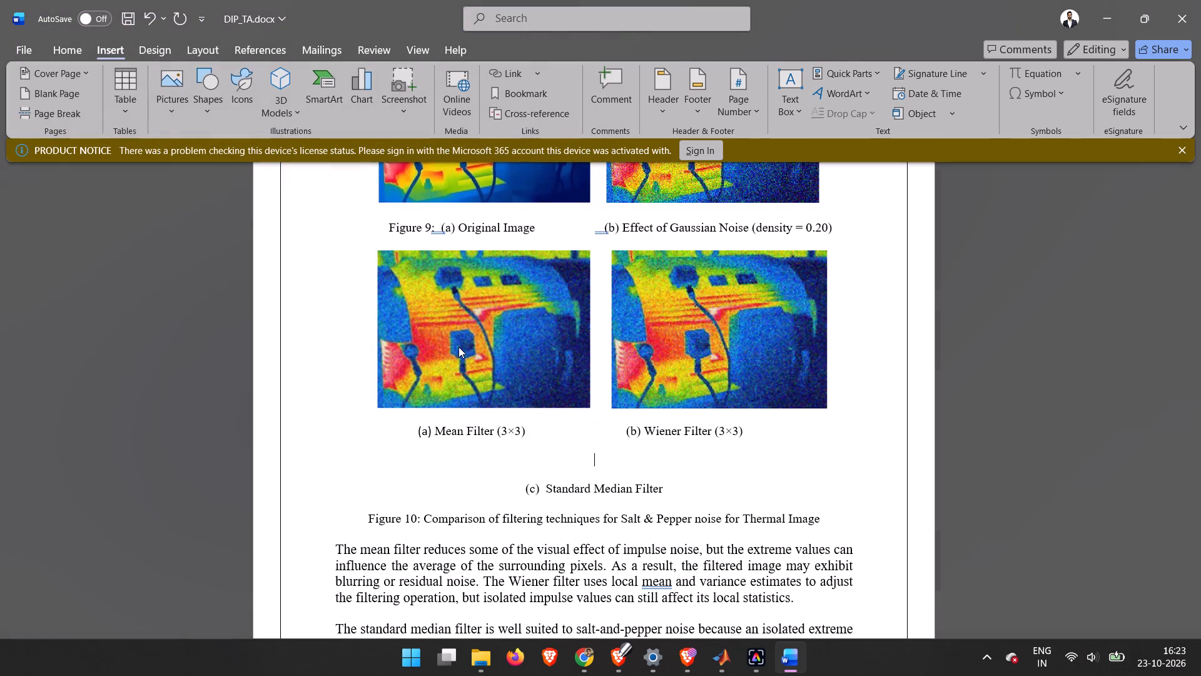
{"action": "right_click", "coordinate": [590, 485]}
{"action": "left_click", "coordinate": [535, 523]}
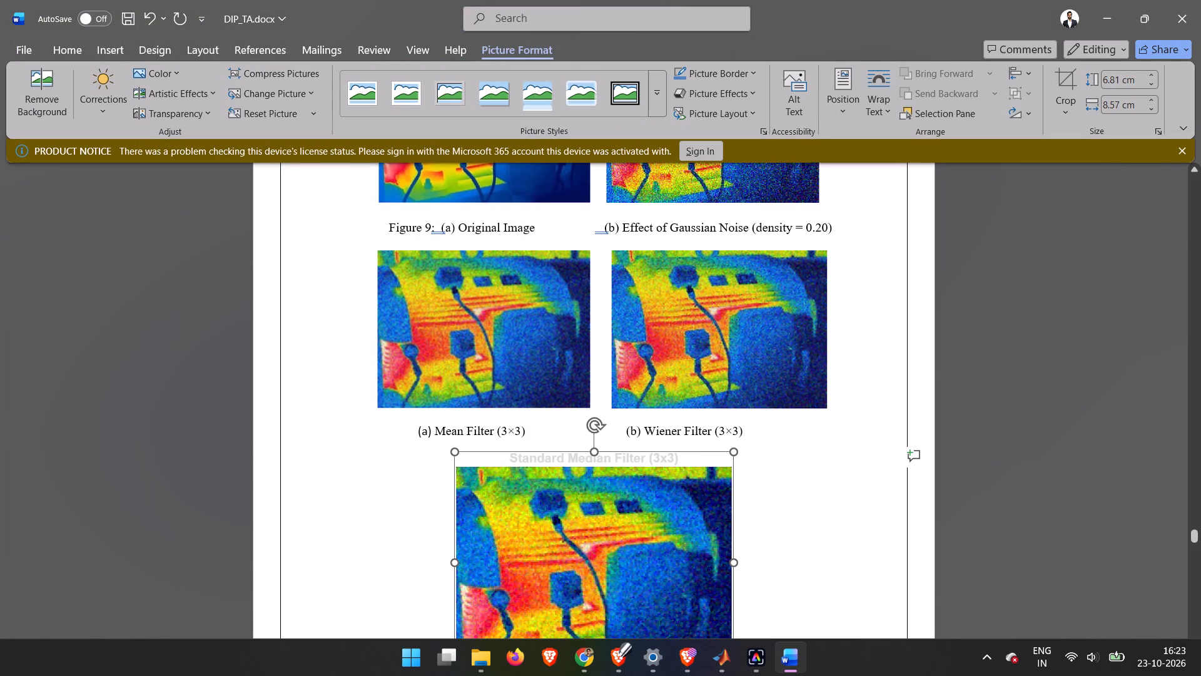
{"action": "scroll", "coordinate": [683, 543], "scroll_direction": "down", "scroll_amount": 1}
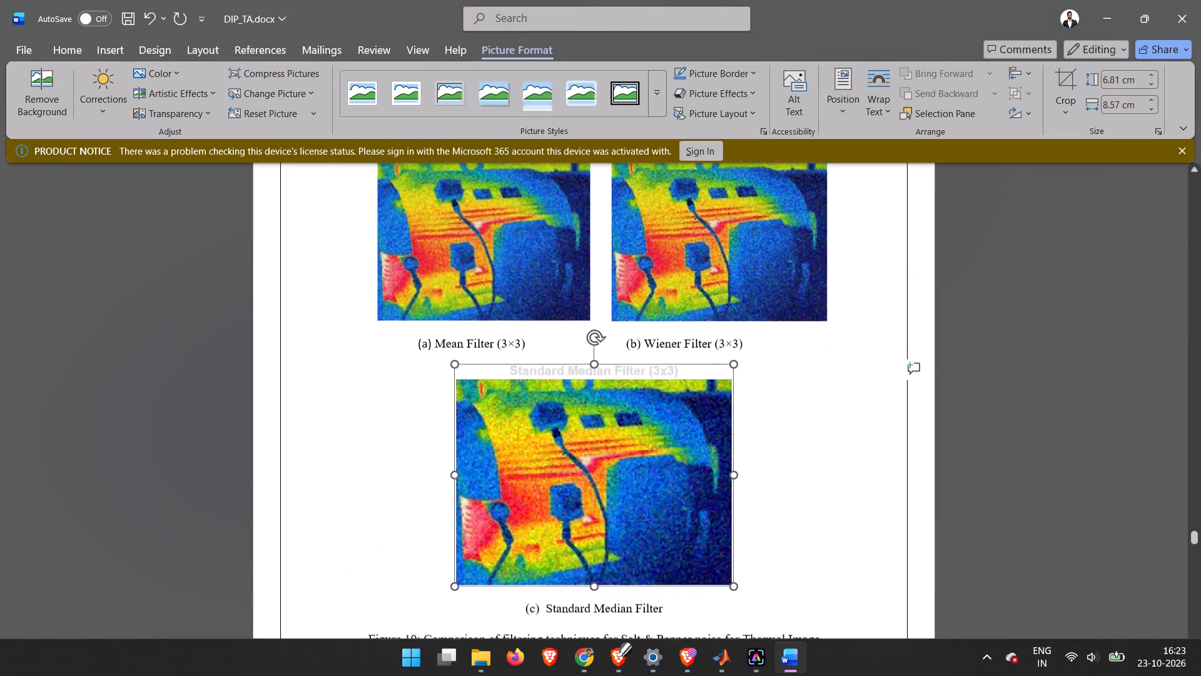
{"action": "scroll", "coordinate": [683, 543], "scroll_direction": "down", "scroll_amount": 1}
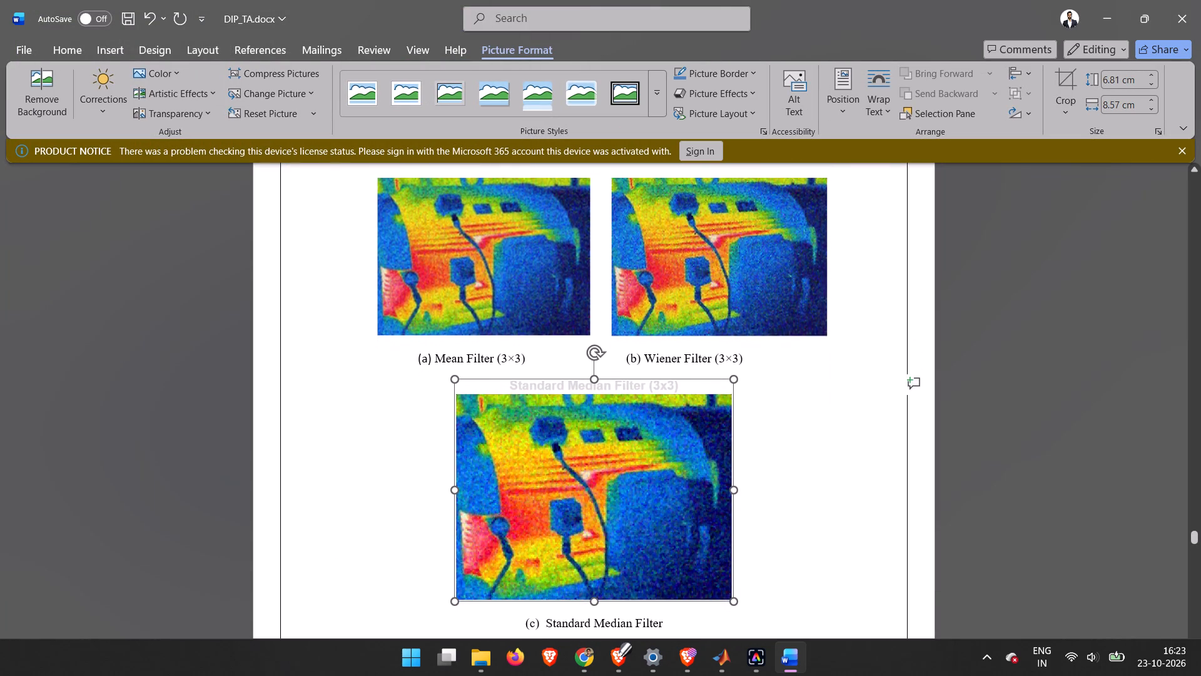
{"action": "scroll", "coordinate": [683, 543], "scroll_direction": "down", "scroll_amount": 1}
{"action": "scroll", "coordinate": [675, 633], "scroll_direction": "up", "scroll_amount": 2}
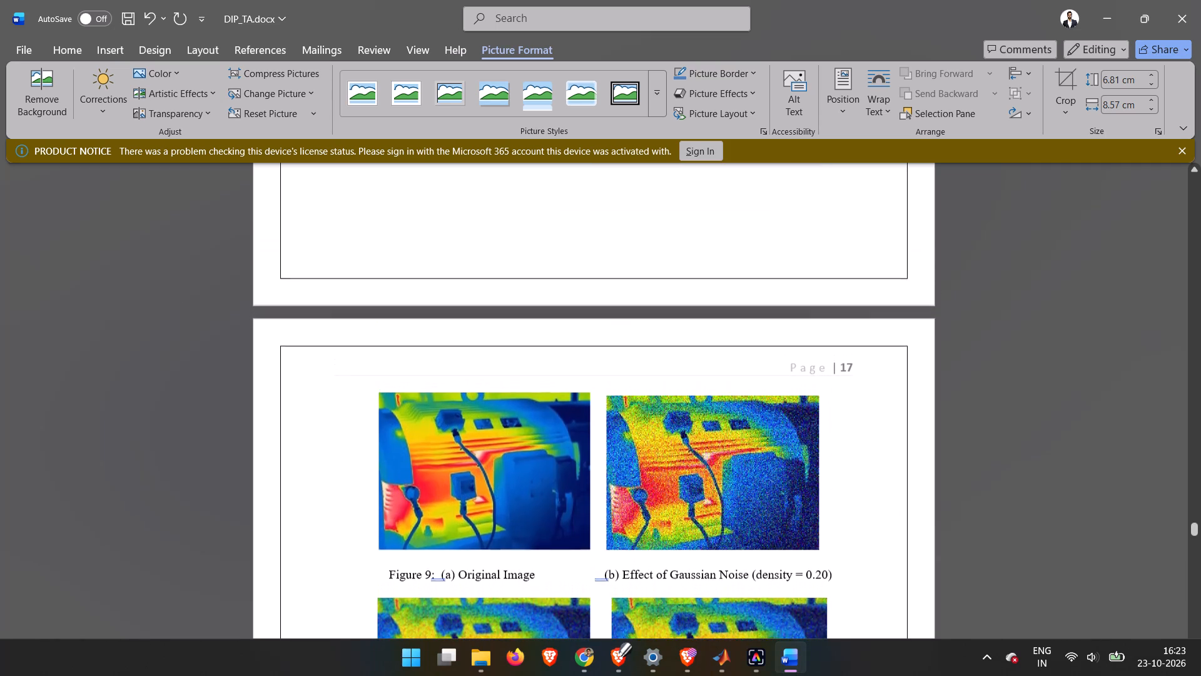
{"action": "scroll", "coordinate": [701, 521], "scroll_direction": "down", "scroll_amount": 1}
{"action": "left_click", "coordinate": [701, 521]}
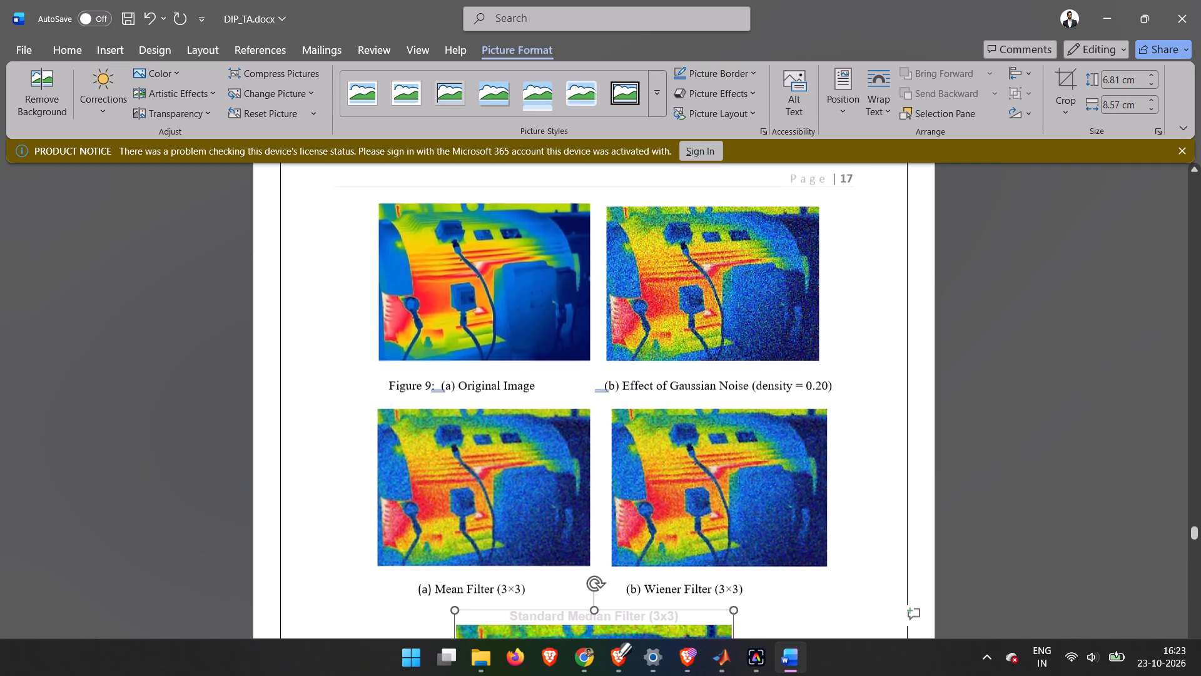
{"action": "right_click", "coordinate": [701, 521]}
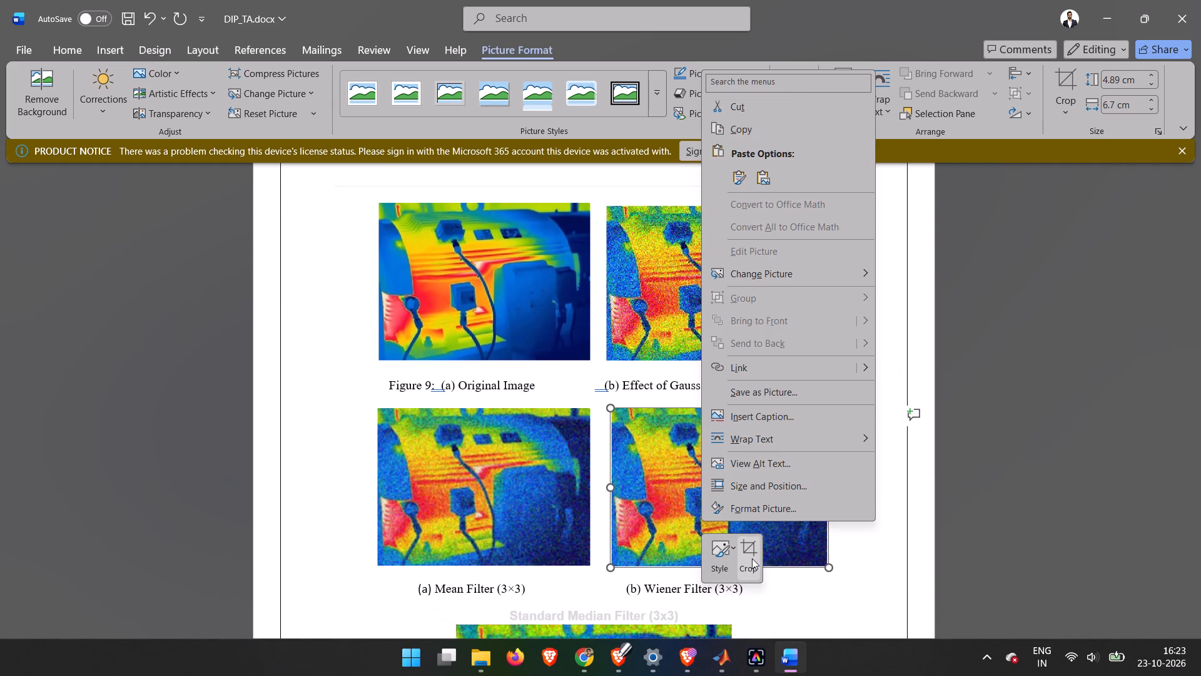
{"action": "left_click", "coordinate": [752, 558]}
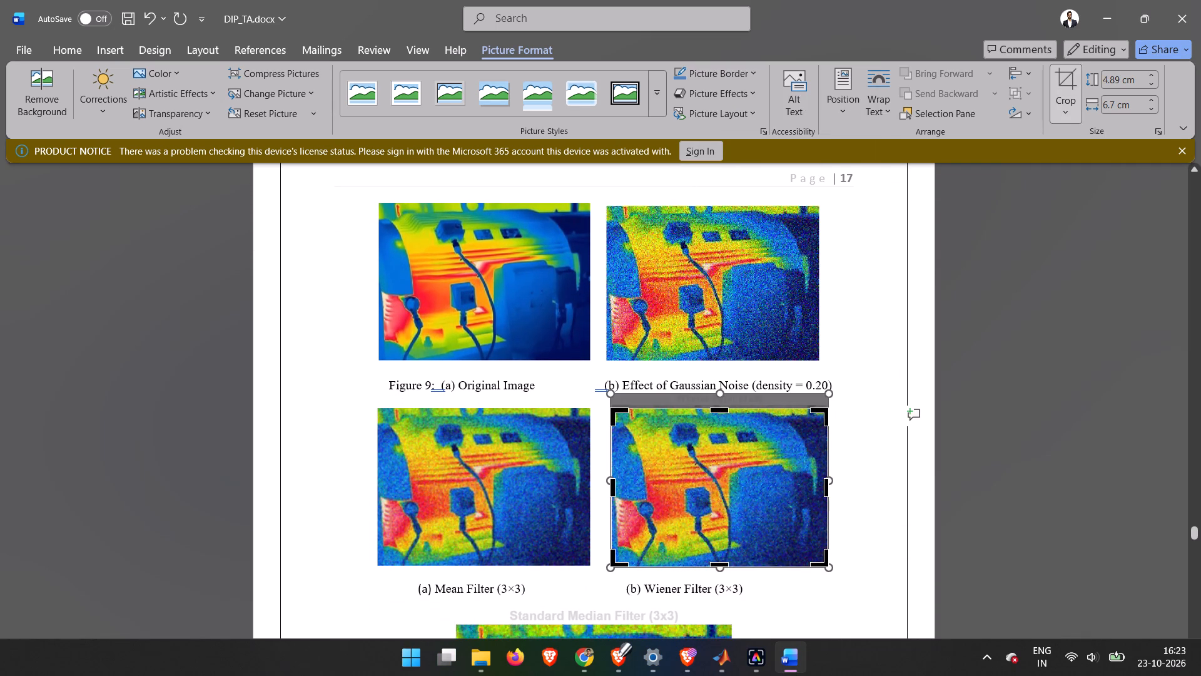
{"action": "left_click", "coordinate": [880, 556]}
Crop the title strip off the top of the new Standard Median Filter picture.
{"action": "scroll", "coordinate": [880, 556], "scroll_direction": "down", "scroll_amount": 1}
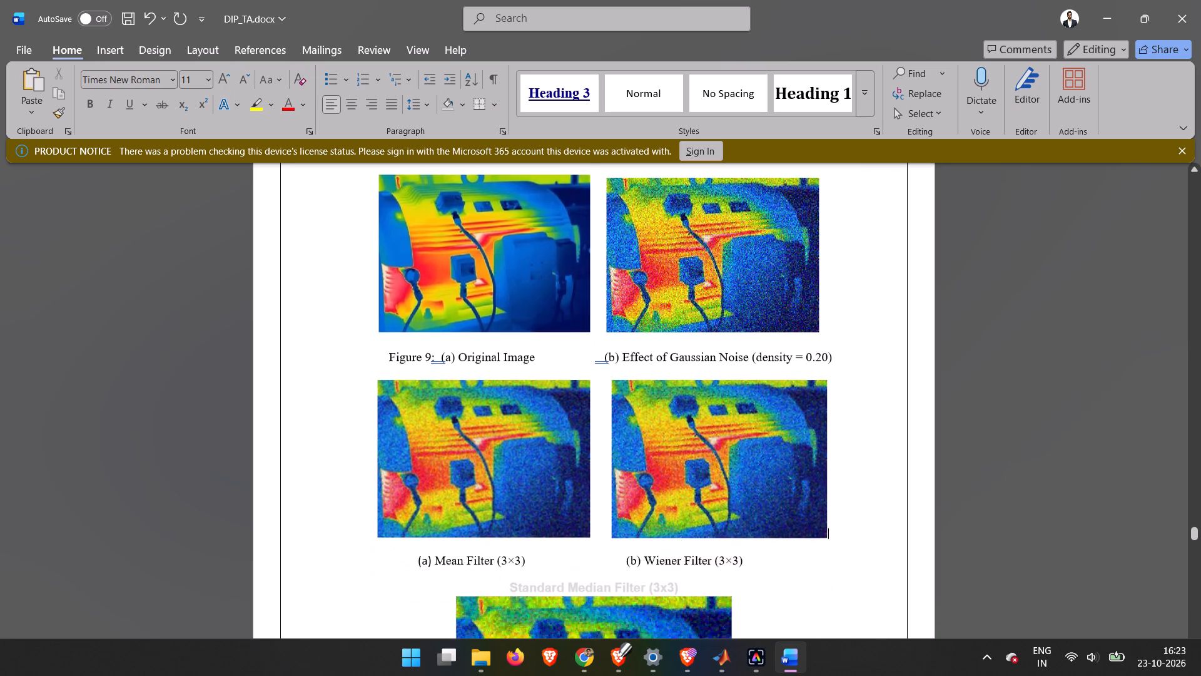
{"action": "scroll", "coordinate": [880, 556], "scroll_direction": "down", "scroll_amount": 1}
{"action": "left_click", "coordinate": [699, 511]}
{"action": "right_click", "coordinate": [699, 511]}
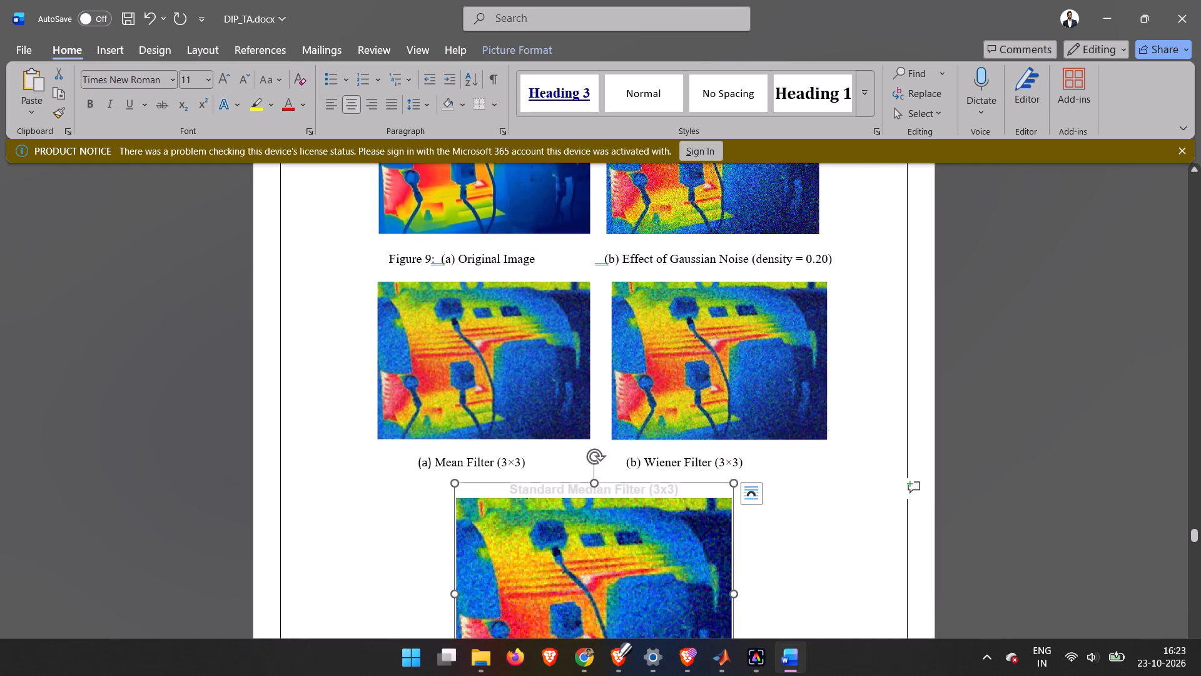
{"action": "left_click", "coordinate": [750, 543]}
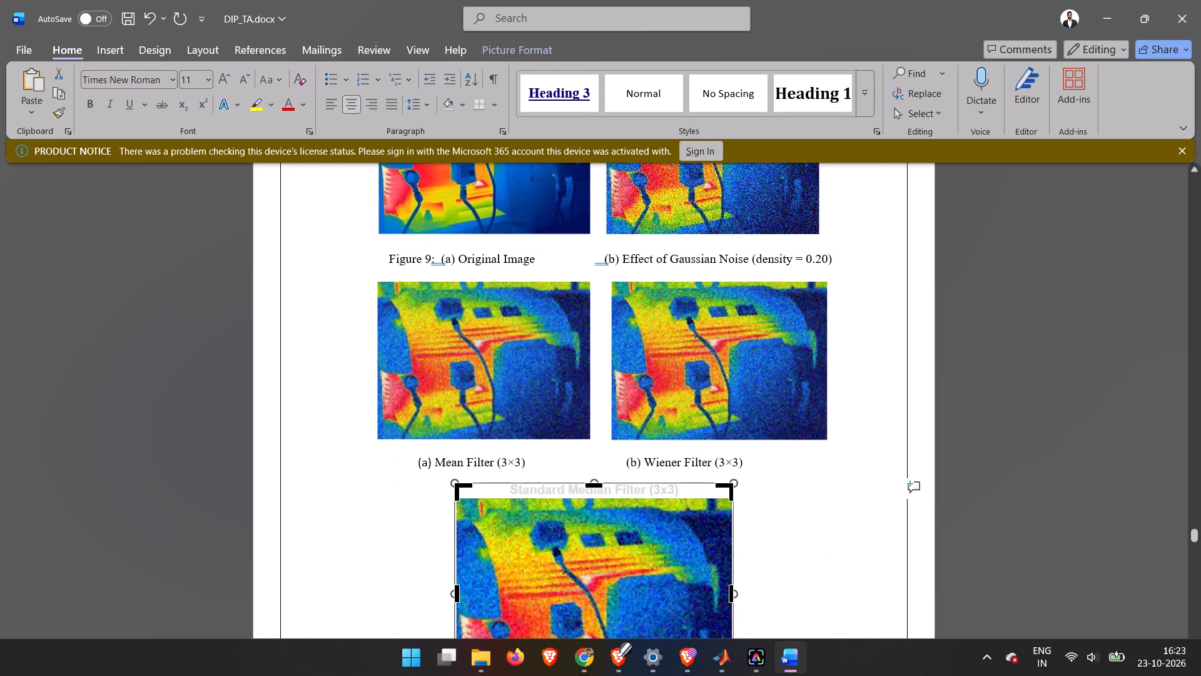
{"action": "left_click", "coordinate": [604, 485]}
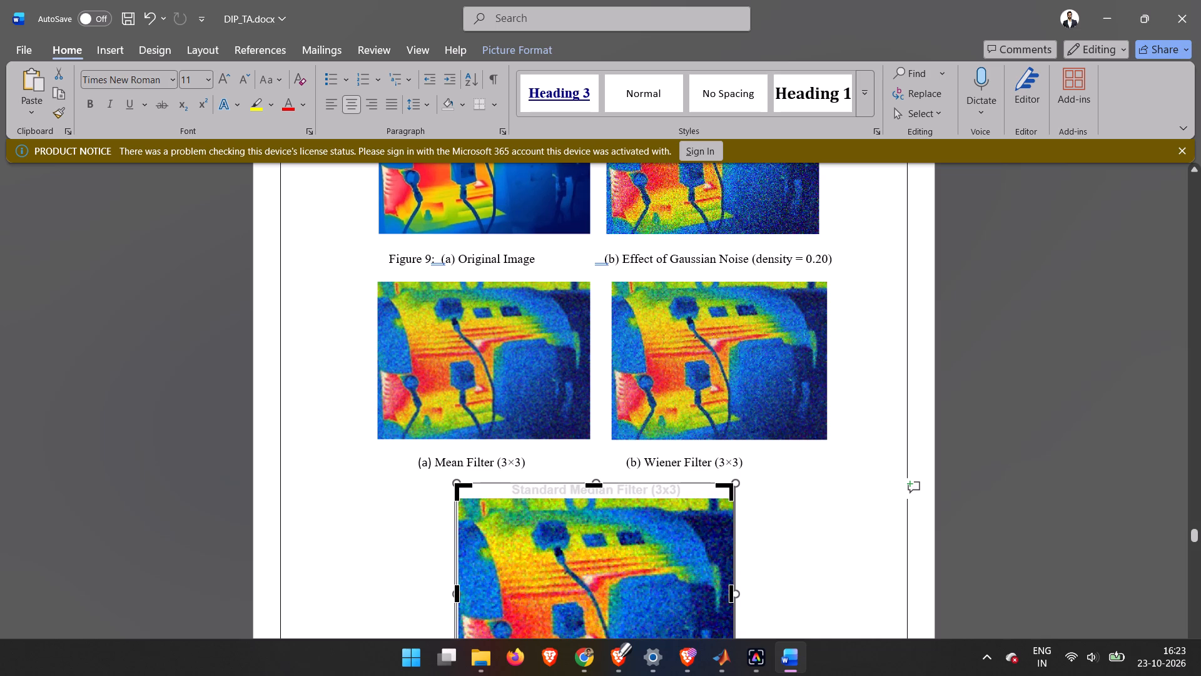
{"action": "left_click_drag", "start_coordinate": [595, 484], "coordinate": [596, 500]}
{"action": "left_click", "coordinate": [760, 550]}
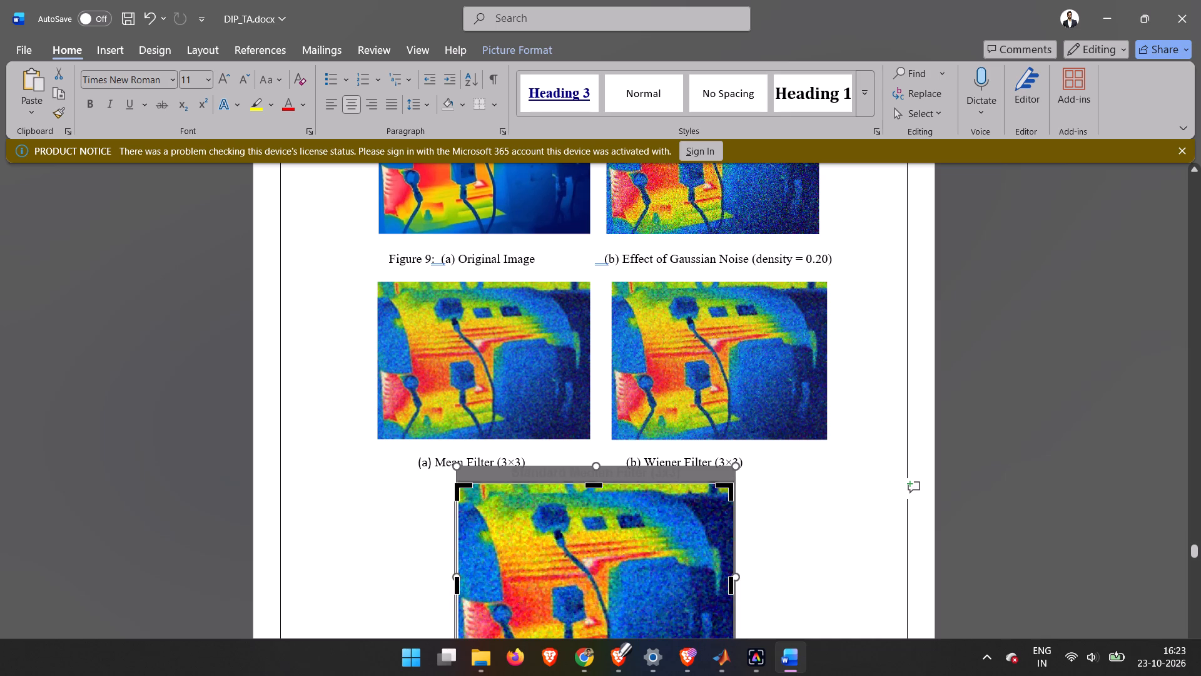
Review the document's figures and text from Figure 7 through the PSNR section to the Figure 11 frequency response plot.
{"action": "scroll", "coordinate": [760, 550], "scroll_direction": "down", "scroll_amount": 1}
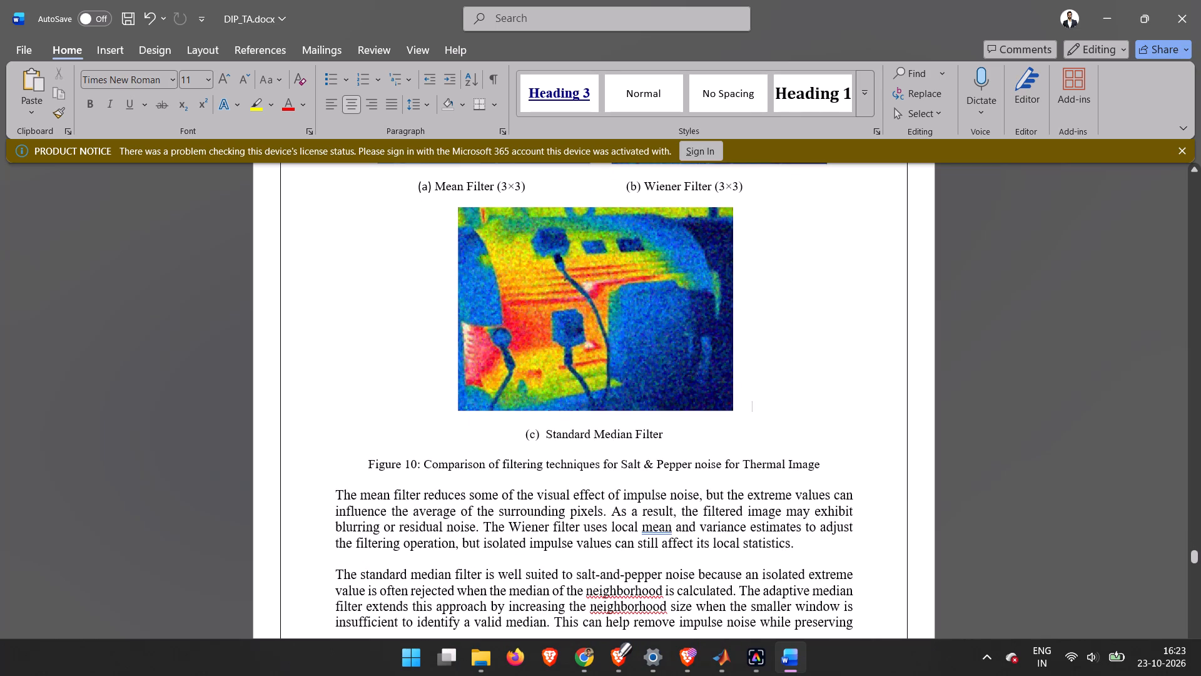
{"action": "scroll", "coordinate": [760, 550], "scroll_direction": "up", "scroll_amount": 1}
{"action": "scroll", "coordinate": [760, 550], "scroll_direction": "down", "scroll_amount": 2}
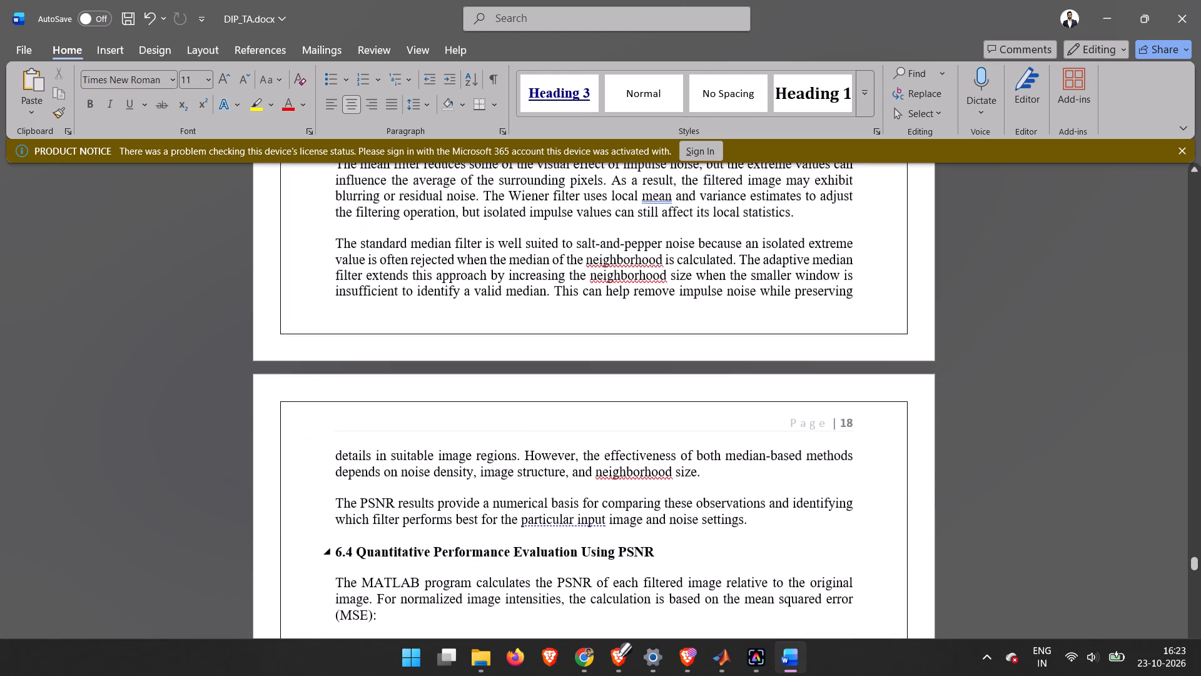
{"action": "scroll", "coordinate": [760, 550], "scroll_direction": "down", "scroll_amount": 1}
{"action": "right_click", "coordinate": [760, 550]}
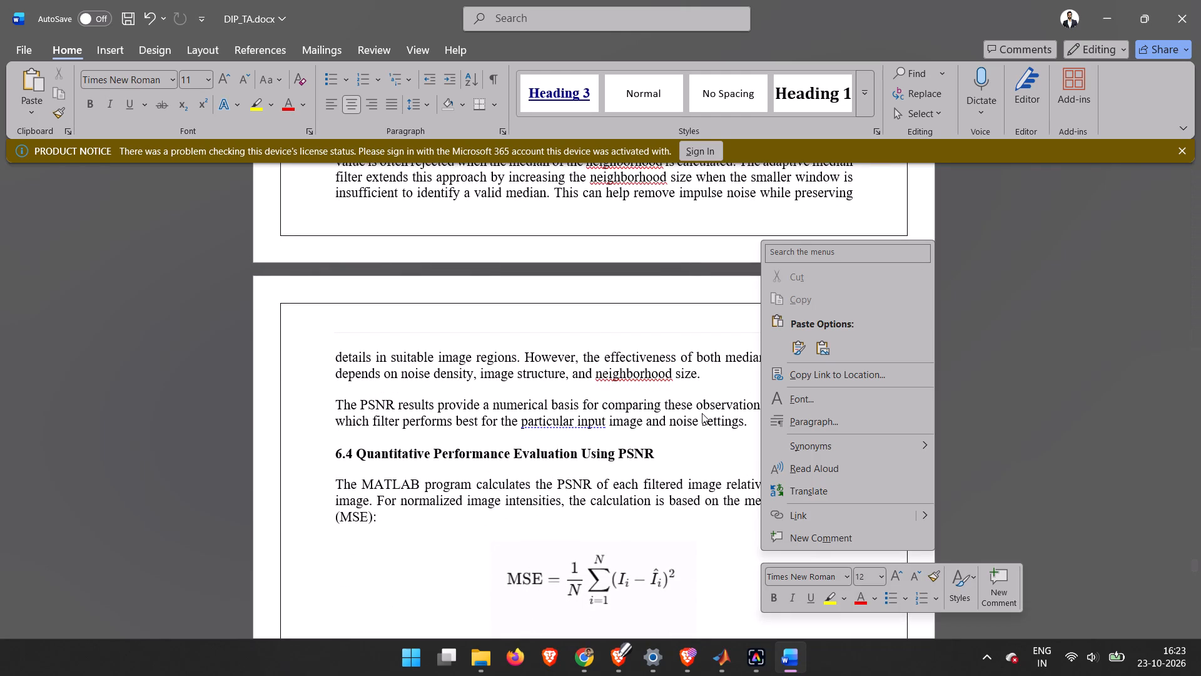
{"action": "scroll", "coordinate": [720, 395], "scroll_direction": "up", "scroll_amount": 1}
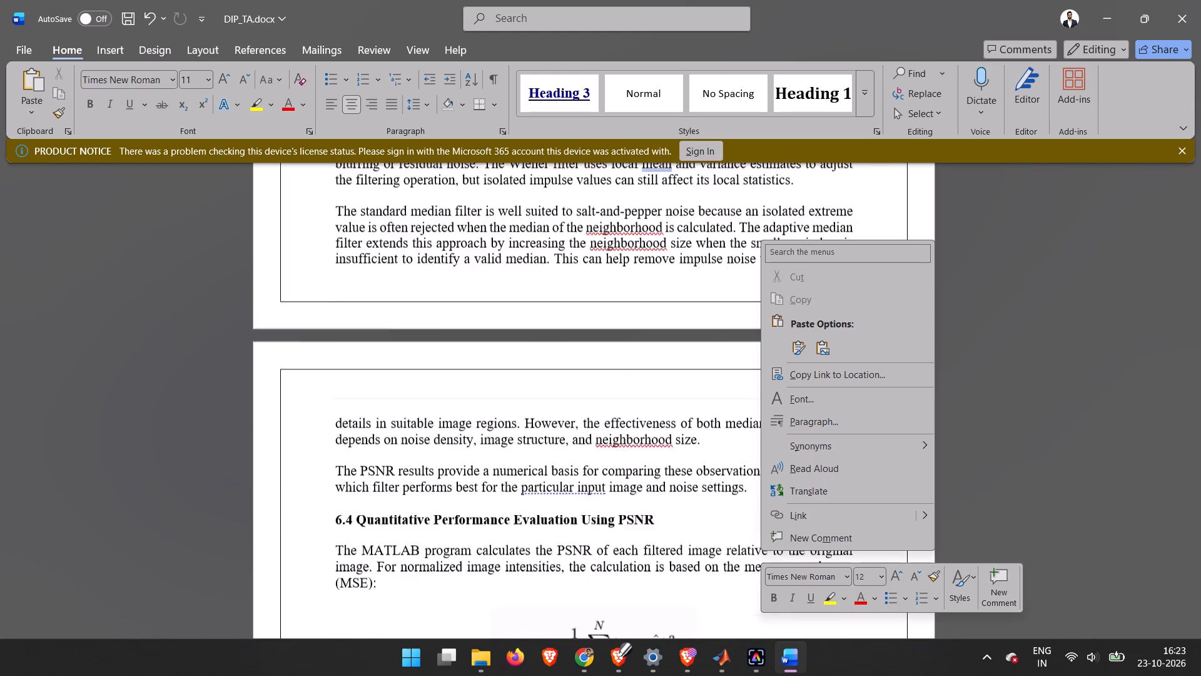
{"action": "scroll", "coordinate": [720, 395], "scroll_direction": "up", "scroll_amount": 2}
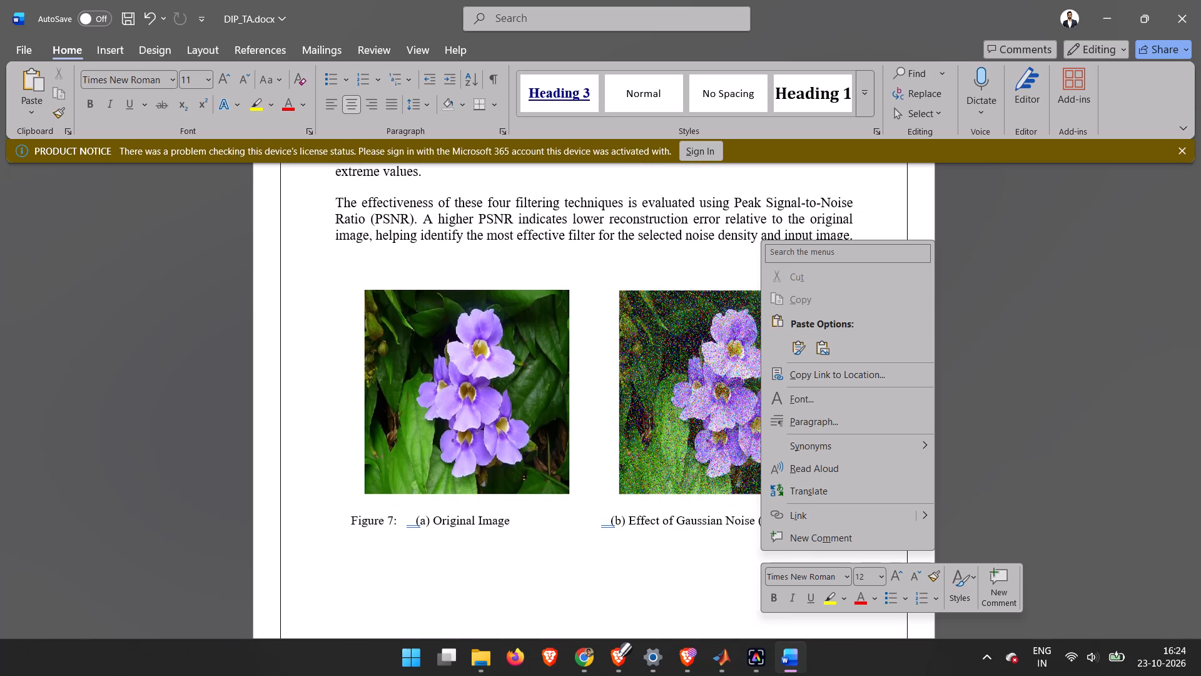
{"action": "left_click", "coordinate": [617, 401]}
{"action": "scroll", "coordinate": [617, 401], "scroll_direction": "down", "scroll_amount": 1}
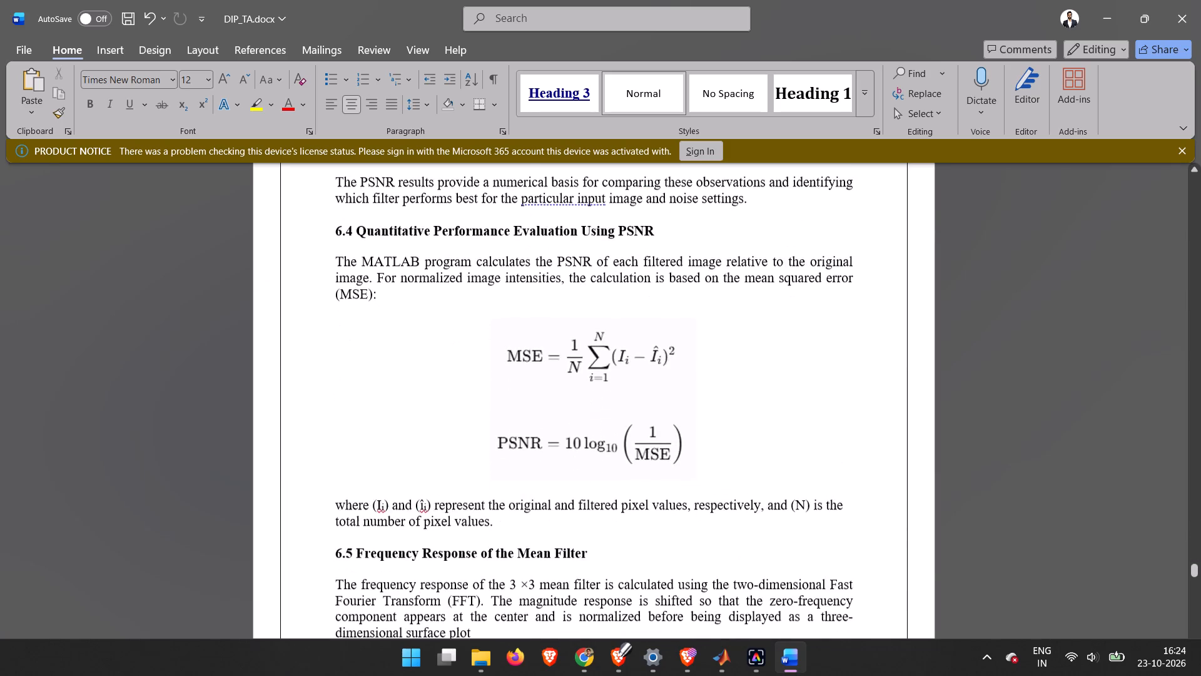
{"action": "scroll", "coordinate": [617, 401], "scroll_direction": "down", "scroll_amount": 2}
{"action": "scroll", "coordinate": [617, 401], "scroll_direction": "up", "scroll_amount": 2}
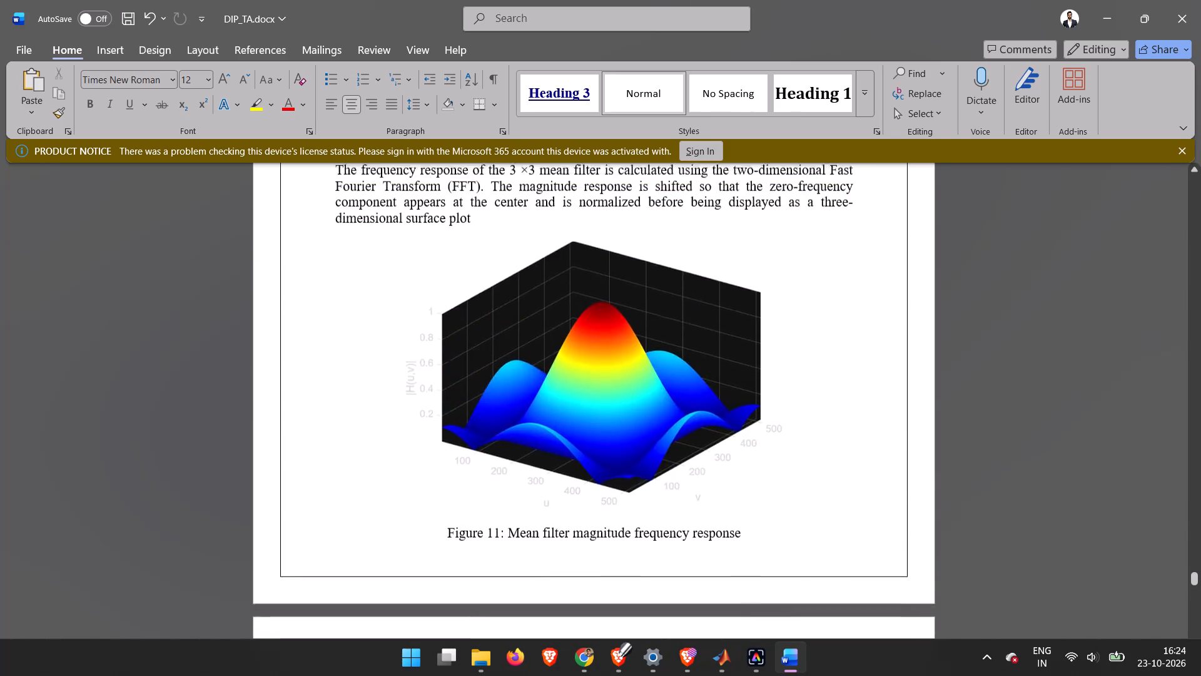
{"action": "scroll", "coordinate": [617, 401], "scroll_direction": "up", "scroll_amount": 4}
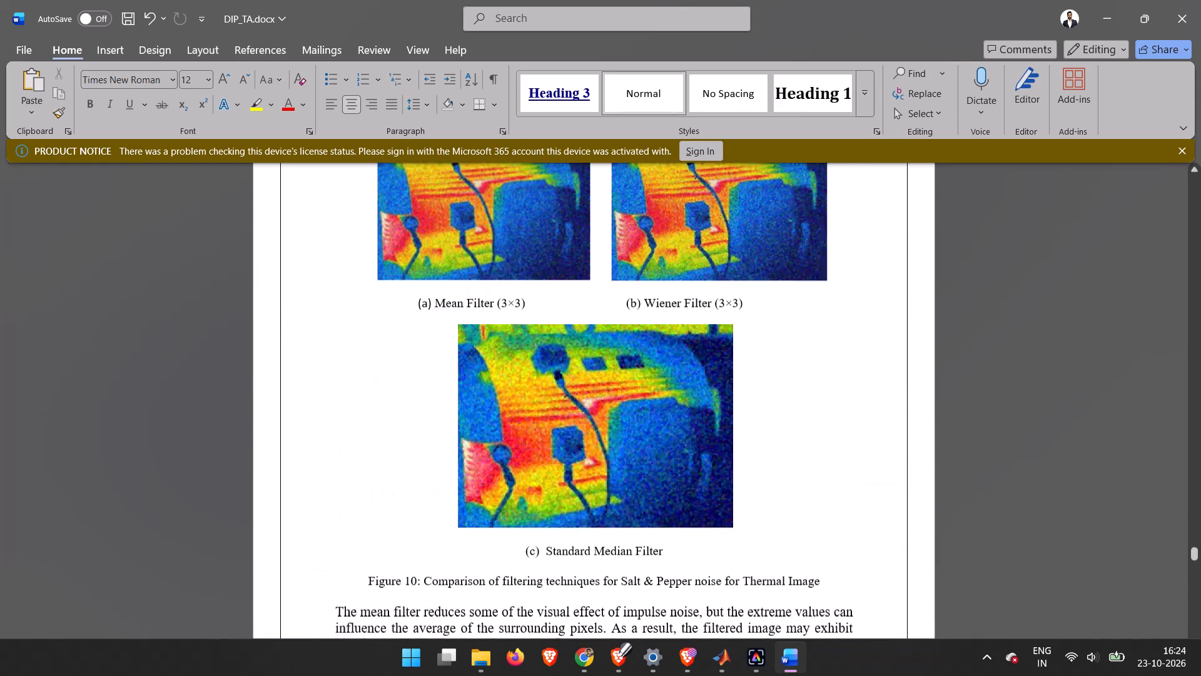
{"action": "scroll", "coordinate": [617, 401], "scroll_direction": "up", "scroll_amount": 2}
{"action": "scroll", "coordinate": [617, 401], "scroll_direction": "right", "scroll_amount": 1}
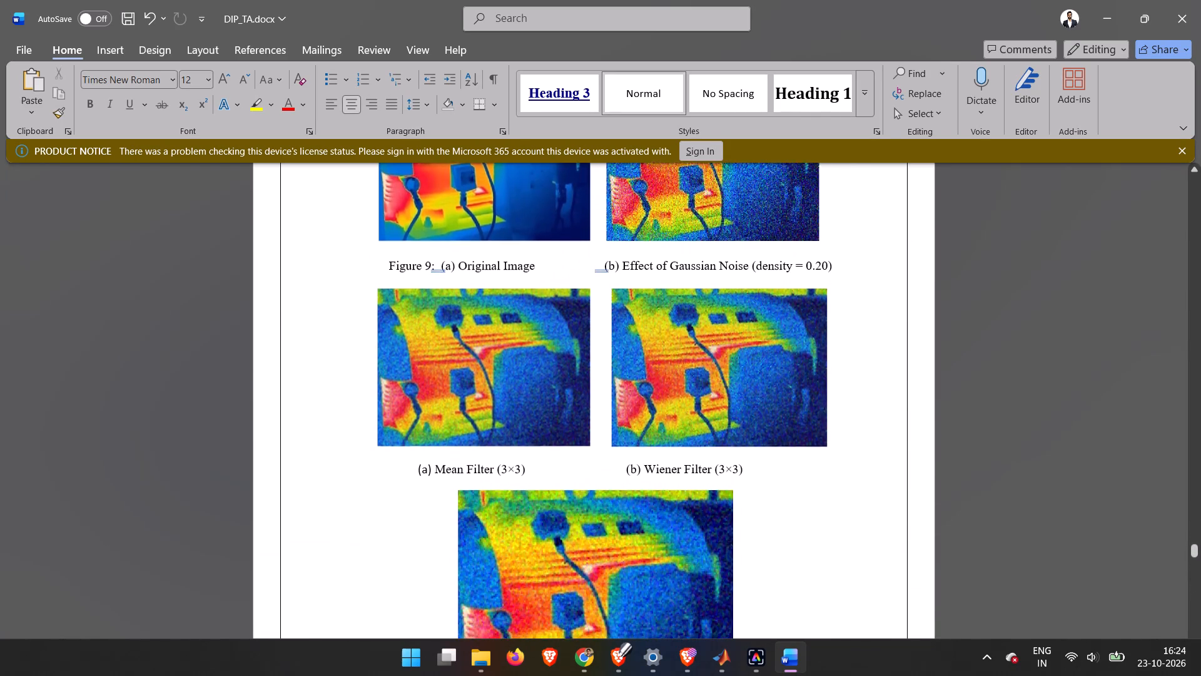
Switch to MATLAB's Salt-and-Pepper Denoising Comparison figure and save its Standard Median Filter (3x3) plot as 5.png in folder 3, replacing the existing file.
{"action": "scroll", "coordinate": [617, 401], "scroll_direction": "right", "scroll_amount": 1}
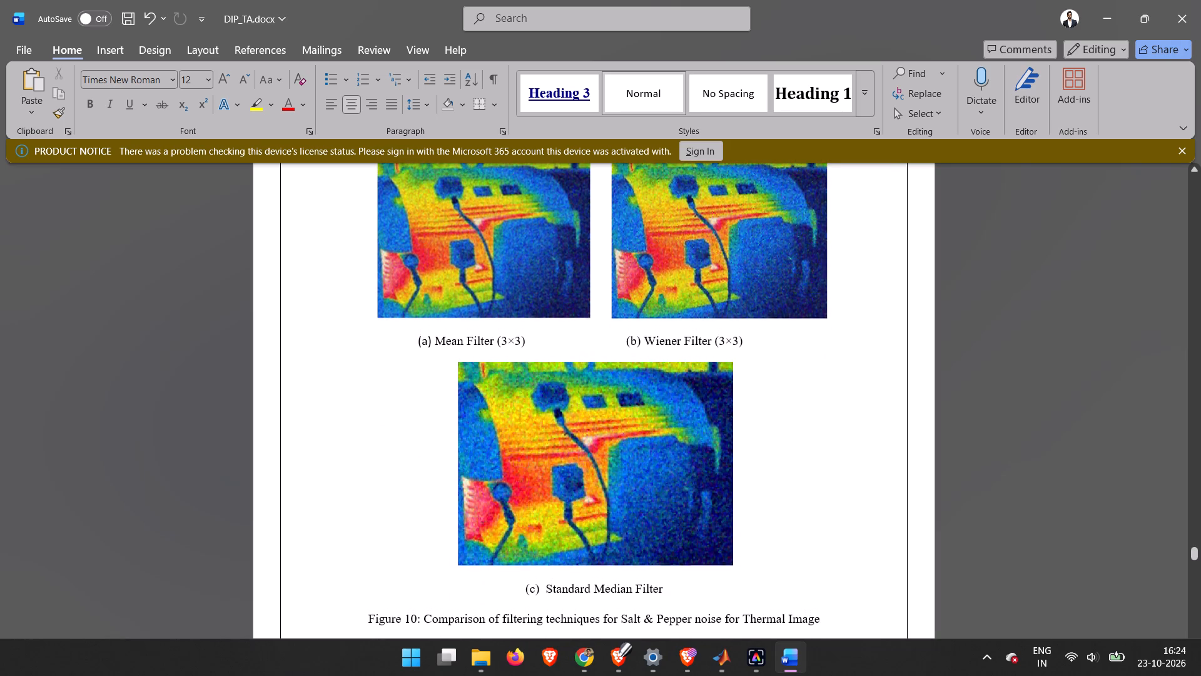
{"action": "scroll", "coordinate": [617, 401], "scroll_direction": "right", "scroll_amount": 1}
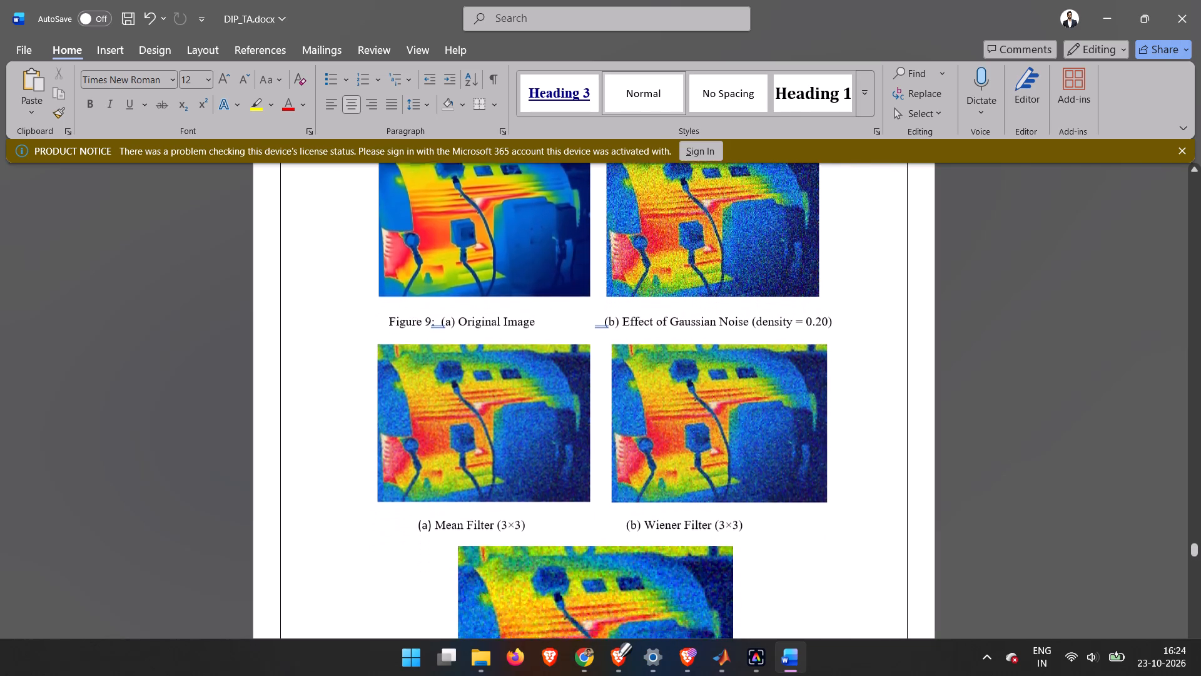
{"action": "scroll", "coordinate": [617, 401], "scroll_direction": "right", "scroll_amount": 1}
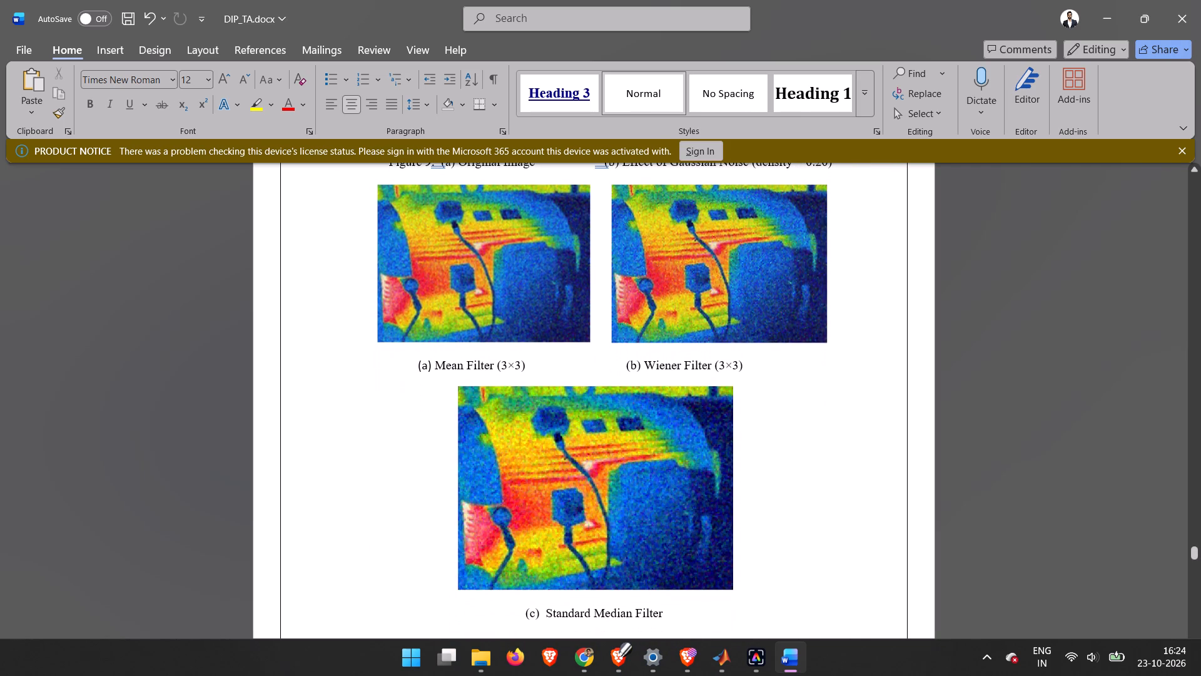
{"action": "left_click", "coordinate": [632, 467]}
{"action": "left_click", "coordinate": [723, 672]}
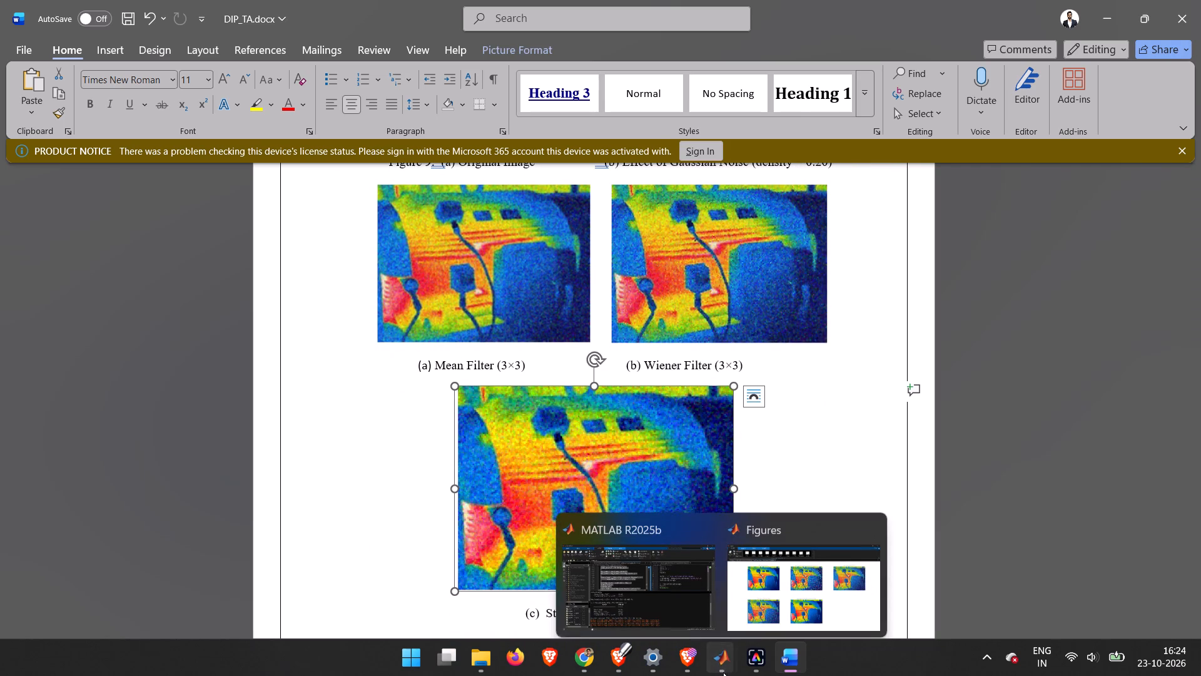
{"action": "left_click", "coordinate": [784, 612]}
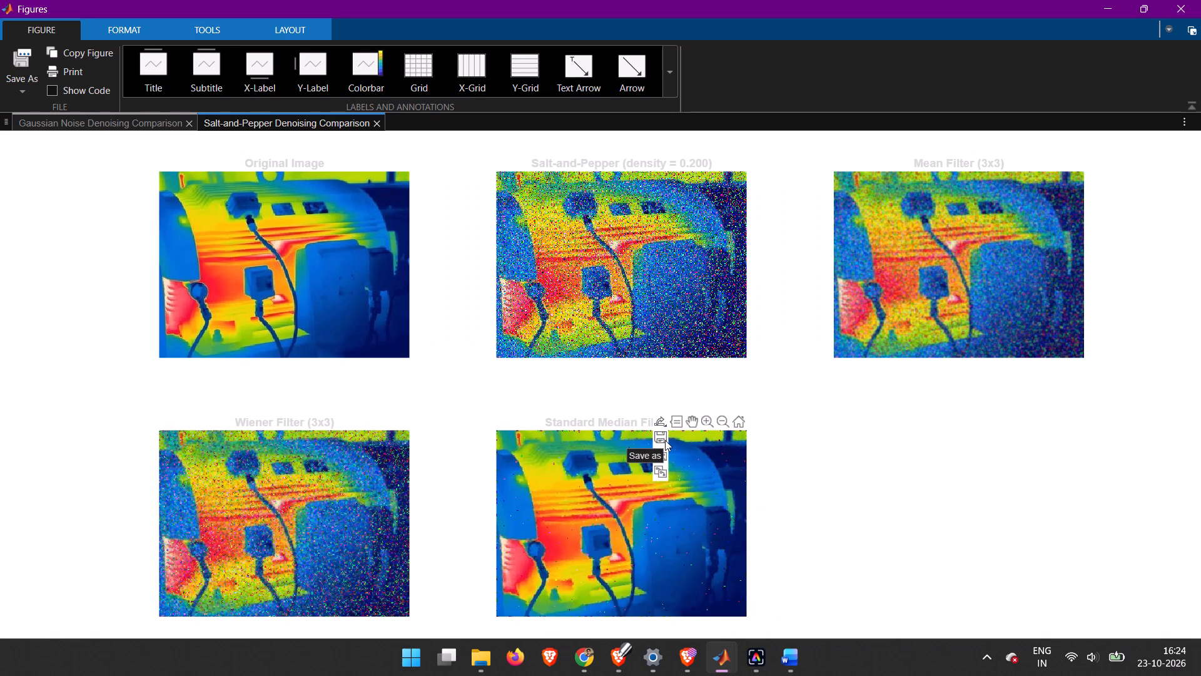
{"action": "left_click", "coordinate": [665, 440]}
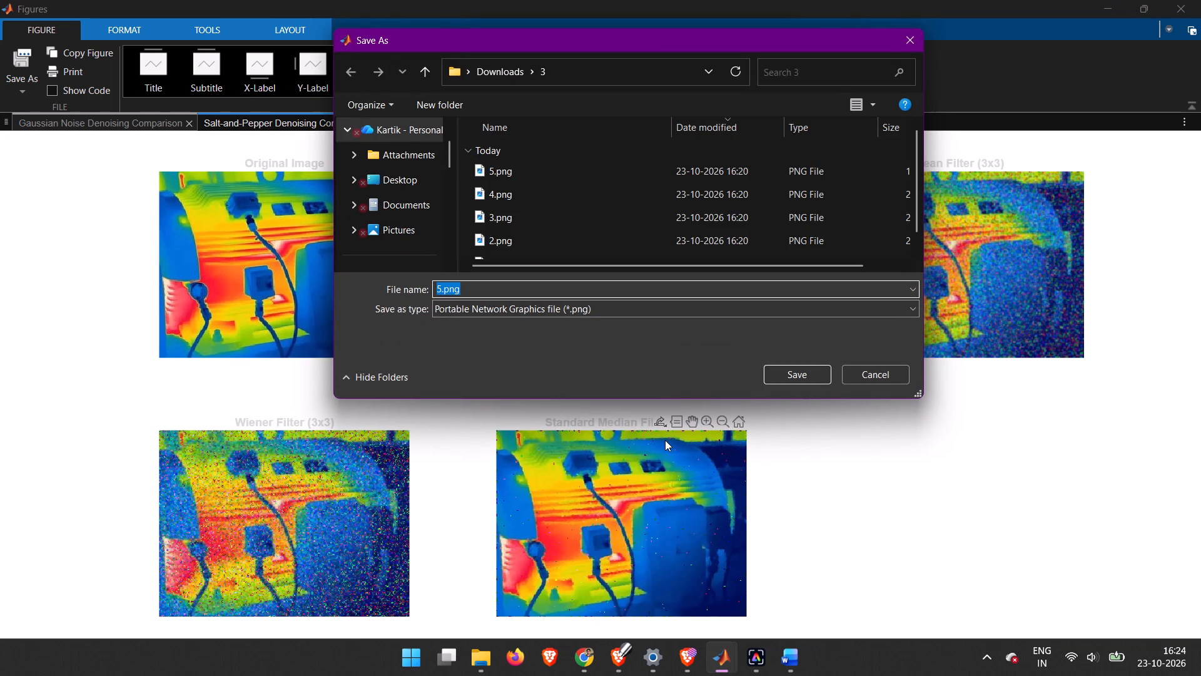
{"action": "key", "text": "Return"}
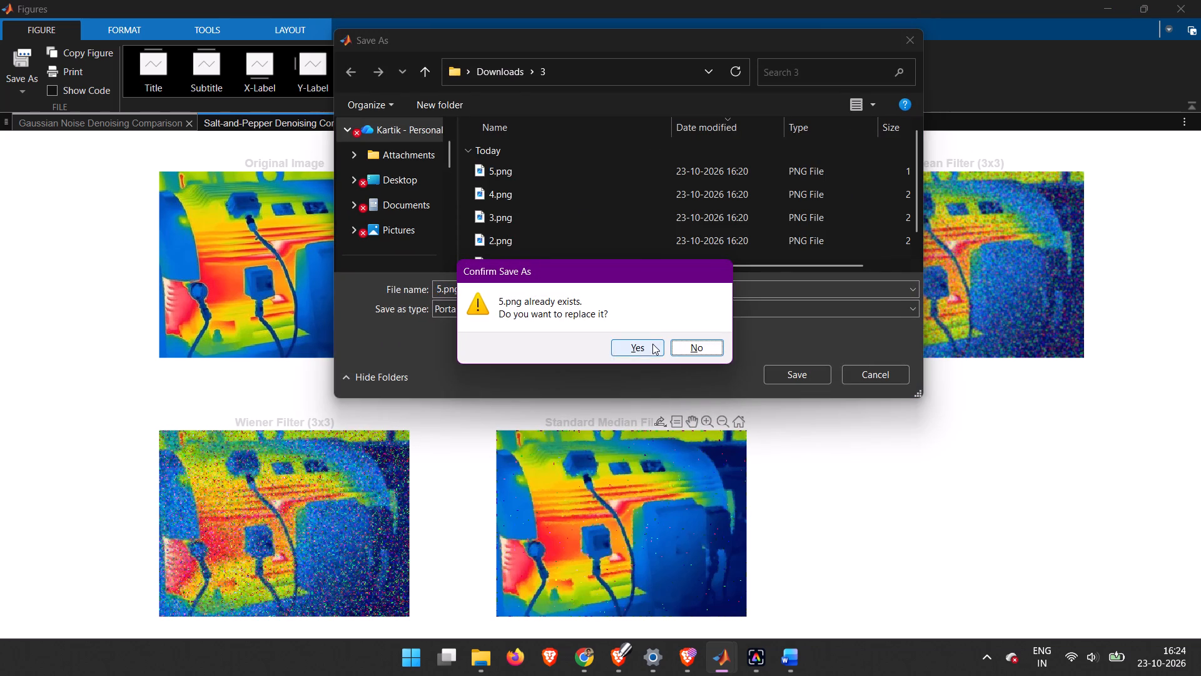
{"action": "left_click", "coordinate": [652, 344]}
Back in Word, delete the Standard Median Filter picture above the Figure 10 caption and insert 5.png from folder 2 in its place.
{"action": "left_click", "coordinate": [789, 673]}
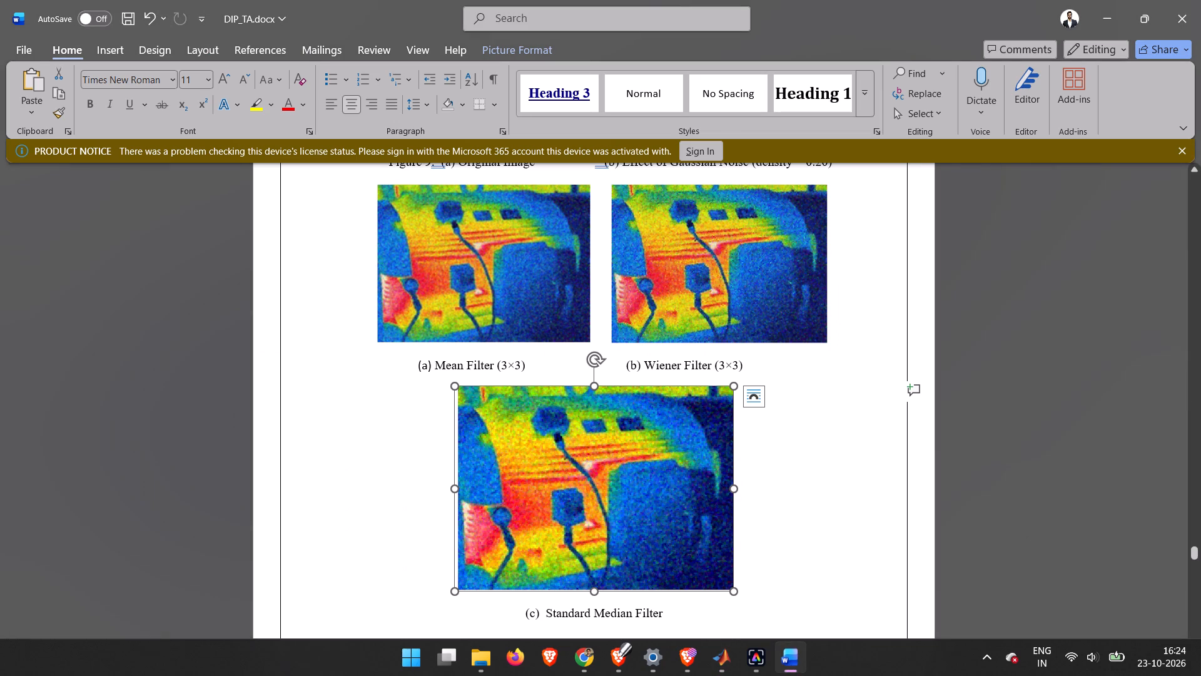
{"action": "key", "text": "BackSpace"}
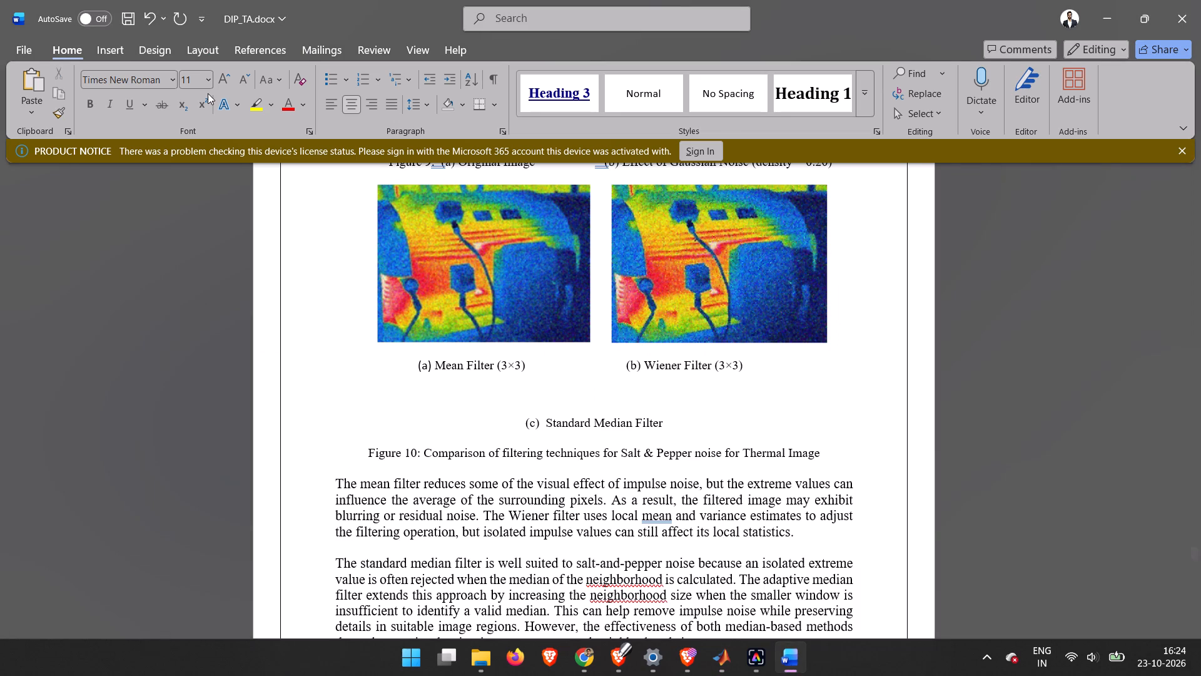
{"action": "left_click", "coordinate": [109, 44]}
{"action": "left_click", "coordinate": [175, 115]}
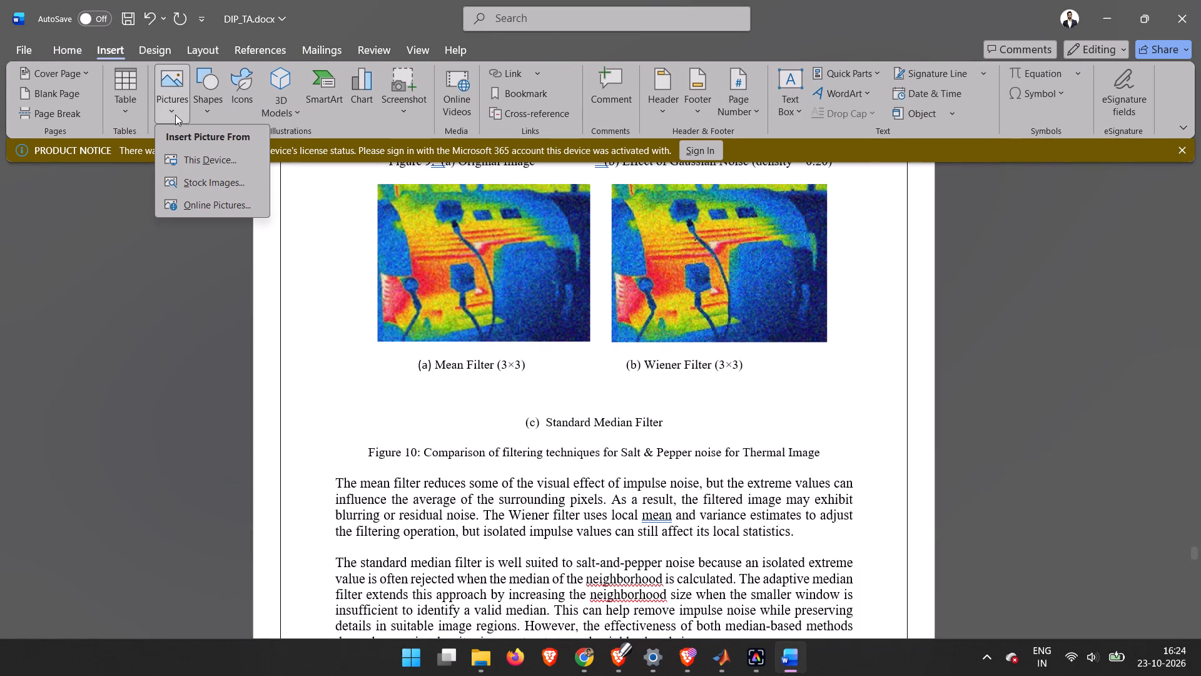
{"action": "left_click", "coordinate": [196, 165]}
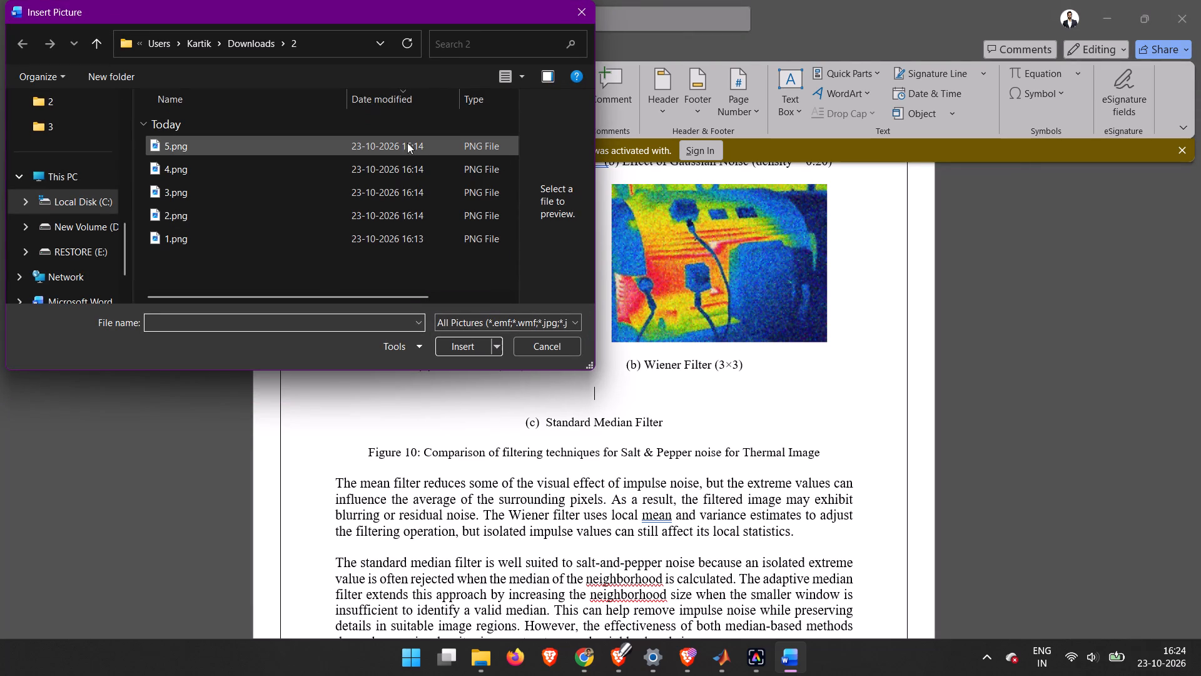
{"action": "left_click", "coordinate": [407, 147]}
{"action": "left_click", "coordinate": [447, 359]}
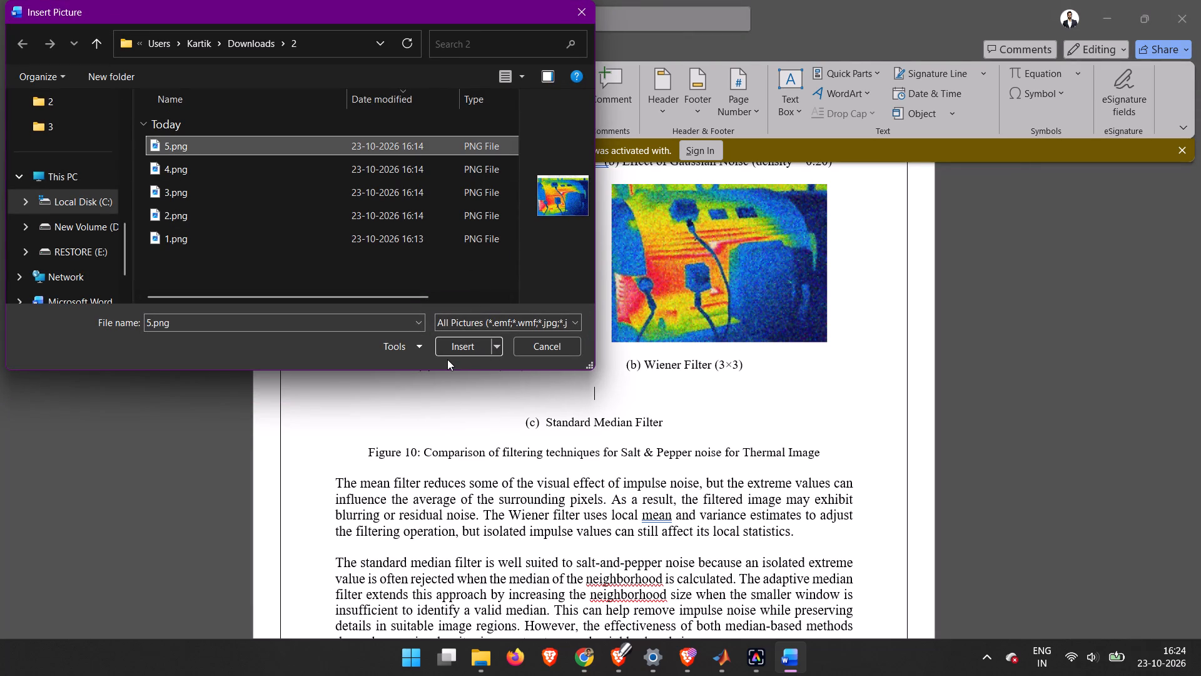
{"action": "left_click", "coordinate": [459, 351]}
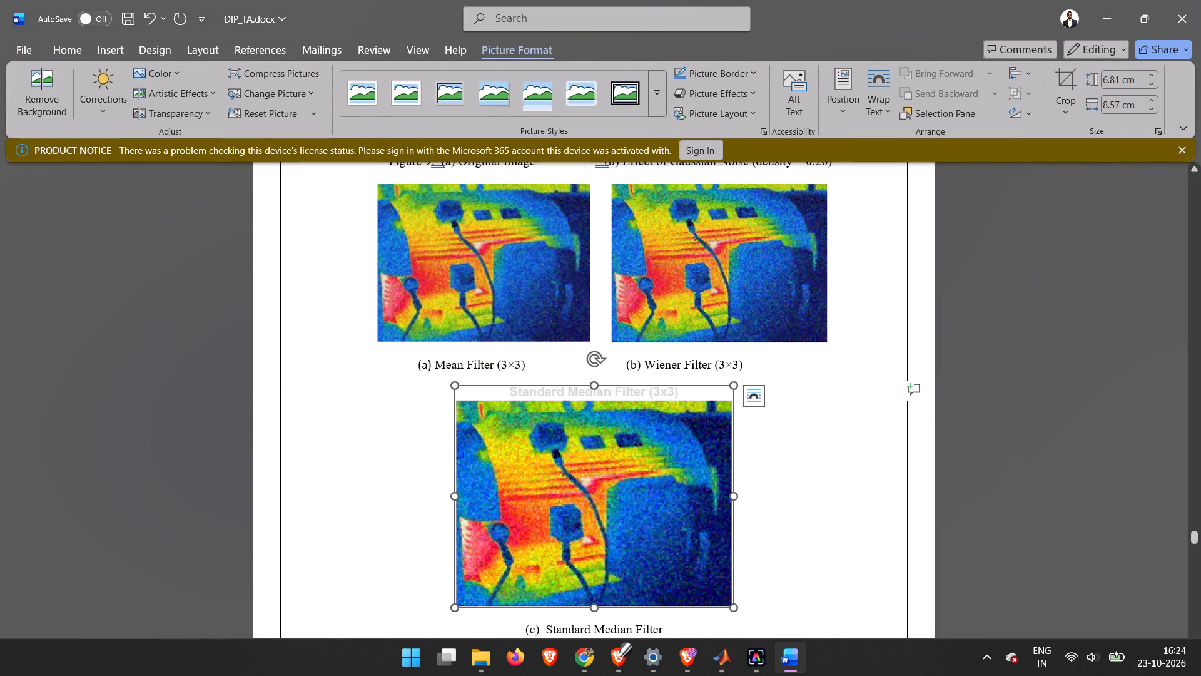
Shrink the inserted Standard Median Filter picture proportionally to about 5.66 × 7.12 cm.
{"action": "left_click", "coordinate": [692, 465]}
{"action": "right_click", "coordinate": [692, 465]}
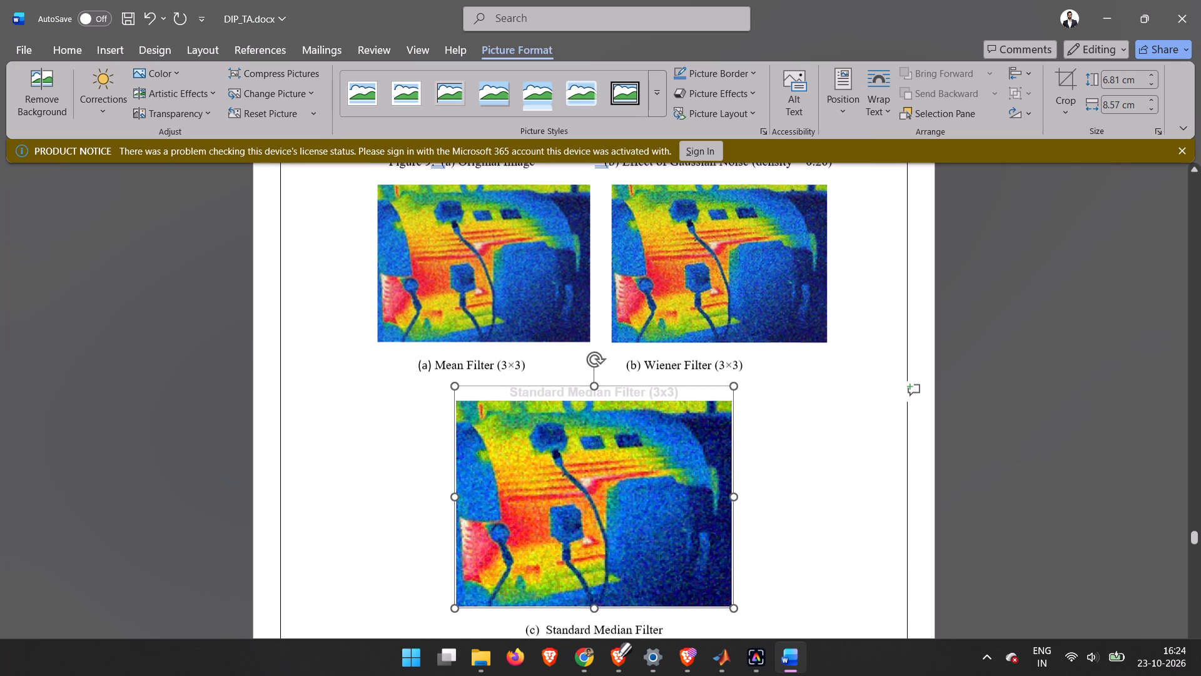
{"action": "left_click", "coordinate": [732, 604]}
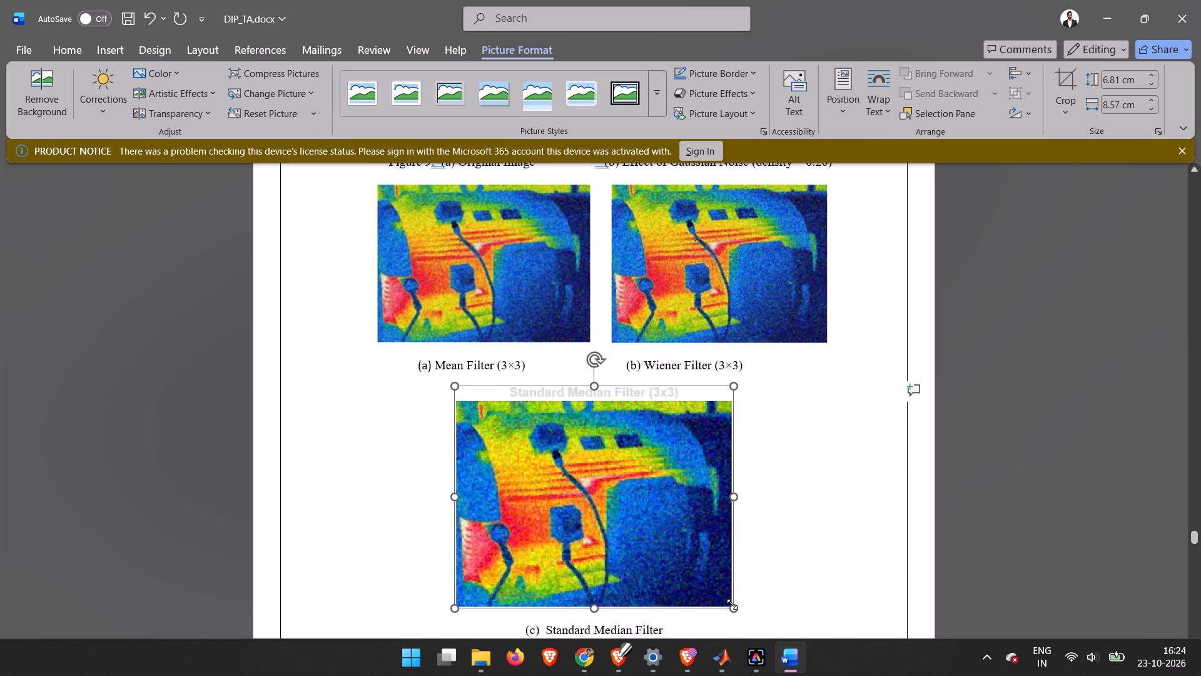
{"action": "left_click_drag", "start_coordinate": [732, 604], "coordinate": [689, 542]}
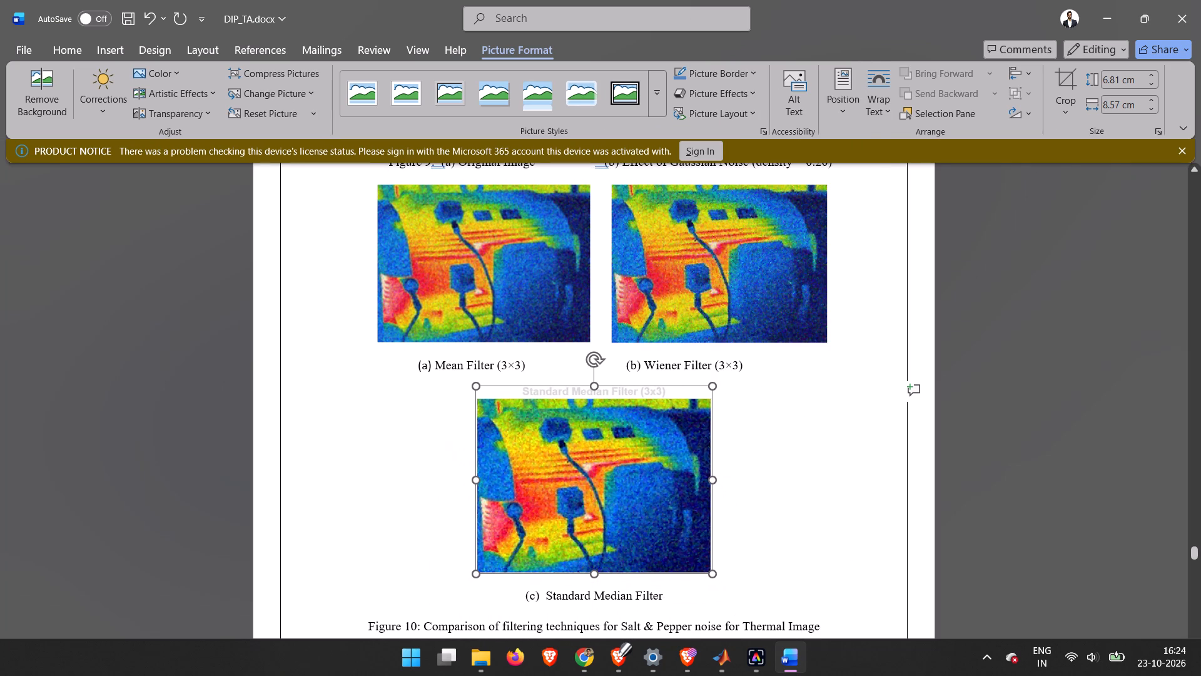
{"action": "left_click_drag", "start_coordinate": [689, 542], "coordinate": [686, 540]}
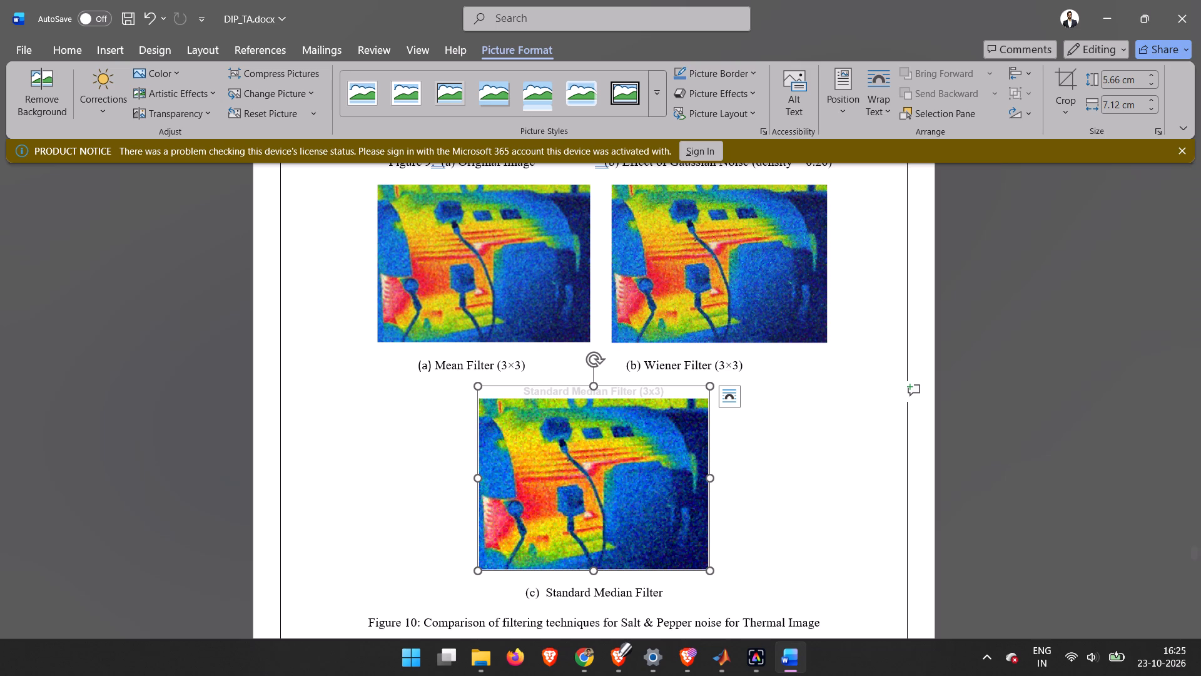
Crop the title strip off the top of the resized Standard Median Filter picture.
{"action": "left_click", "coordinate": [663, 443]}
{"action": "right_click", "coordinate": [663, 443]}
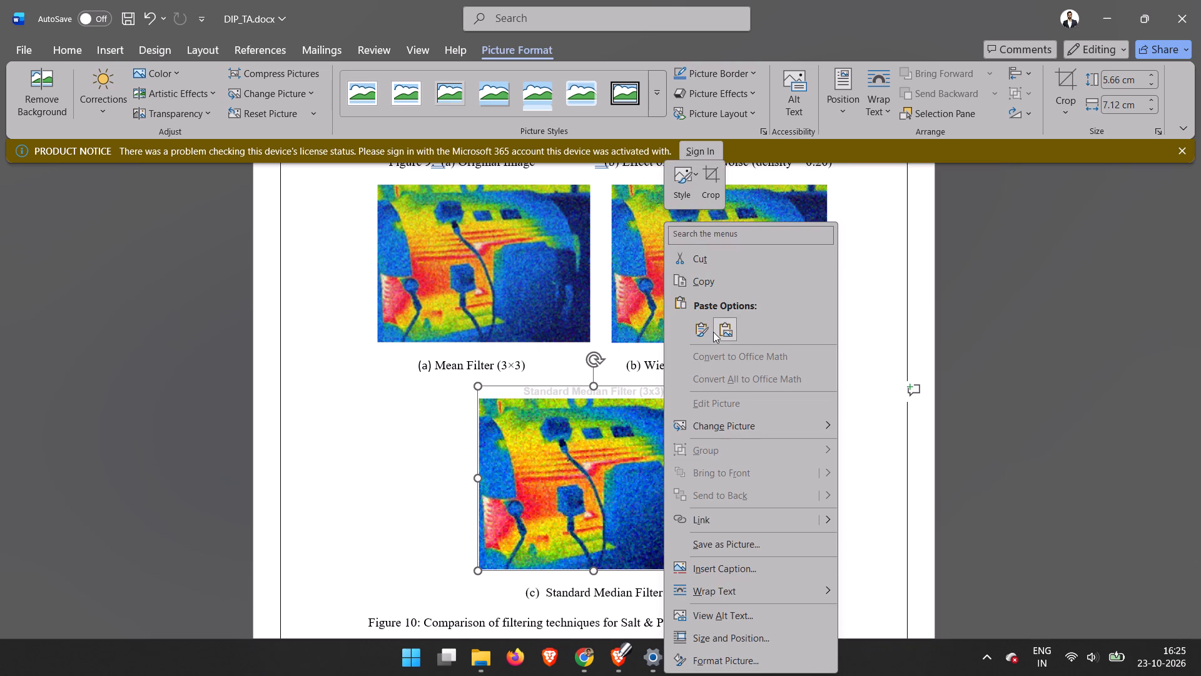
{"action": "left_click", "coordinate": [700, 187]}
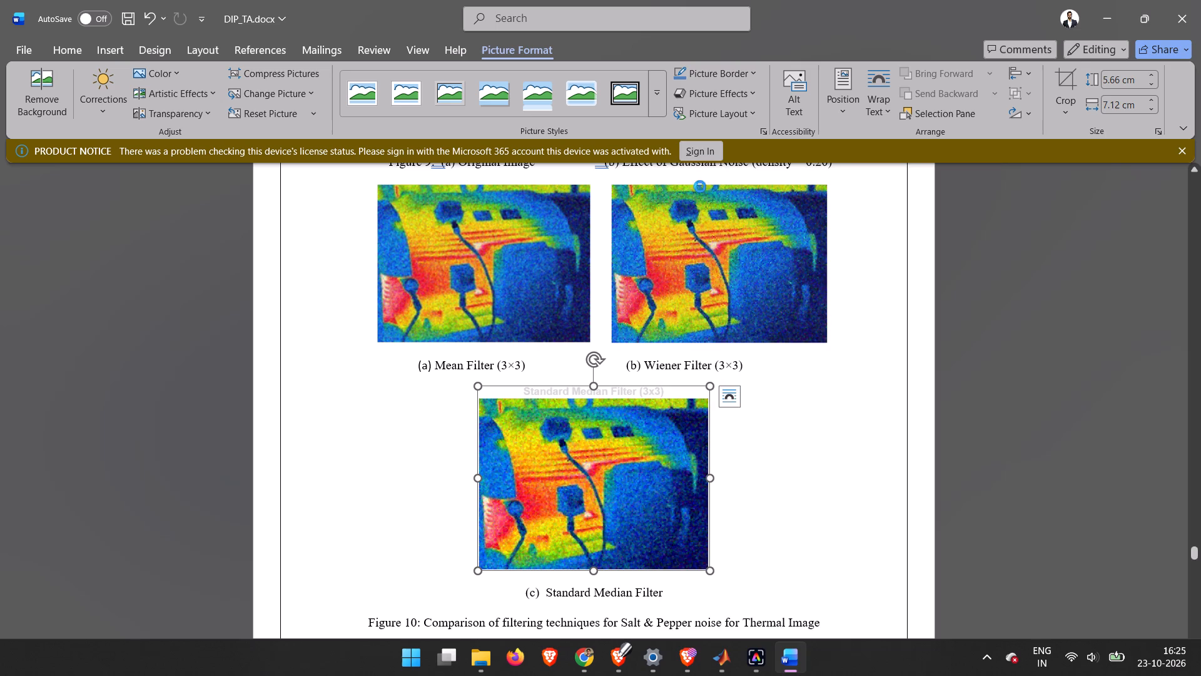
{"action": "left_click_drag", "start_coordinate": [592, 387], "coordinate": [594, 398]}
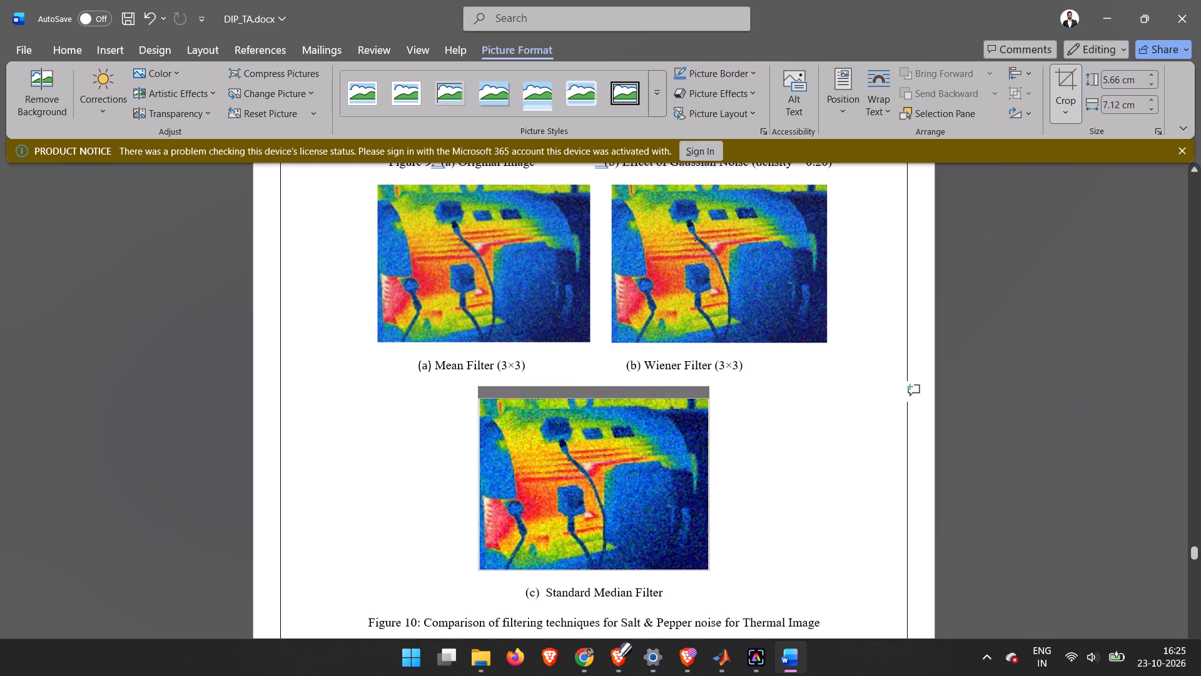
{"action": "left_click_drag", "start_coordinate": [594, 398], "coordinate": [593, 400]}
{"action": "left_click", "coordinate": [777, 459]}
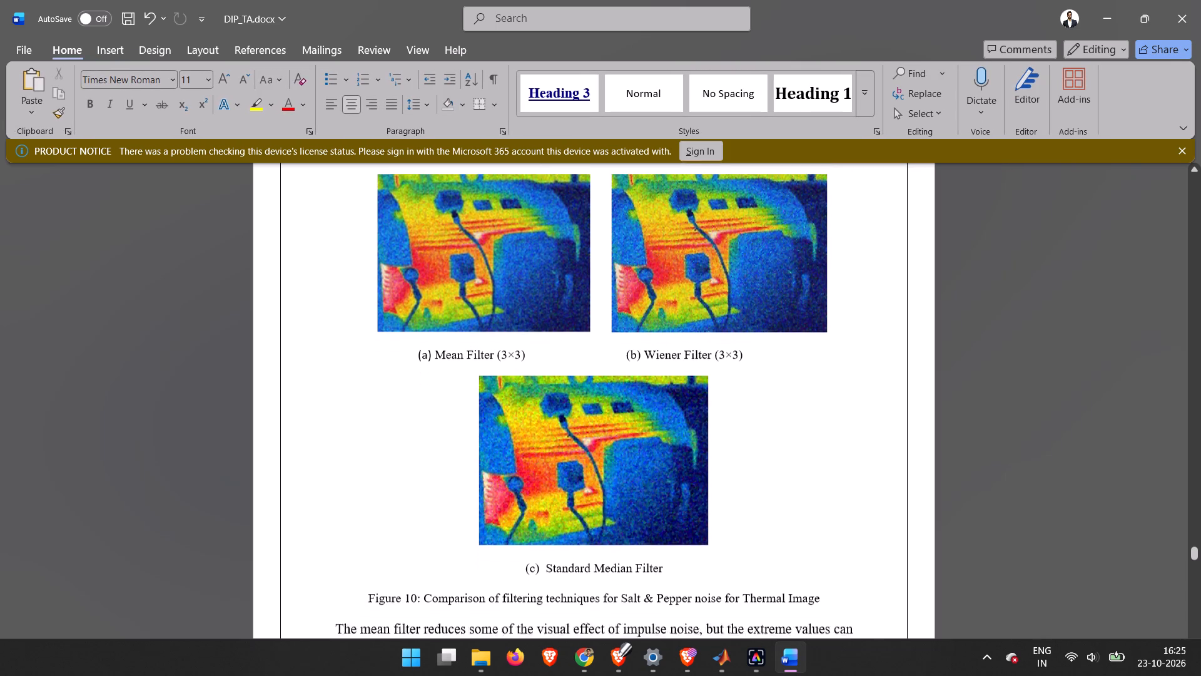
Compare the sizes and alignment of the Figure 9 and Figure 10 pictures on page 17 and check the text below them.
{"action": "scroll", "coordinate": [777, 459], "scroll_direction": "up", "scroll_amount": 1}
{"action": "scroll", "coordinate": [777, 459], "scroll_direction": "down", "scroll_amount": 1}
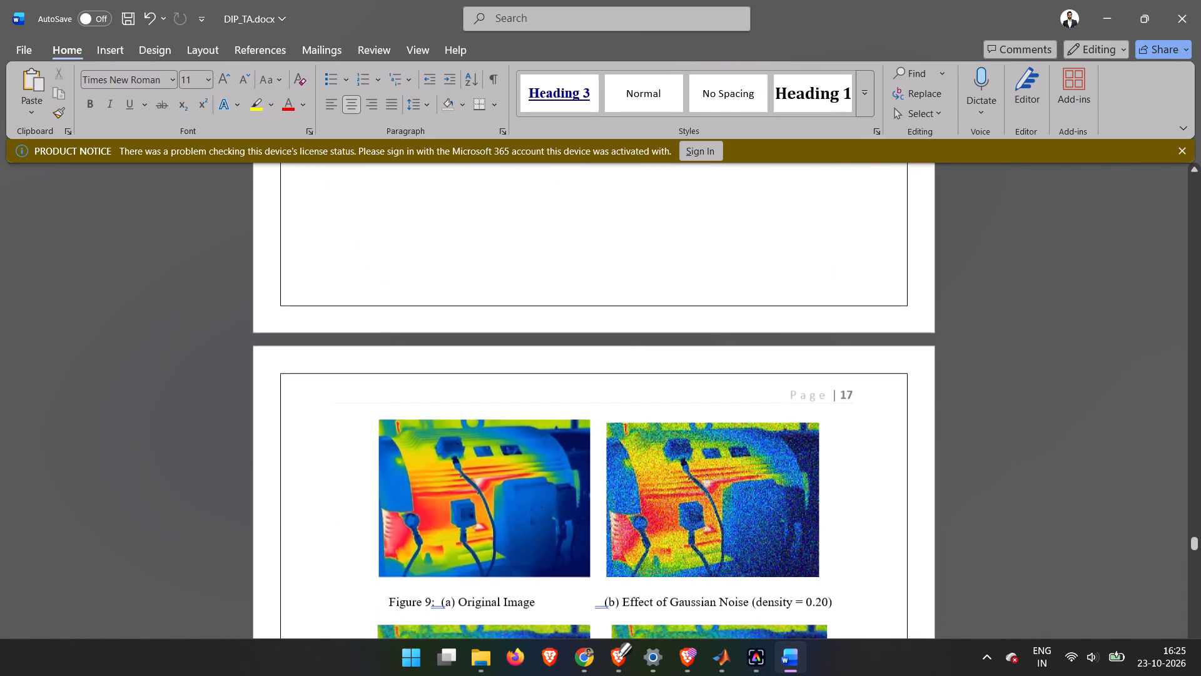
{"action": "scroll", "coordinate": [777, 459], "scroll_direction": "down", "scroll_amount": 3}
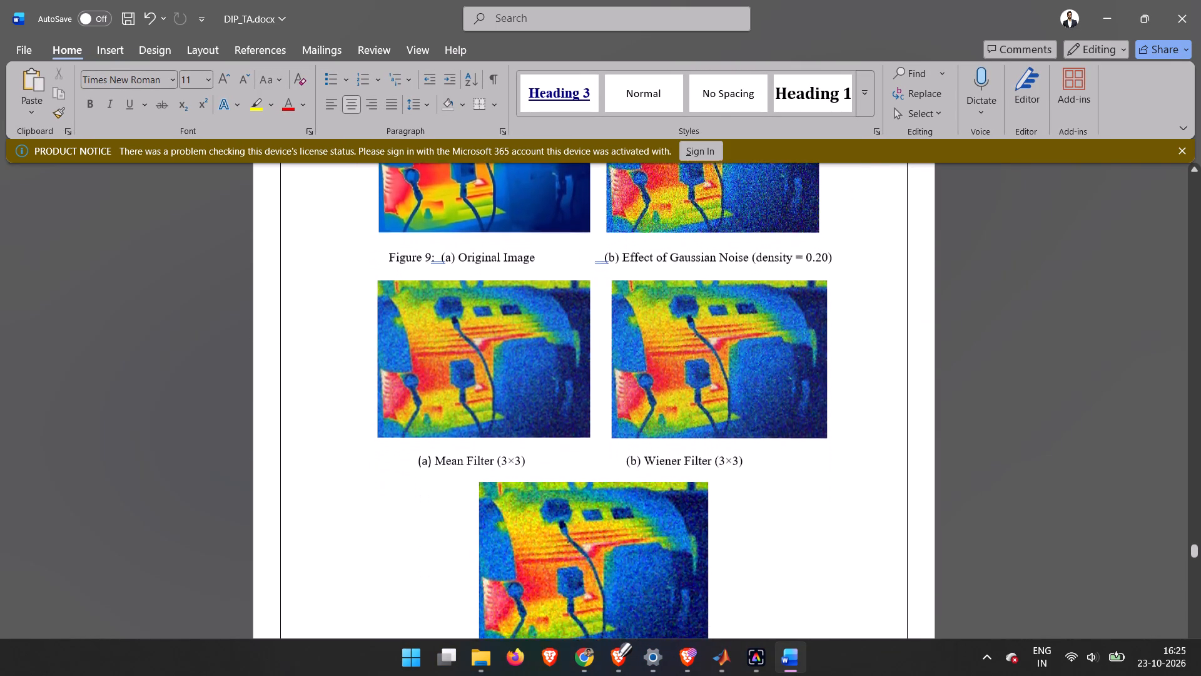
{"action": "scroll", "coordinate": [777, 459], "scroll_direction": "down", "scroll_amount": 2}
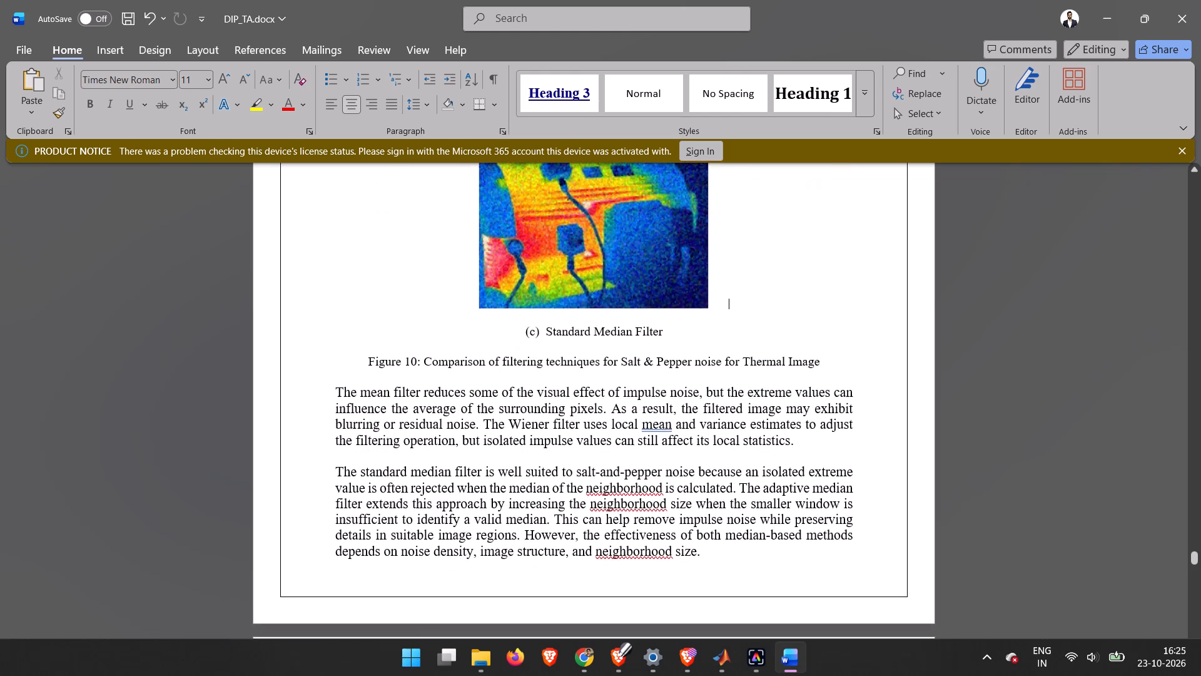
{"action": "scroll", "coordinate": [777, 459], "scroll_direction": "up", "scroll_amount": 2}
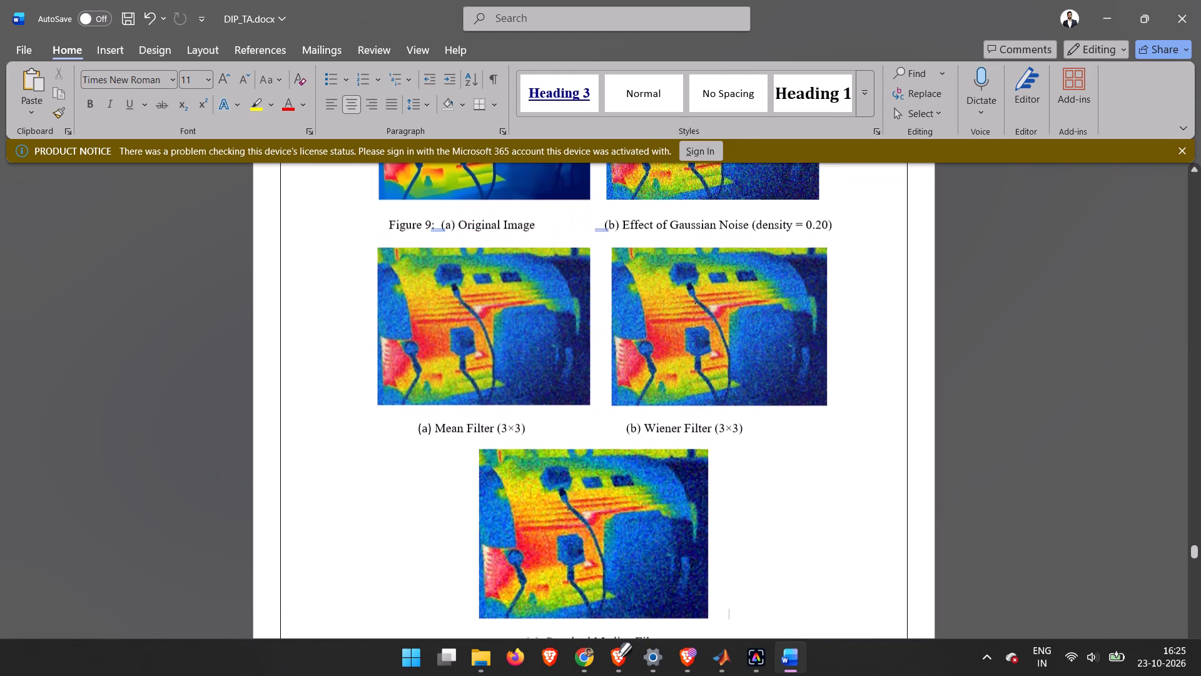
{"action": "scroll", "coordinate": [777, 459], "scroll_direction": "up", "scroll_amount": 1}
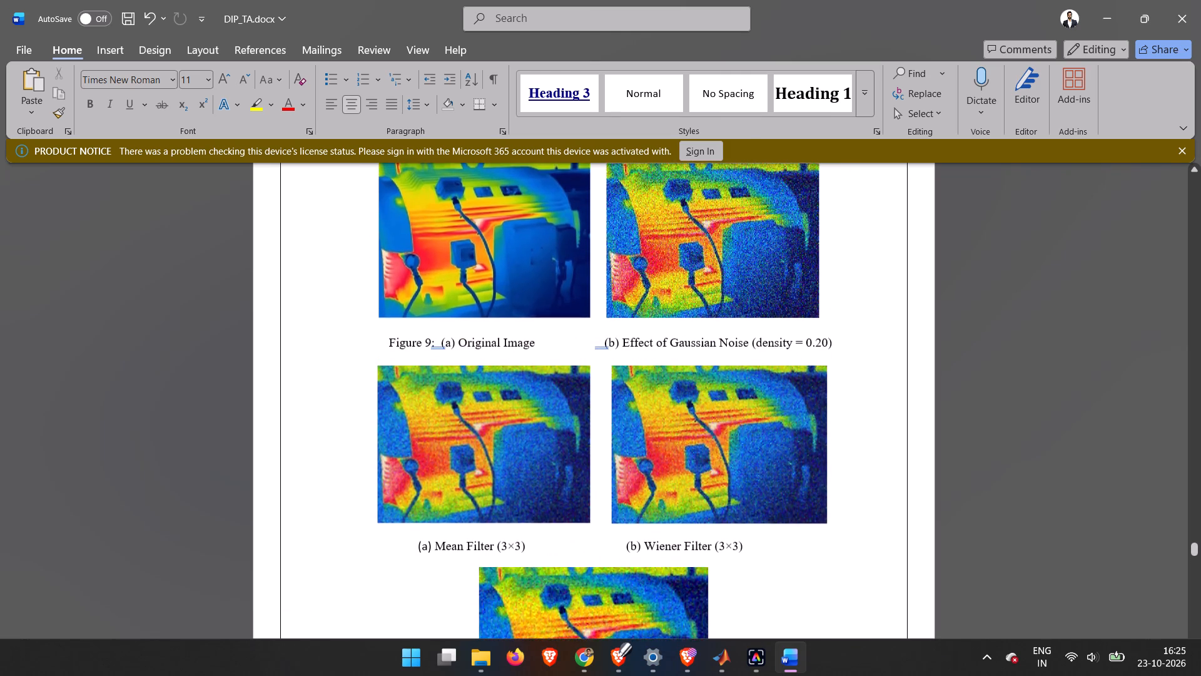
{"action": "scroll", "coordinate": [777, 459], "scroll_direction": "up", "scroll_amount": 1}
{"action": "left_click", "coordinate": [499, 325]}
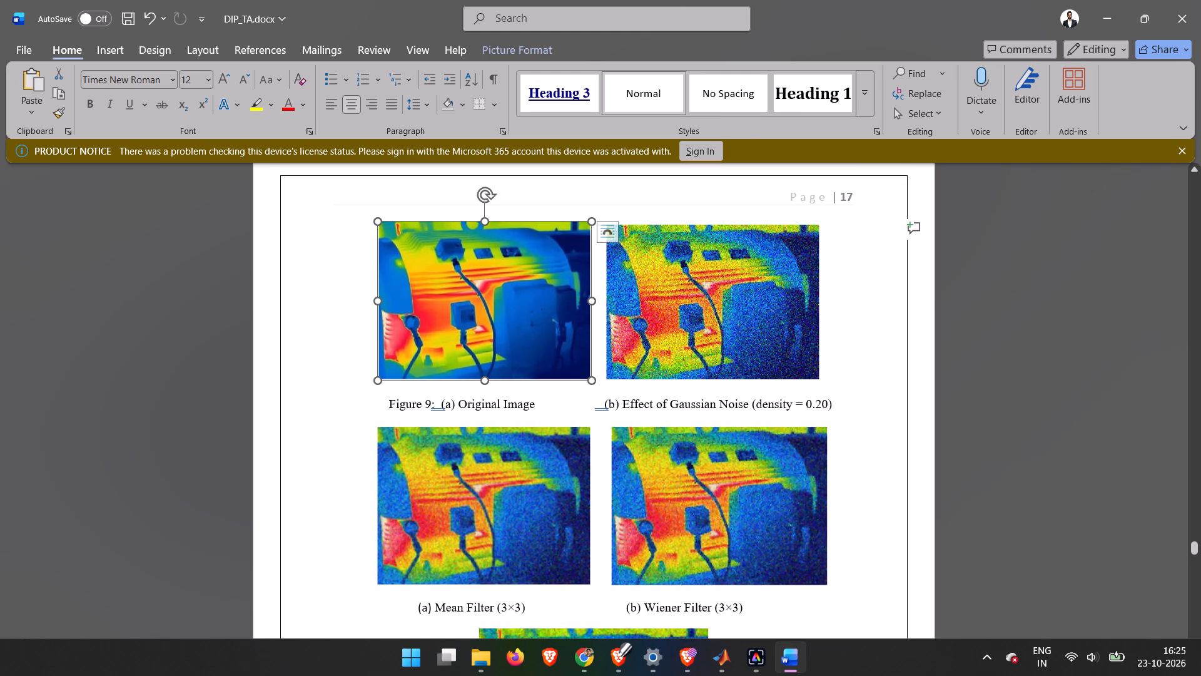
Delete the cropped Standard Median Filter picture above the Figure 10 caption and insert 5.png from folder 2 again in its place.
{"action": "scroll", "coordinate": [629, 531], "scroll_direction": "down", "scroll_amount": 1}
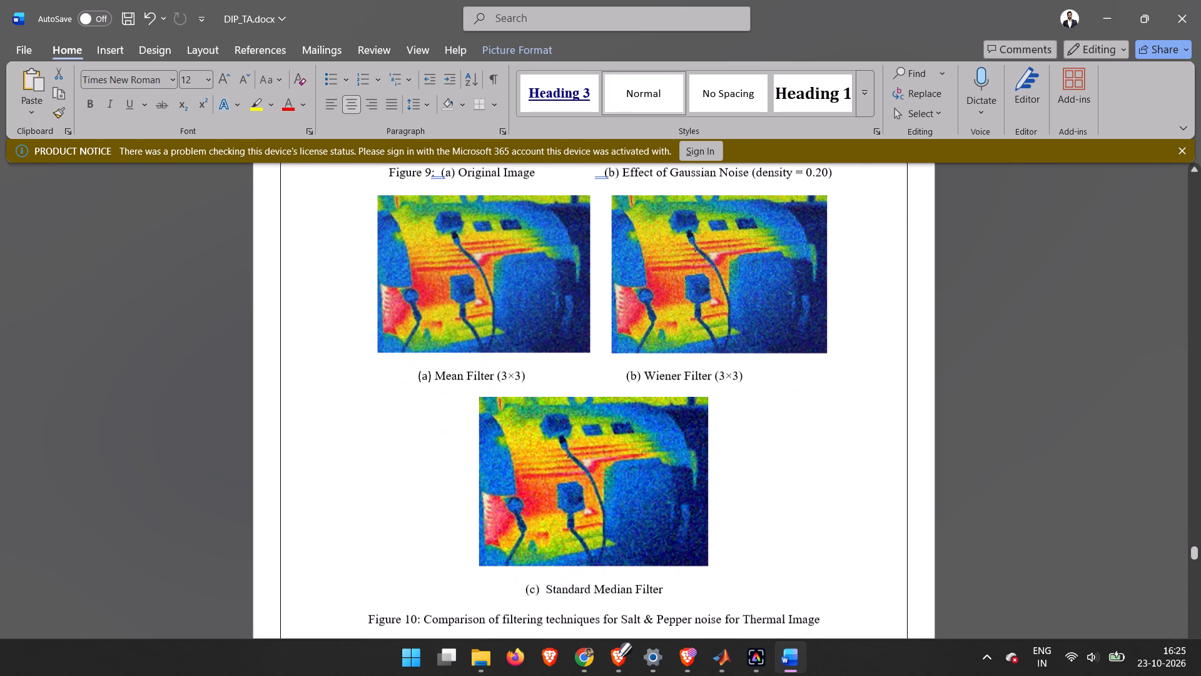
{"action": "left_click", "coordinate": [629, 531]}
{"action": "key", "text": "BackSpace"}
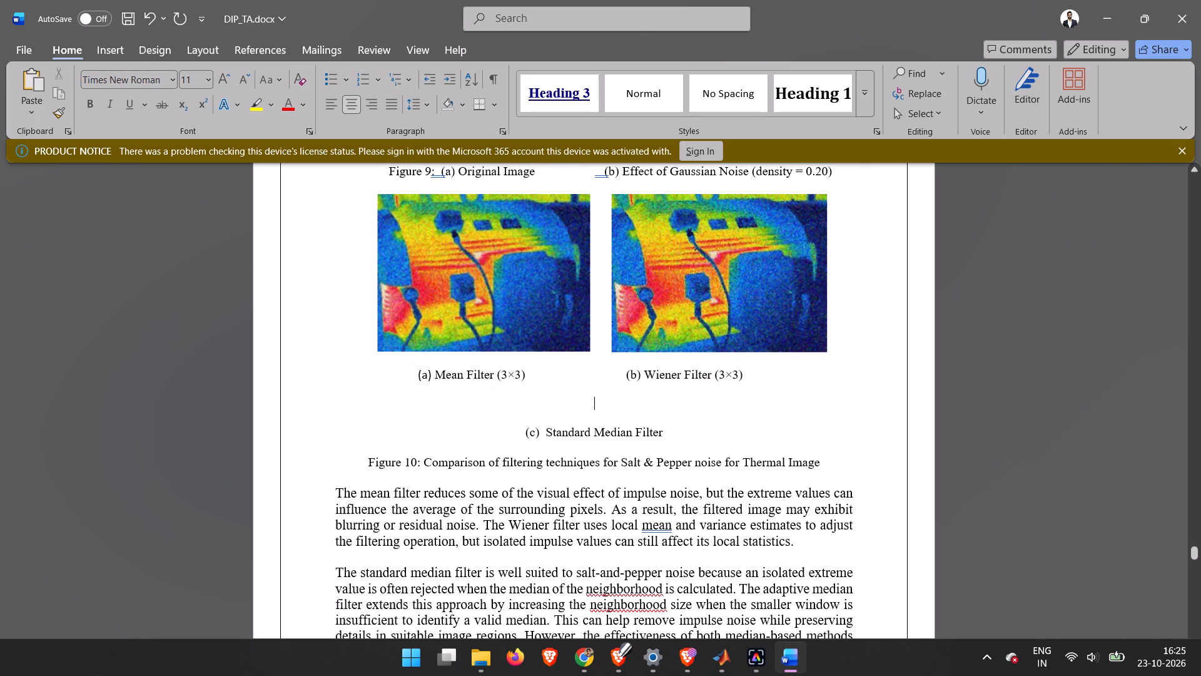
{"action": "left_click", "coordinate": [115, 46]}
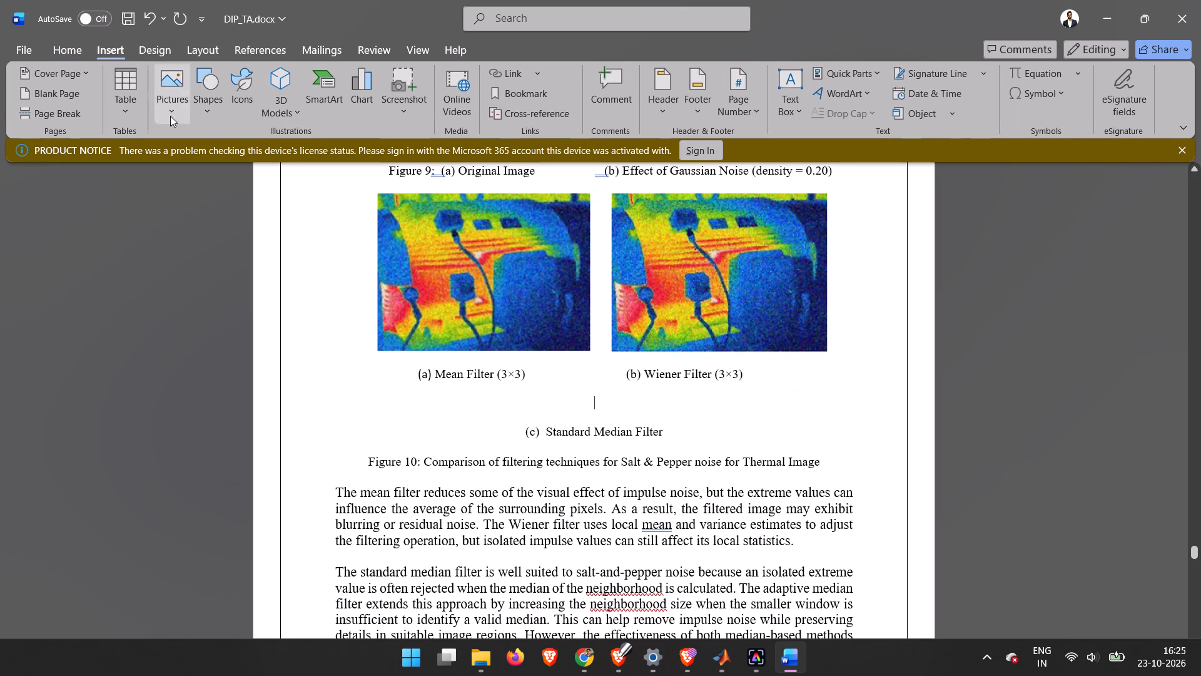
{"action": "left_click", "coordinate": [170, 116]}
{"action": "left_click", "coordinate": [208, 160]}
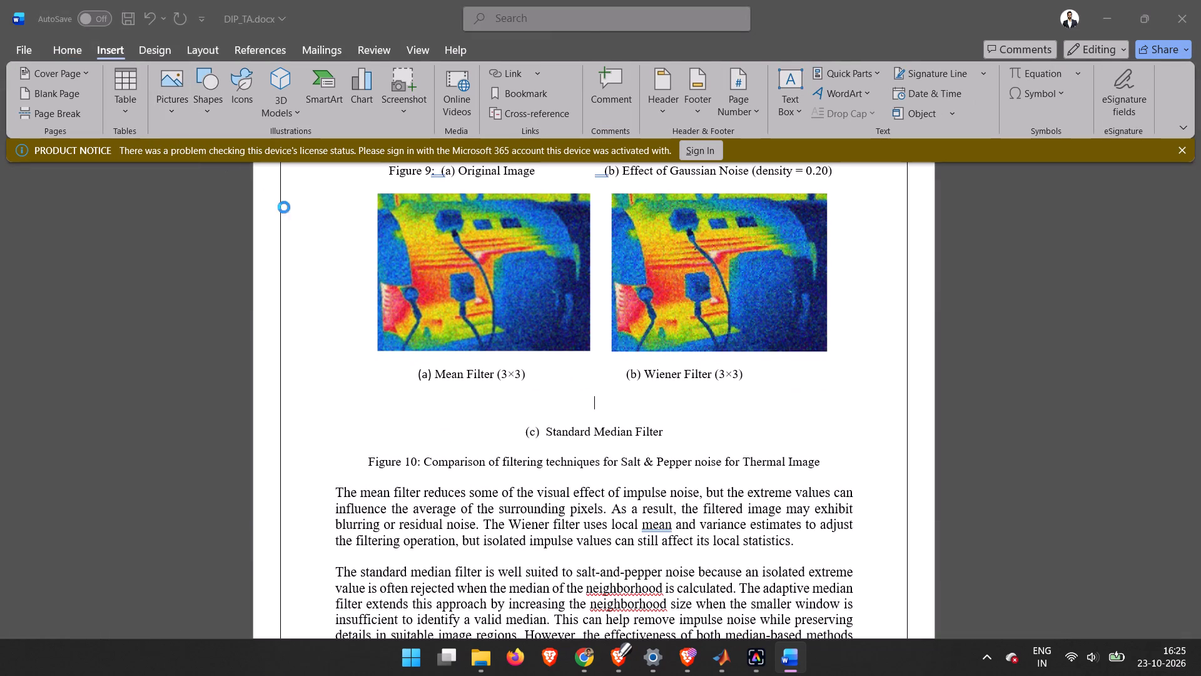
{"action": "left_click", "coordinate": [295, 151]}
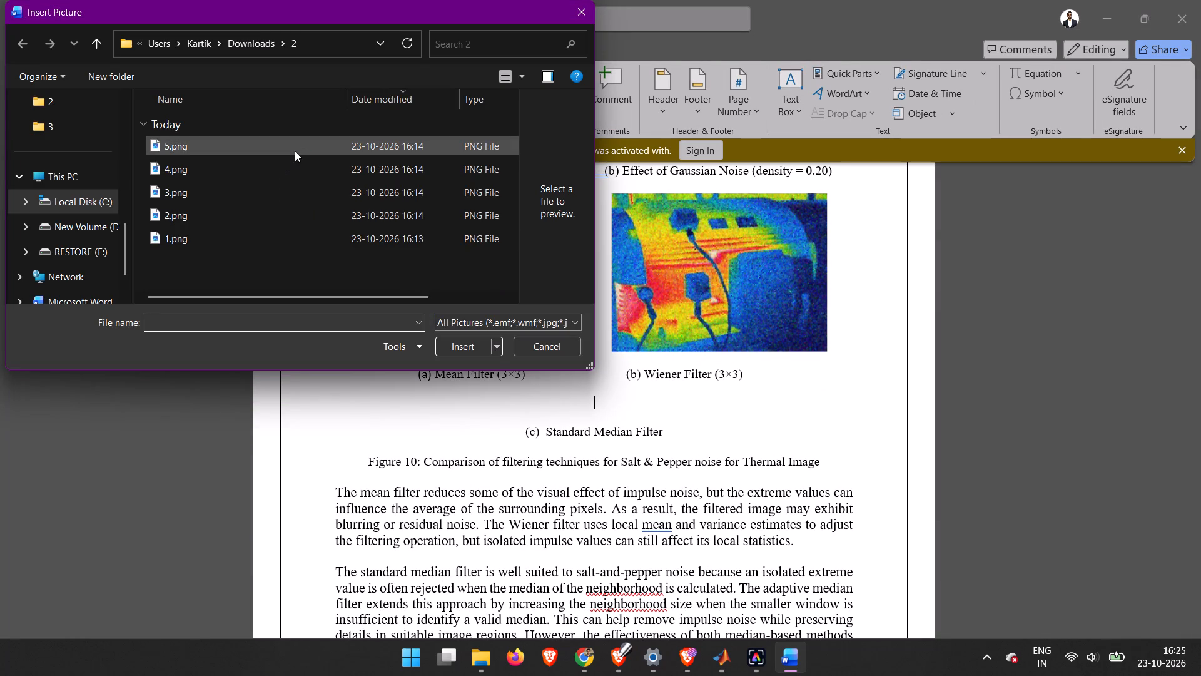
{"action": "left_click", "coordinate": [460, 347]}
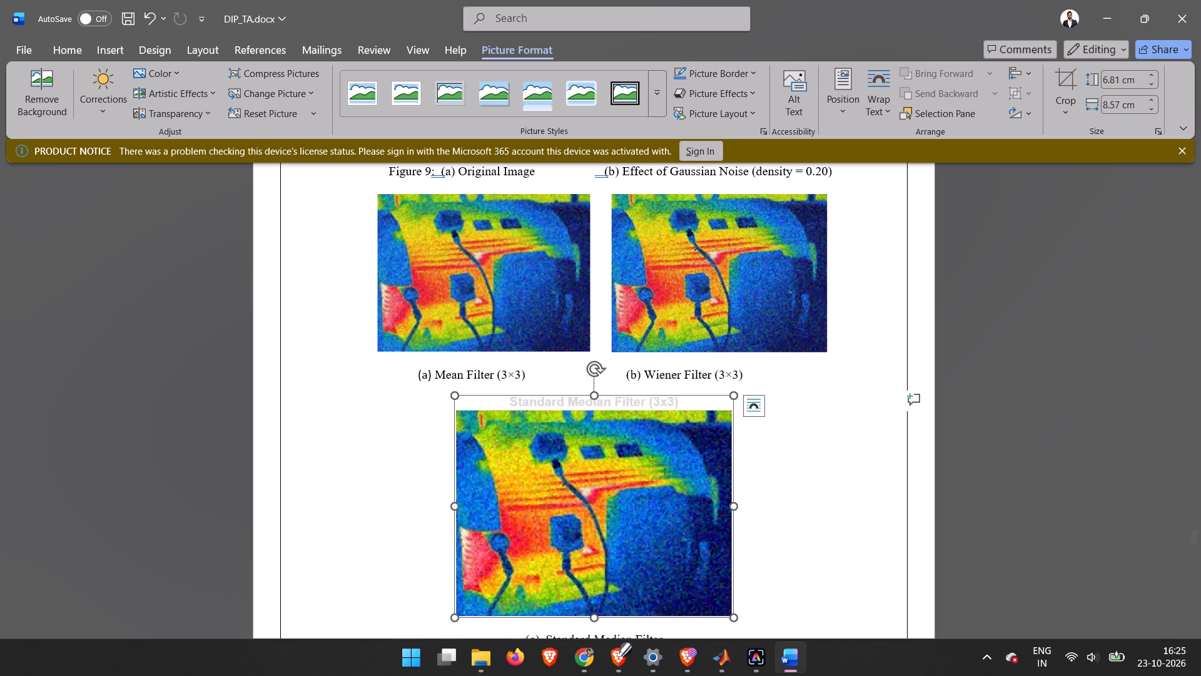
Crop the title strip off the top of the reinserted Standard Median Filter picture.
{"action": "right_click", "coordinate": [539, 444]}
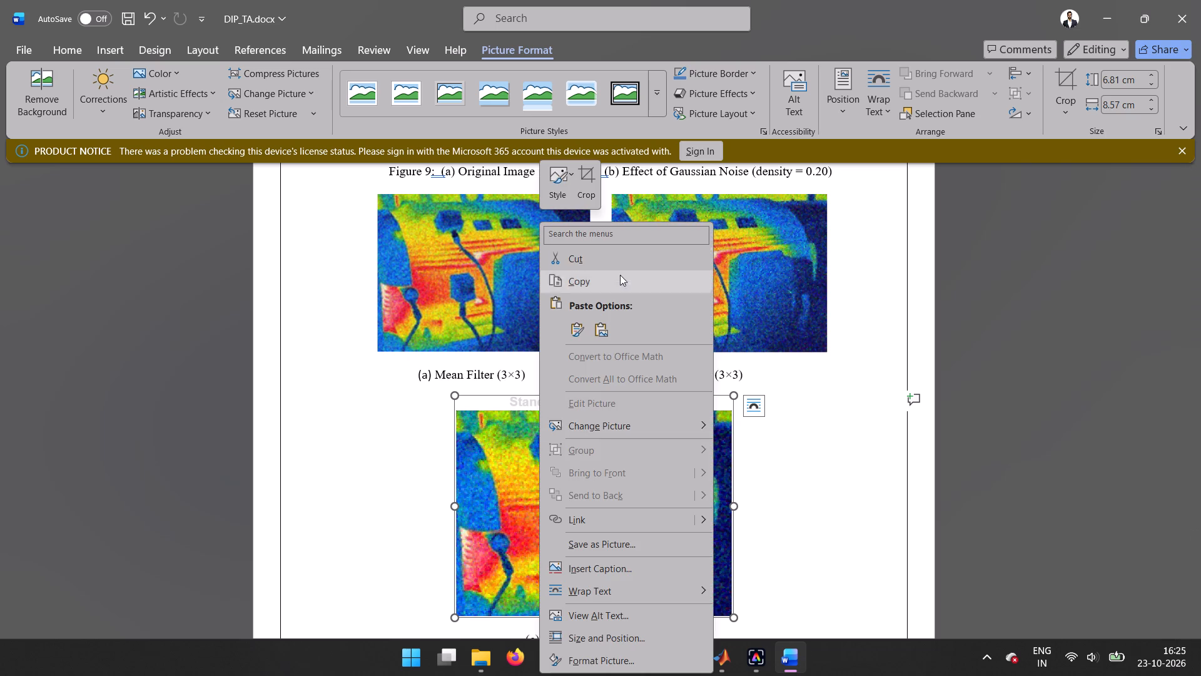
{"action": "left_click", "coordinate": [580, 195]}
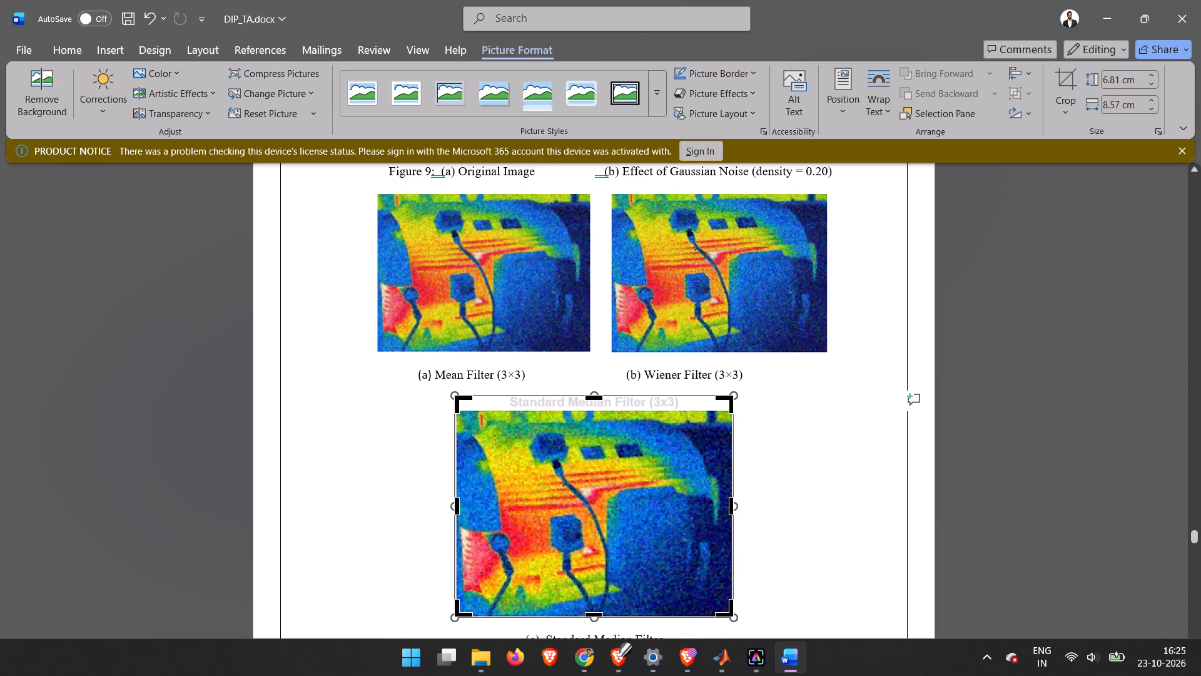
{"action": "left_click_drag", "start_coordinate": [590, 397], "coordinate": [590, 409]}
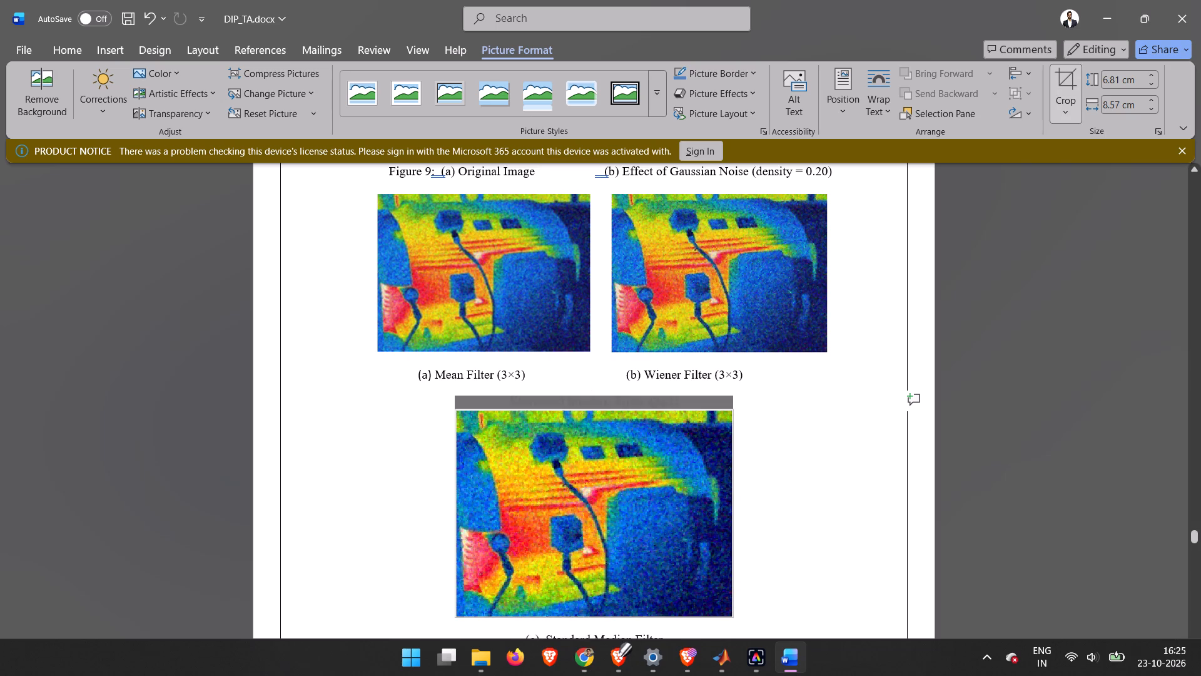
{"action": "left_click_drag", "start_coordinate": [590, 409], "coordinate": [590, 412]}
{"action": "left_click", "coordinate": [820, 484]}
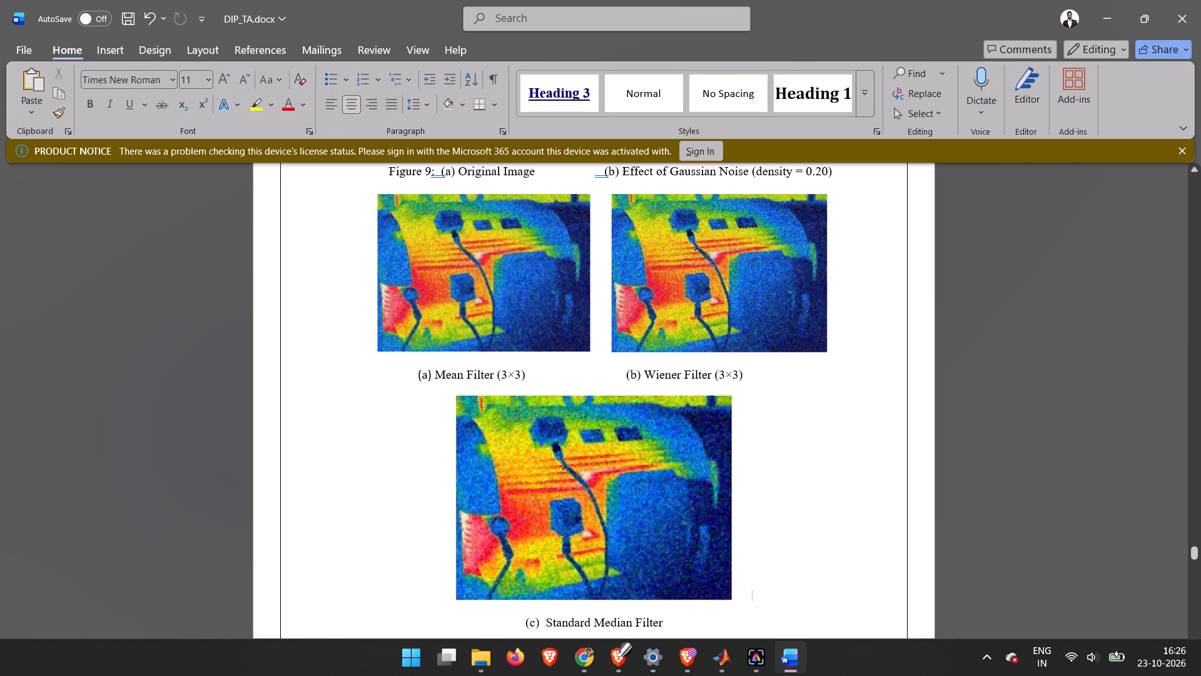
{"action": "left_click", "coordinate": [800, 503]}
Delete the Standard Median Filter picture above the (c) Standard Median Filter label.
{"action": "left_click", "coordinate": [701, 498]}
{"action": "key", "text": "BackSpace"}
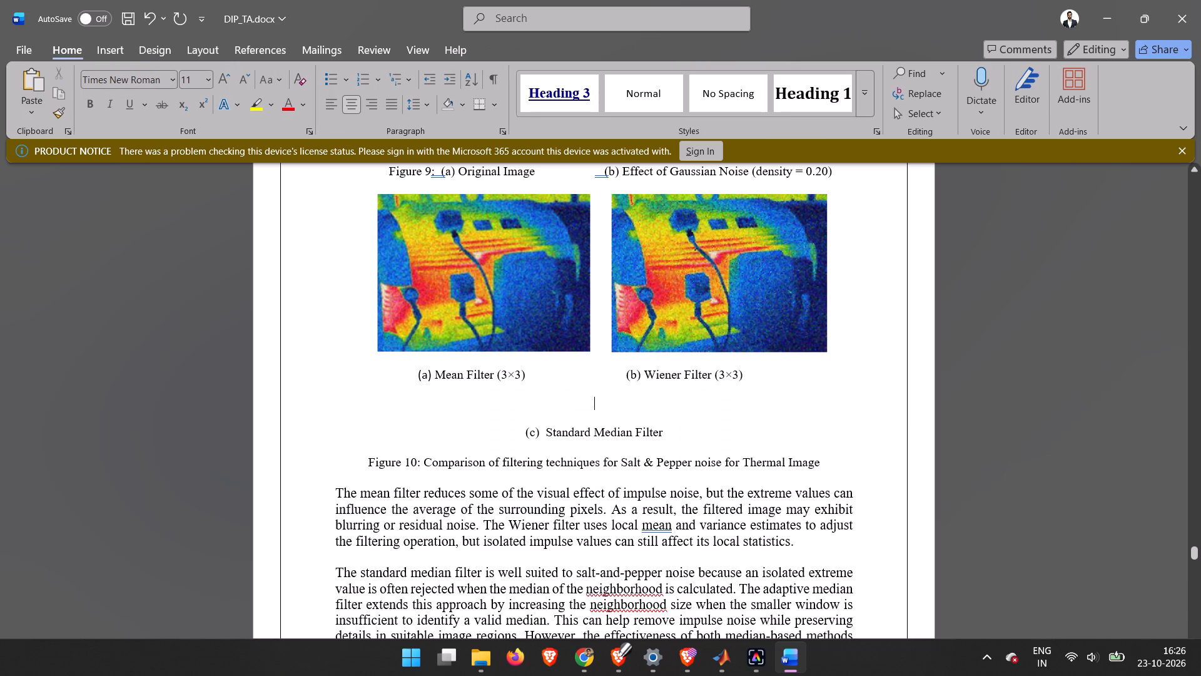
Open 5.png from folder 2 in the image viewer while browsing for a picture, inspect it, and return to the document without inserting.
{"action": "left_click_drag", "start_coordinate": [99, 46], "coordinate": [198, 98]}
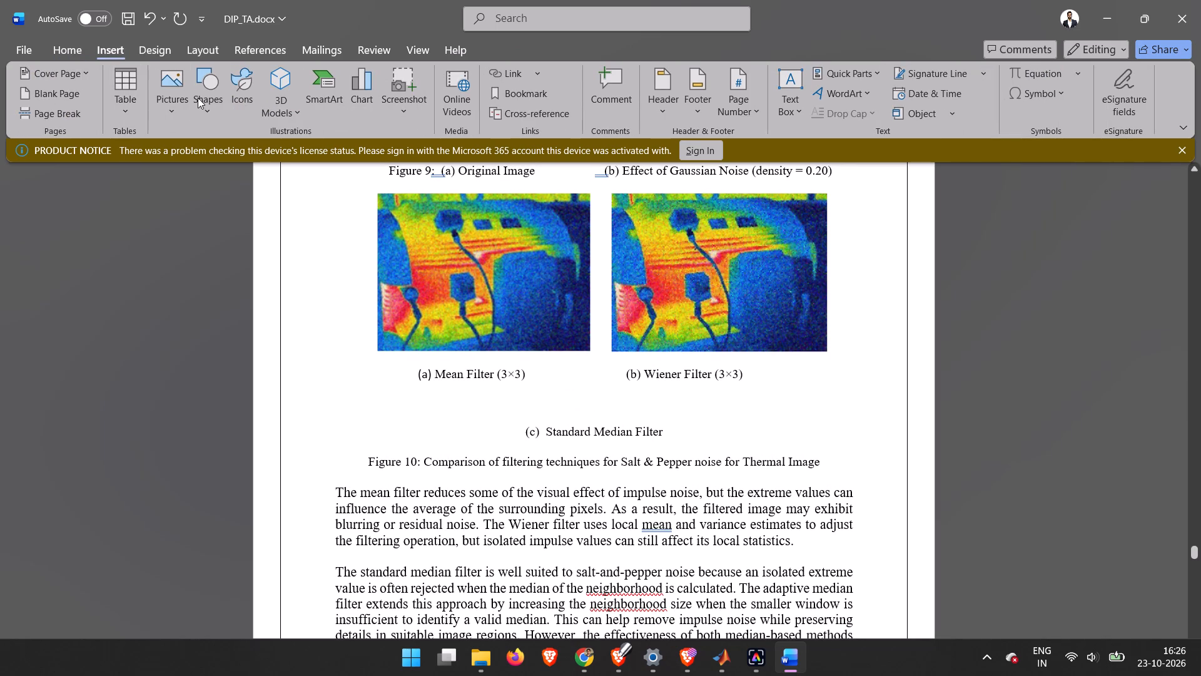
{"action": "left_click", "coordinate": [180, 98]}
{"action": "left_click", "coordinate": [208, 156]}
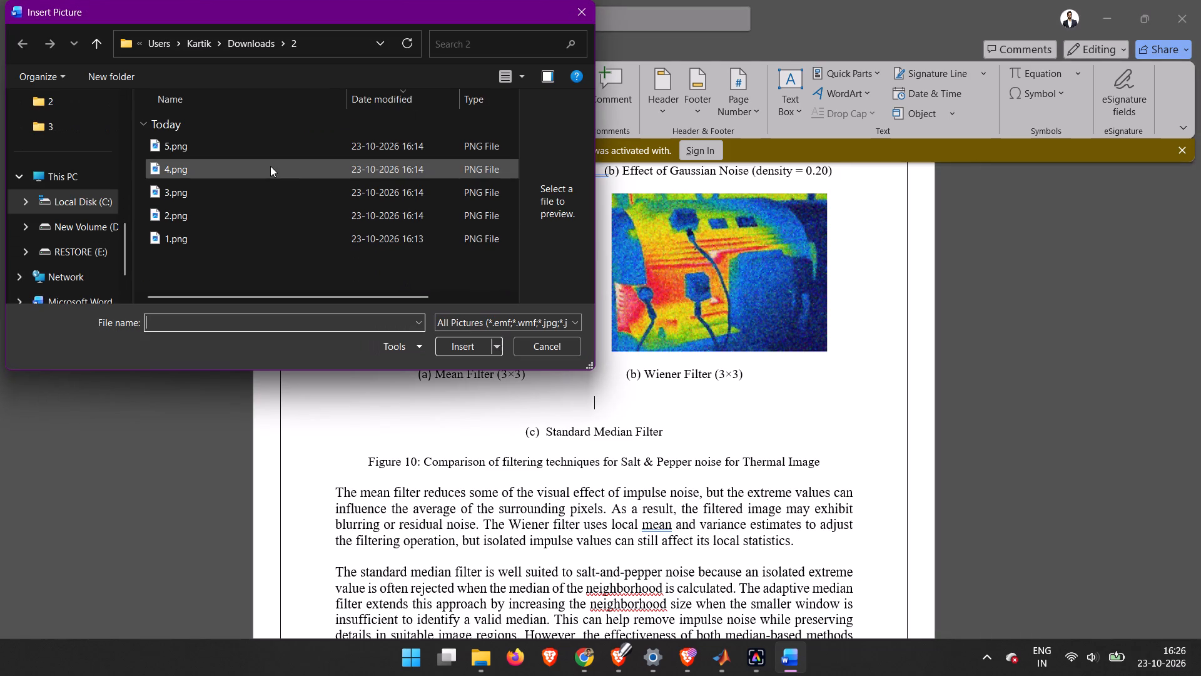
{"action": "left_click", "coordinate": [287, 153]}
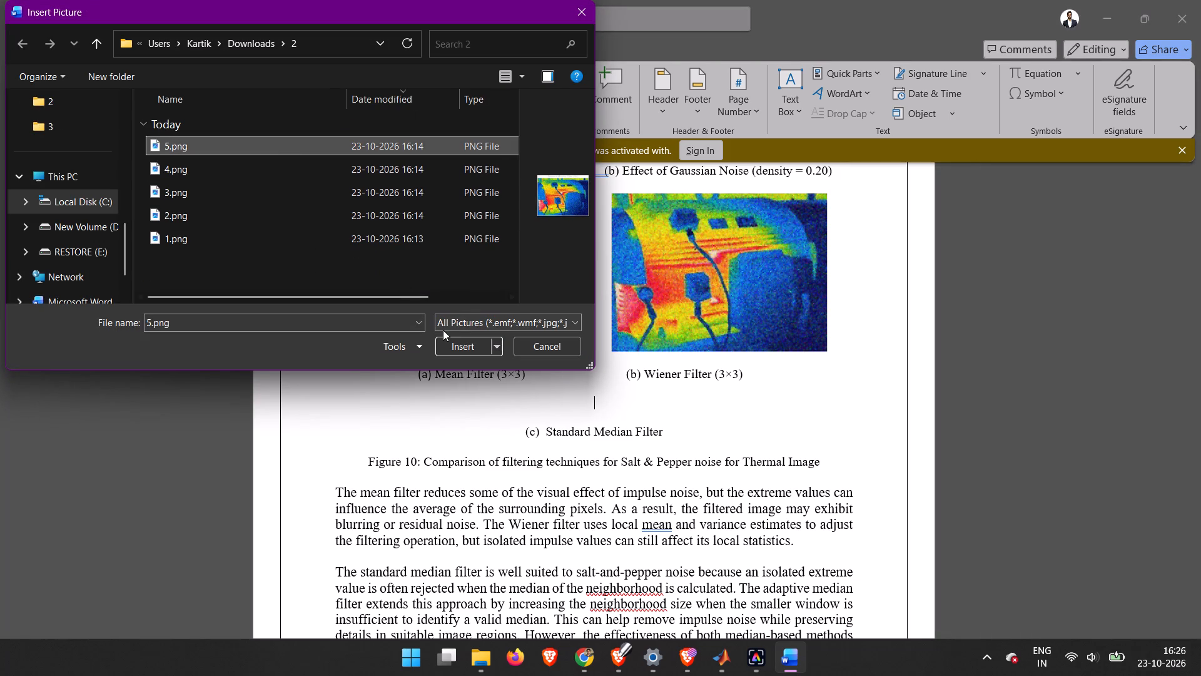
{"action": "right_click", "coordinate": [496, 150]}
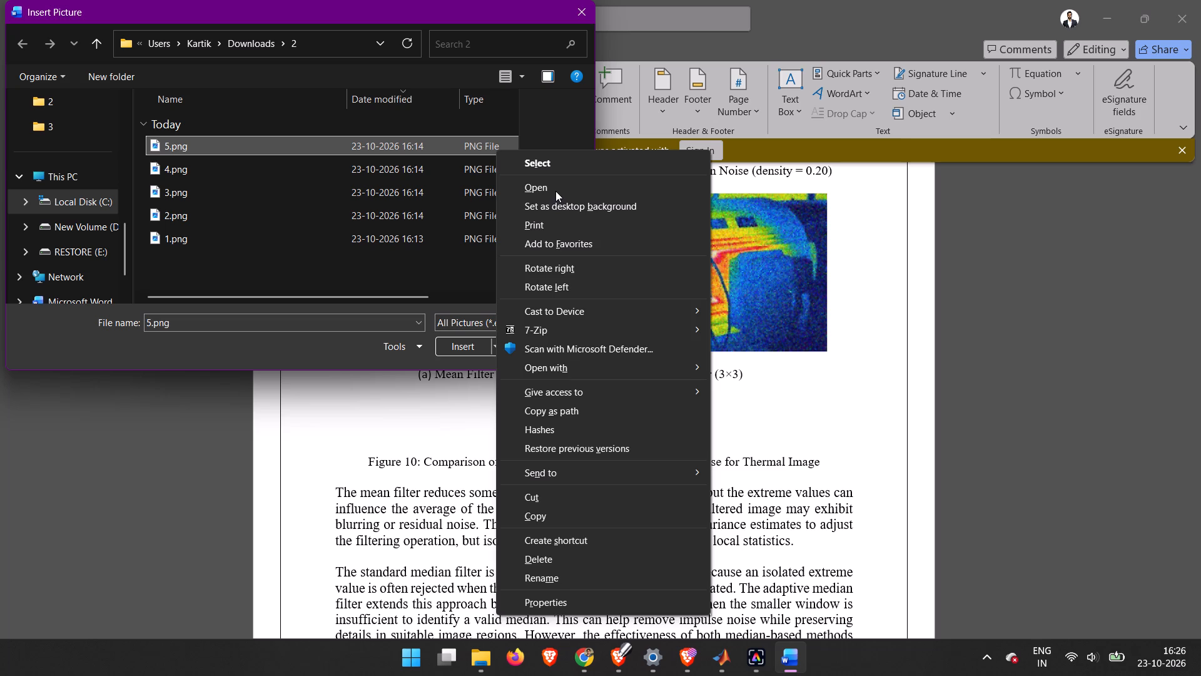
{"action": "left_click", "coordinate": [555, 191]}
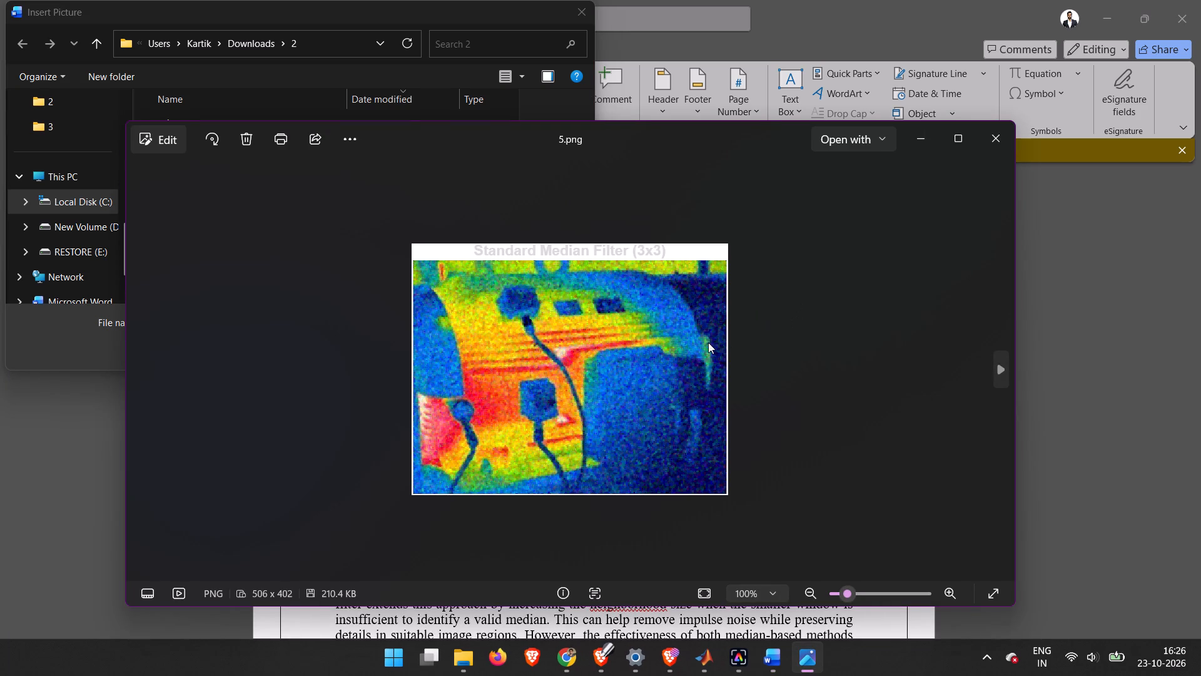
{"action": "scroll", "coordinate": [624, 382], "scroll_direction": "up", "scroll_amount": 1}
{"action": "scroll", "coordinate": [624, 382], "scroll_direction": "right", "scroll_amount": 1}
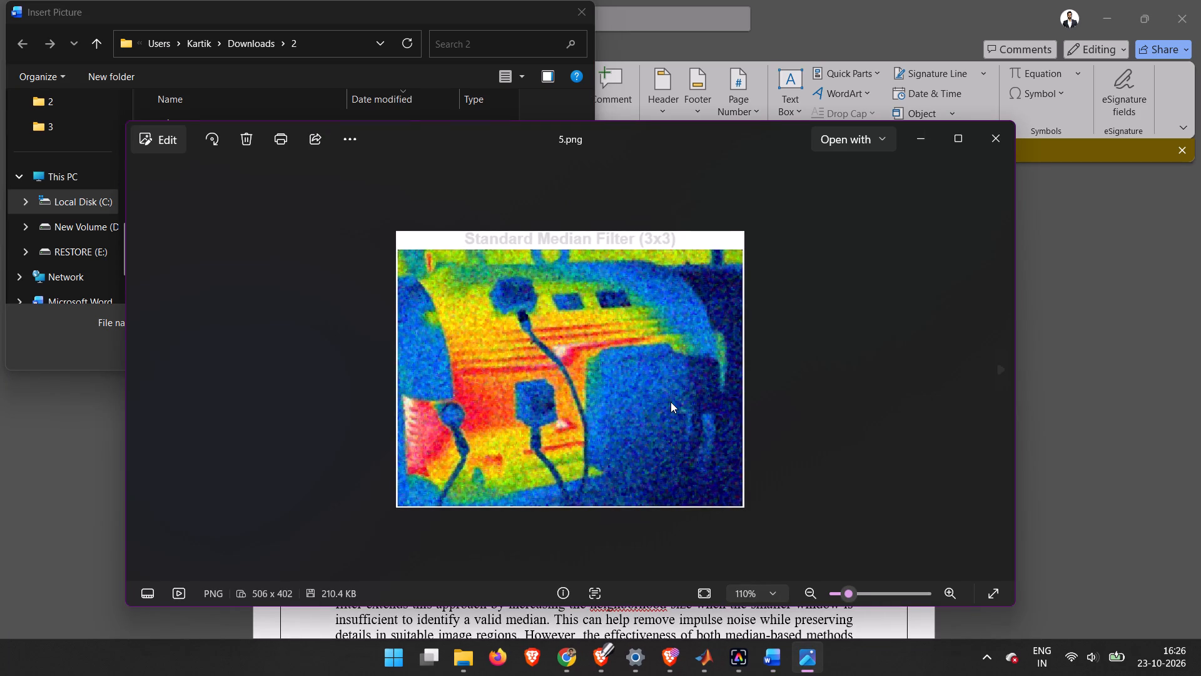
{"action": "scroll", "coordinate": [671, 402], "scroll_direction": "up", "scroll_amount": 6, "text": "ctrl"}
{"action": "scroll", "coordinate": [671, 402], "scroll_direction": "down", "scroll_amount": 7, "text": "ctrl"}
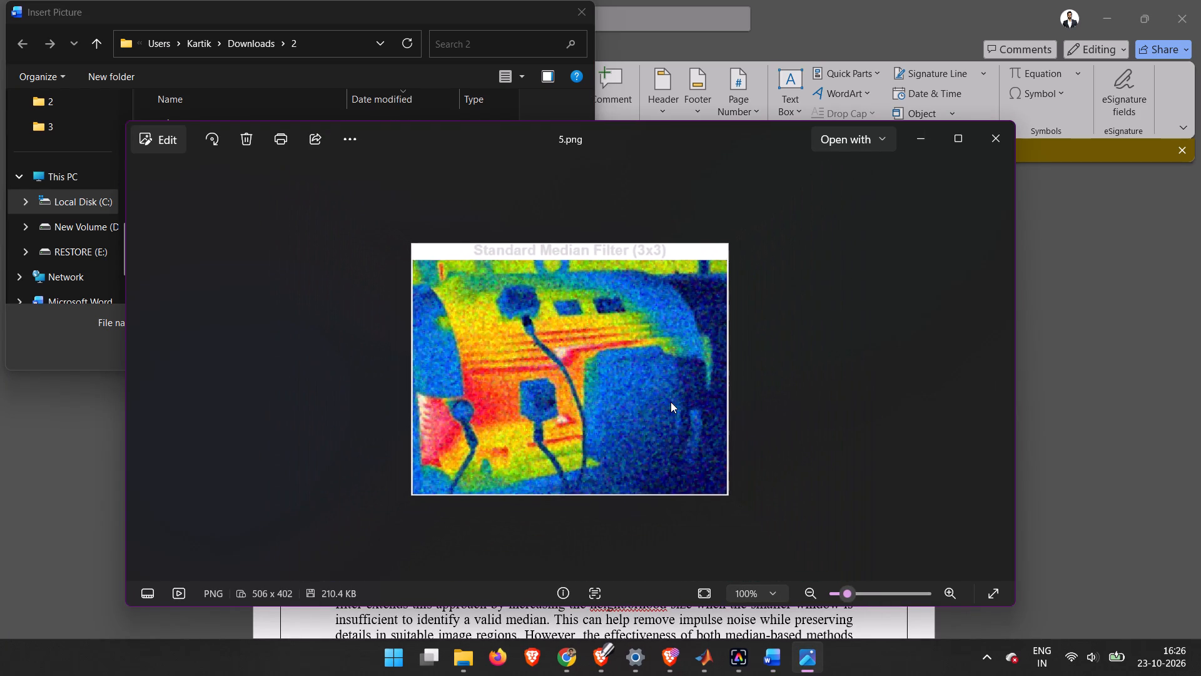
{"action": "left_click", "coordinate": [780, 661]}
{"action": "left_click", "coordinate": [734, 659]}
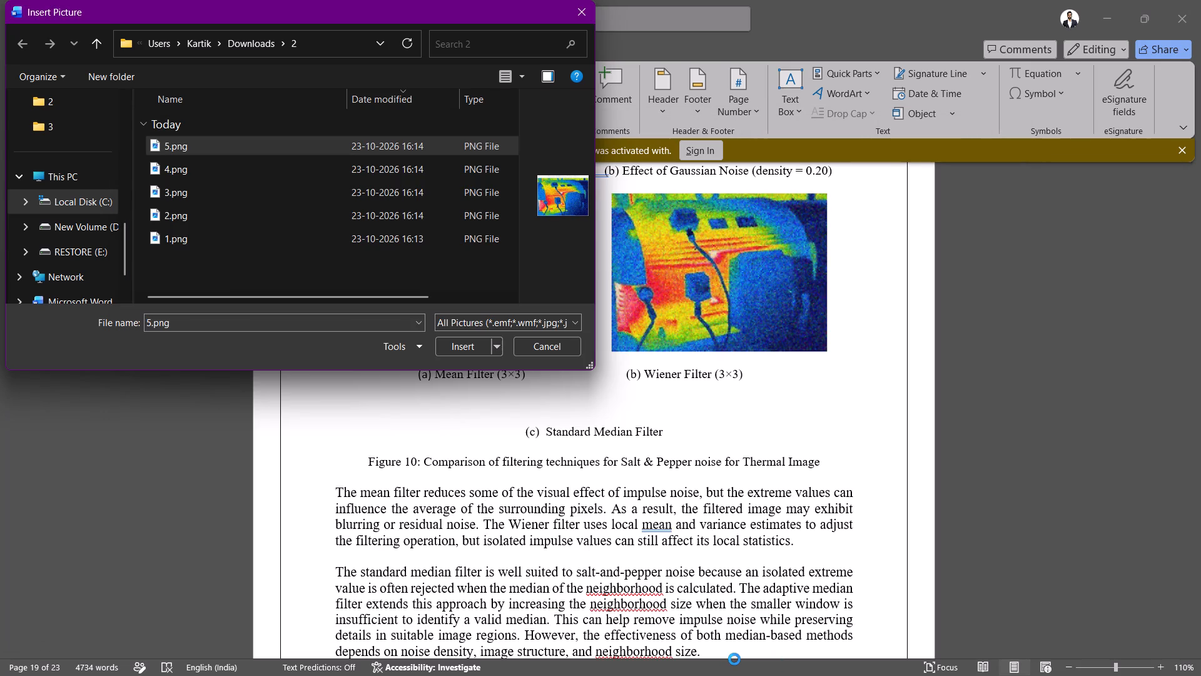
{"action": "left_click", "coordinate": [584, 10]}
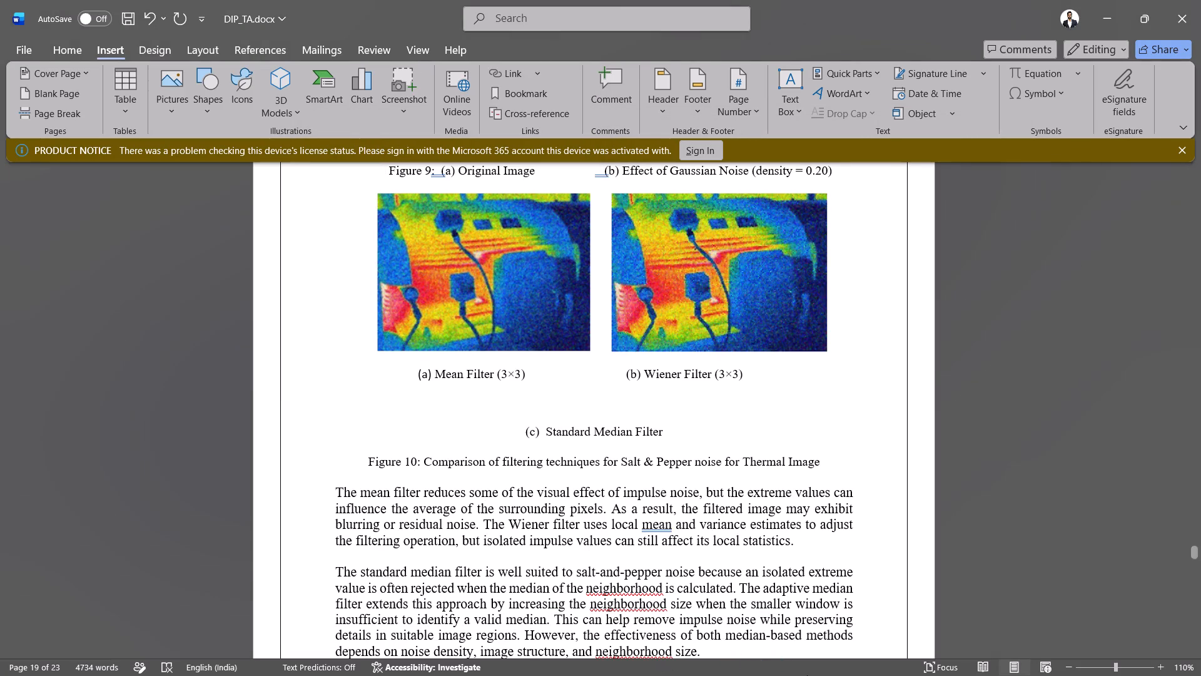
In MATLAB's Salt-and-Pepper Denoising Comparison figure, export the Standard Median Filter (3x3) axes as 5.png in Downloads folder 3, replacing the existing file.
{"action": "right_click", "coordinate": [807, 675]}
{"action": "scroll", "coordinate": [807, 675], "scroll_direction": "down", "scroll_amount": 1}
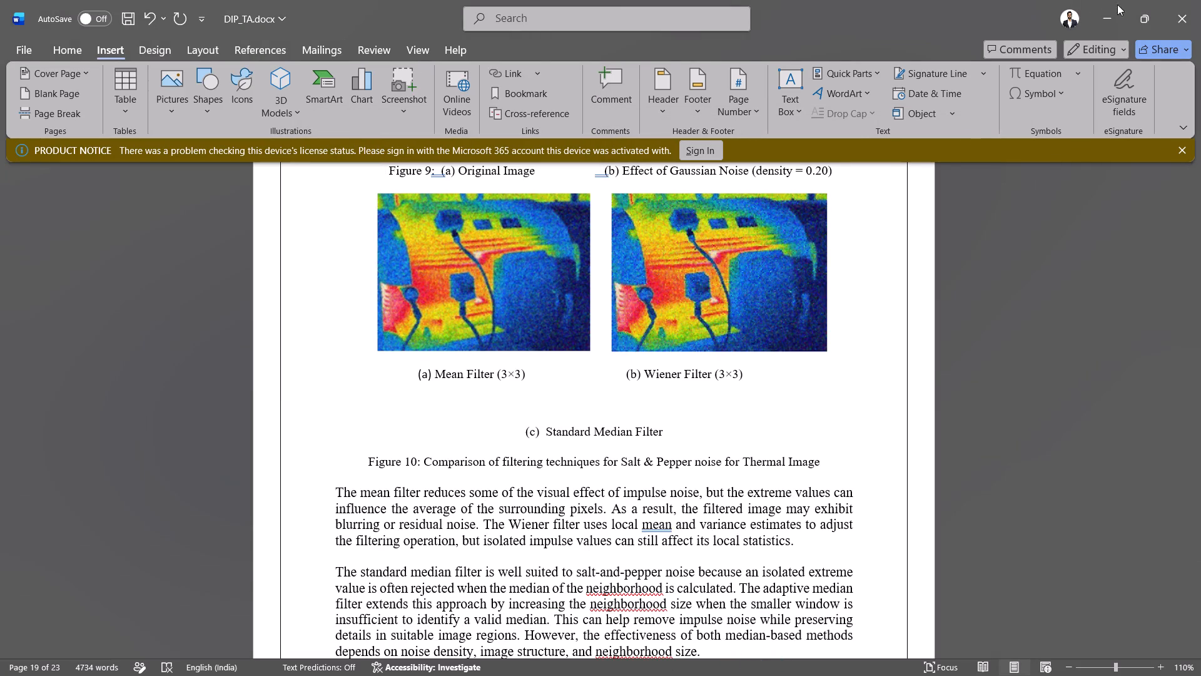
{"action": "left_click", "coordinate": [1120, 9]}
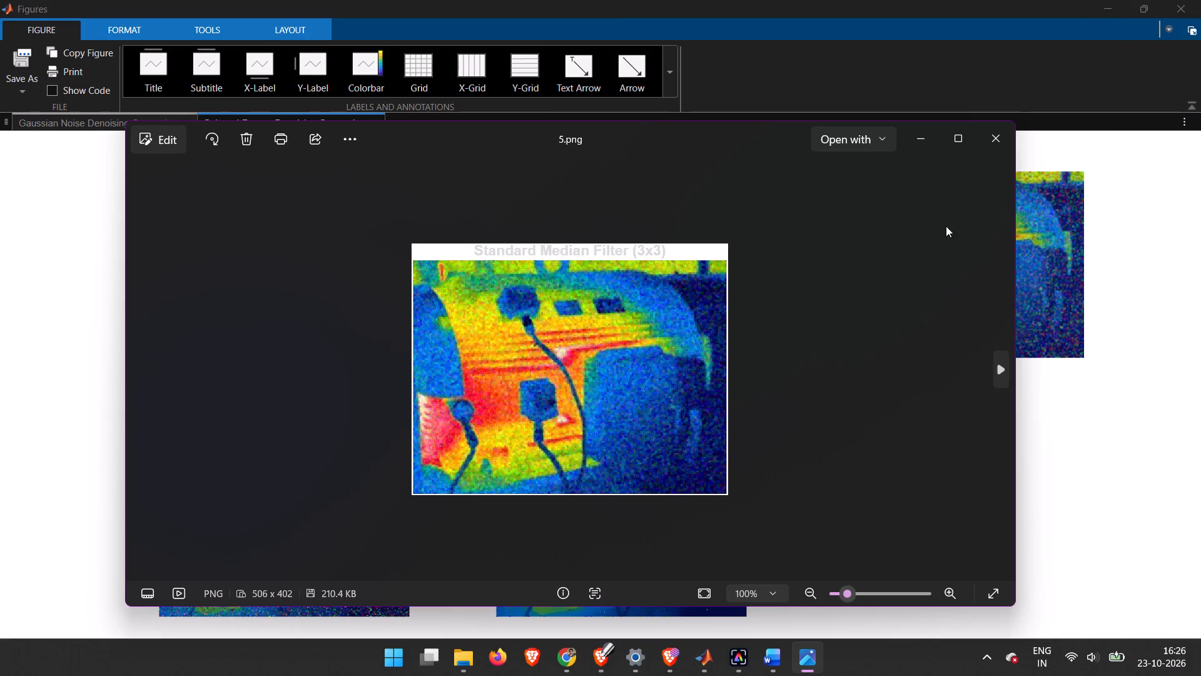
{"action": "left_click", "coordinate": [920, 141]}
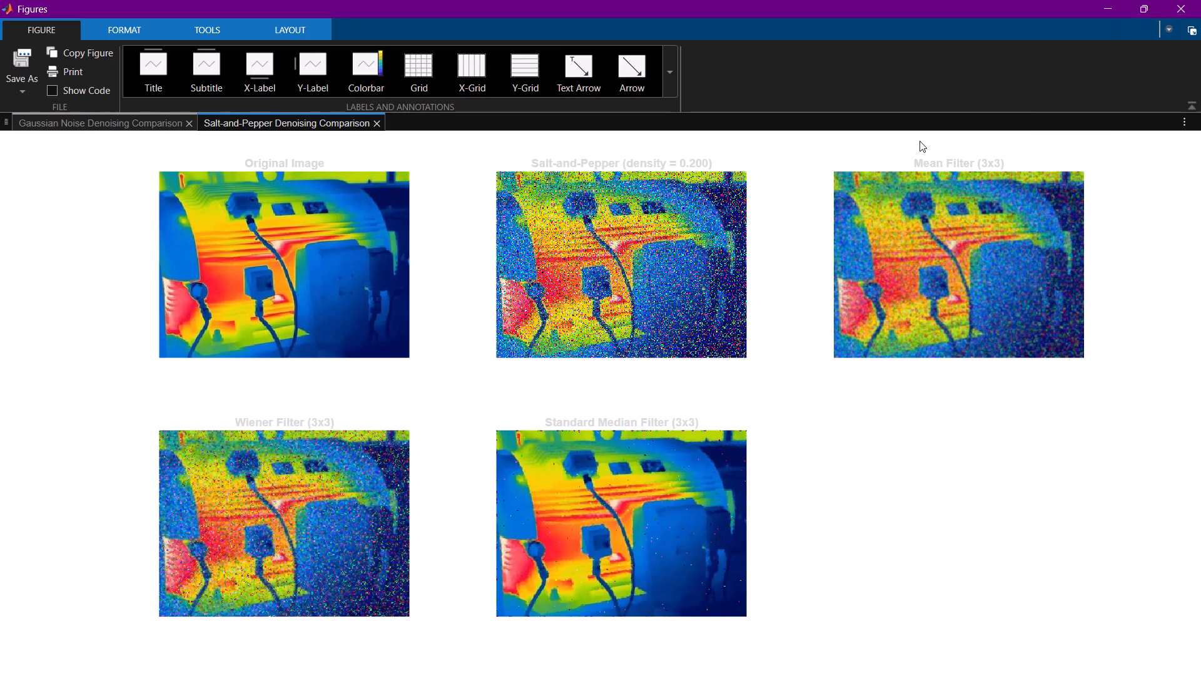
{"action": "left_click", "coordinate": [676, 456]}
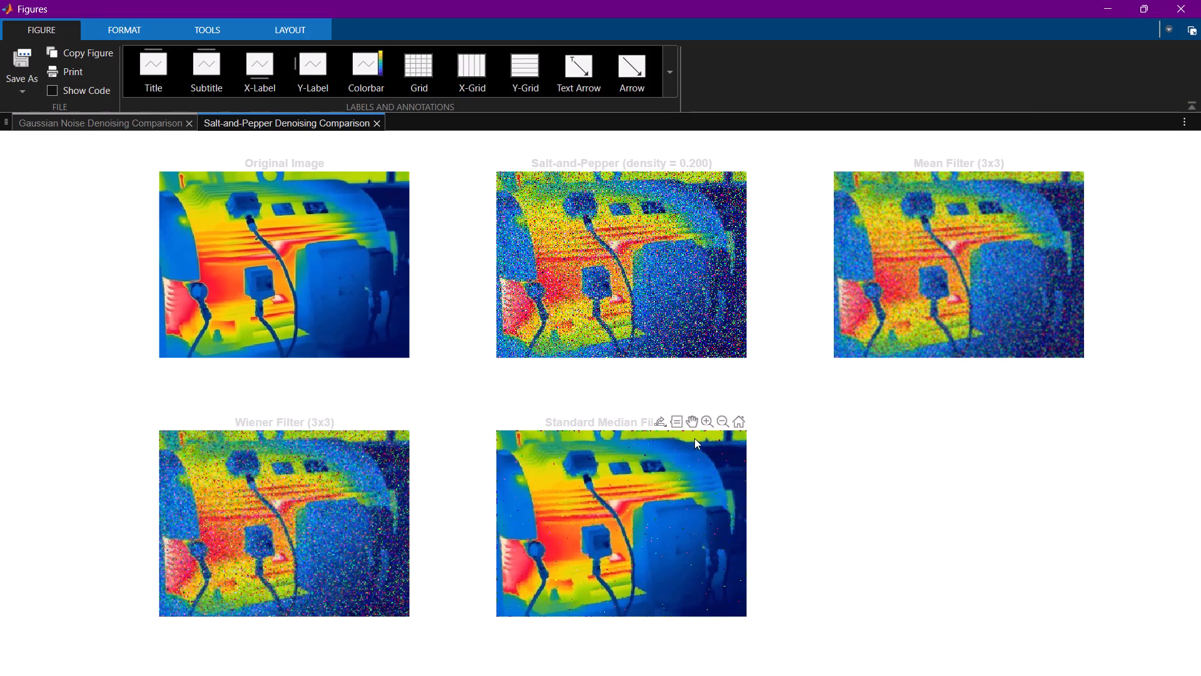
{"action": "left_click", "coordinate": [656, 420]}
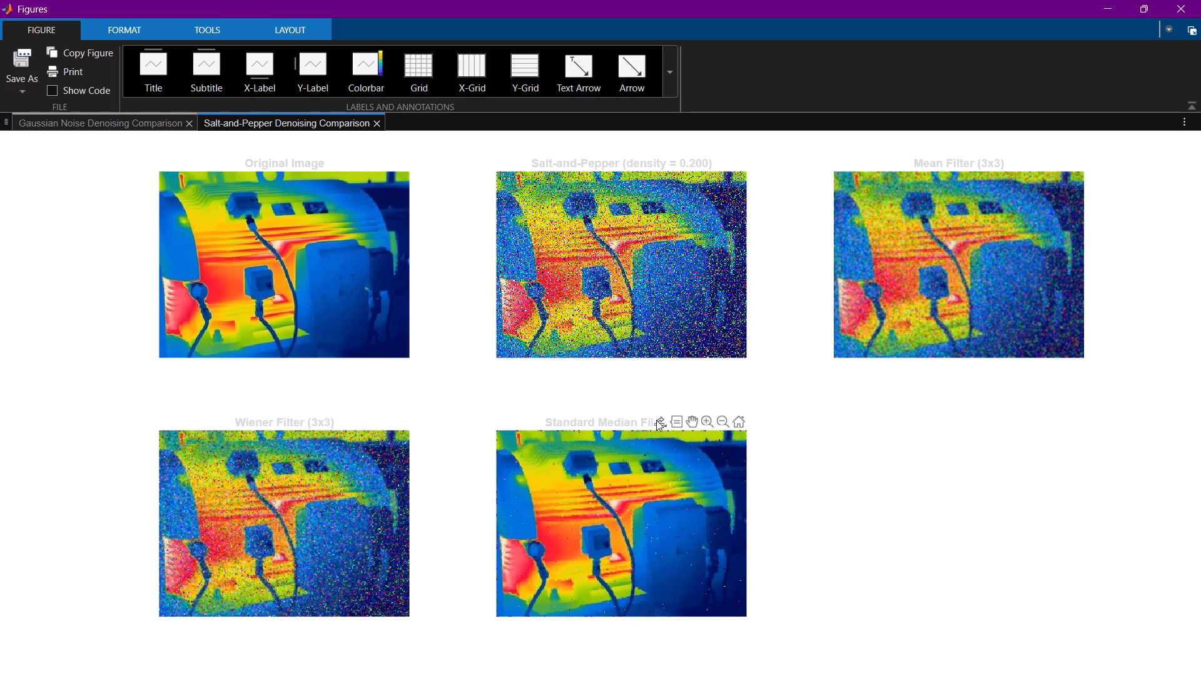
{"action": "left_click", "coordinate": [656, 420]}
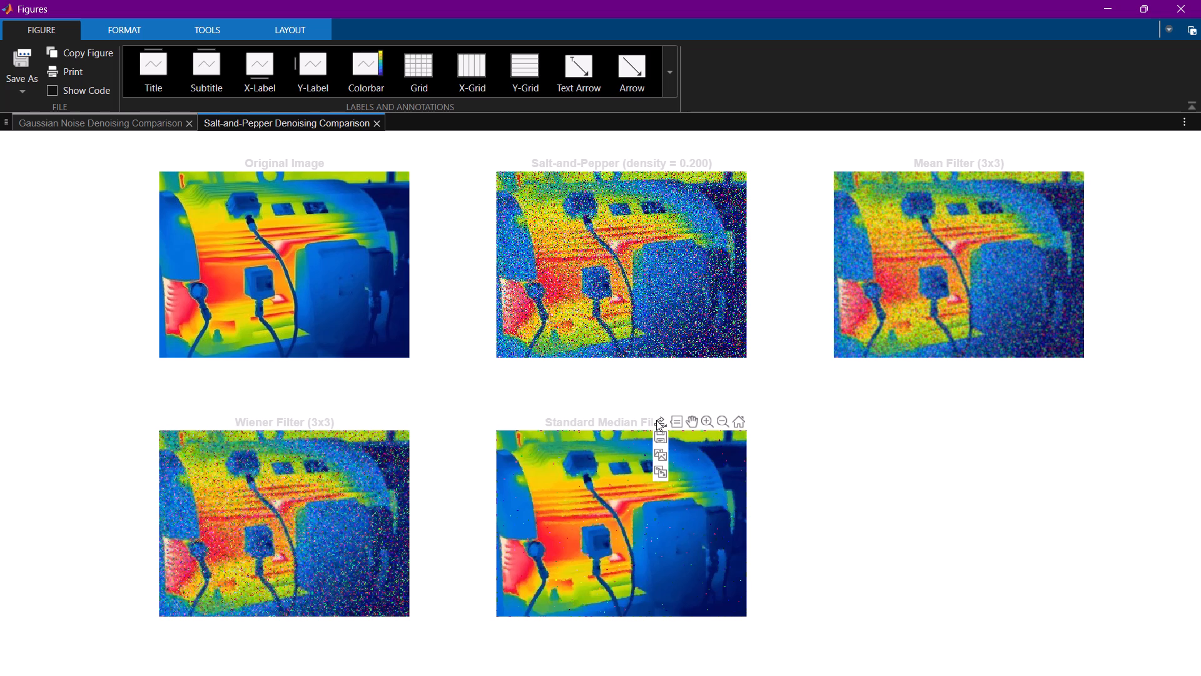
{"action": "left_click", "coordinate": [656, 431]}
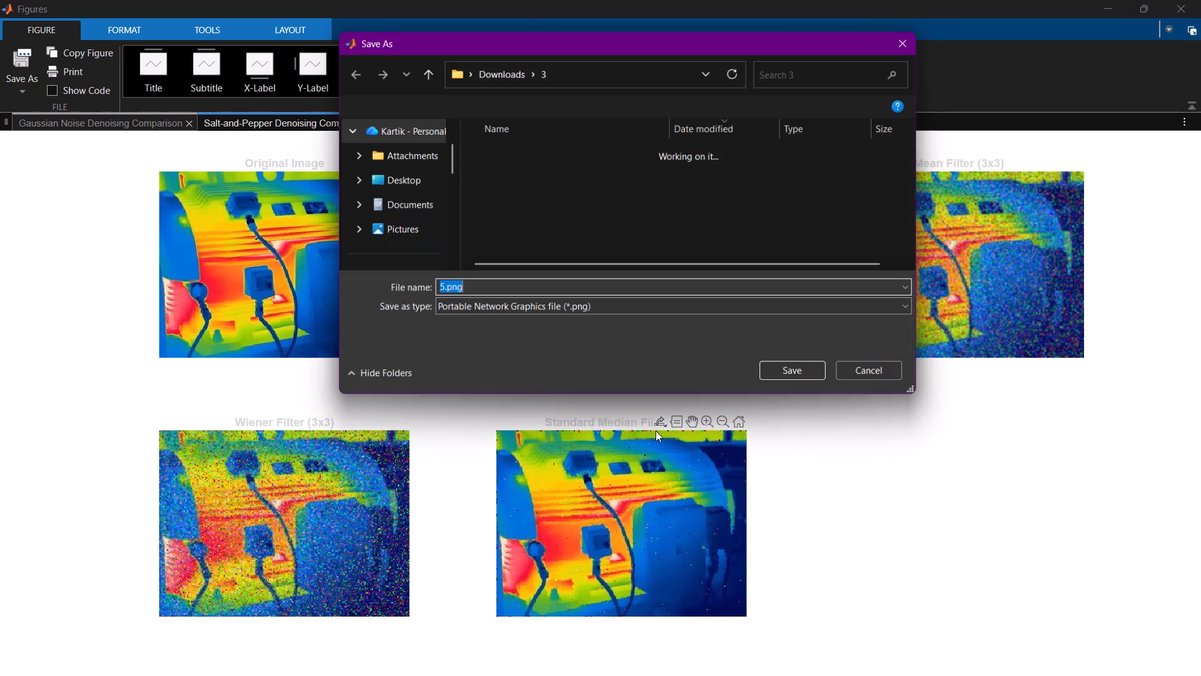
{"action": "left_click", "coordinate": [794, 370]}
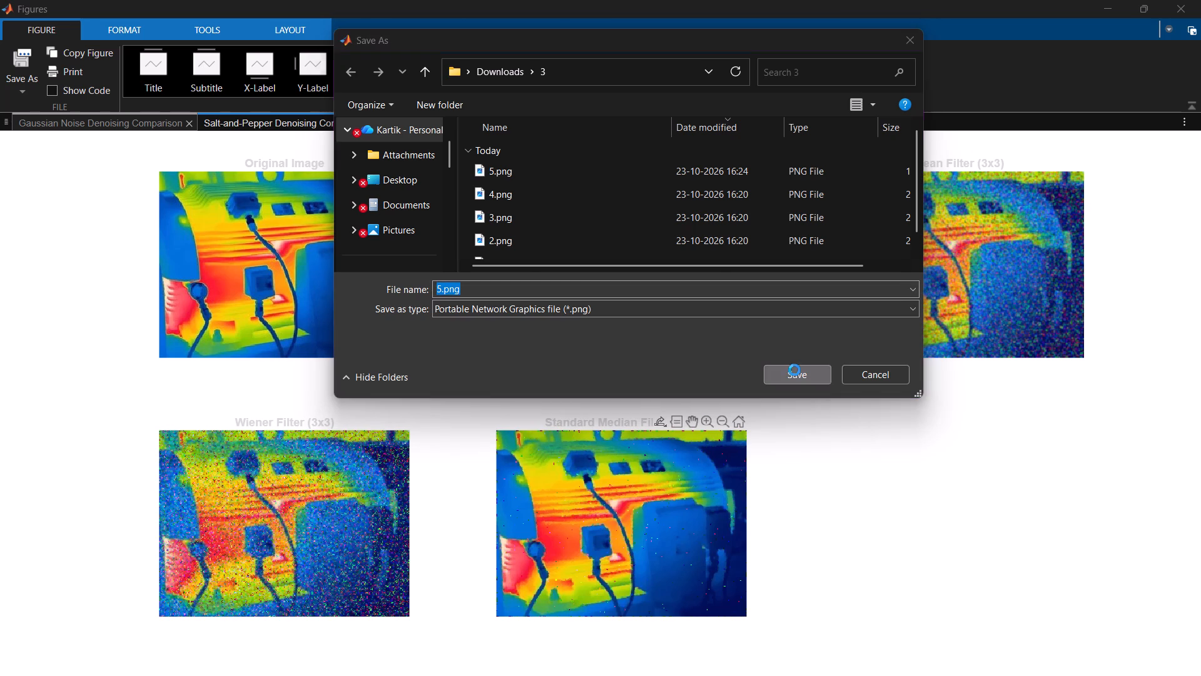
{"action": "left_click", "coordinate": [653, 352]}
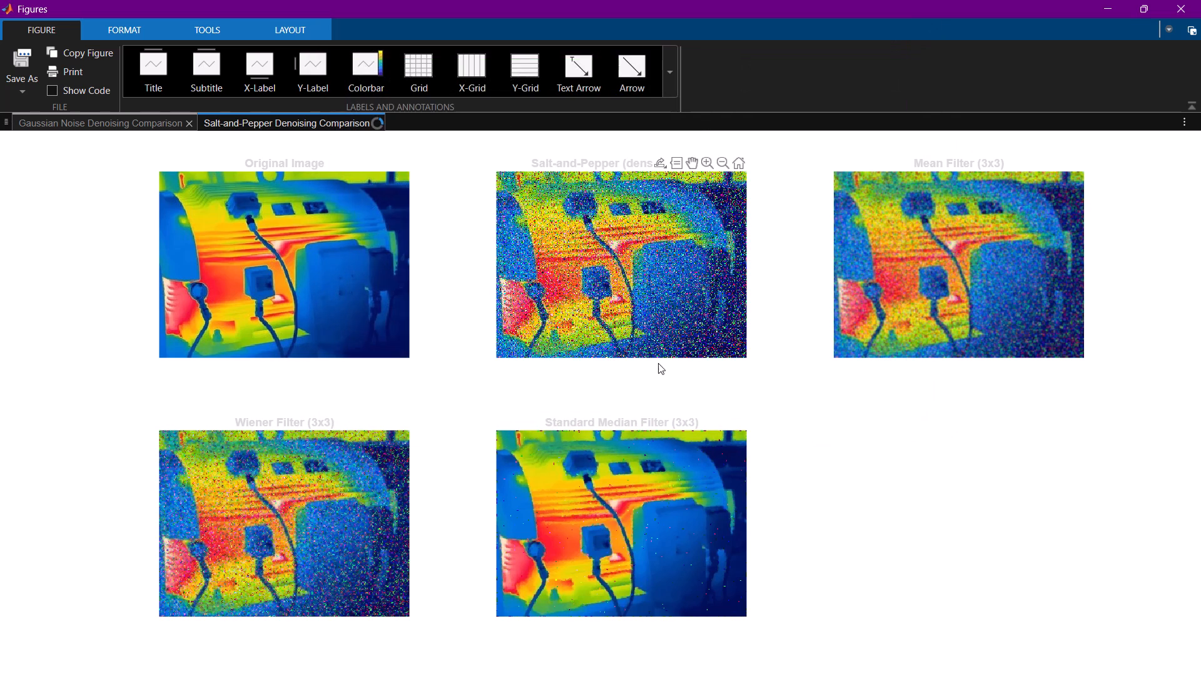
{"action": "left_click", "coordinate": [748, 675]}
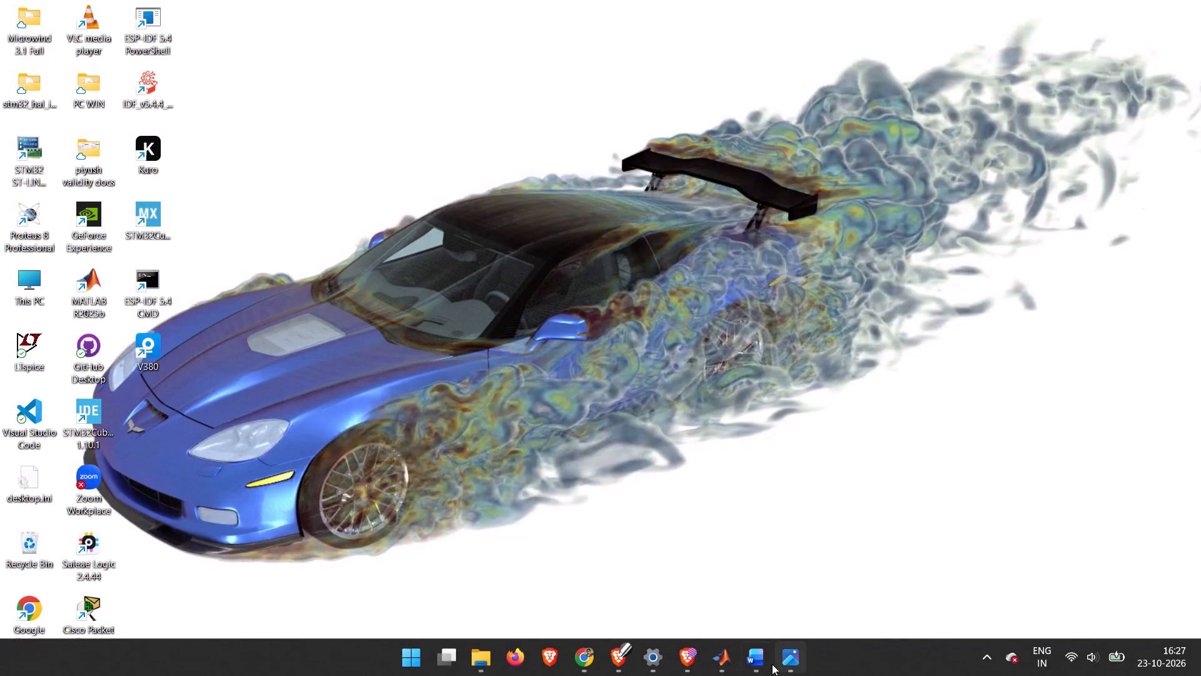
{"action": "left_click", "coordinate": [766, 664]}
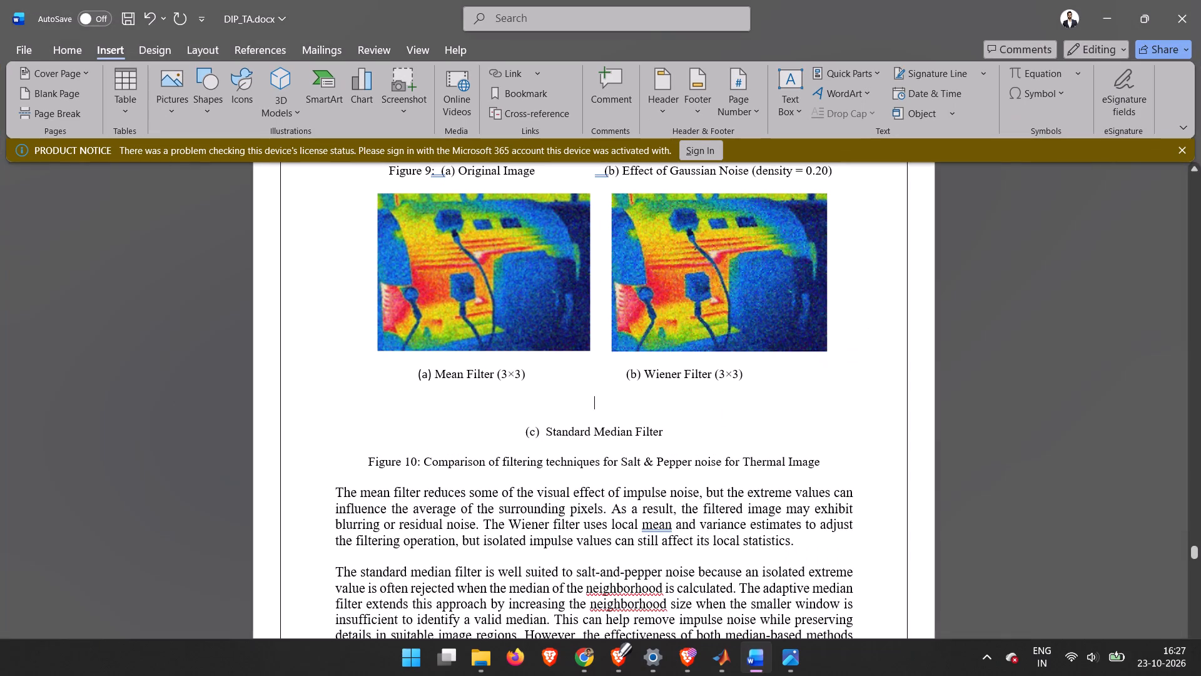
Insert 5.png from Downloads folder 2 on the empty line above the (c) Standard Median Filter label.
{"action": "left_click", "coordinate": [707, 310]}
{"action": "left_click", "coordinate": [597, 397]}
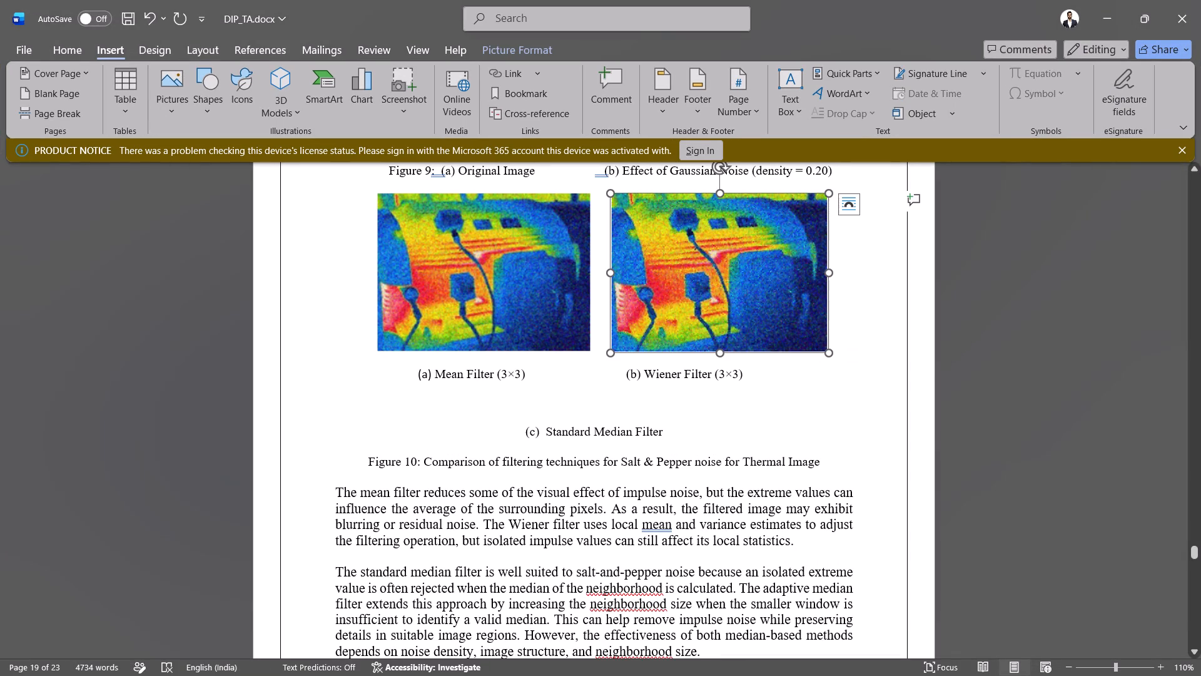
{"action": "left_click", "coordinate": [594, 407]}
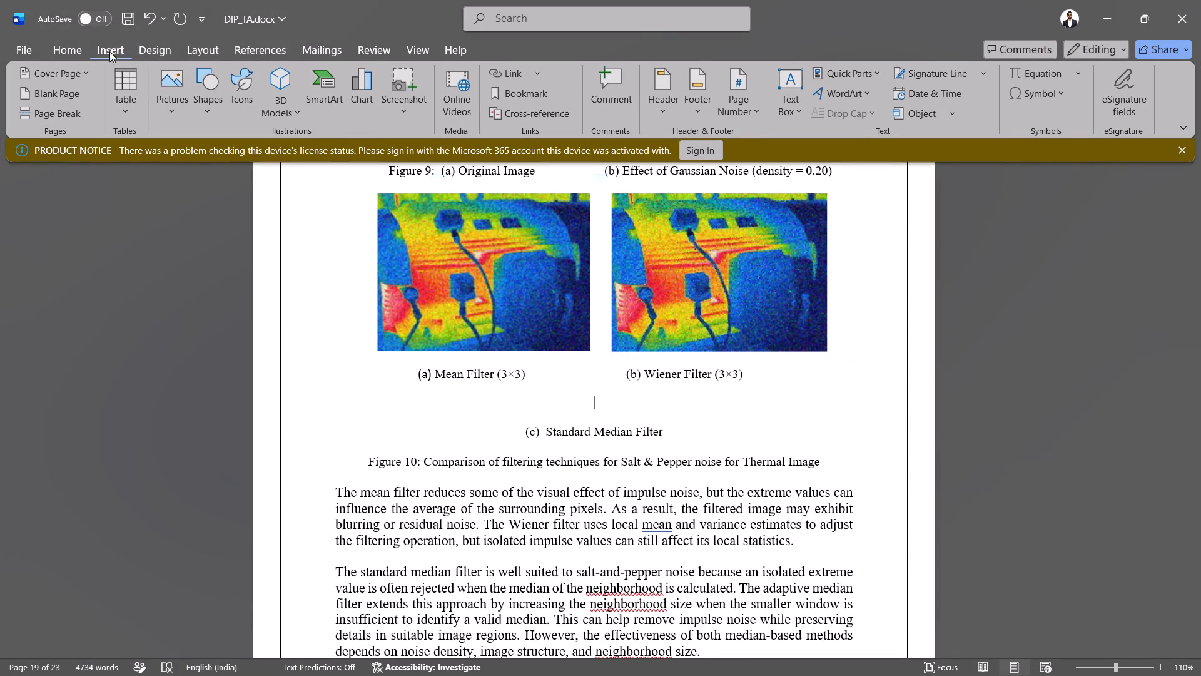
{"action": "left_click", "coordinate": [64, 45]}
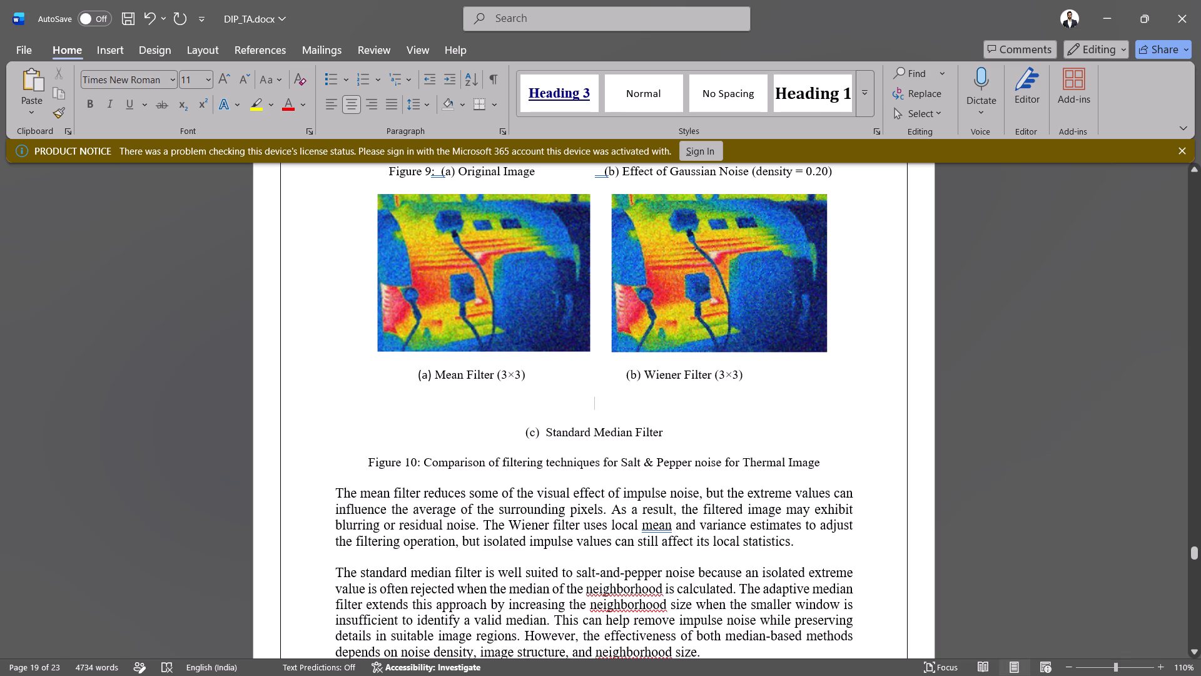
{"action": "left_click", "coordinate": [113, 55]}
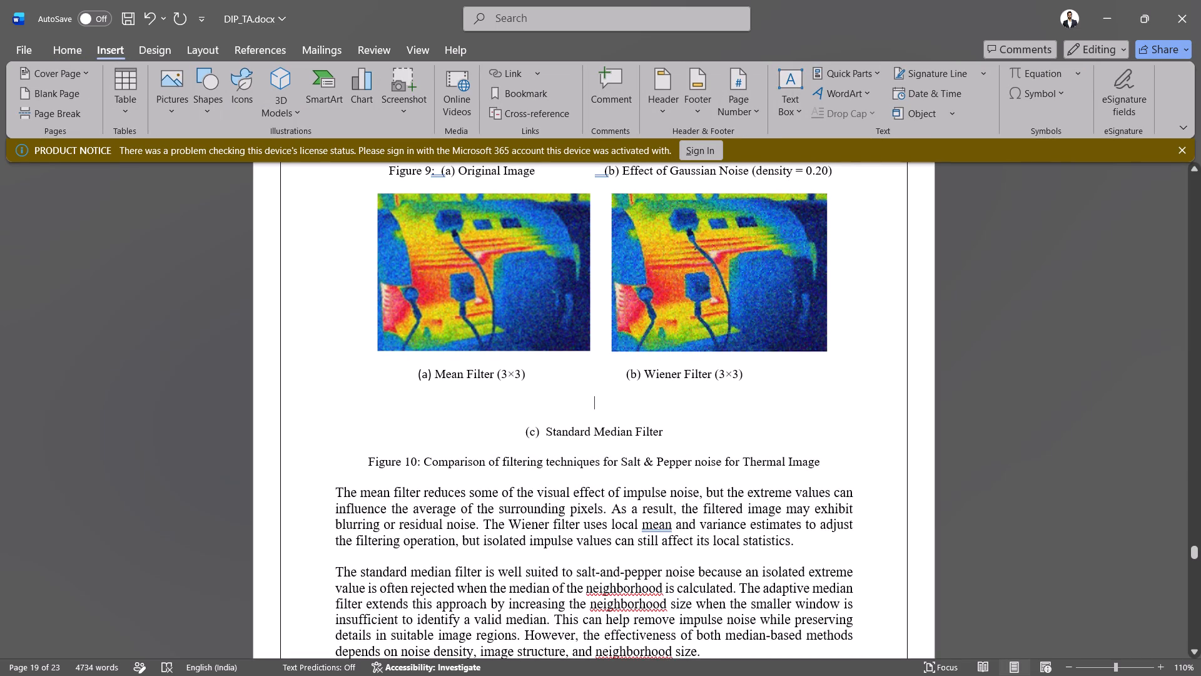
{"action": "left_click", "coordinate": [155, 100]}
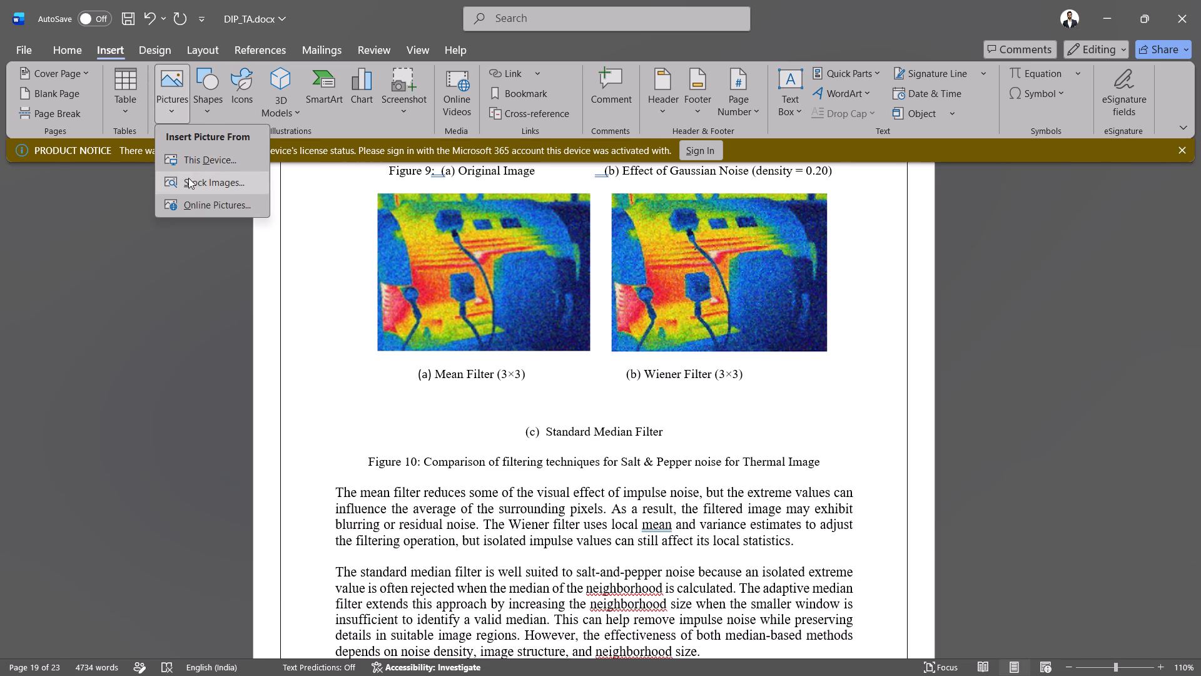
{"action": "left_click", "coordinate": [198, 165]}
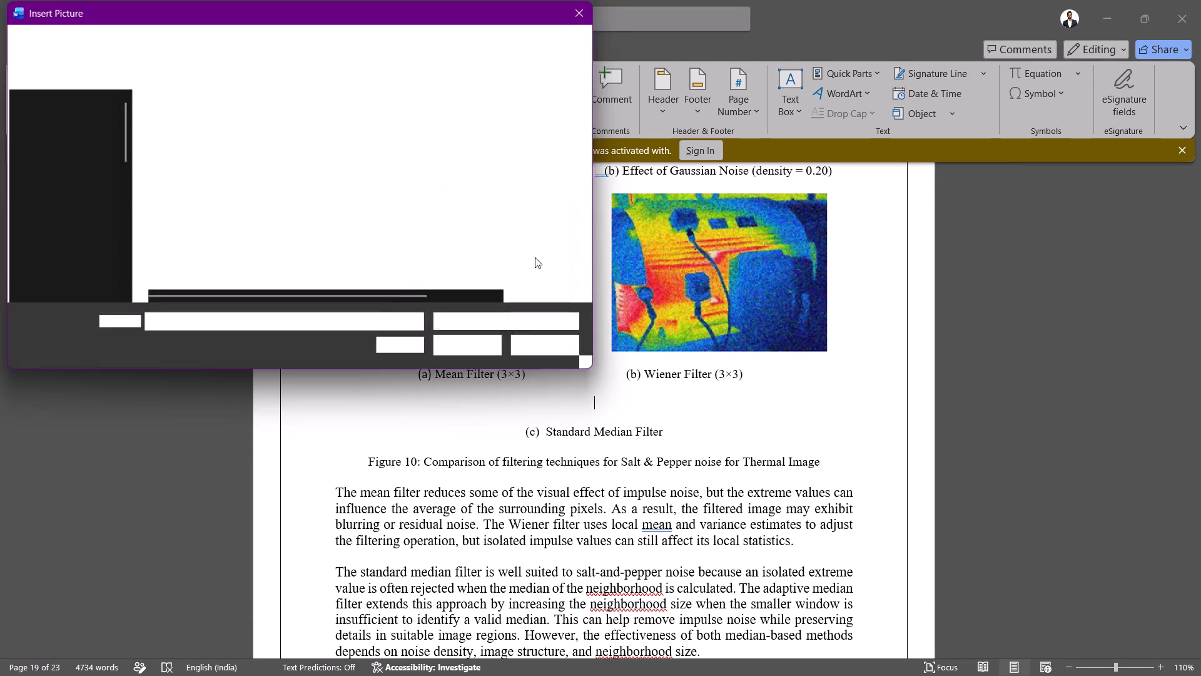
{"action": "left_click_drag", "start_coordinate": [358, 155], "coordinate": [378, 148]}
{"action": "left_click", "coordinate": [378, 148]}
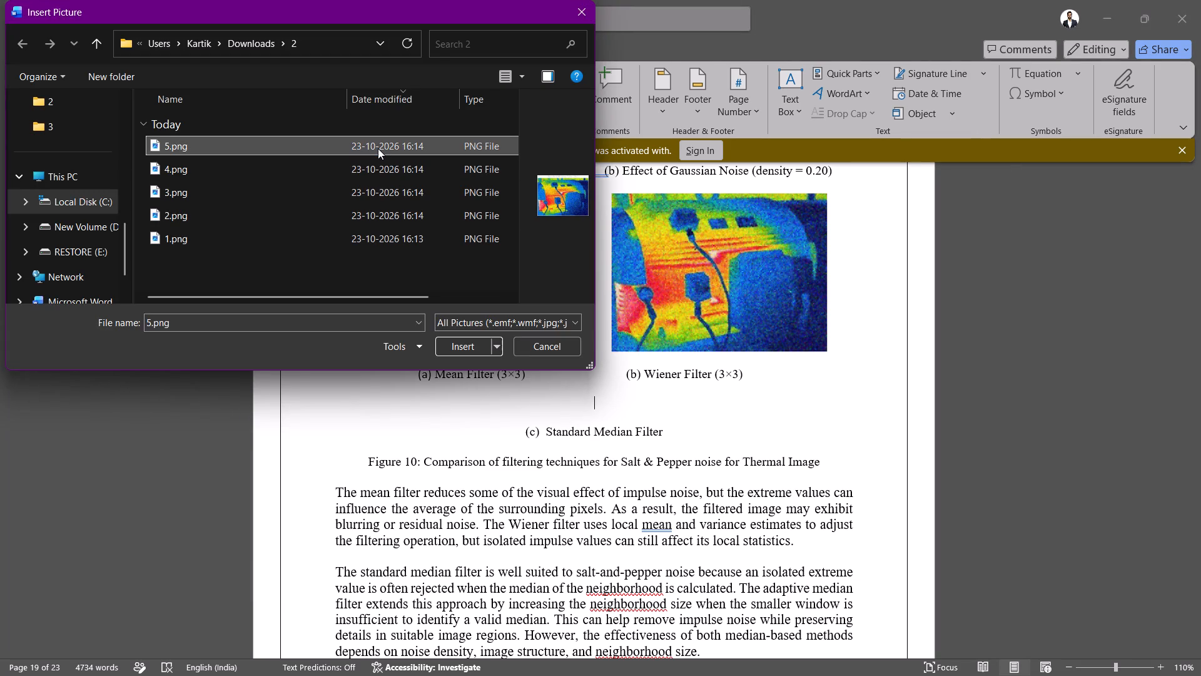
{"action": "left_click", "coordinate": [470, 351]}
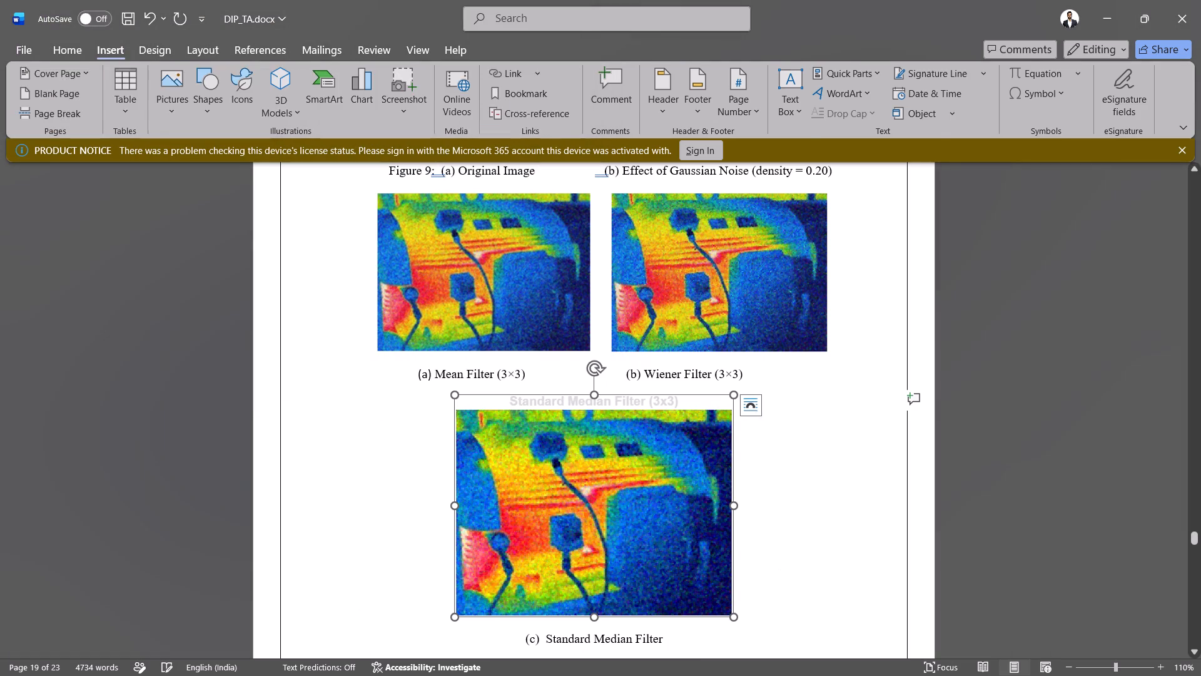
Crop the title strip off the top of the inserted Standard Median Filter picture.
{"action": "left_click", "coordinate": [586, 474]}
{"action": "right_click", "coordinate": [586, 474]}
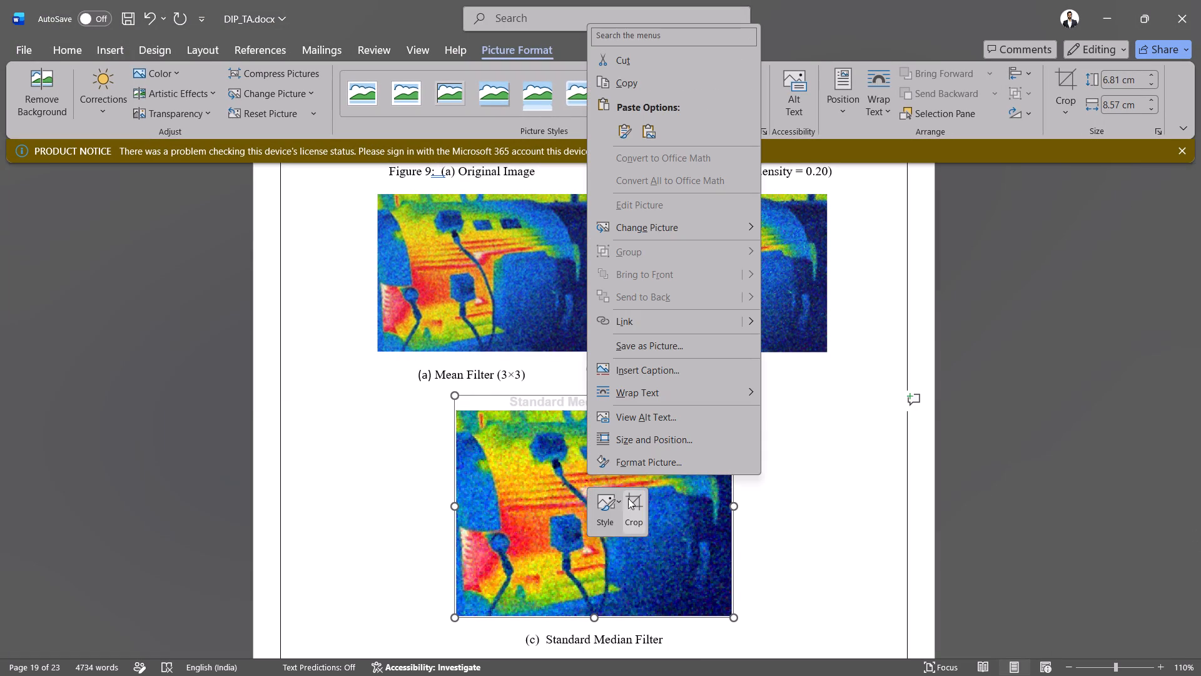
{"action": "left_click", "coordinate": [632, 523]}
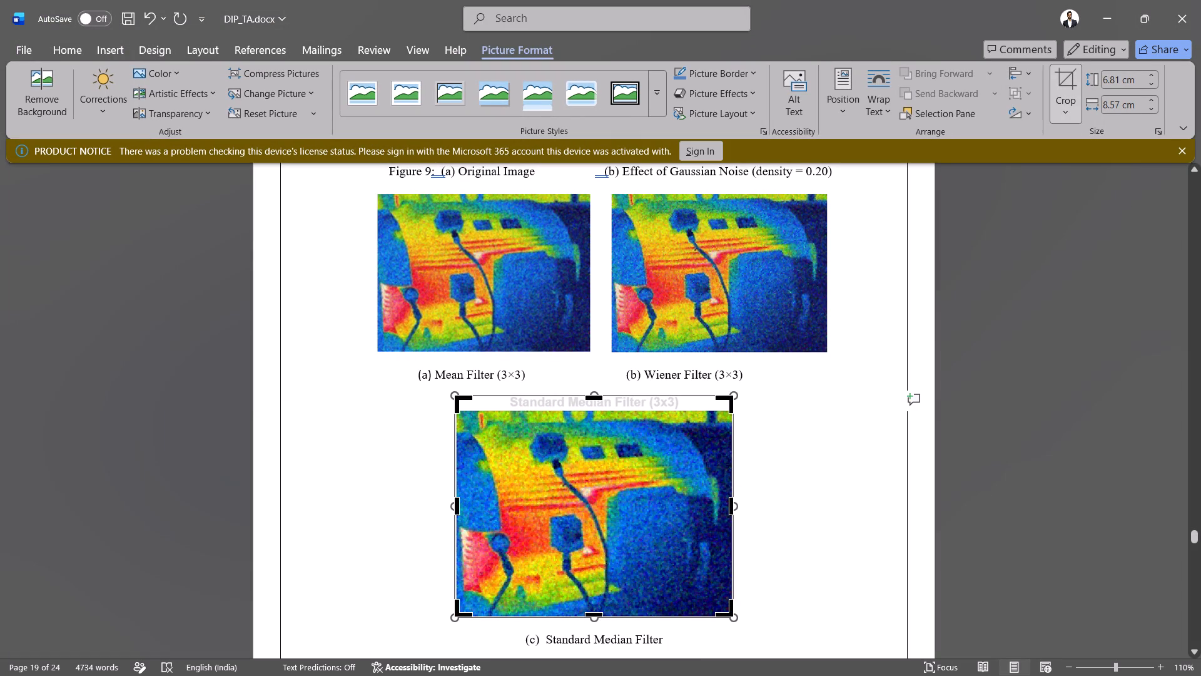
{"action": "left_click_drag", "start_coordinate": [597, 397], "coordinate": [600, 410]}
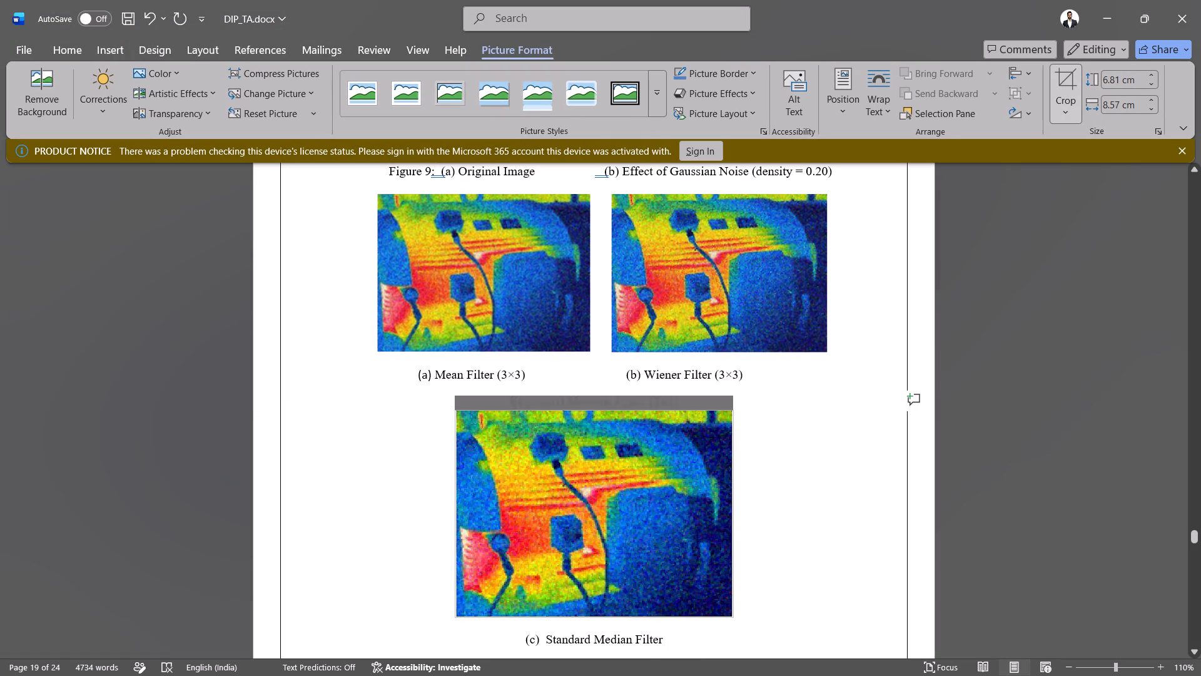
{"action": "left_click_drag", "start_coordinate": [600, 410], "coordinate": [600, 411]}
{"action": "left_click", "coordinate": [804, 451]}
Compare the Figure 9 and Figure 10 thermal pictures to check which noise and filter results they show.
{"action": "scroll", "coordinate": [804, 451], "scroll_direction": "down", "scroll_amount": 1}
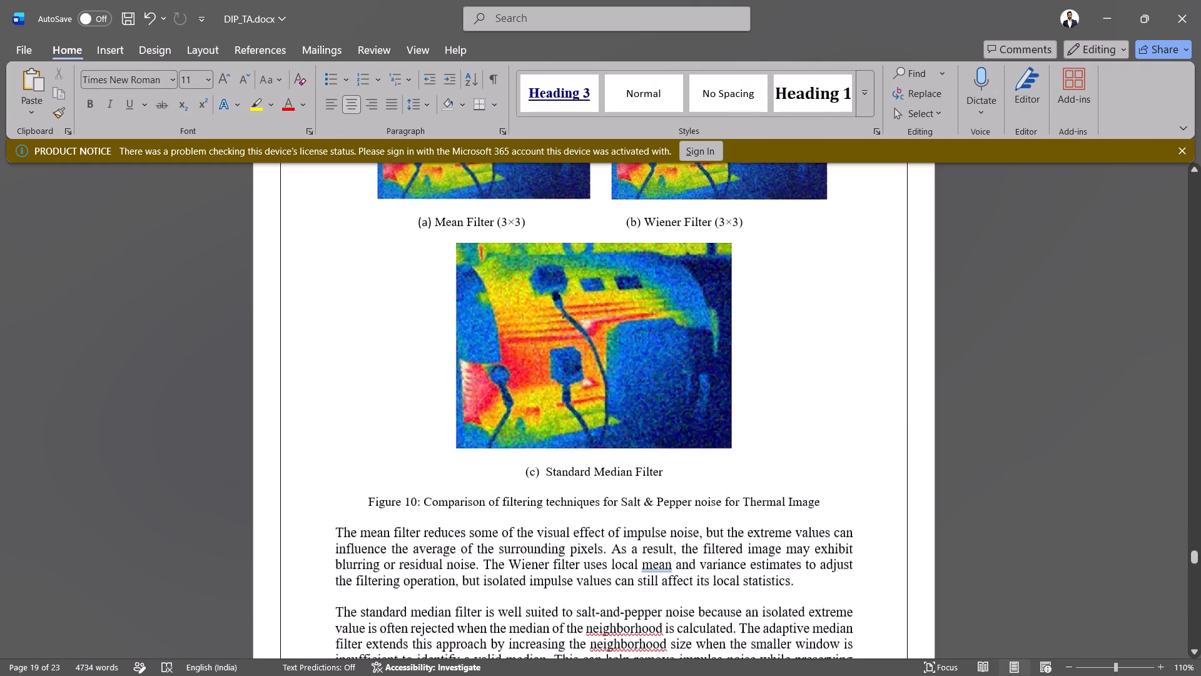
{"action": "scroll", "coordinate": [804, 451], "scroll_direction": "down", "scroll_amount": 1}
{"action": "scroll", "coordinate": [804, 451], "scroll_direction": "up", "scroll_amount": 2}
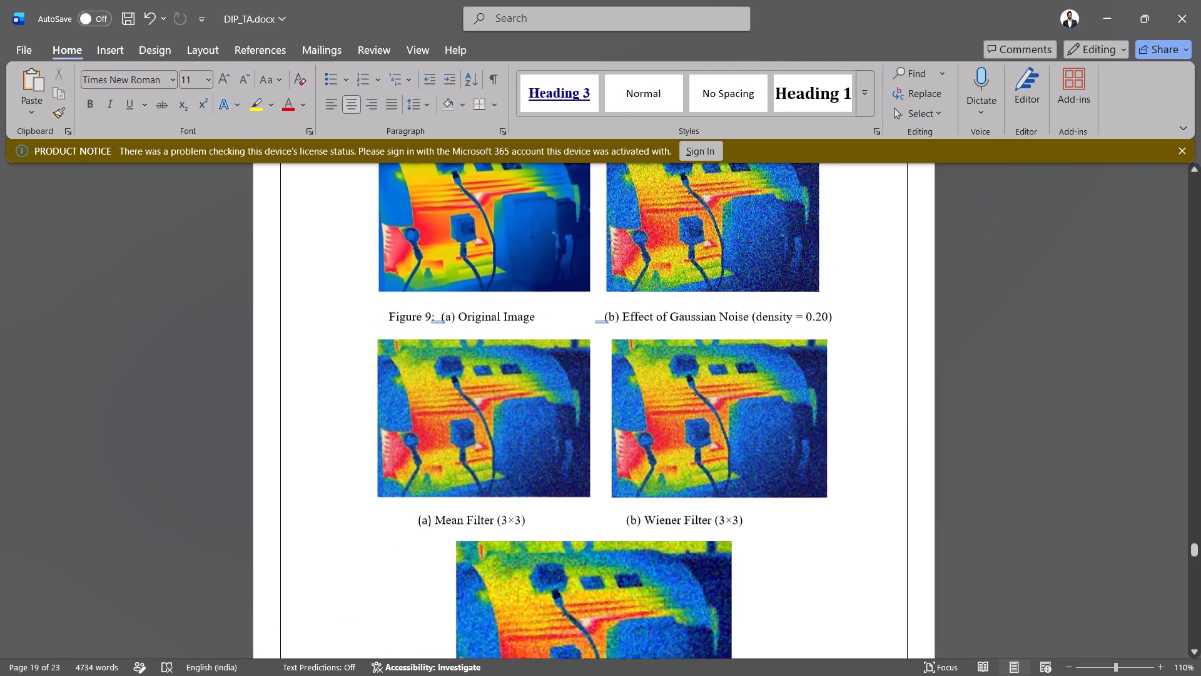
{"action": "scroll", "coordinate": [804, 451], "scroll_direction": "up", "scroll_amount": 2}
{"action": "scroll", "coordinate": [804, 451], "scroll_direction": "down", "scroll_amount": 1}
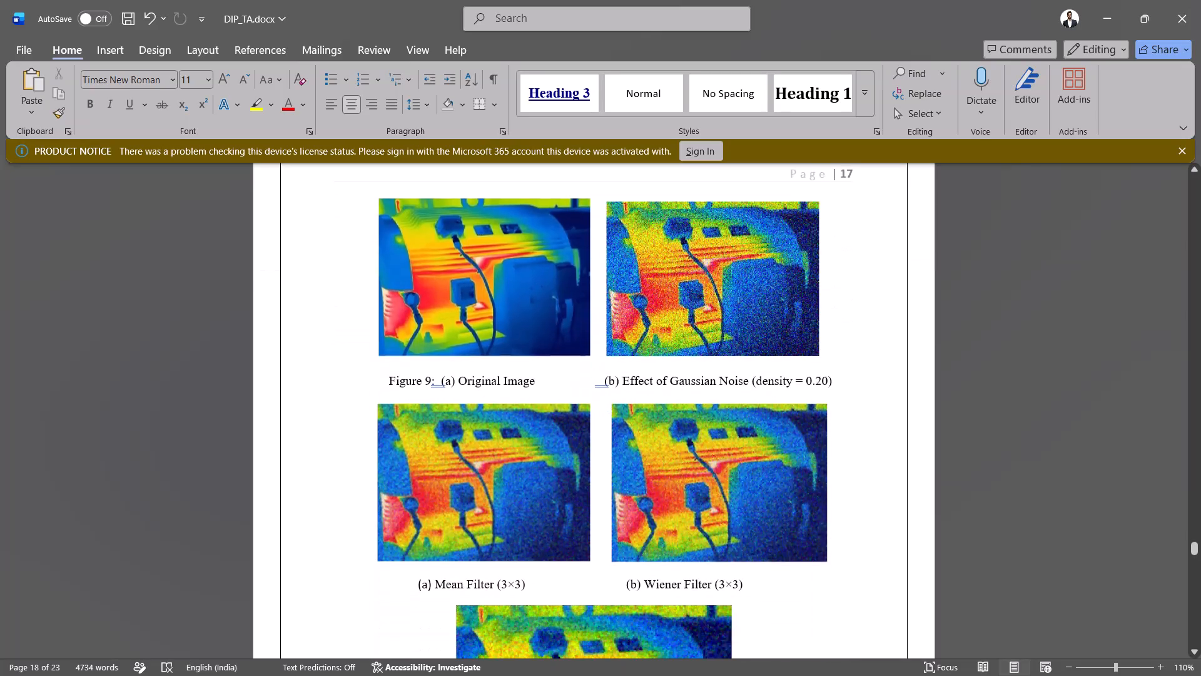
{"action": "scroll", "coordinate": [804, 451], "scroll_direction": "down", "scroll_amount": 2}
{"action": "scroll", "coordinate": [804, 451], "scroll_direction": "up", "scroll_amount": 1}
{"action": "scroll", "coordinate": [804, 451], "scroll_direction": "down", "scroll_amount": 1}
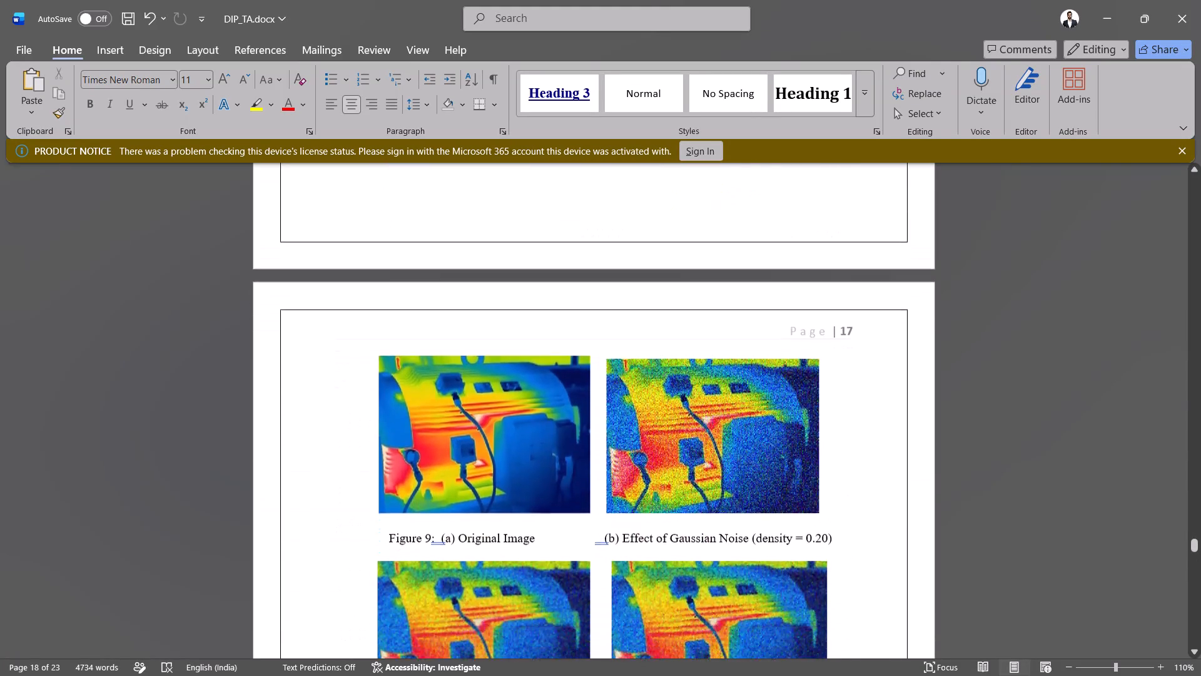
{"action": "scroll", "coordinate": [804, 451], "scroll_direction": "down", "scroll_amount": 1}
{"action": "scroll", "coordinate": [804, 451], "scroll_direction": "up", "scroll_amount": 1}
{"action": "scroll", "coordinate": [804, 451], "scroll_direction": "down", "scroll_amount": 1}
{"action": "scroll", "coordinate": [804, 451], "scroll_direction": "up", "scroll_amount": 1}
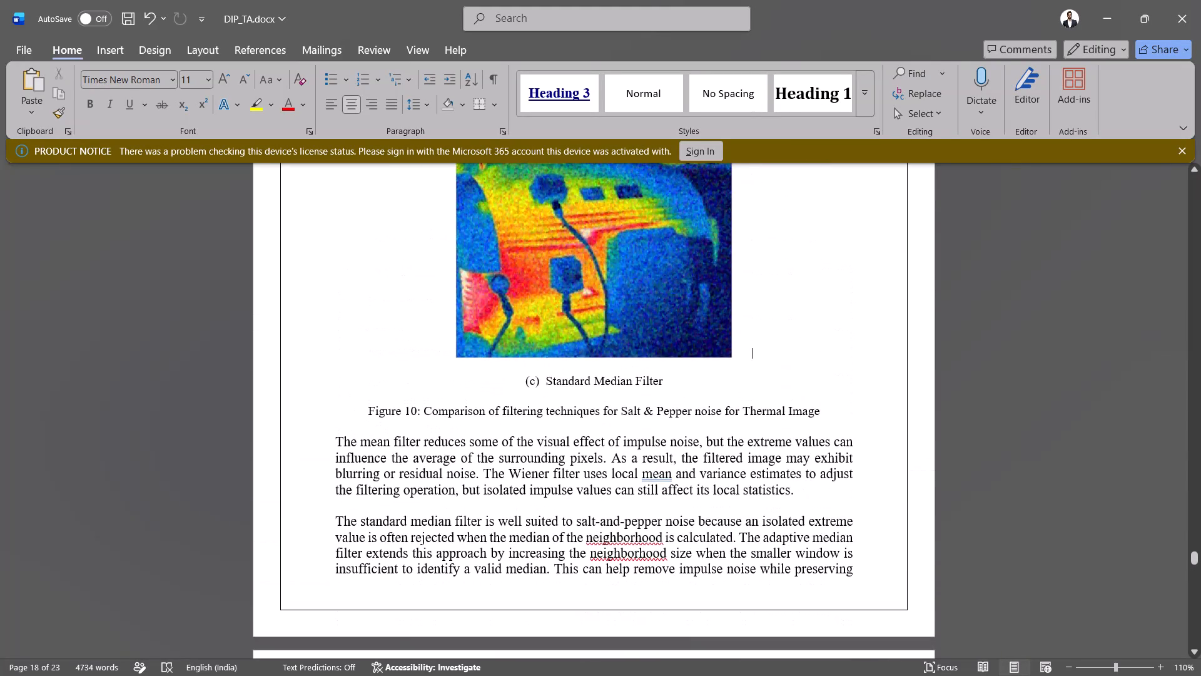
{"action": "scroll", "coordinate": [804, 451], "scroll_direction": "up", "scroll_amount": 3}
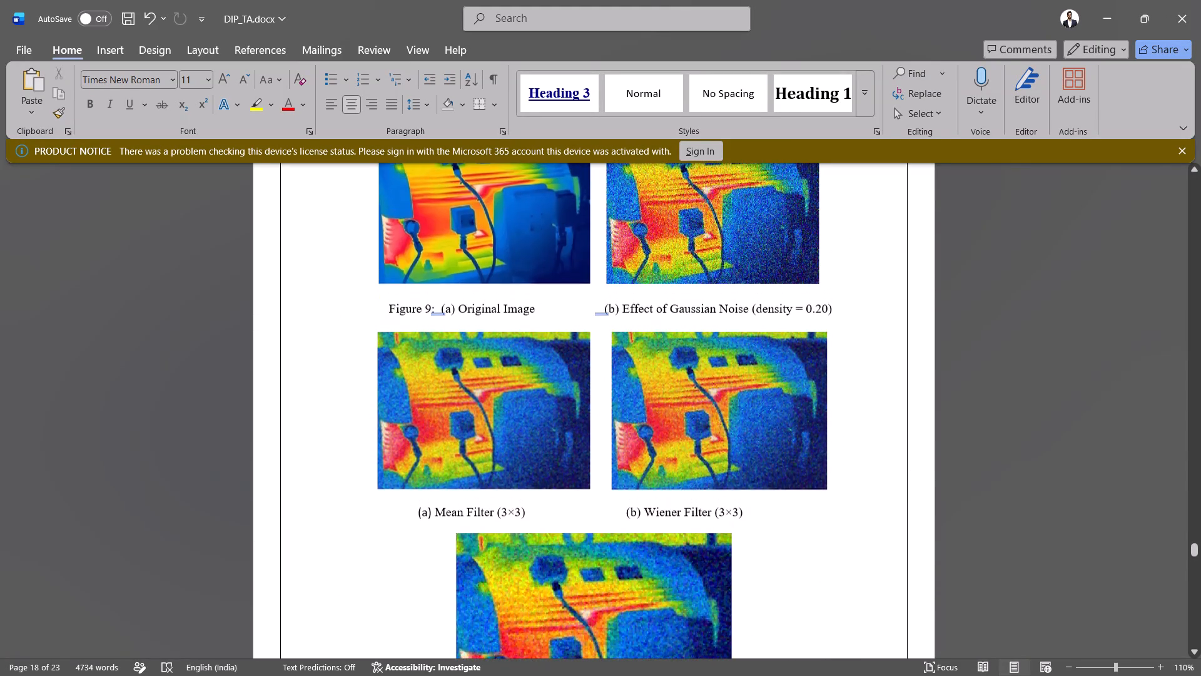
{"action": "scroll", "coordinate": [804, 451], "scroll_direction": "up", "scroll_amount": 1}
{"action": "scroll", "coordinate": [804, 451], "scroll_direction": "down", "scroll_amount": 1}
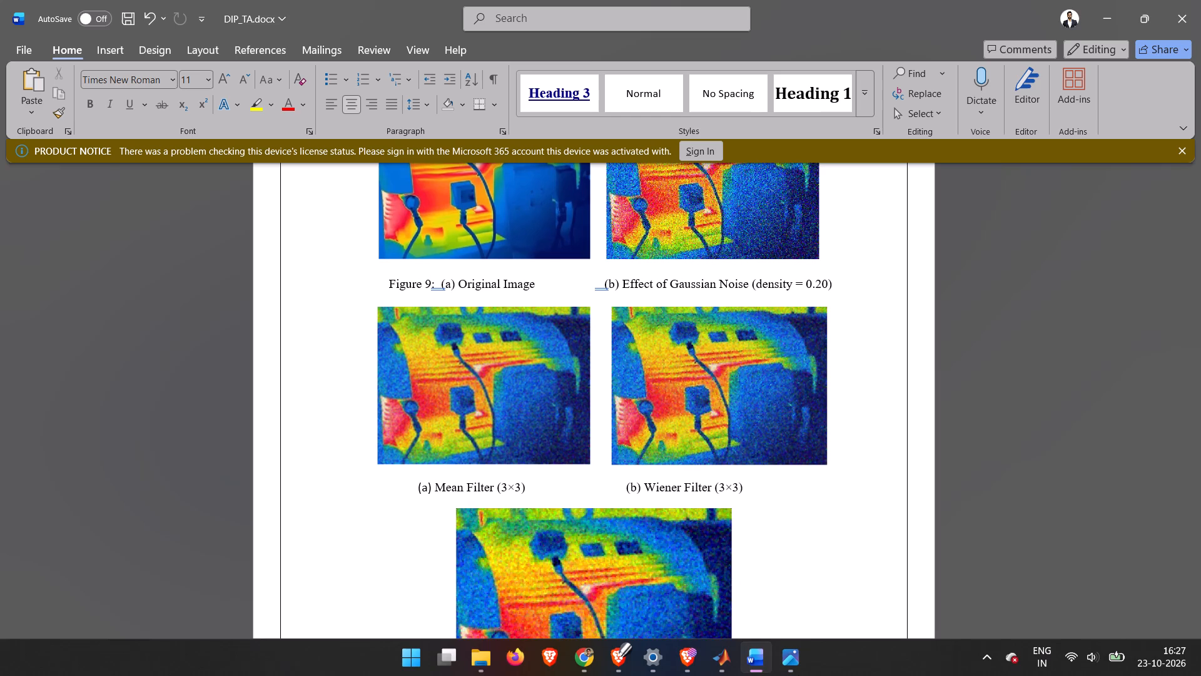
Capture a screenshot of only the Standard Median Filter (3x3) image in MATLAB's Salt-and-Pepper Denoising Comparison figure, without its title.
{"action": "left_click", "coordinate": [735, 666]}
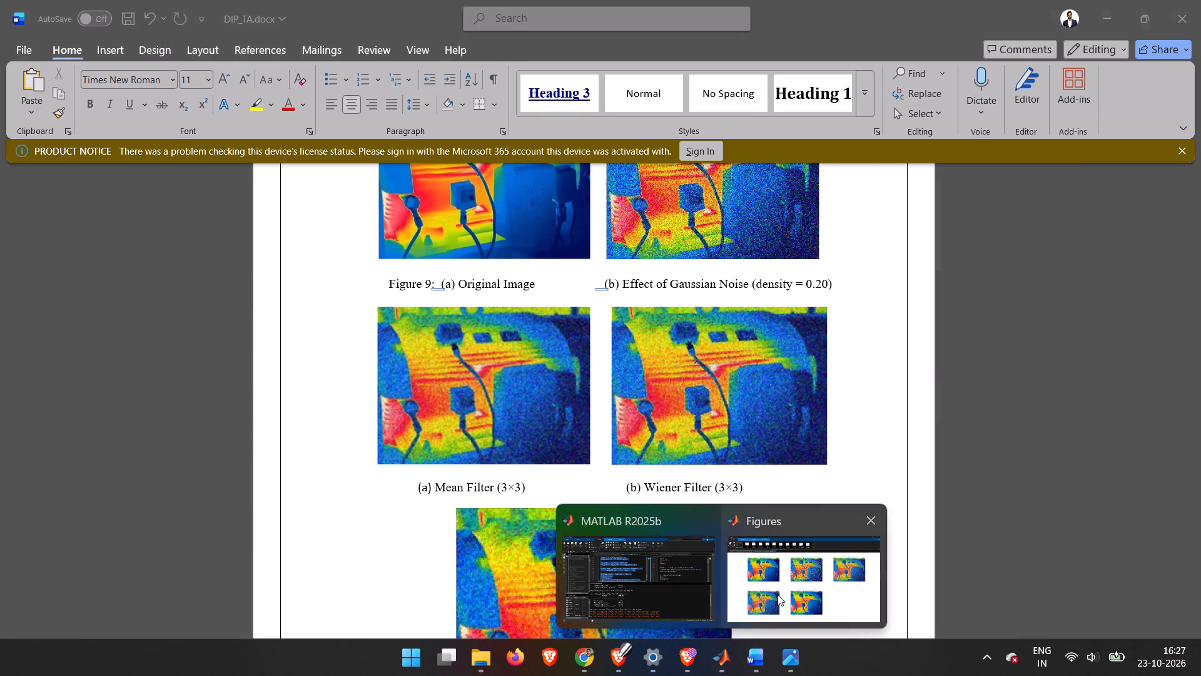
{"action": "left_click", "coordinate": [776, 596]}
{"action": "left_click", "coordinate": [830, 523]}
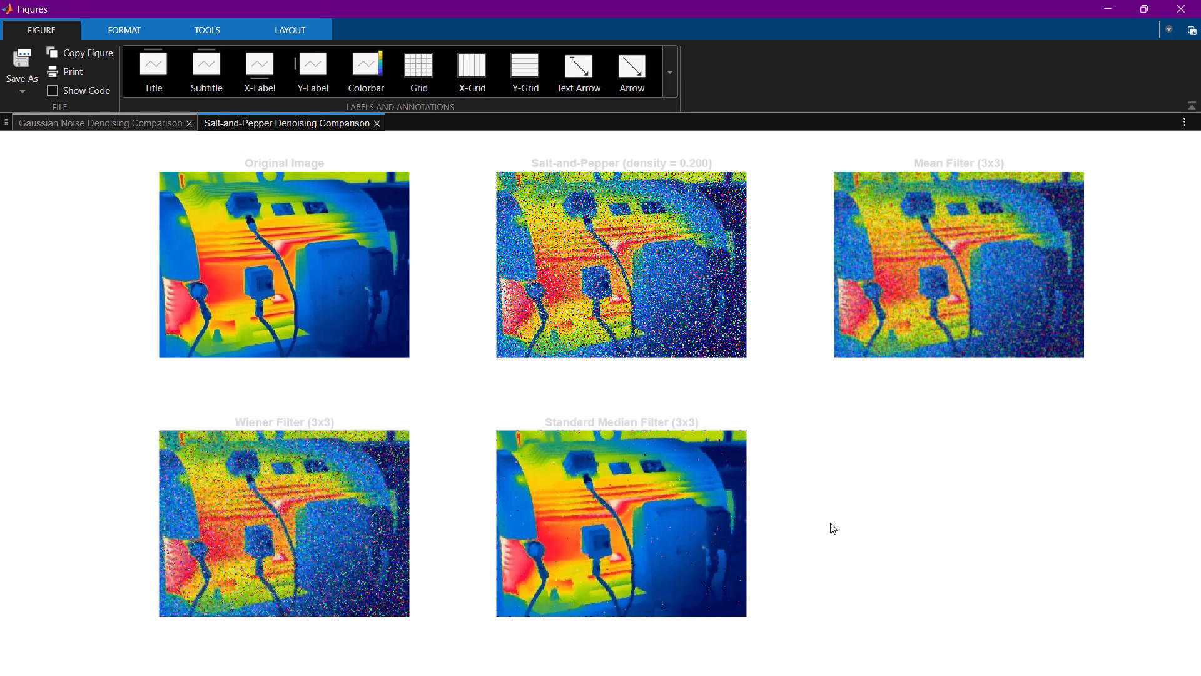
{"action": "key", "text": "shift+super+s"}
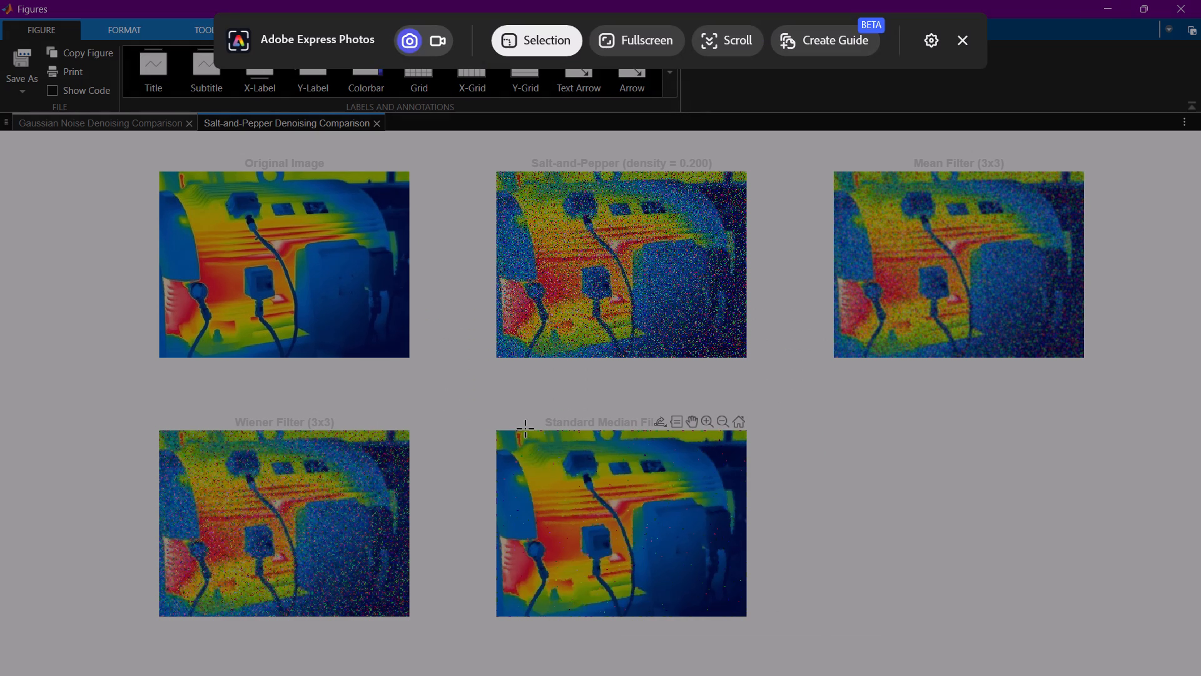
{"action": "left_click_drag", "start_coordinate": [495, 429], "coordinate": [731, 615]}
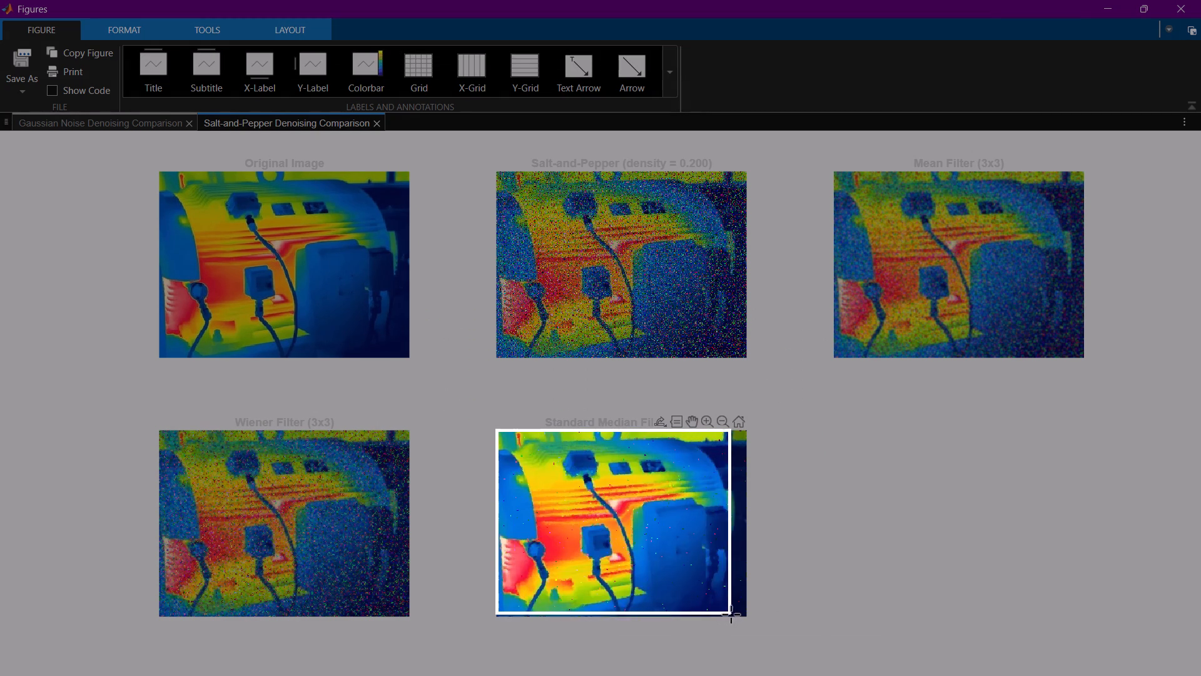
{"action": "left_click_drag", "start_coordinate": [731, 615], "coordinate": [748, 614]}
{"action": "left_click", "coordinate": [788, 657]}
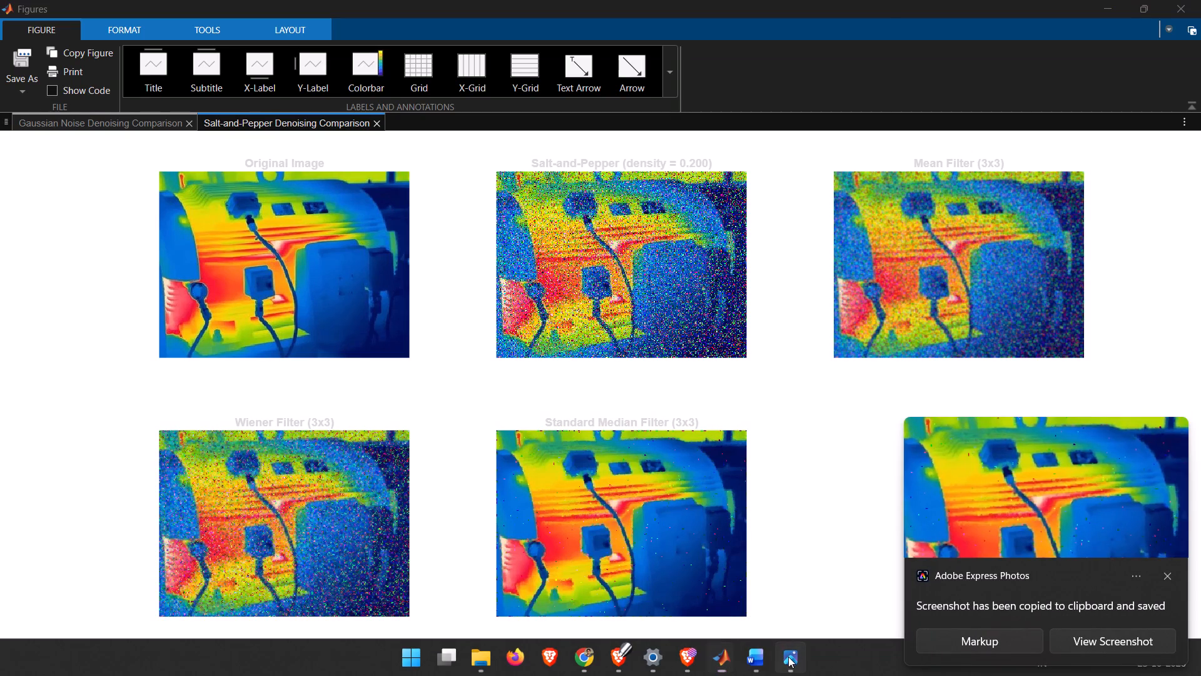
Back in DIP_TA.docx, replace the picture above the (c) Standard Median Filter label with the captured screenshot.
{"action": "left_click", "coordinate": [769, 660]}
{"action": "left_click", "coordinate": [705, 581]}
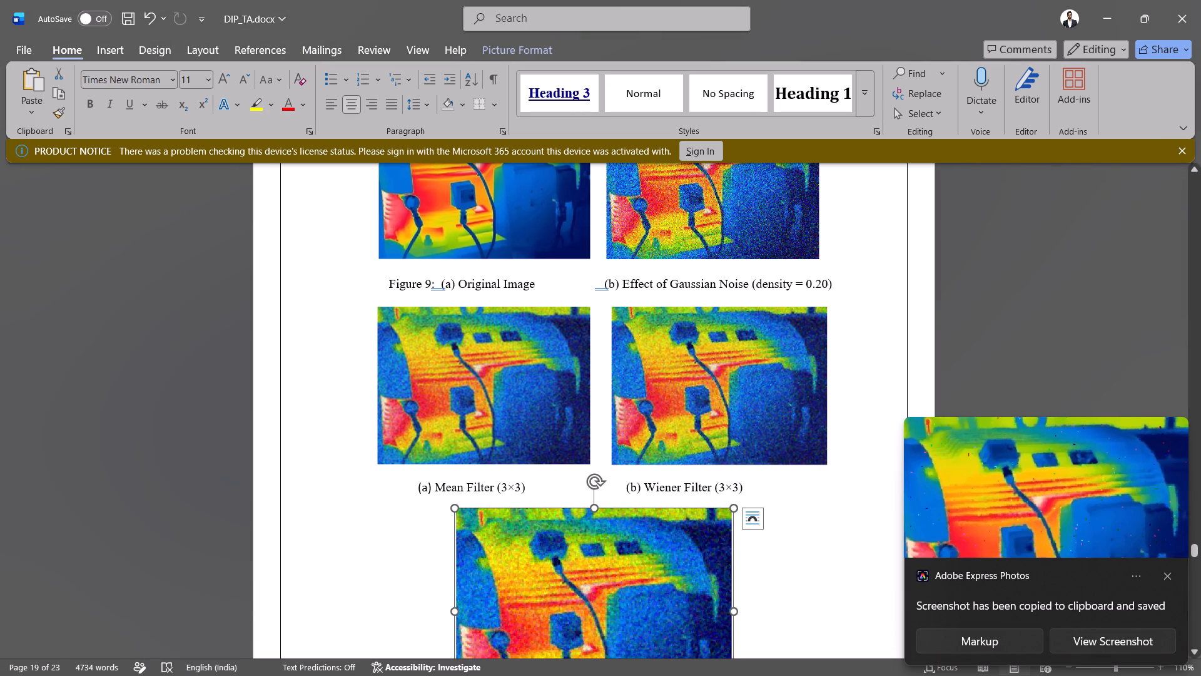
{"action": "key", "text": "BackSpace"}
{"action": "key", "text": "ctrl+v"}
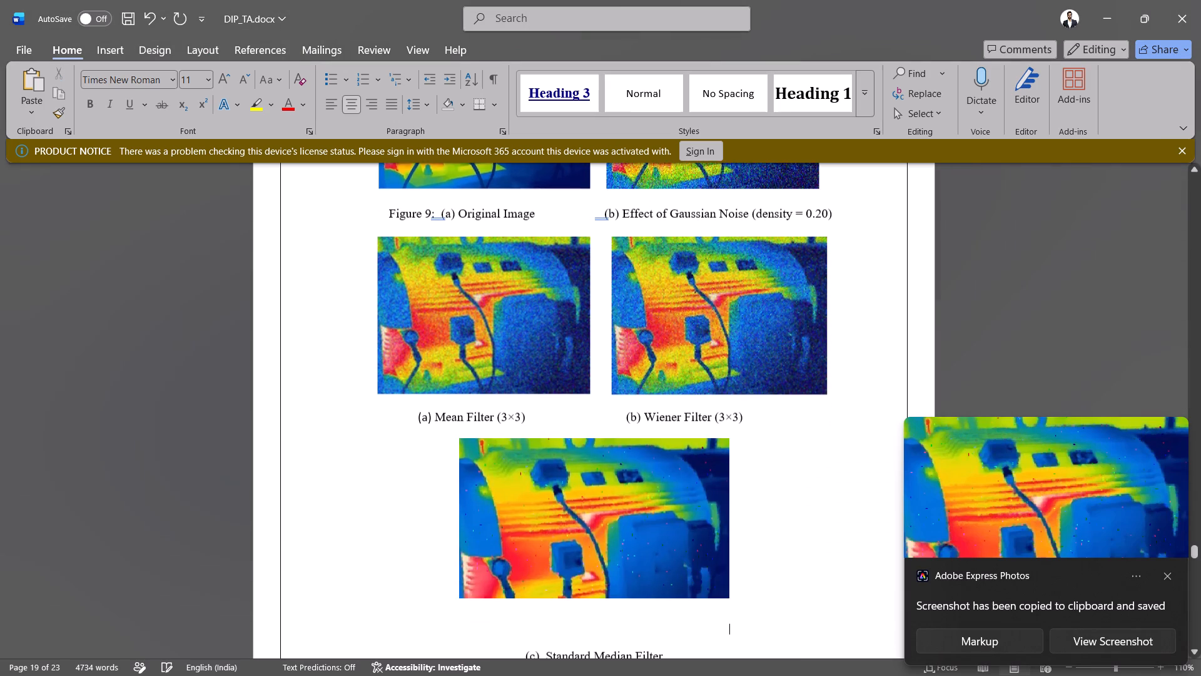
{"action": "left_click", "coordinate": [668, 596]}
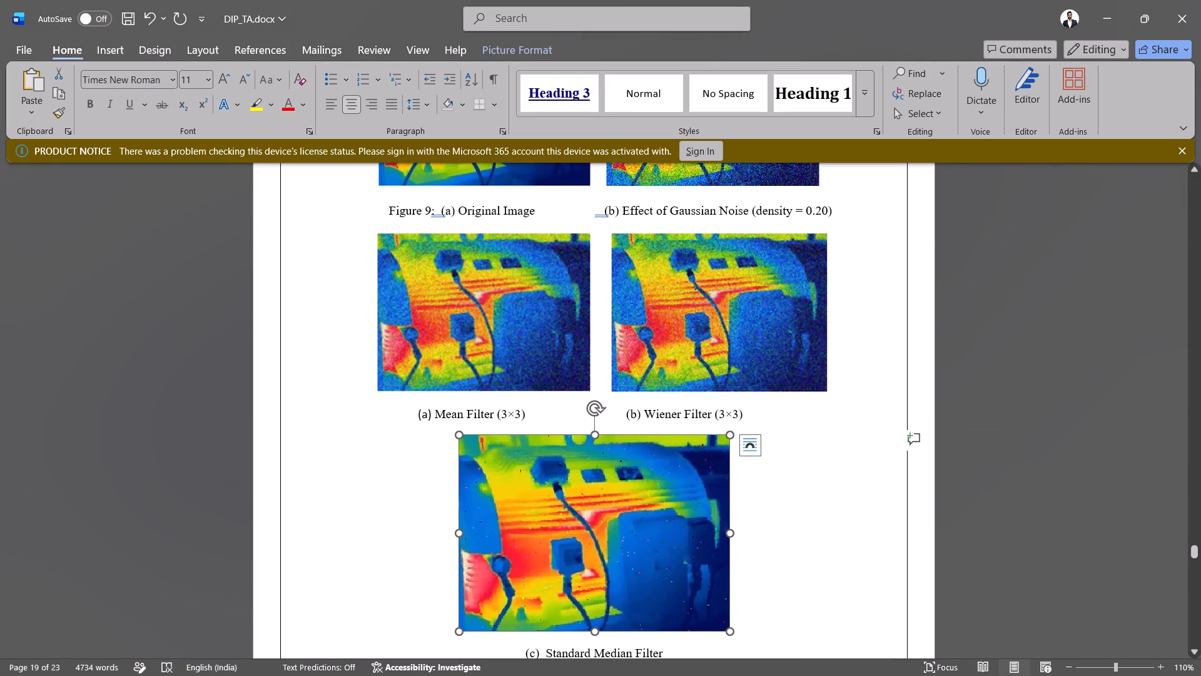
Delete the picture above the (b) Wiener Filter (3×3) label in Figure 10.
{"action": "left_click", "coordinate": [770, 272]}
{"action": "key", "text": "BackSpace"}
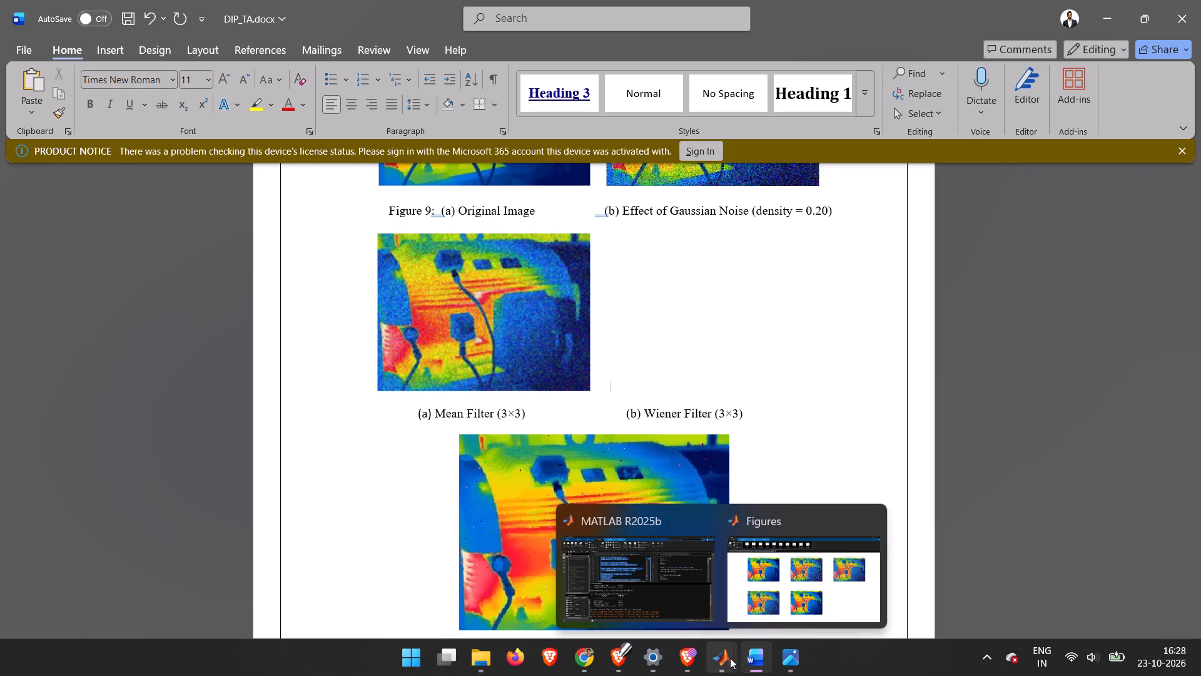
Capture a screenshot of only the Wiener Filter (3x3) image in MATLAB's Salt-and-Pepper Denoising Comparison figure.
{"action": "left_click", "coordinate": [780, 600]}
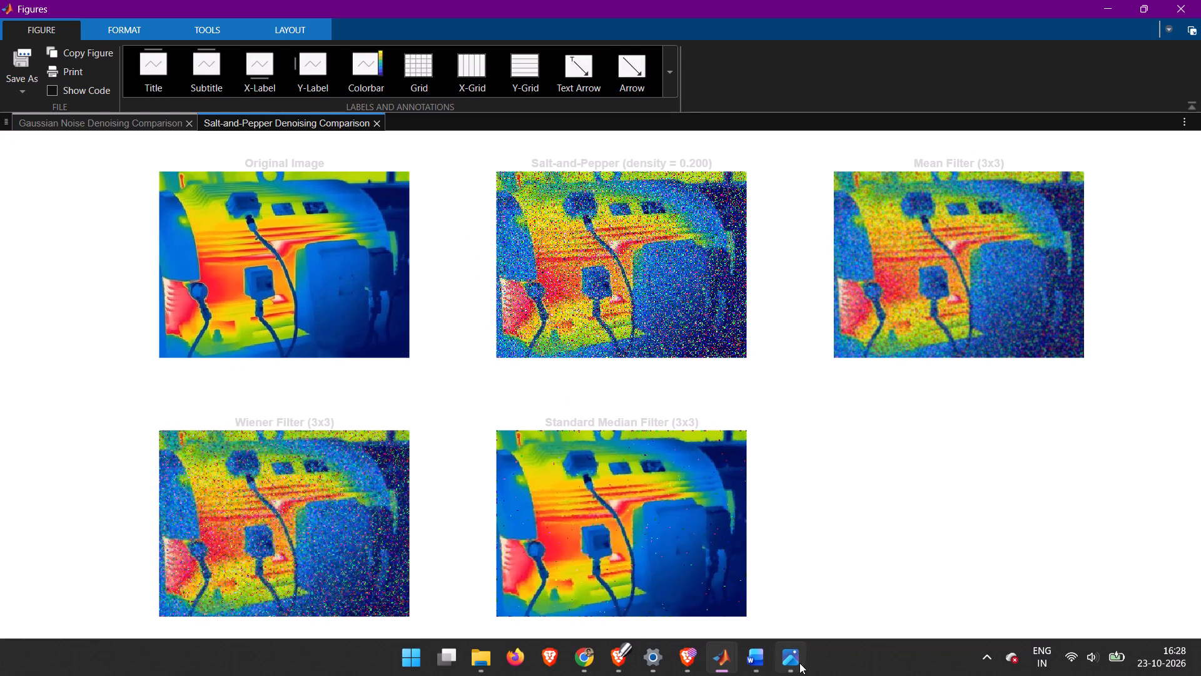
{"action": "left_click", "coordinate": [753, 661]}
{"action": "left_click", "coordinate": [753, 660]}
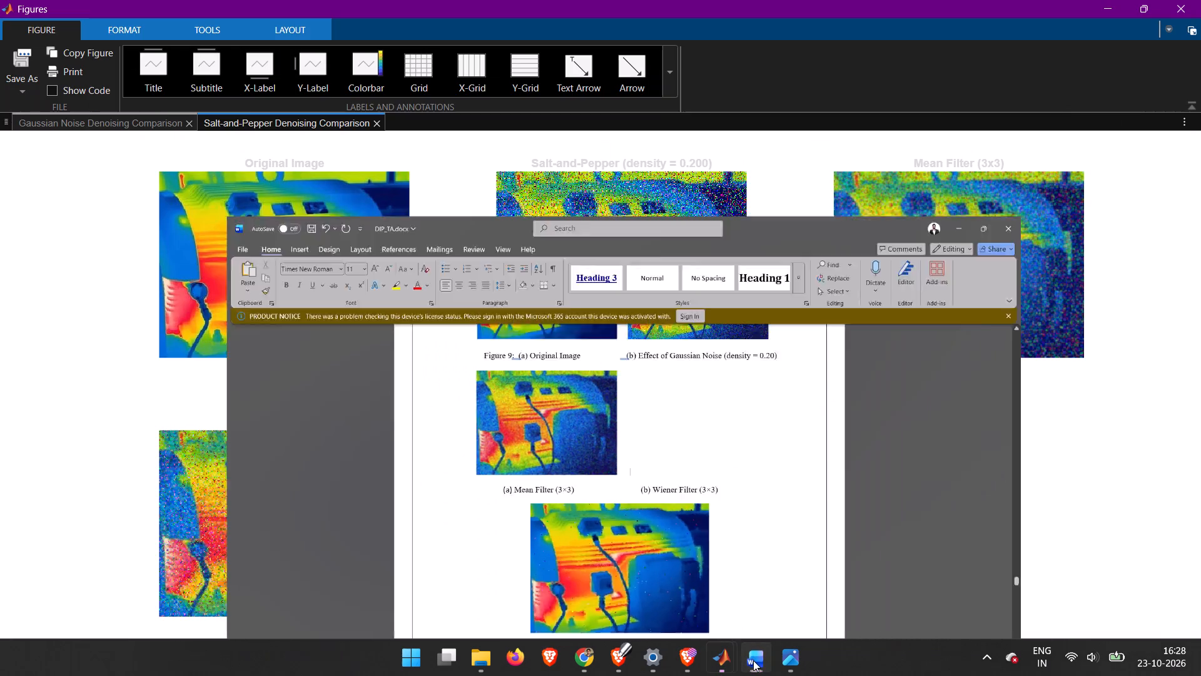
{"action": "key", "text": "shift+super+s"}
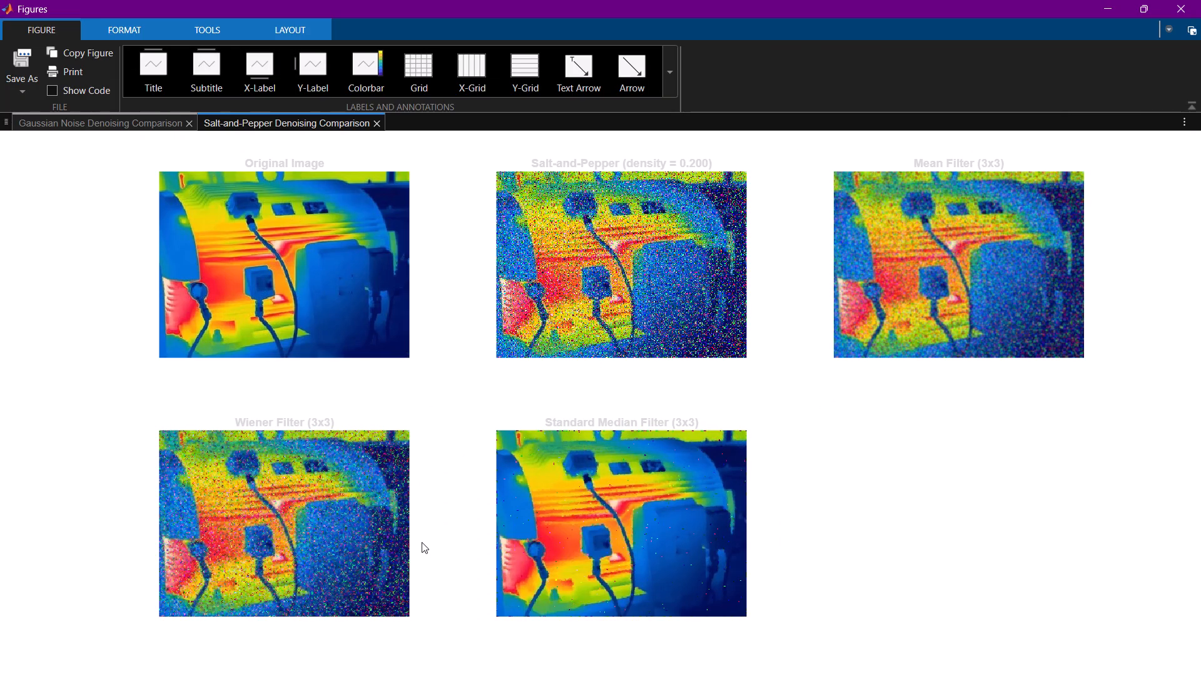
{"action": "left_click_drag", "start_coordinate": [158, 433], "coordinate": [412, 620]}
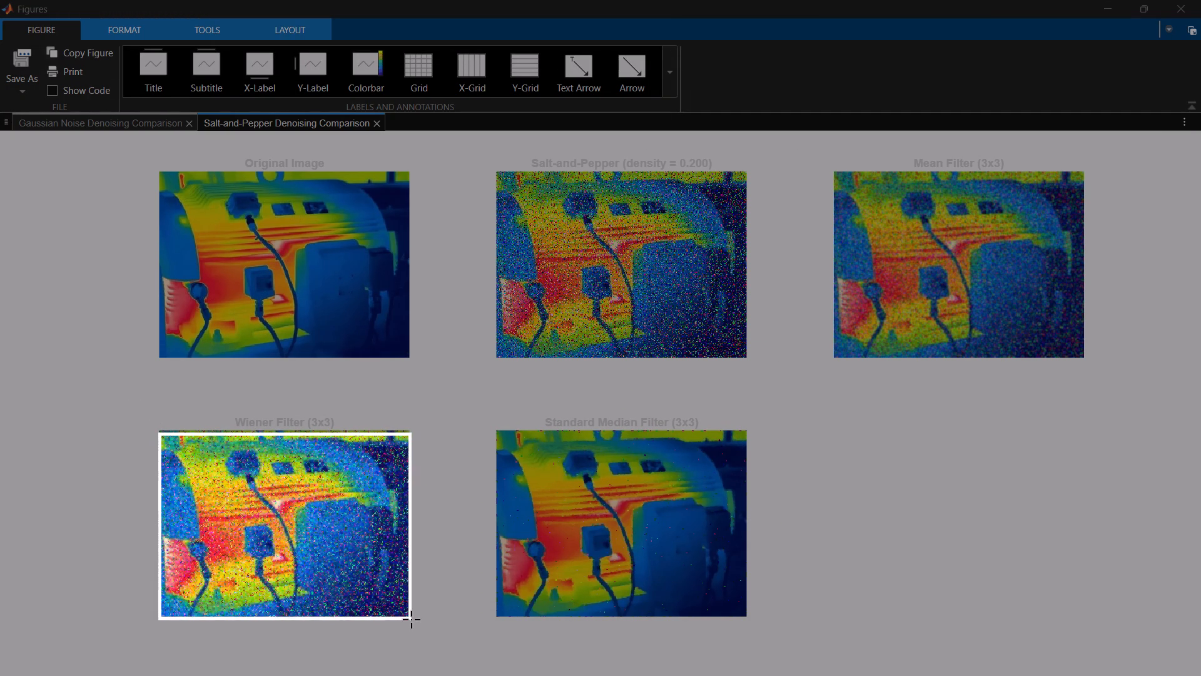
{"action": "left_click_drag", "start_coordinate": [412, 620], "coordinate": [412, 615]}
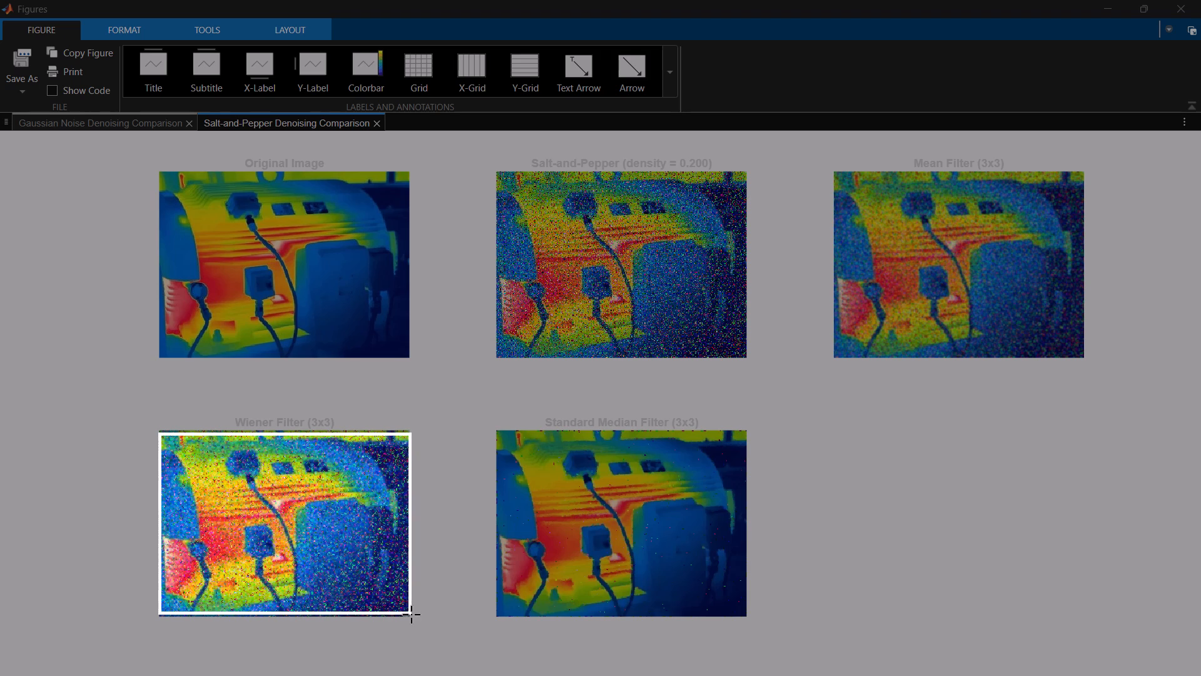
{"action": "left_click_drag", "start_coordinate": [412, 615], "coordinate": [410, 616]}
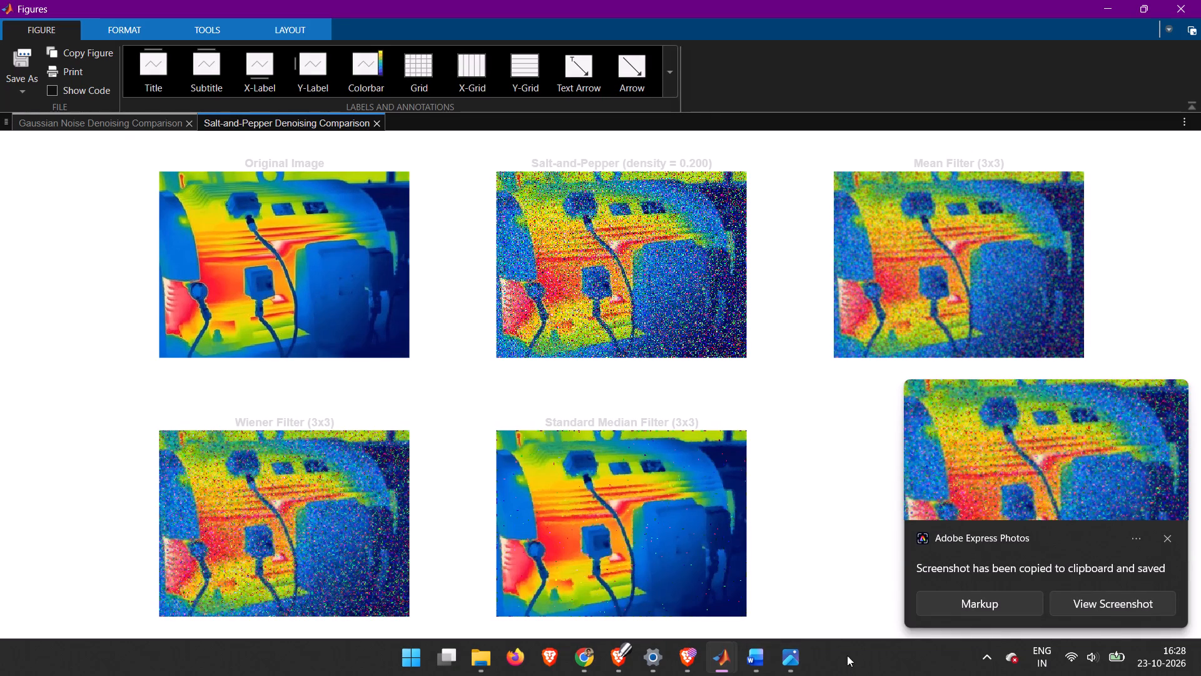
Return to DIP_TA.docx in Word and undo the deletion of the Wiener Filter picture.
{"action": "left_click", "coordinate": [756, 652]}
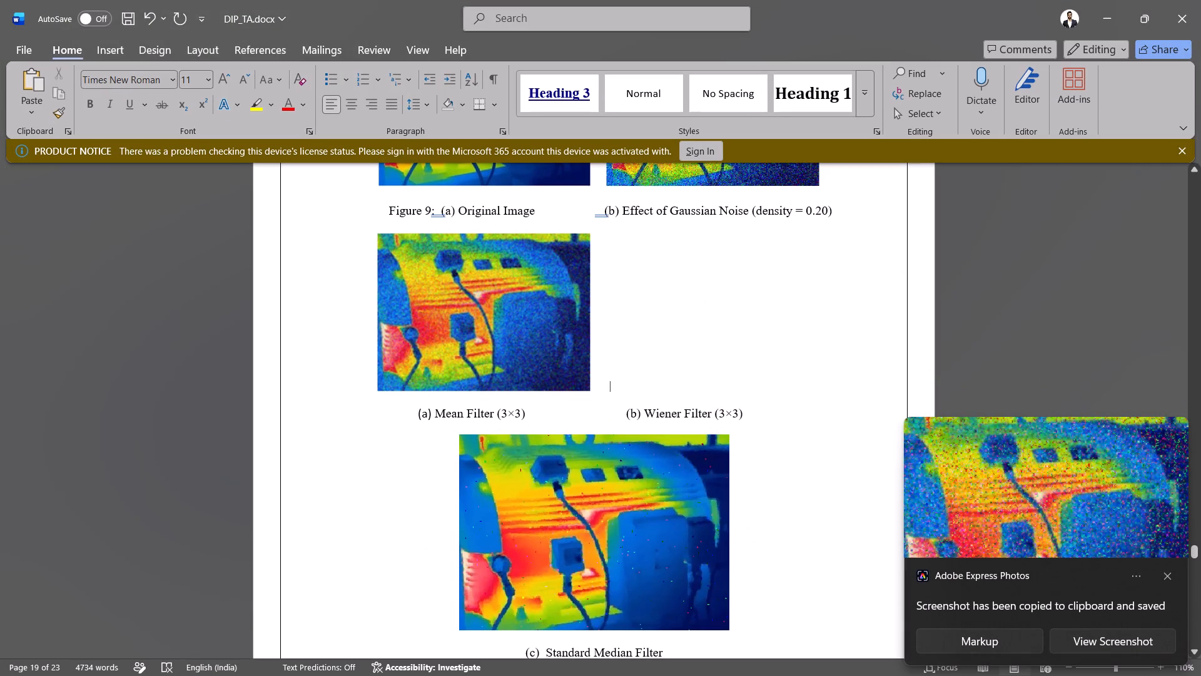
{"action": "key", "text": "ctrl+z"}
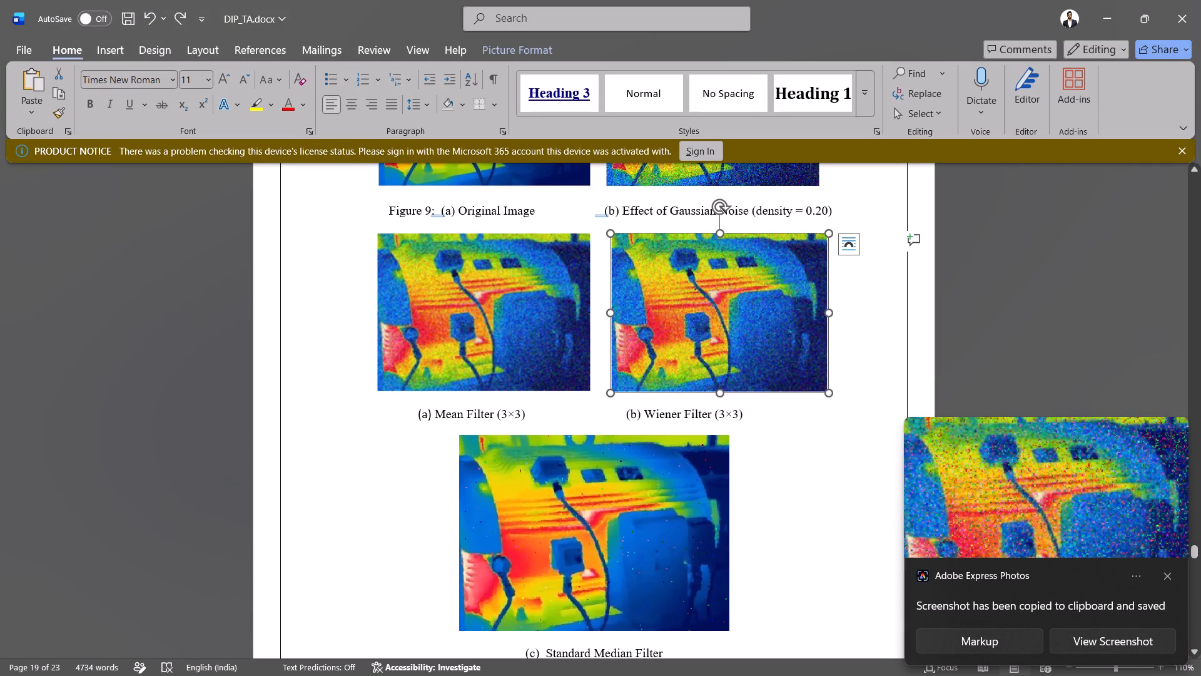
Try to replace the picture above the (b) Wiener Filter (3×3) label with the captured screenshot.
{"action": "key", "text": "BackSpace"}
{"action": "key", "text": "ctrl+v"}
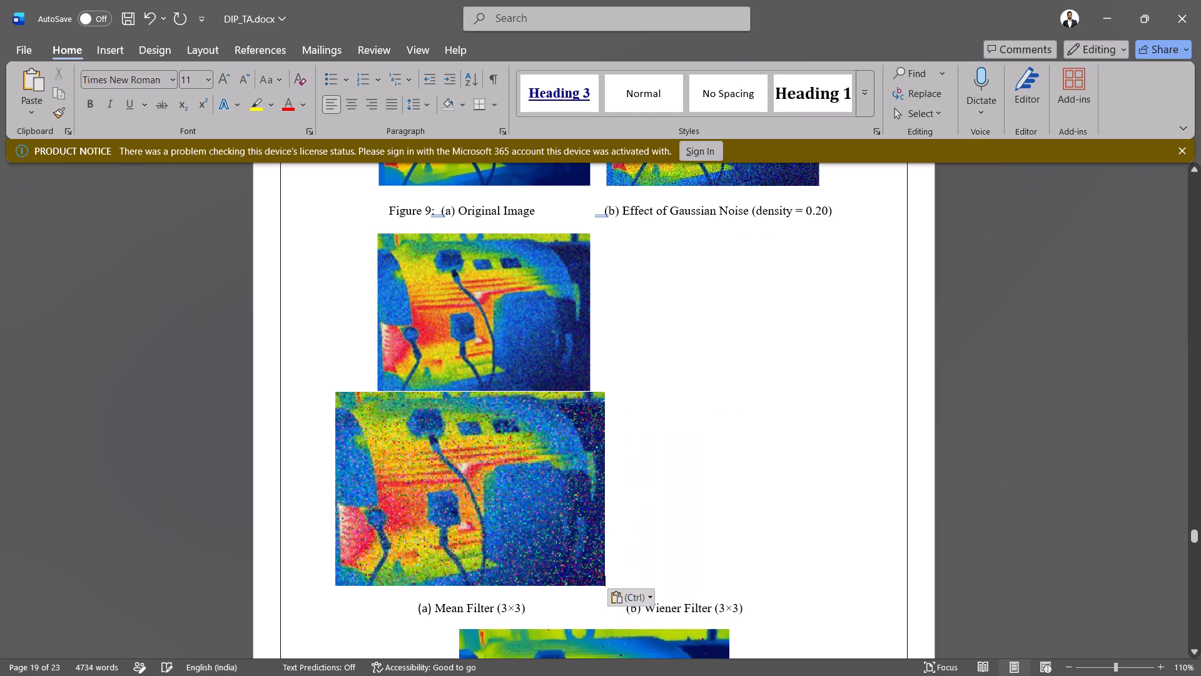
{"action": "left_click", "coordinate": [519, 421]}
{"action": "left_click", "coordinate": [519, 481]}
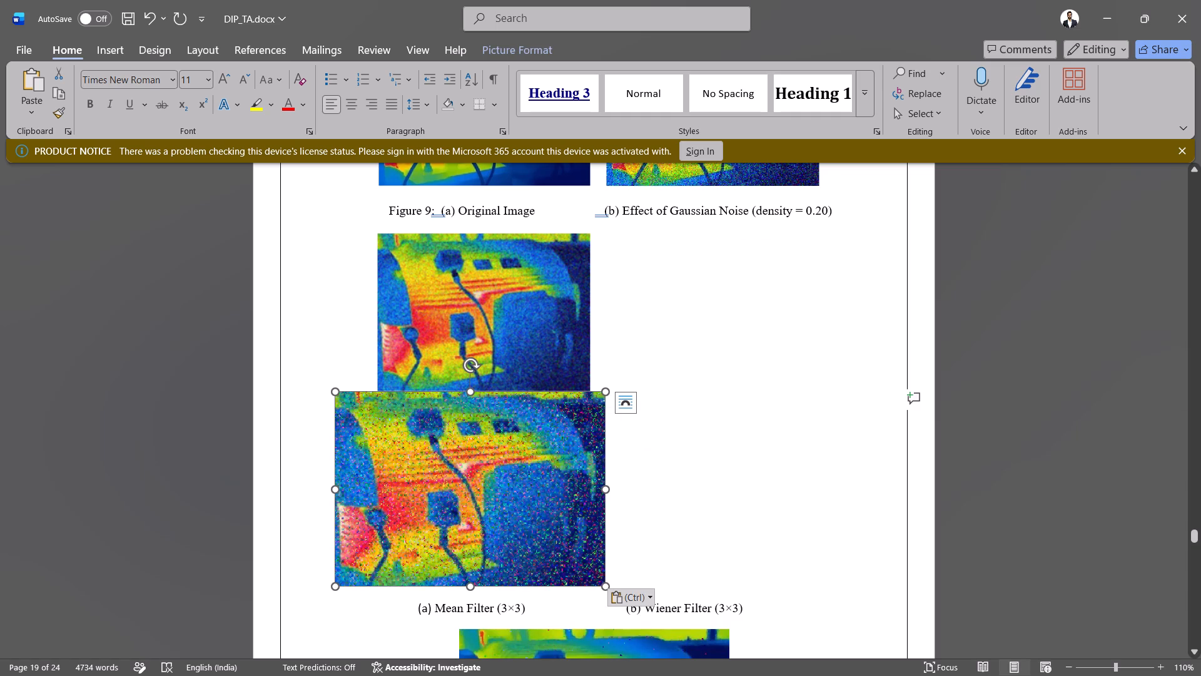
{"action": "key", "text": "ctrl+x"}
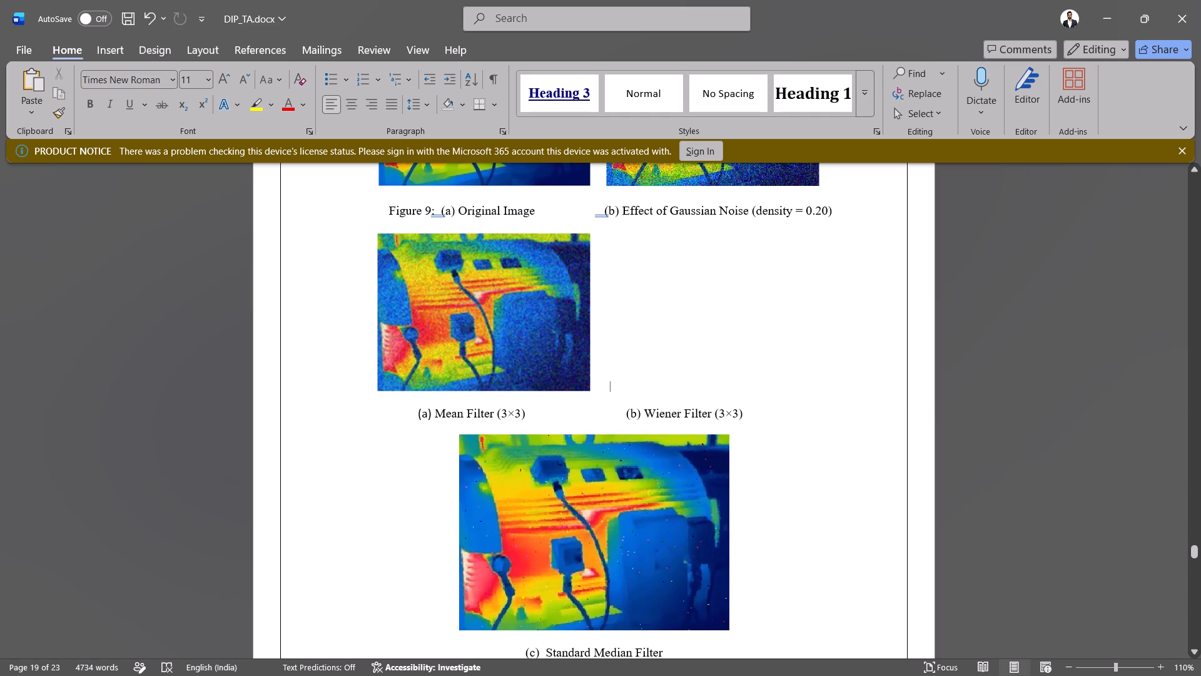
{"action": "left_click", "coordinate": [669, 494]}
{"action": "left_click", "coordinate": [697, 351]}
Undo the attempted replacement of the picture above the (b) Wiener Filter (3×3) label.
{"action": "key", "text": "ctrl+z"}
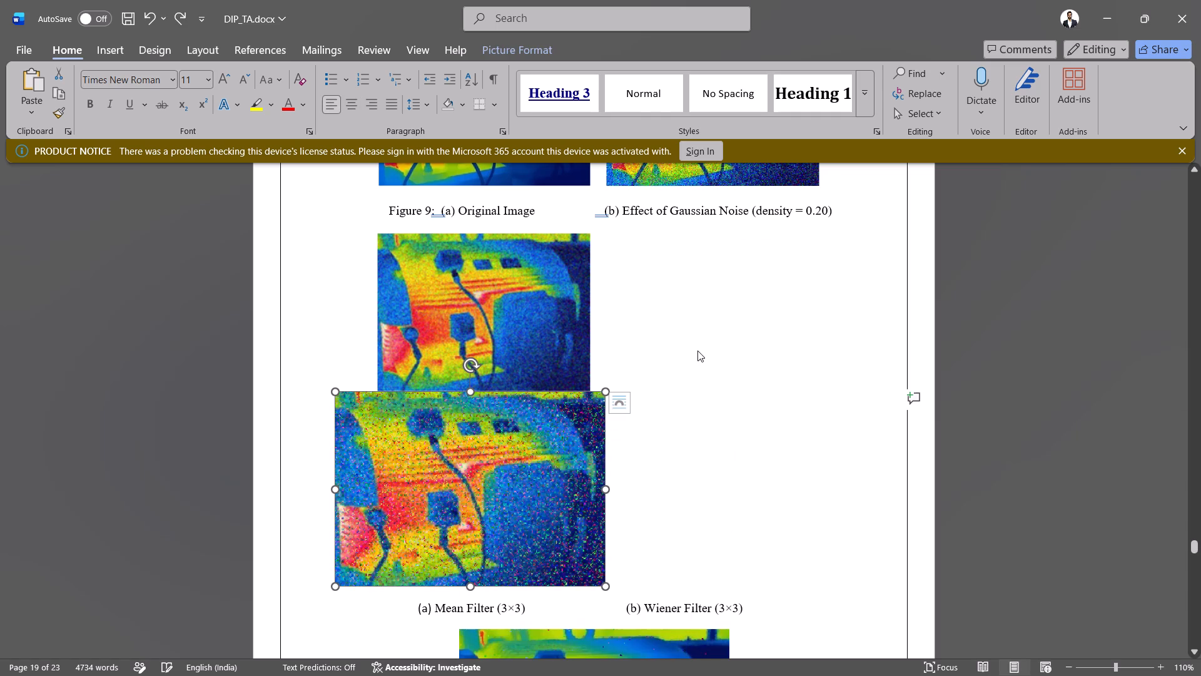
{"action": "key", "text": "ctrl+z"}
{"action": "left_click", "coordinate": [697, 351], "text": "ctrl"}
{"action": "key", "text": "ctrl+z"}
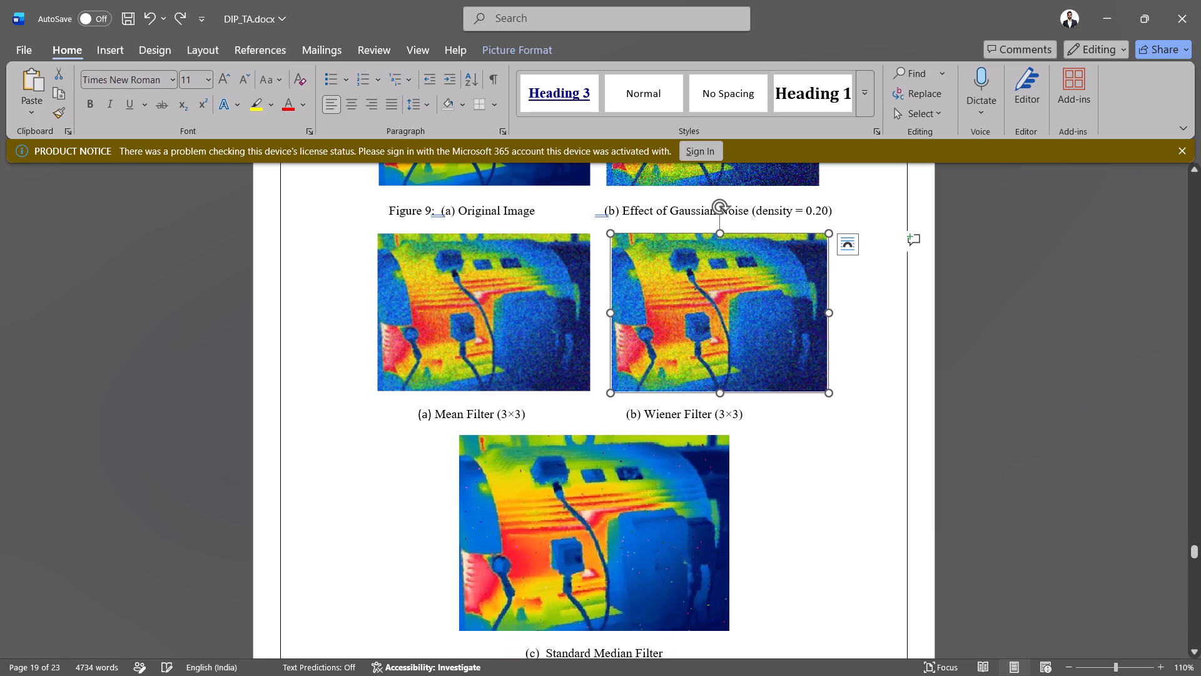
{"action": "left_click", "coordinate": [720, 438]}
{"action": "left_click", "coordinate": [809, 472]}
Review the salt-and-pepper results pages, from the thermal pictures back through Table 3 and Figures 8 and 7.
{"action": "scroll", "coordinate": [809, 472], "scroll_direction": "up", "scroll_amount": 1}
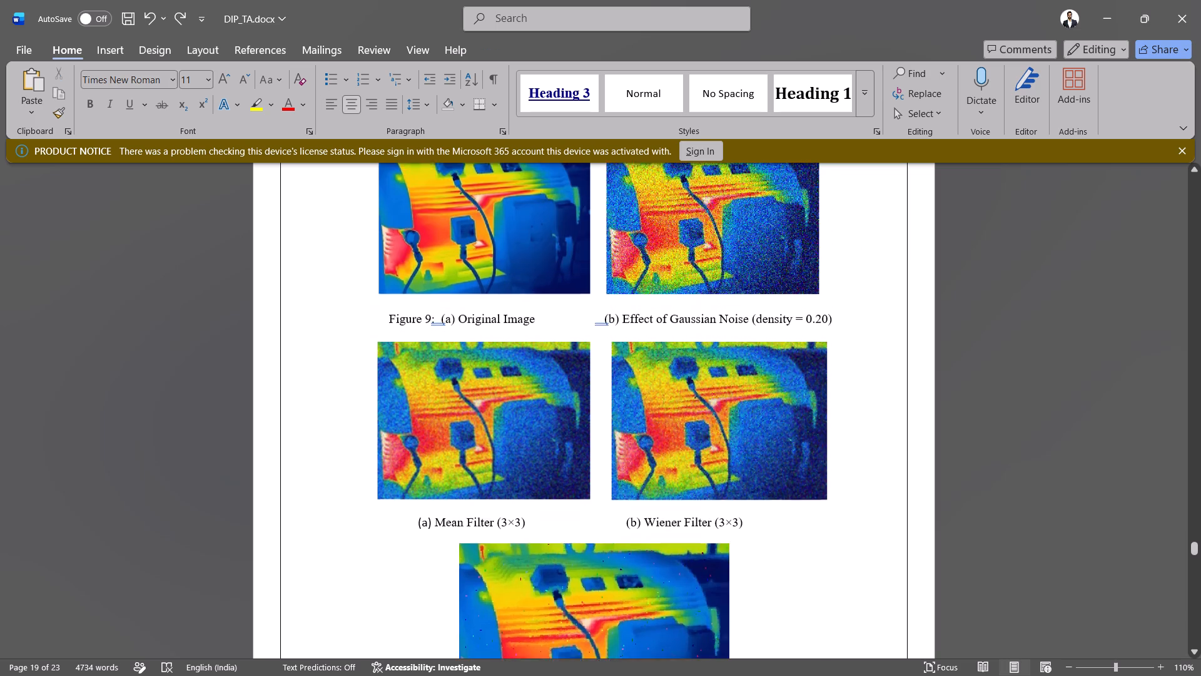
{"action": "scroll", "coordinate": [809, 472], "scroll_direction": "up", "scroll_amount": 1}
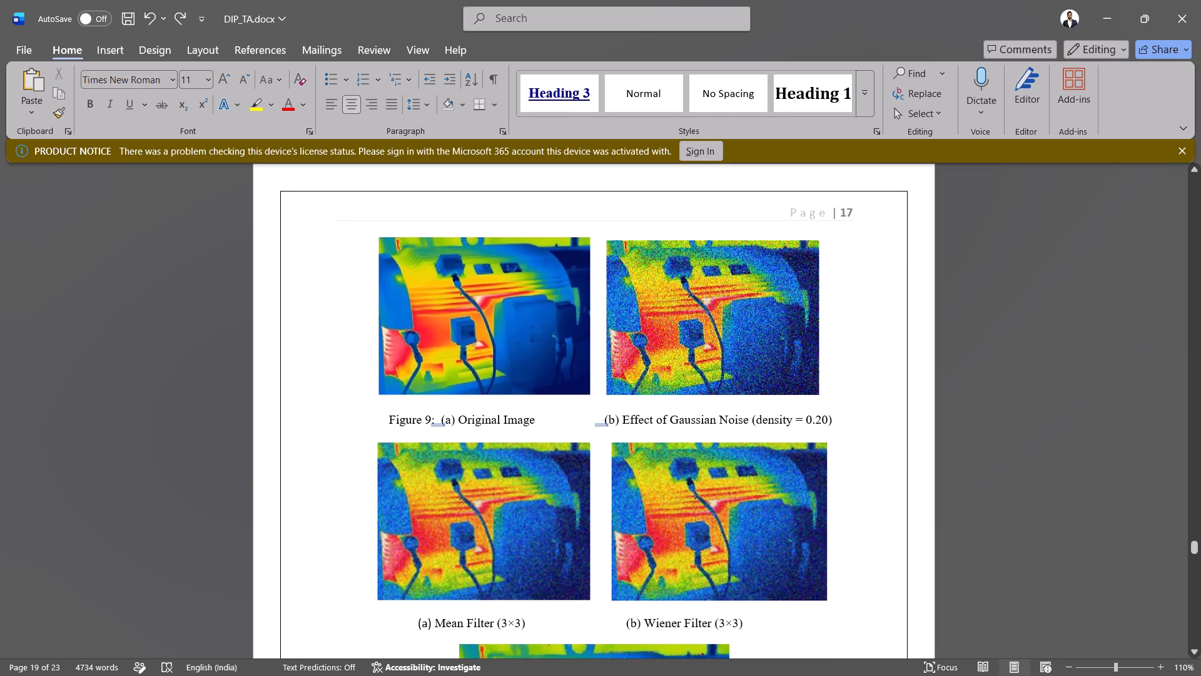
{"action": "scroll", "coordinate": [809, 472], "scroll_direction": "up", "scroll_amount": 1}
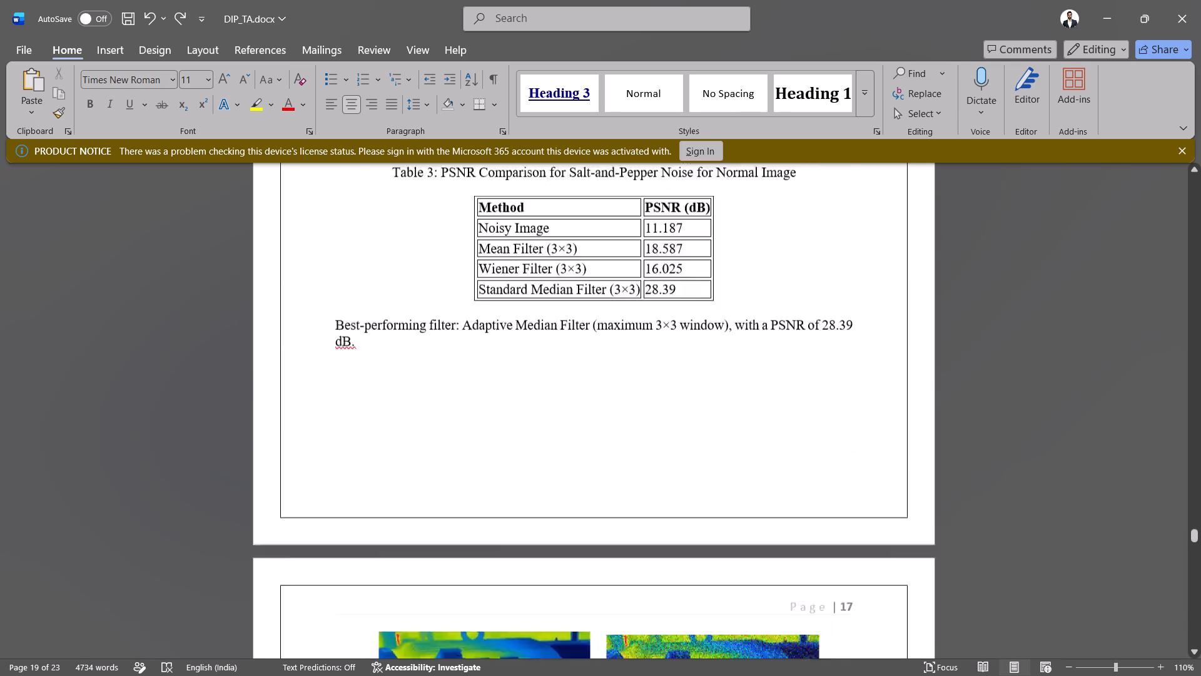
{"action": "scroll", "coordinate": [809, 472], "scroll_direction": "up", "scroll_amount": 1}
{"action": "scroll", "coordinate": [809, 472], "scroll_direction": "down", "scroll_amount": 1}
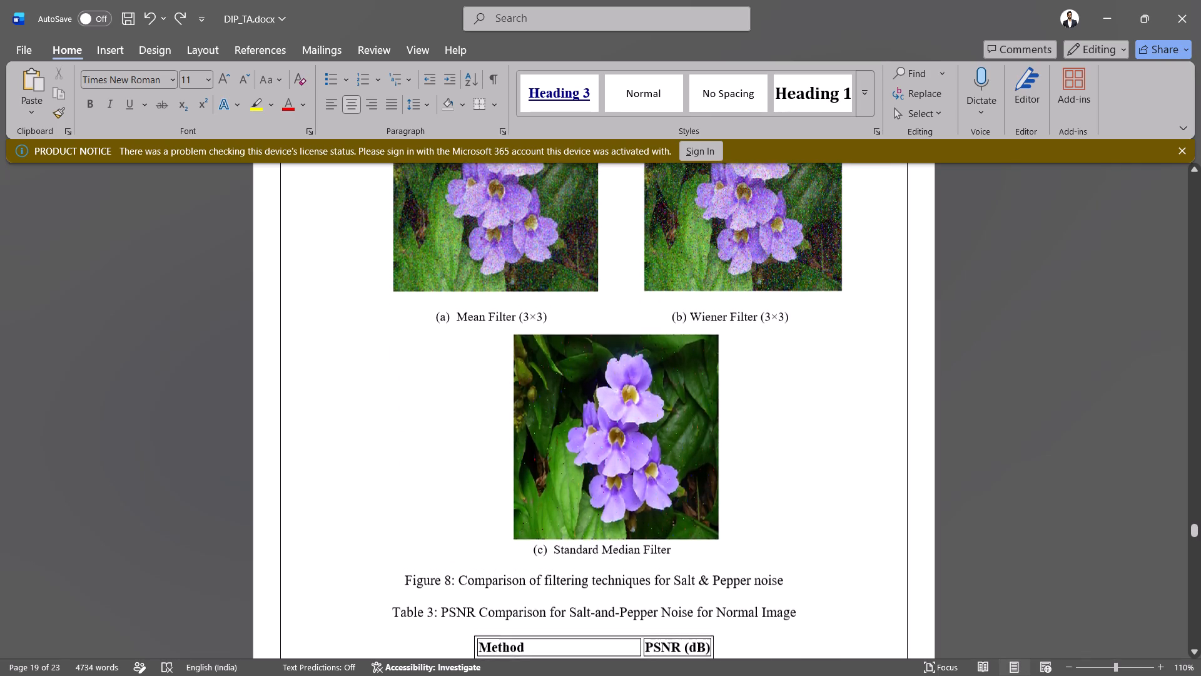
{"action": "scroll", "coordinate": [809, 472], "scroll_direction": "up", "scroll_amount": 1}
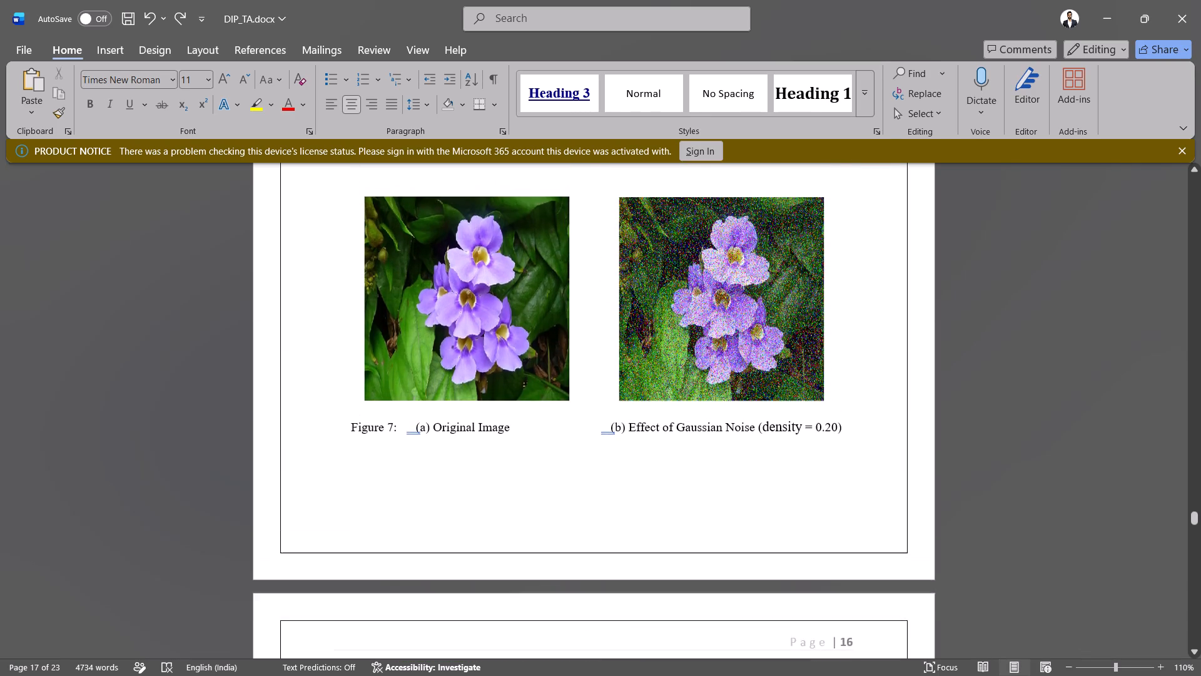
{"action": "scroll", "coordinate": [809, 472], "scroll_direction": "up", "scroll_amount": 1}
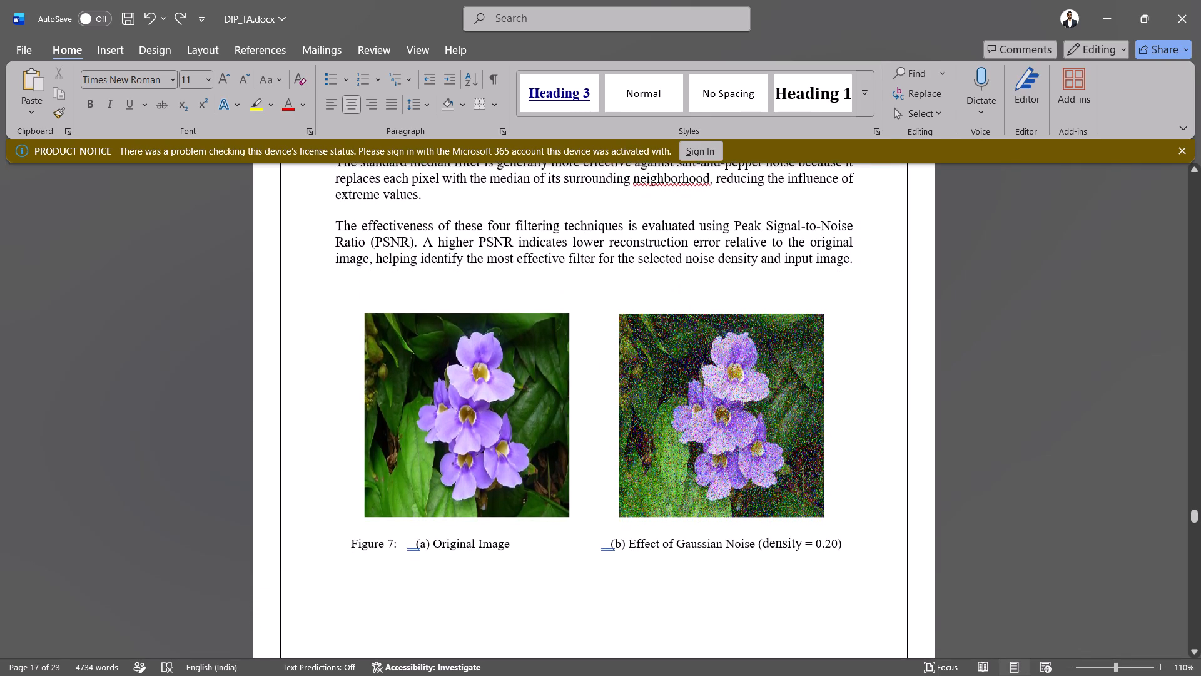
{"action": "scroll", "coordinate": [809, 472], "scroll_direction": "up", "scroll_amount": 1}
{"action": "scroll", "coordinate": [809, 472], "scroll_direction": "down", "scroll_amount": 2}
{"action": "scroll", "coordinate": [809, 472], "scroll_direction": "up", "scroll_amount": 1}
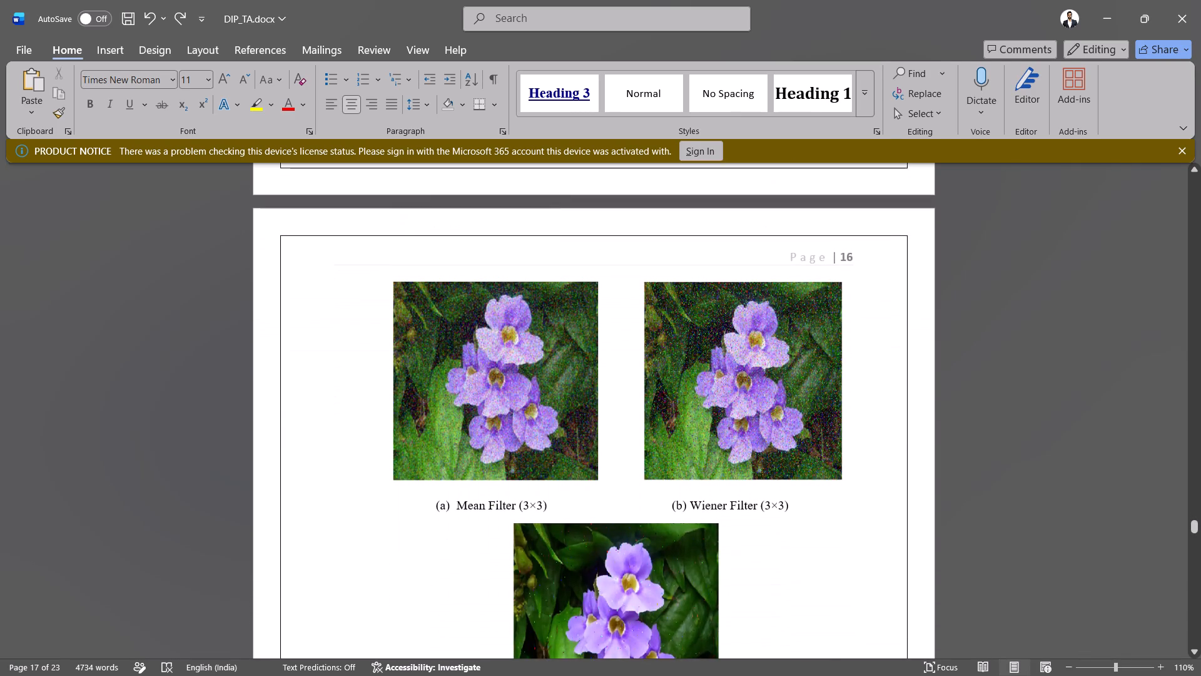
{"action": "scroll", "coordinate": [809, 472], "scroll_direction": "up", "scroll_amount": 1}
{"action": "scroll", "coordinate": [809, 472], "scroll_direction": "down", "scroll_amount": 2}
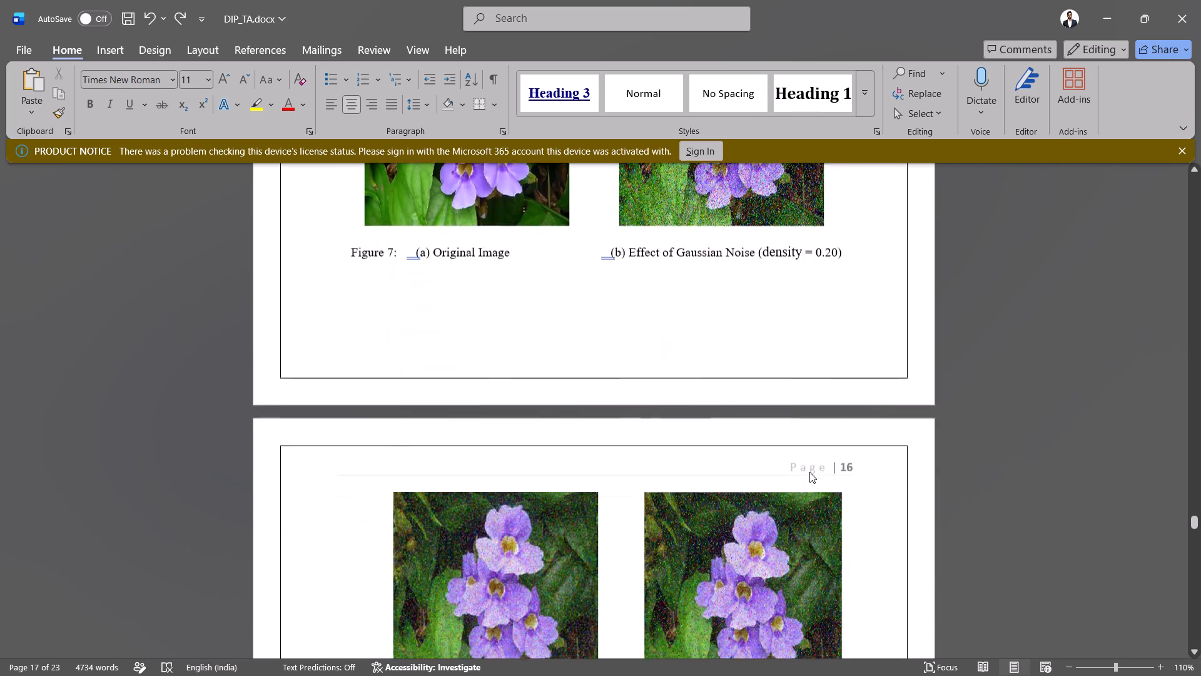
Delete section 6.5 Frequency Response of the Mean Filter, including its heading, Figure 11 and explanatory paragraphs.
{"action": "scroll", "coordinate": [809, 472], "scroll_direction": "down", "scroll_amount": 2}
{"action": "scroll", "coordinate": [809, 472], "scroll_direction": "up", "scroll_amount": 1}
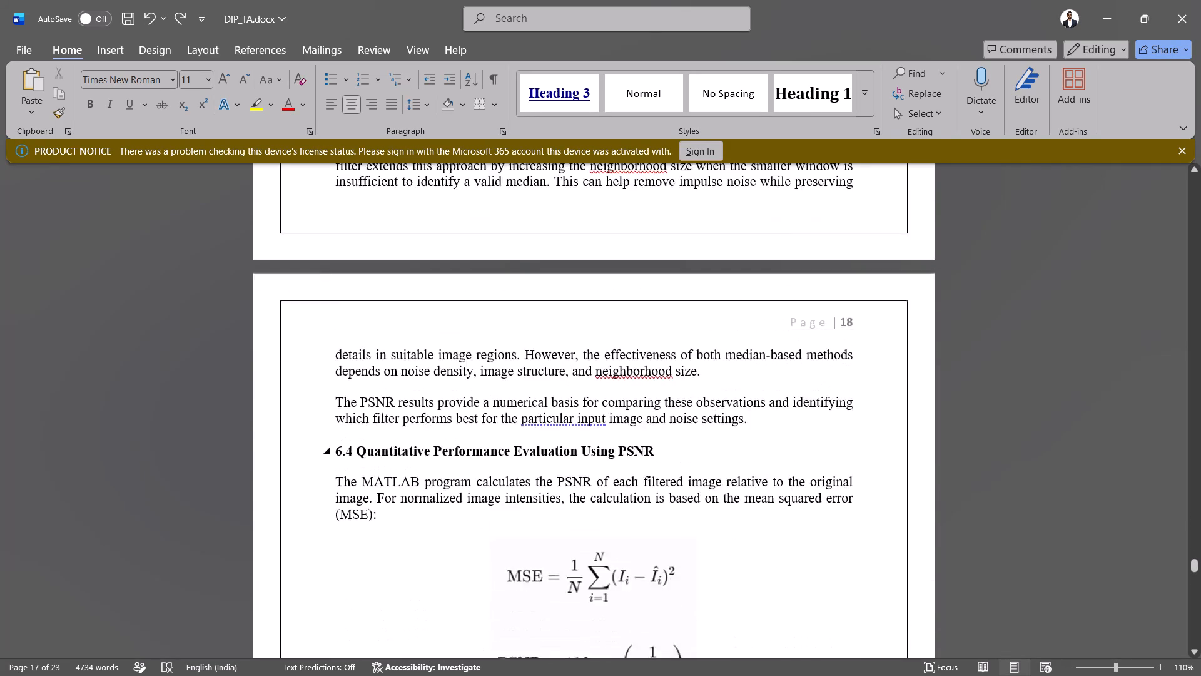
{"action": "scroll", "coordinate": [809, 472], "scroll_direction": "down", "scroll_amount": 1}
{"action": "left_click_drag", "start_coordinate": [336, 327], "coordinate": [418, 400]}
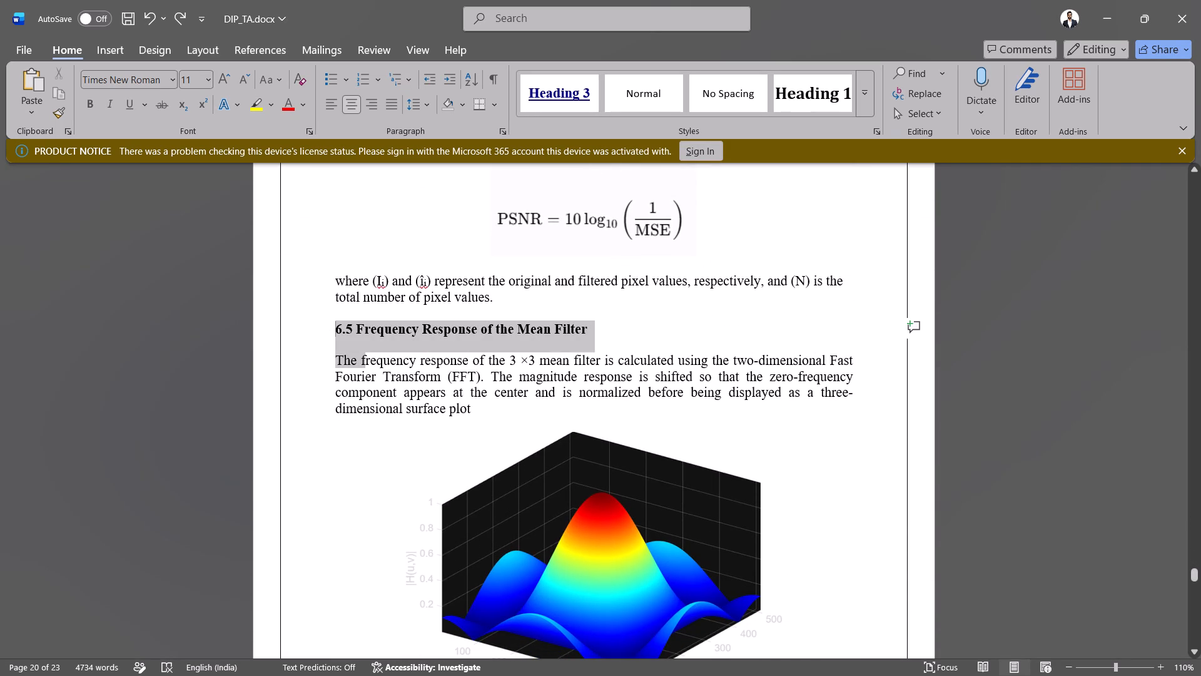
{"action": "left_click_drag", "start_coordinate": [418, 400], "coordinate": [694, 675]}
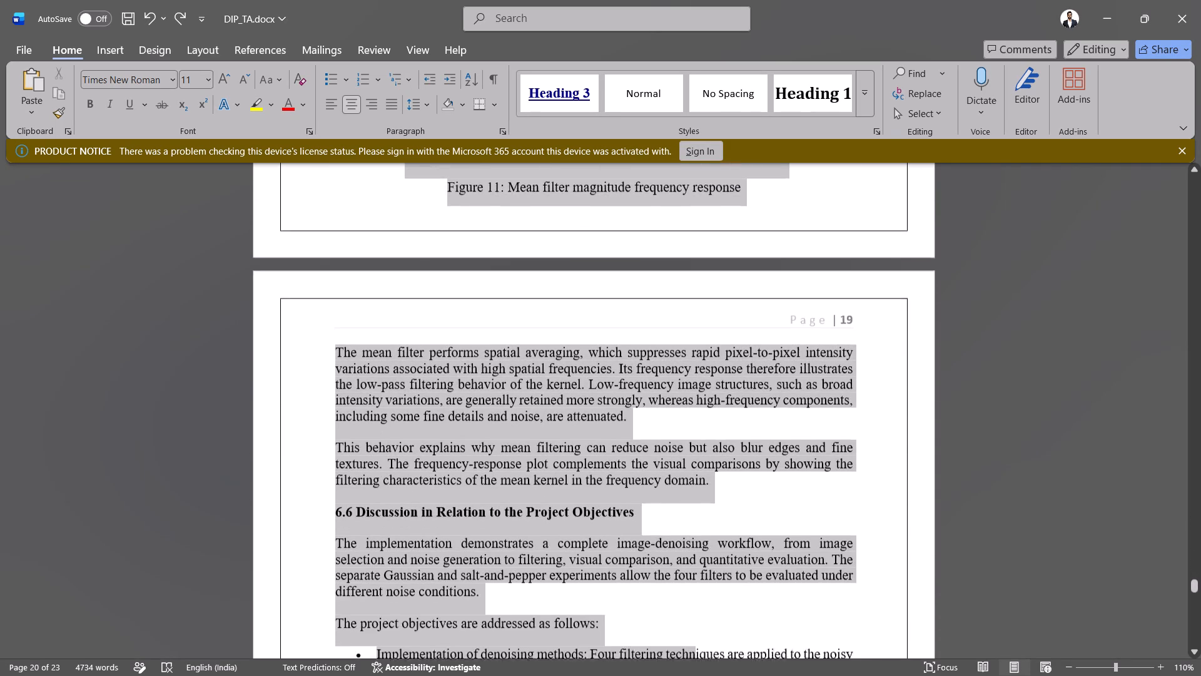
{"action": "left_click_drag", "start_coordinate": [694, 675], "coordinate": [725, 406]}
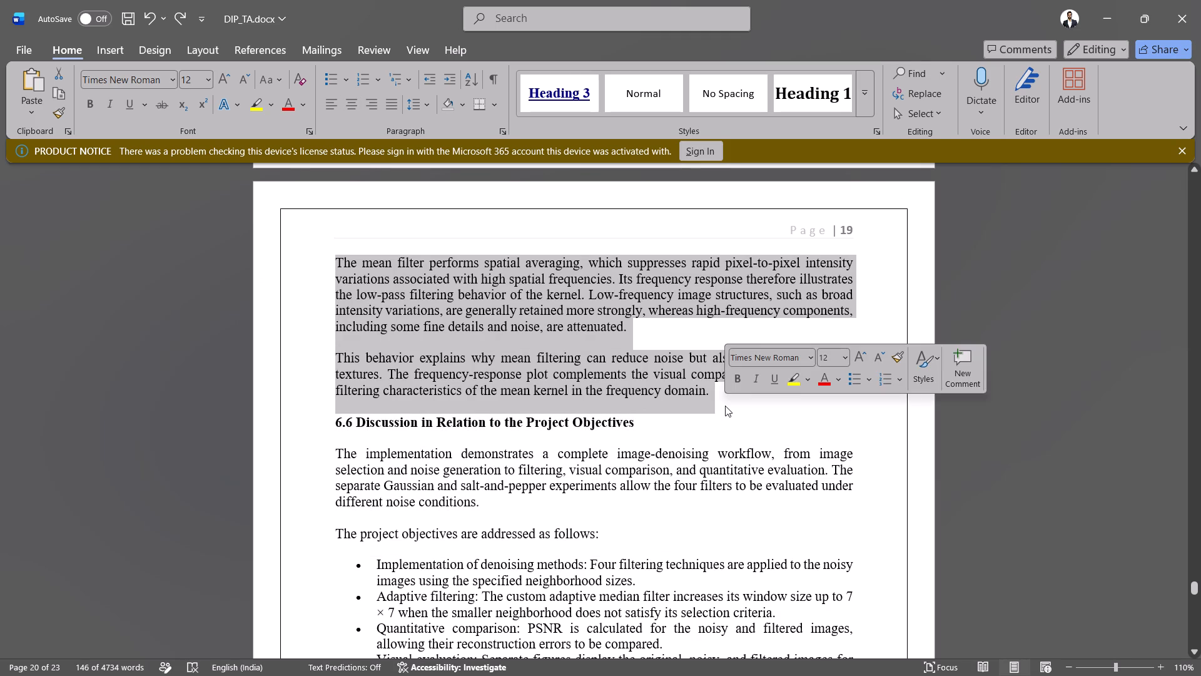
{"action": "key", "text": "BackSpace"}
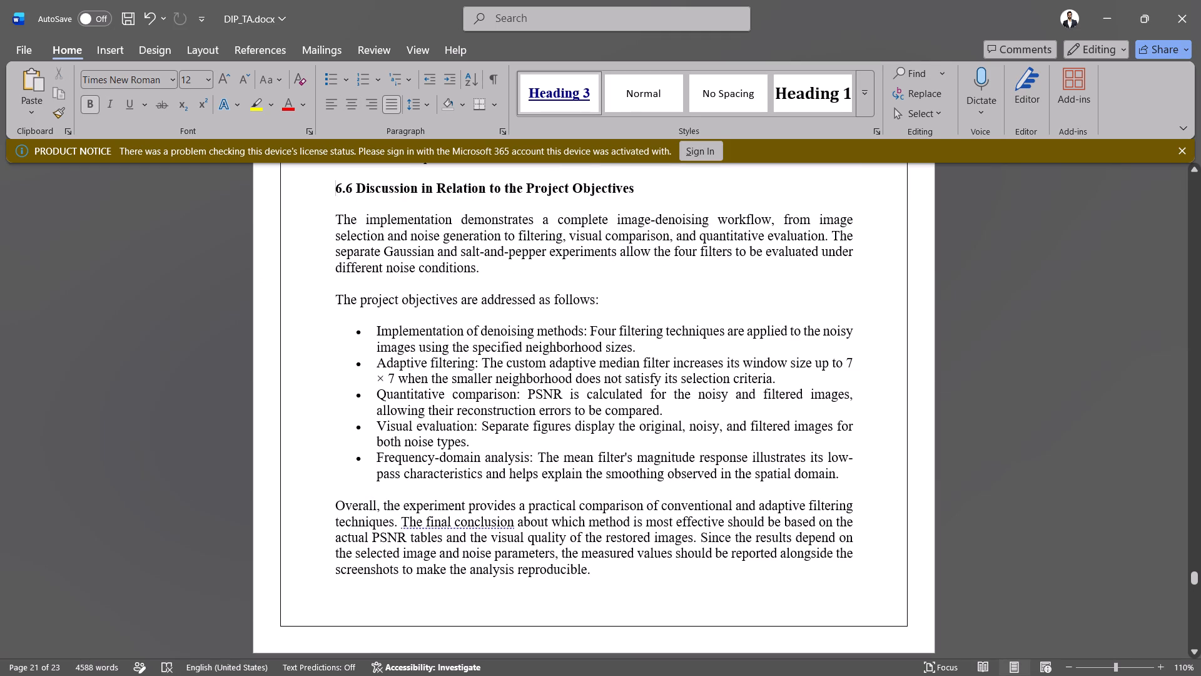
In the best-performing filter sentence below Table 3, replace the word "Adaptive" with "Standard".
{"action": "scroll", "coordinate": [679, 301], "scroll_direction": "up", "scroll_amount": 2}
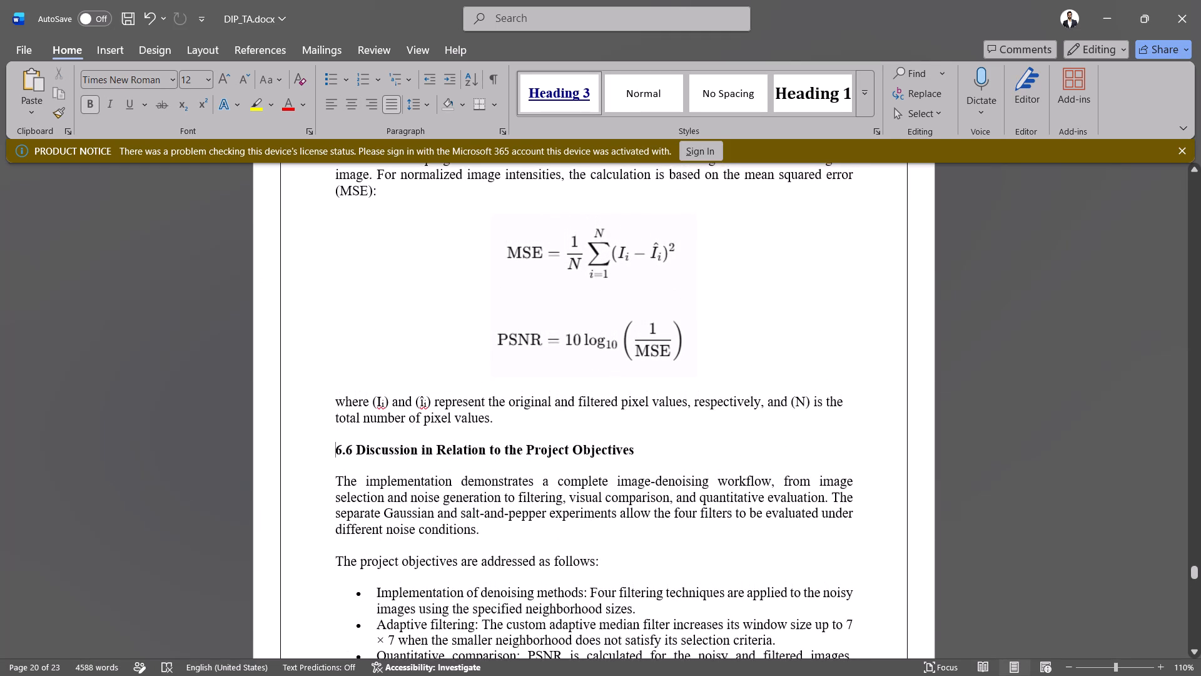
{"action": "scroll", "coordinate": [679, 301], "scroll_direction": "up", "scroll_amount": 2}
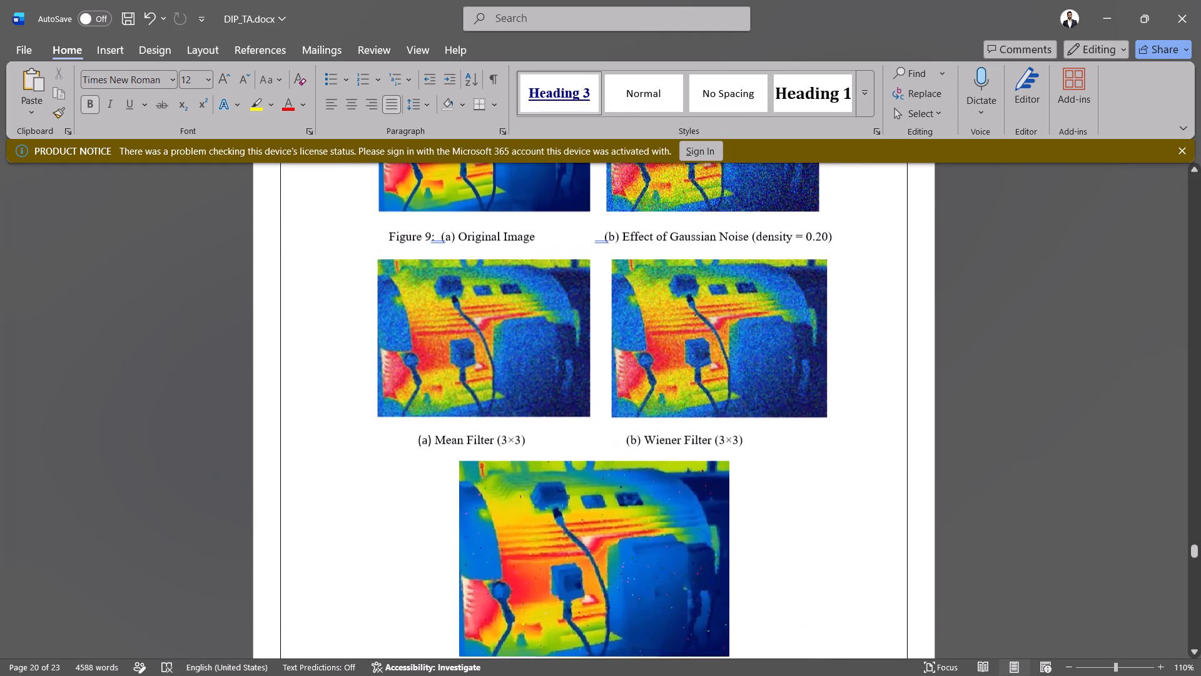
{"action": "scroll", "coordinate": [679, 301], "scroll_direction": "up", "scroll_amount": 2}
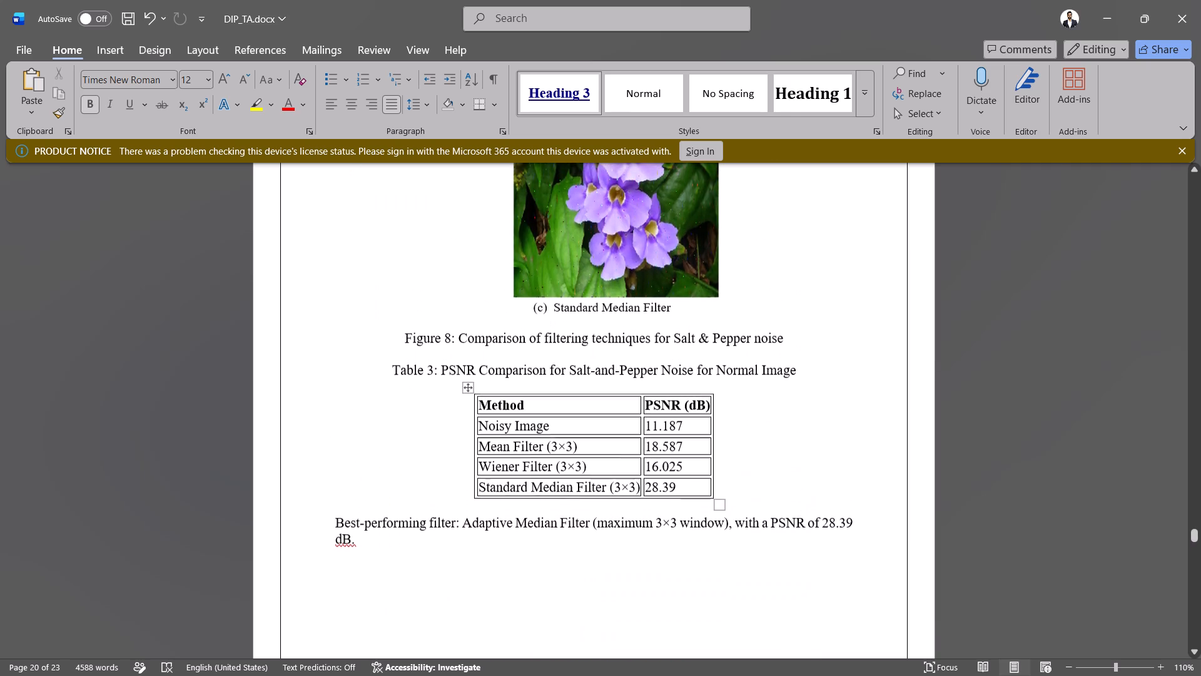
{"action": "scroll", "coordinate": [679, 301], "scroll_direction": "down", "scroll_amount": 1}
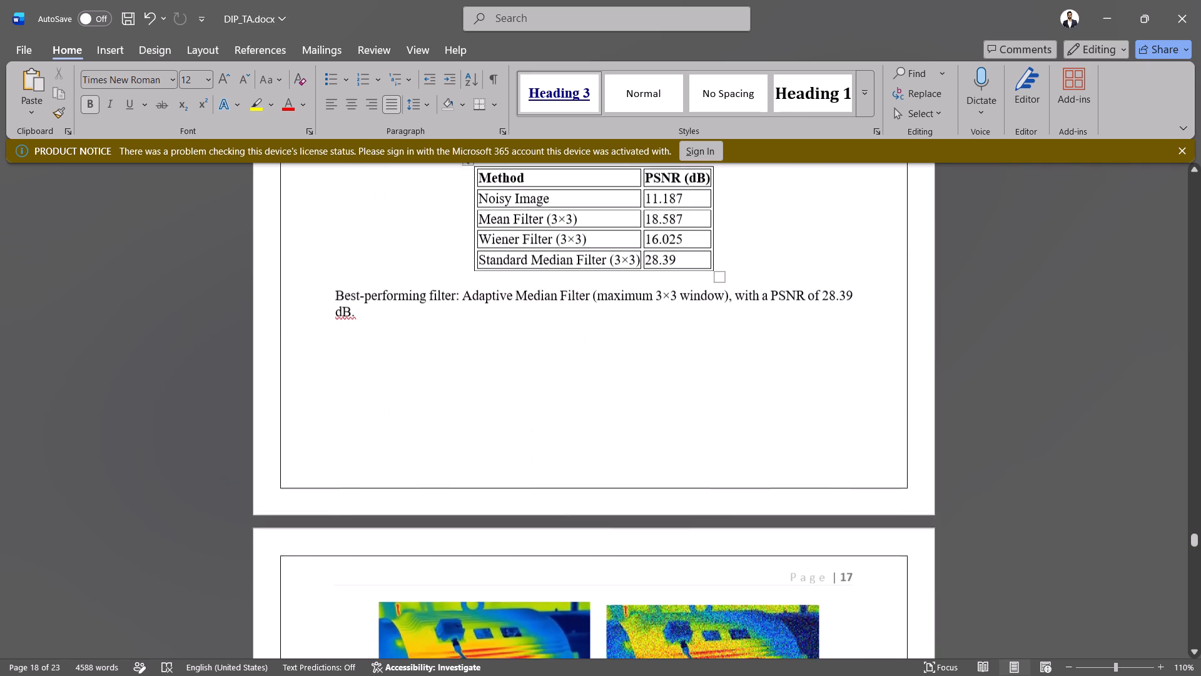
{"action": "scroll", "coordinate": [679, 301], "scroll_direction": "down", "scroll_amount": 1}
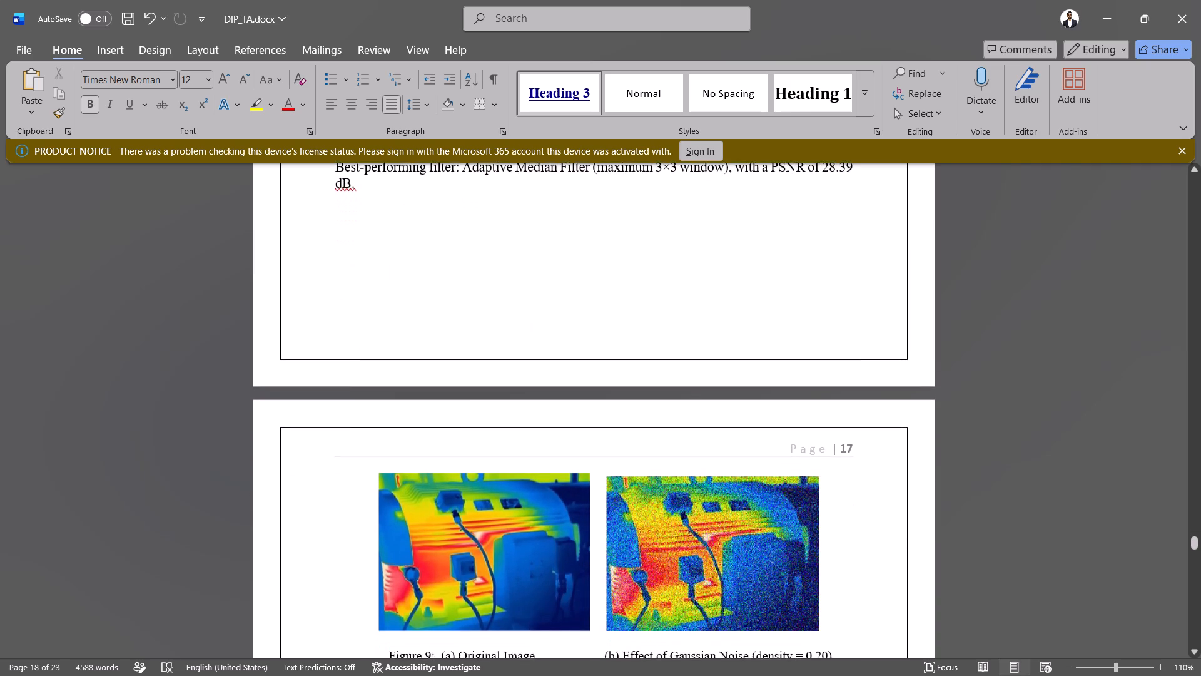
{"action": "double_click", "coordinate": [501, 195]}
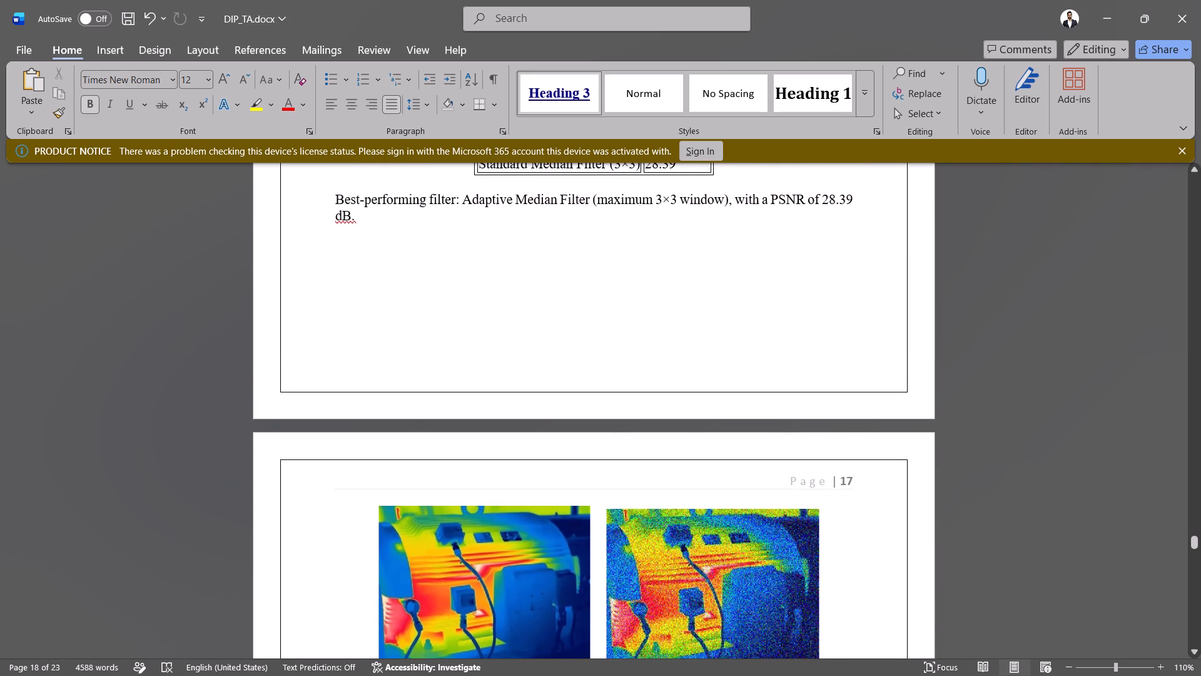
{"action": "key", "text": "BackSpace"}
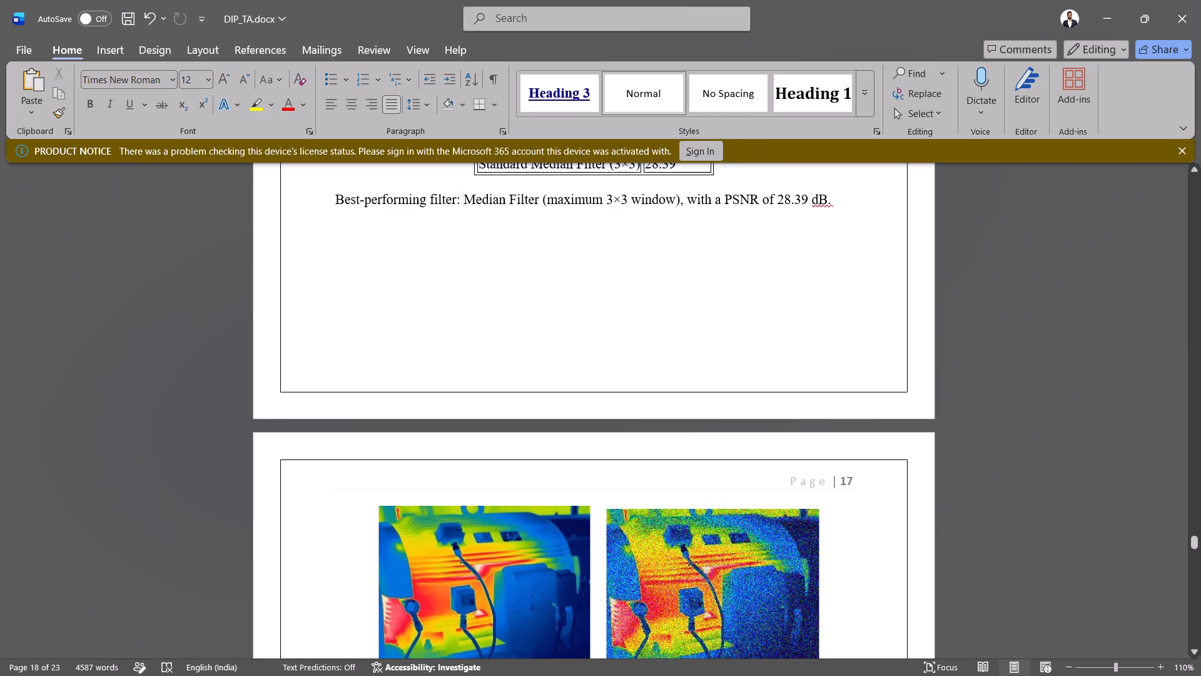
{"action": "scroll", "coordinate": [501, 195], "scroll_direction": "up", "scroll_amount": 1}
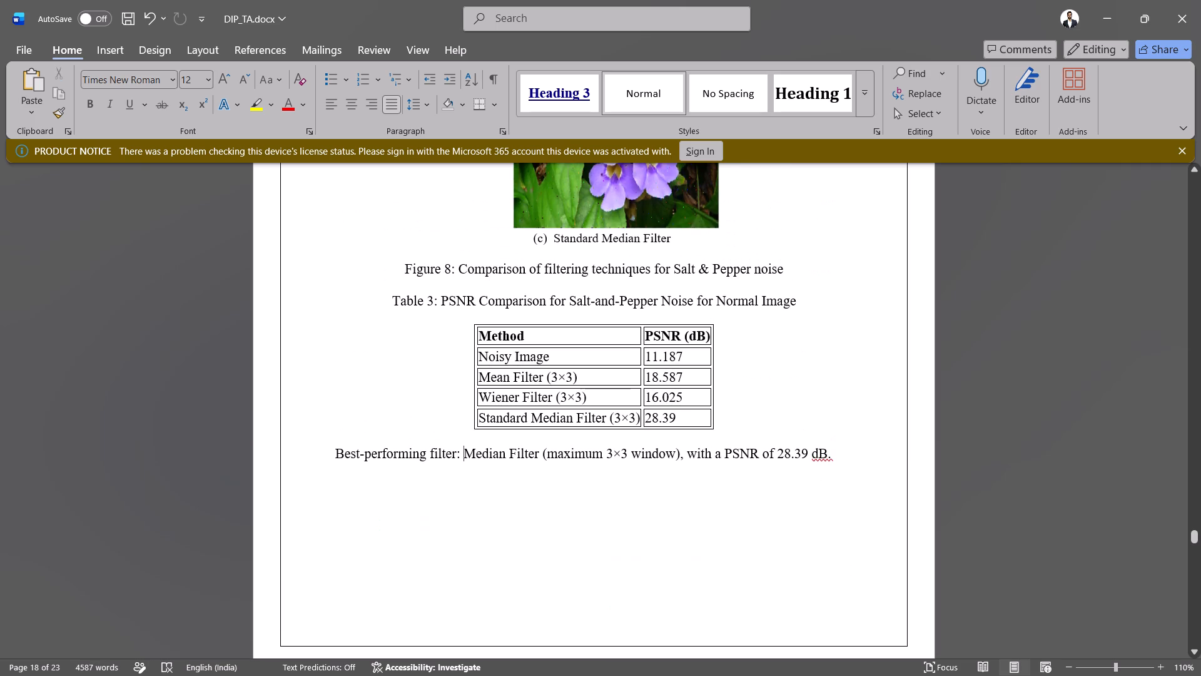
{"action": "type", "text": "Standard"}
{"action": "key", "text": "space"}
Read back through section 6.3 and the Gaussian noise results, and through sections 3.6 and 3.7.
{"action": "scroll", "coordinate": [501, 195], "scroll_direction": "up", "scroll_amount": 1}
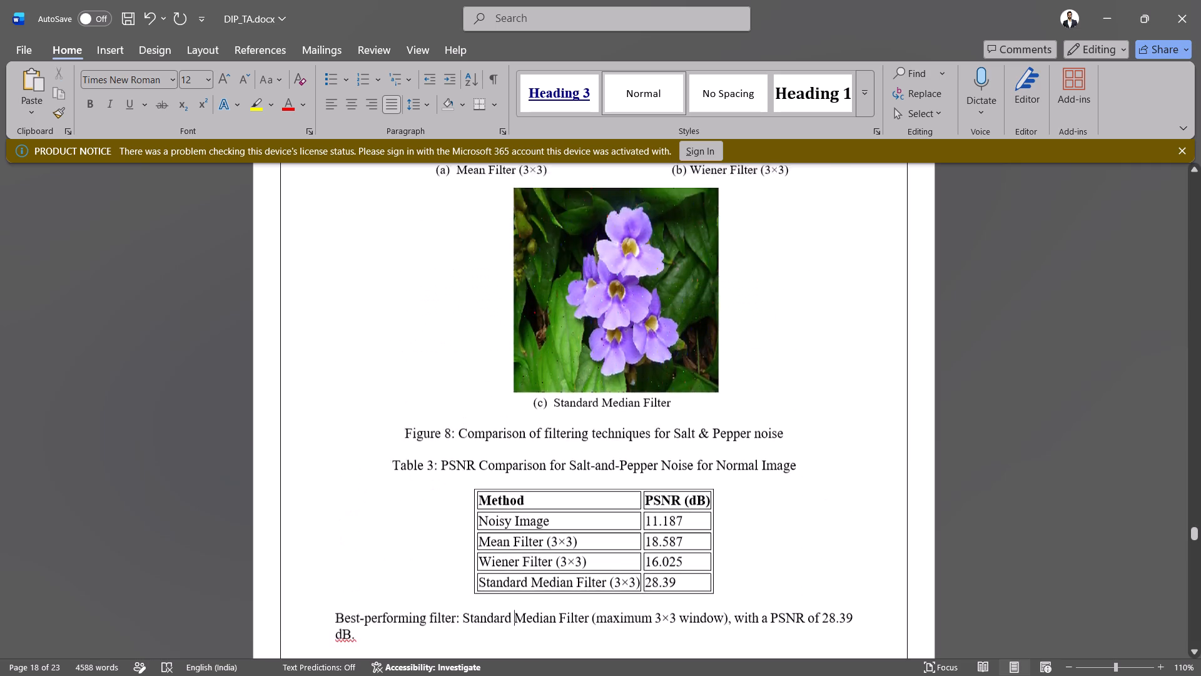
{"action": "scroll", "coordinate": [501, 195], "scroll_direction": "up", "scroll_amount": 3}
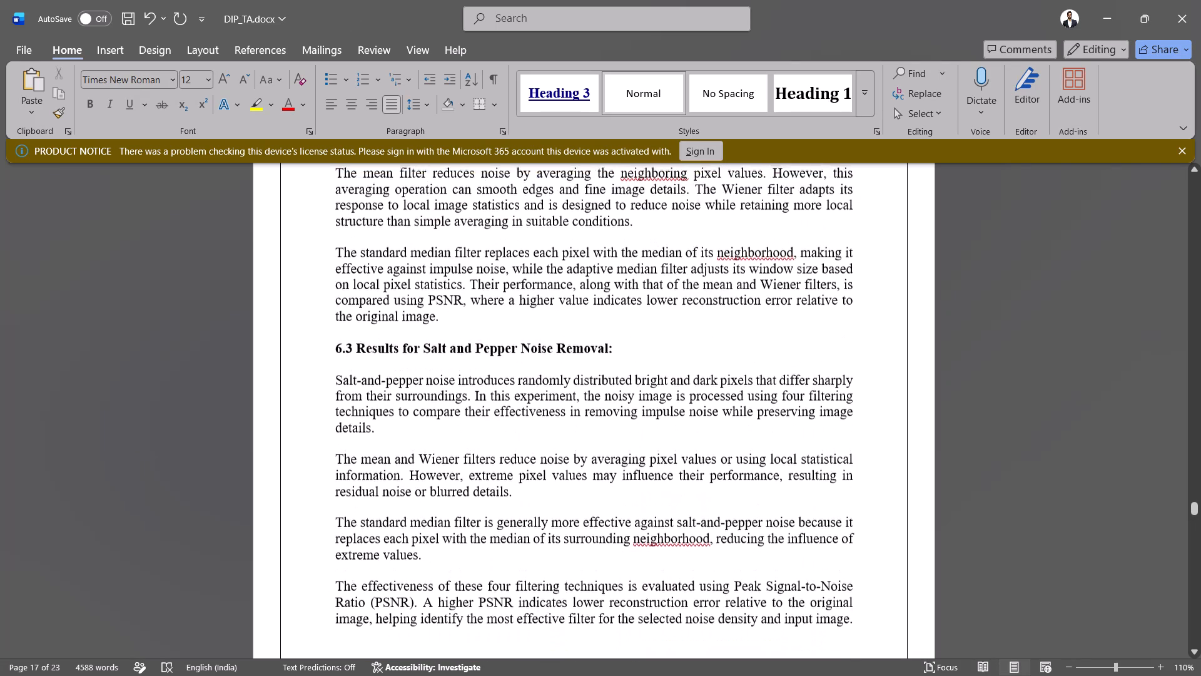
{"action": "scroll", "coordinate": [501, 195], "scroll_direction": "up", "scroll_amount": 1}
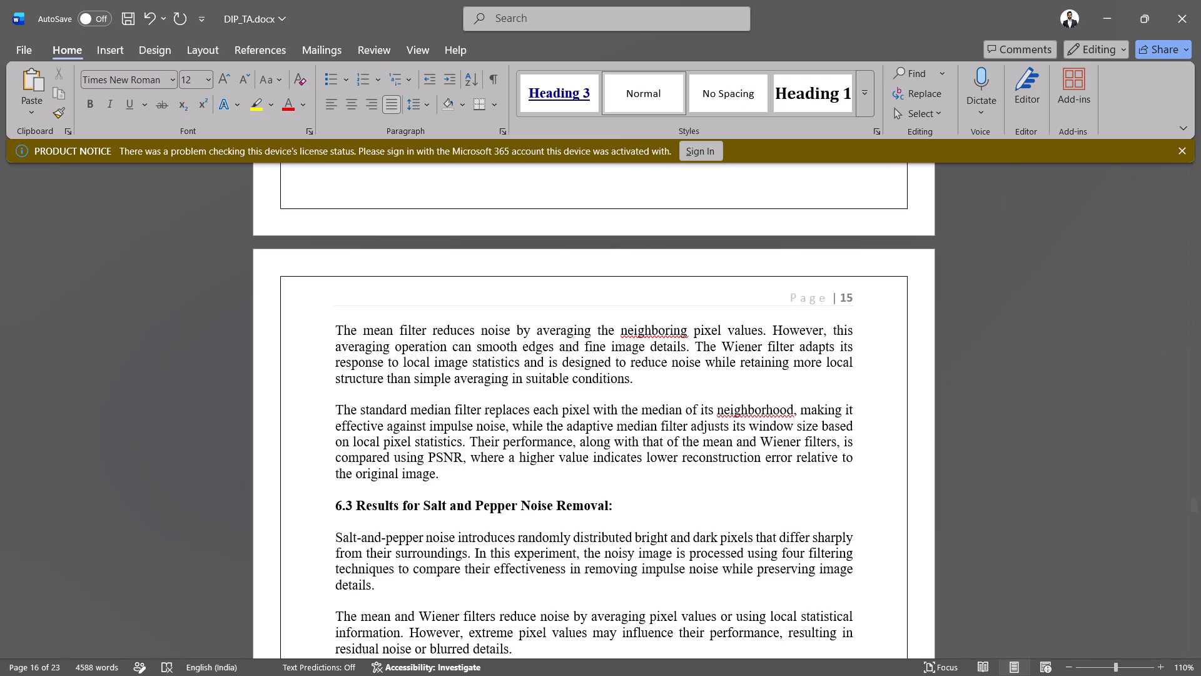
{"action": "scroll", "coordinate": [501, 195], "scroll_direction": "up", "scroll_amount": 2}
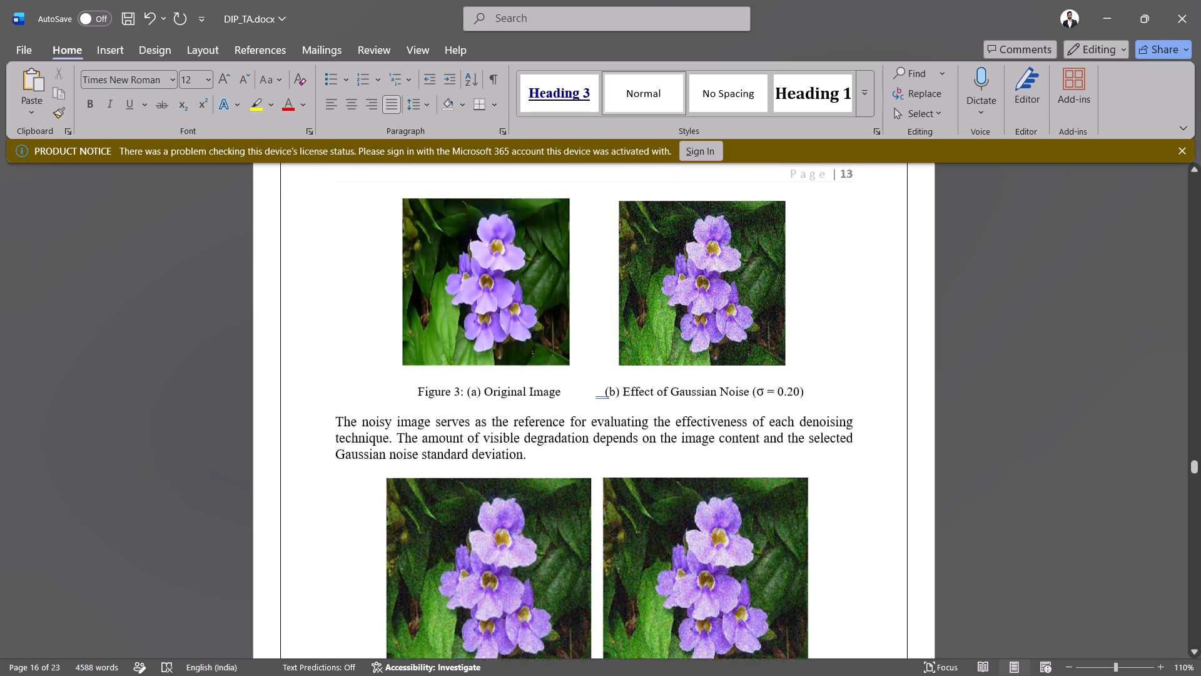
{"action": "scroll", "coordinate": [501, 195], "scroll_direction": "down", "scroll_amount": 1}
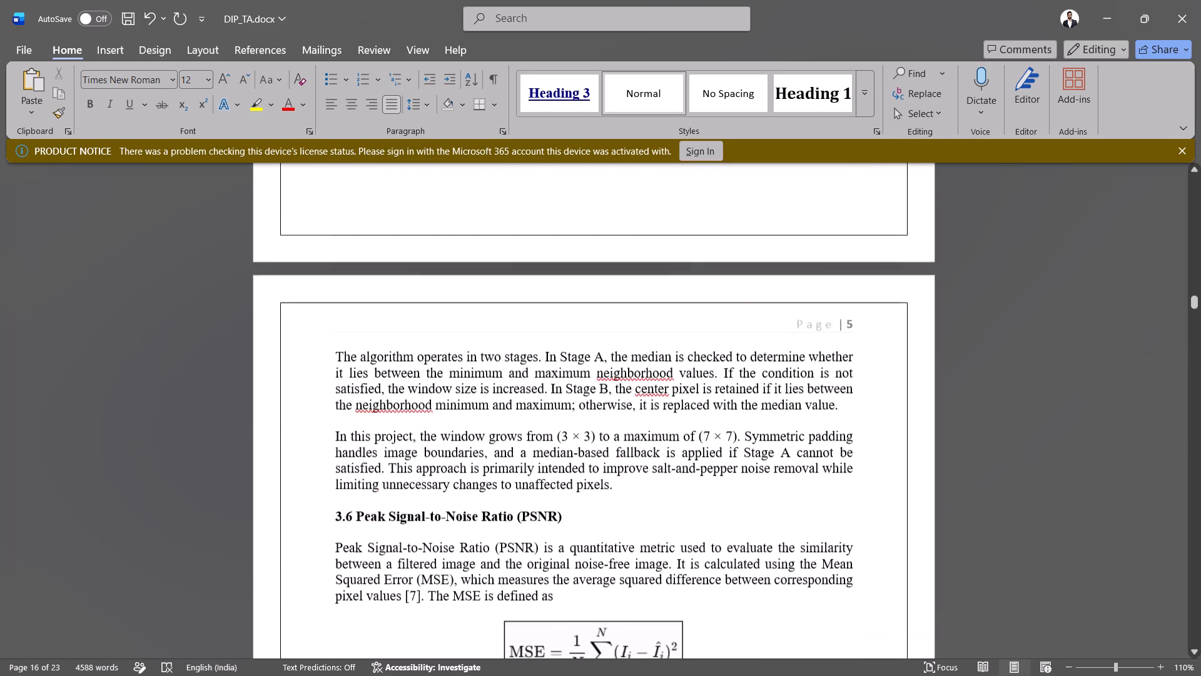
{"action": "scroll", "coordinate": [501, 195], "scroll_direction": "down", "scroll_amount": 5}
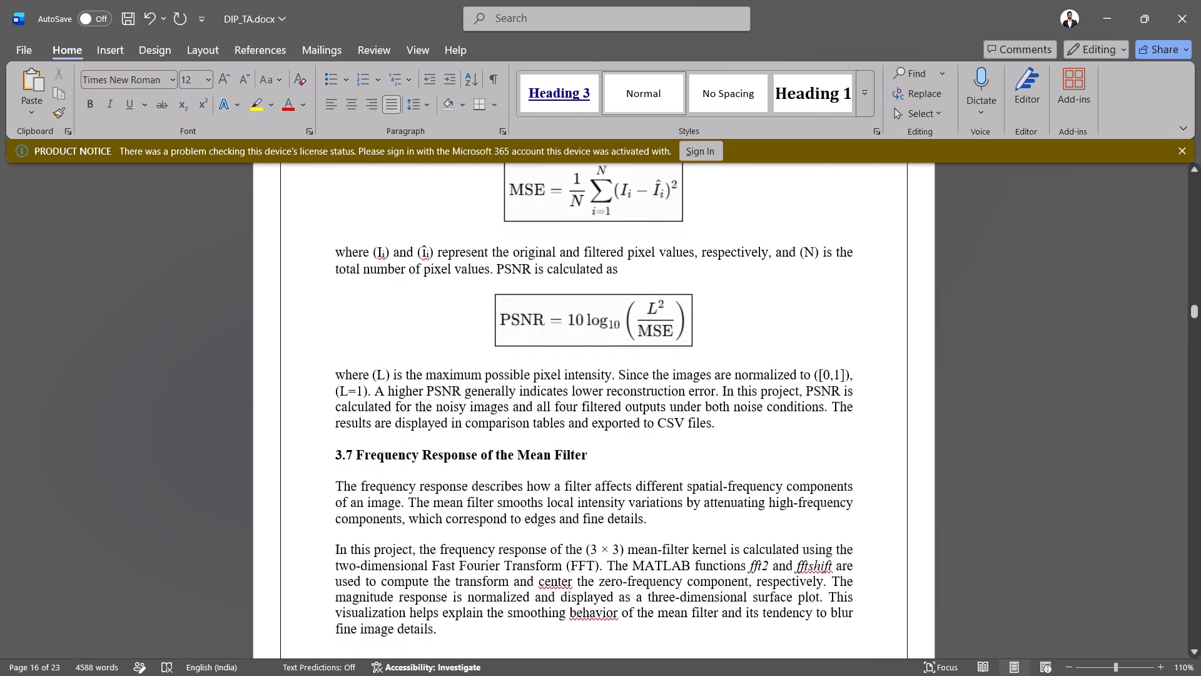
{"action": "scroll", "coordinate": [501, 195], "scroll_direction": "down", "scroll_amount": 2}
Copy the Figure 2 flowchart picture from section 4, Flow chart.
{"action": "scroll", "coordinate": [501, 195], "scroll_direction": "down", "scroll_amount": 1}
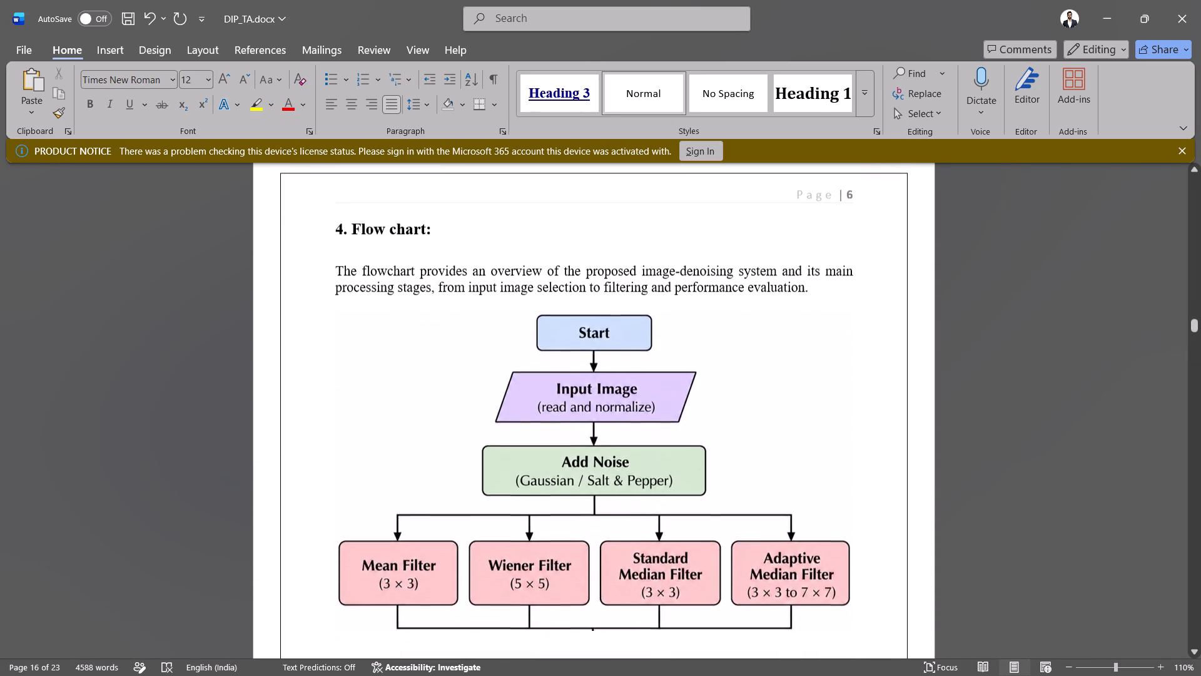
{"action": "scroll", "coordinate": [501, 195], "scroll_direction": "down", "scroll_amount": 2}
{"action": "scroll", "coordinate": [501, 195], "scroll_direction": "up", "scroll_amount": 1}
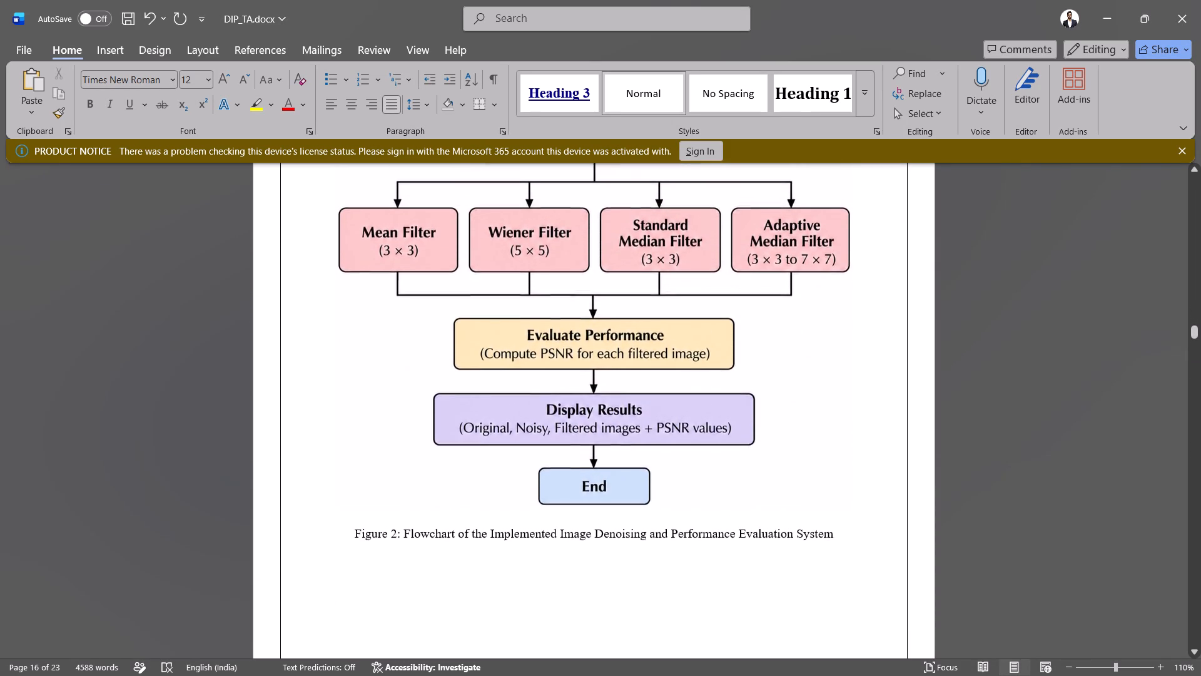
{"action": "scroll", "coordinate": [501, 195], "scroll_direction": "up", "scroll_amount": 1}
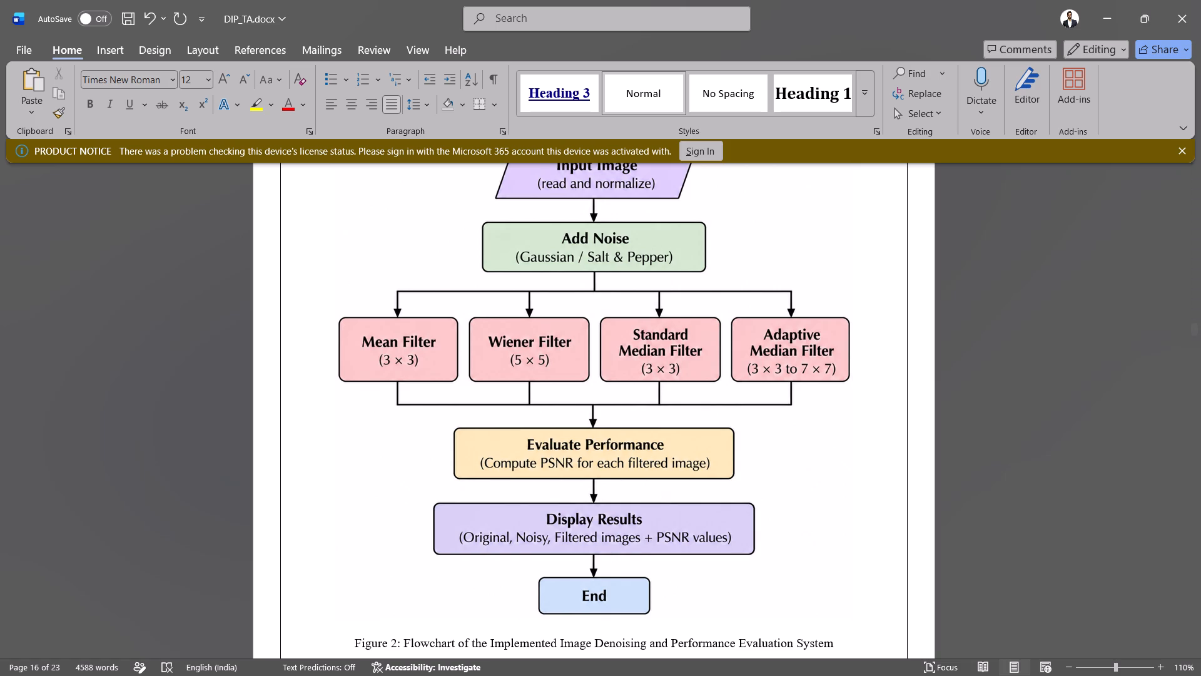
{"action": "left_click", "coordinate": [393, 290]}
{"action": "right_click", "coordinate": [490, 324]}
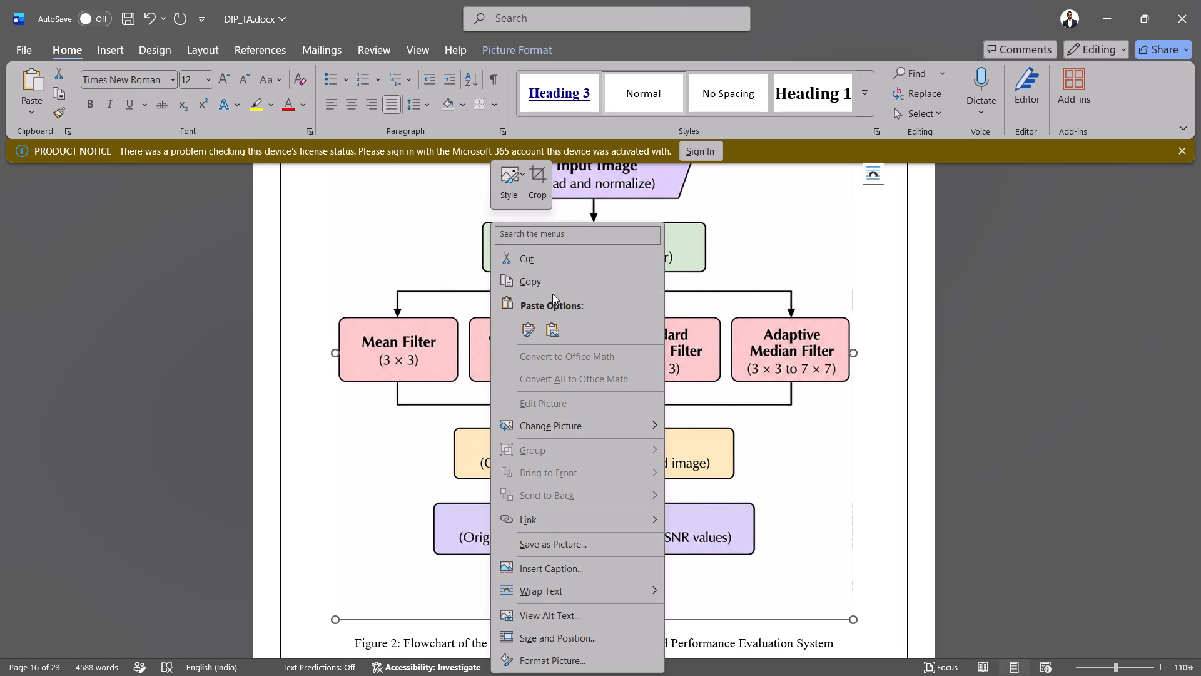
{"action": "left_click", "coordinate": [547, 287]}
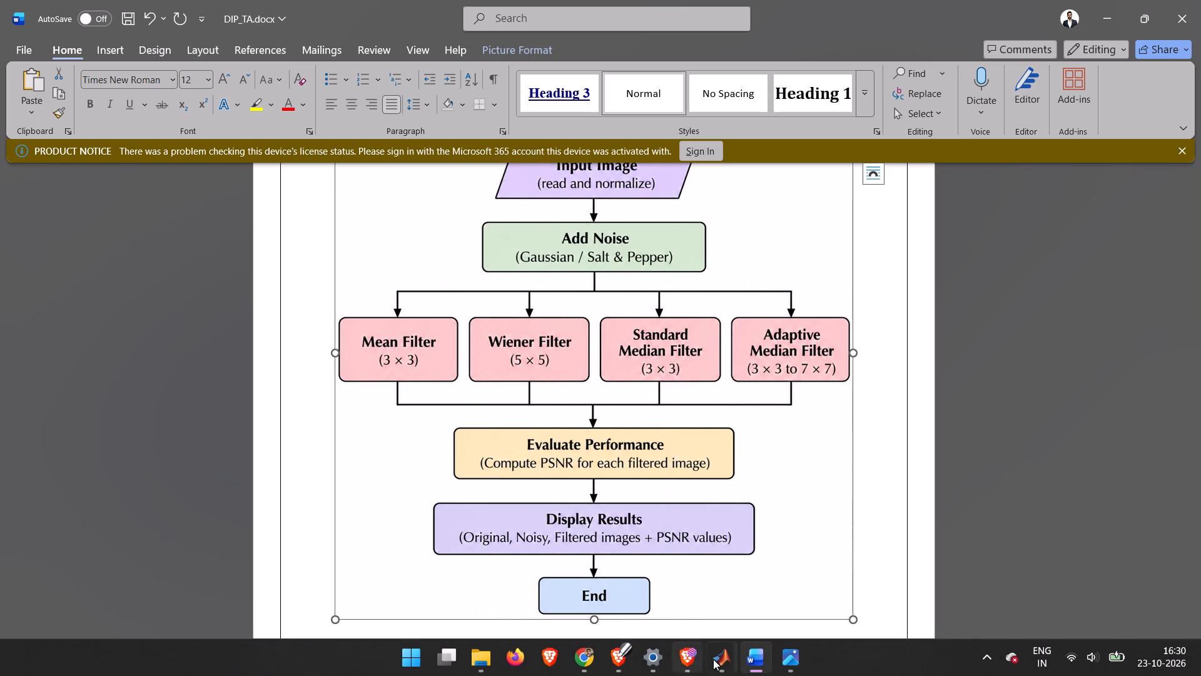
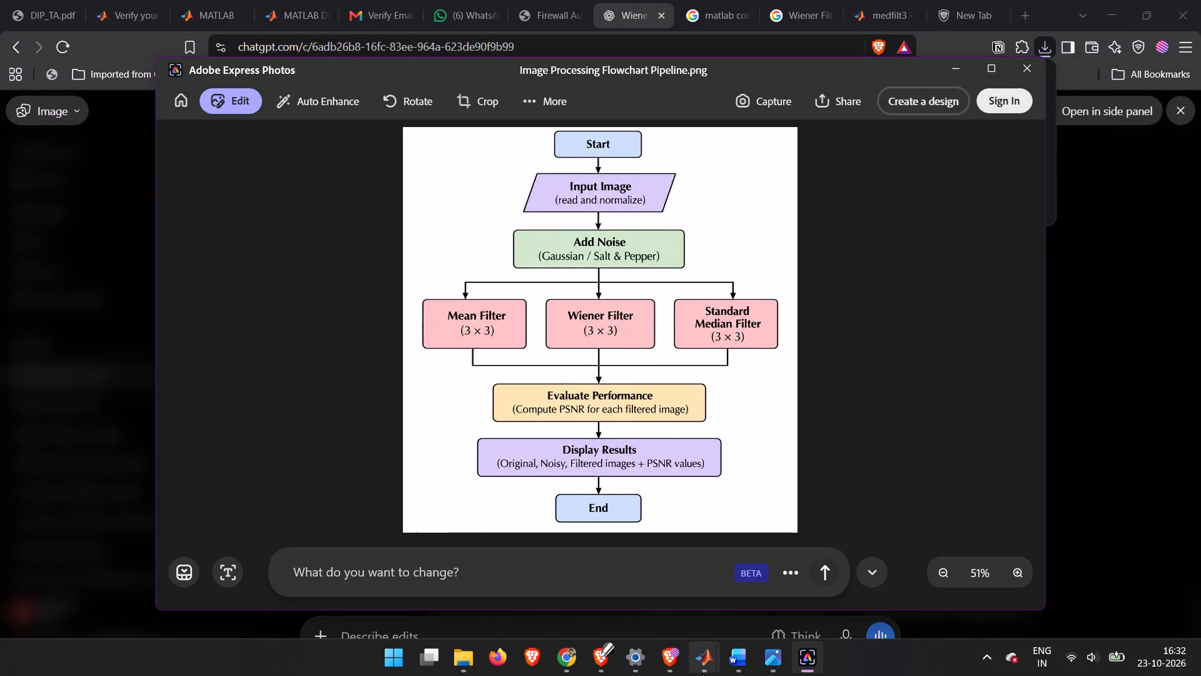
Switch to Word and delete the old four-filter flowchart picture above the Figure 2 caption.
{"action": "left_click", "coordinate": [697, 669]}
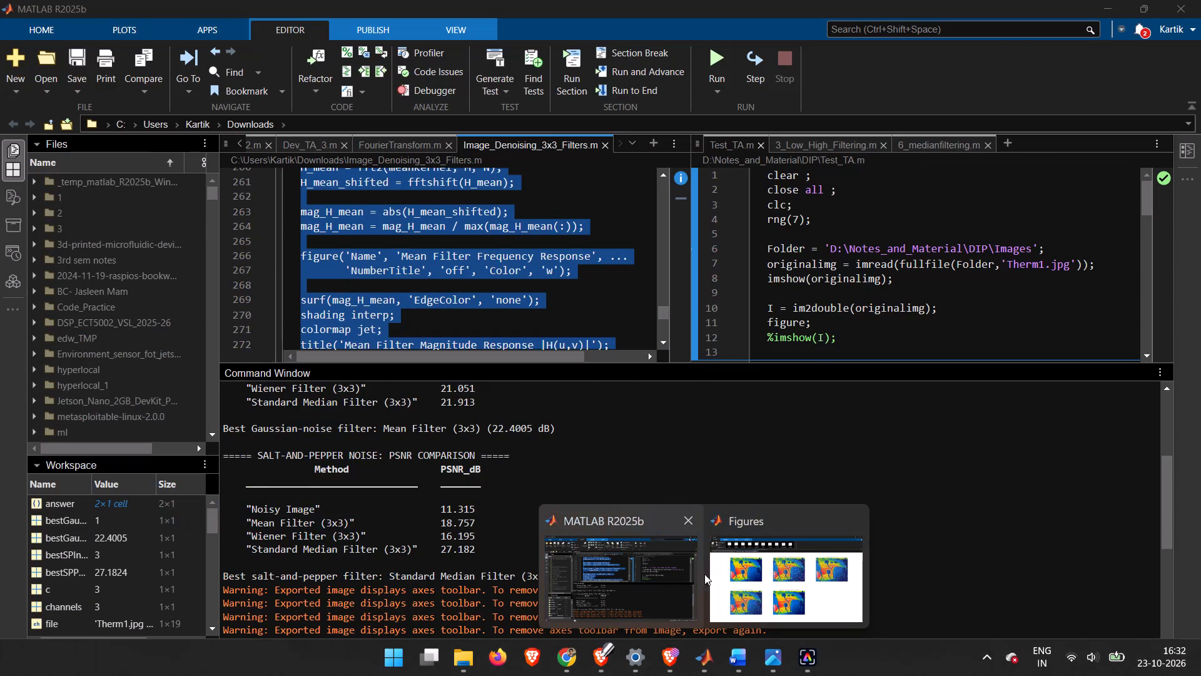
{"action": "left_click", "coordinate": [740, 663]}
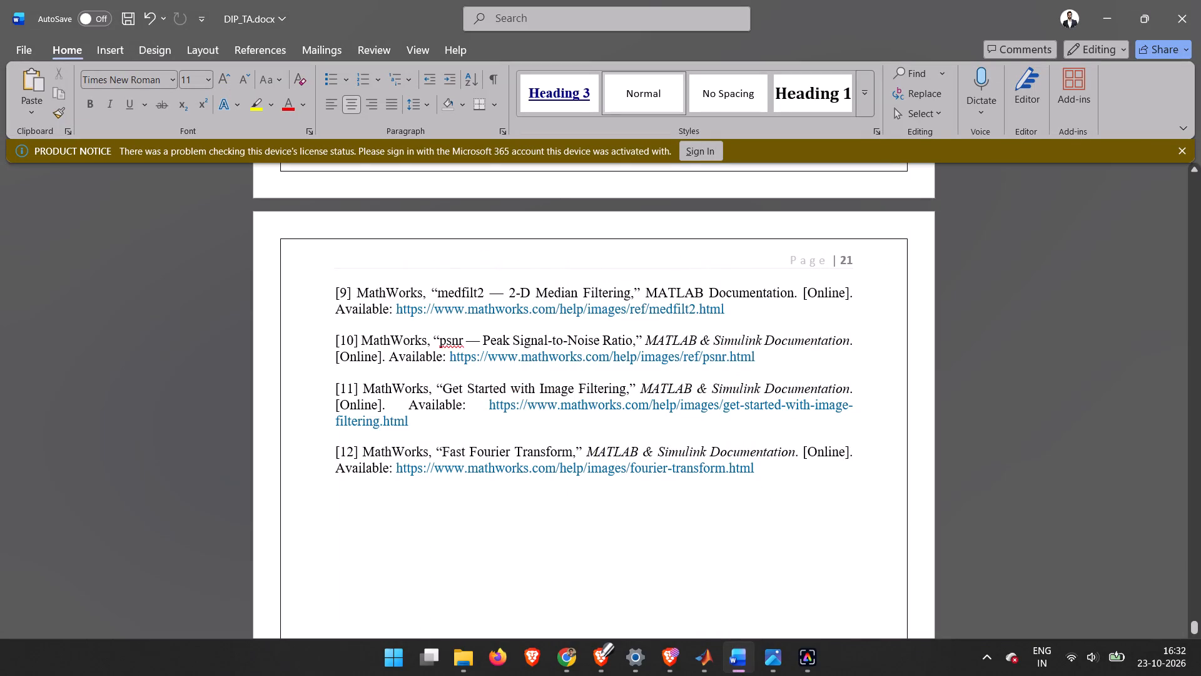
{"action": "scroll", "coordinate": [797, 445], "scroll_direction": "up", "scroll_amount": 7}
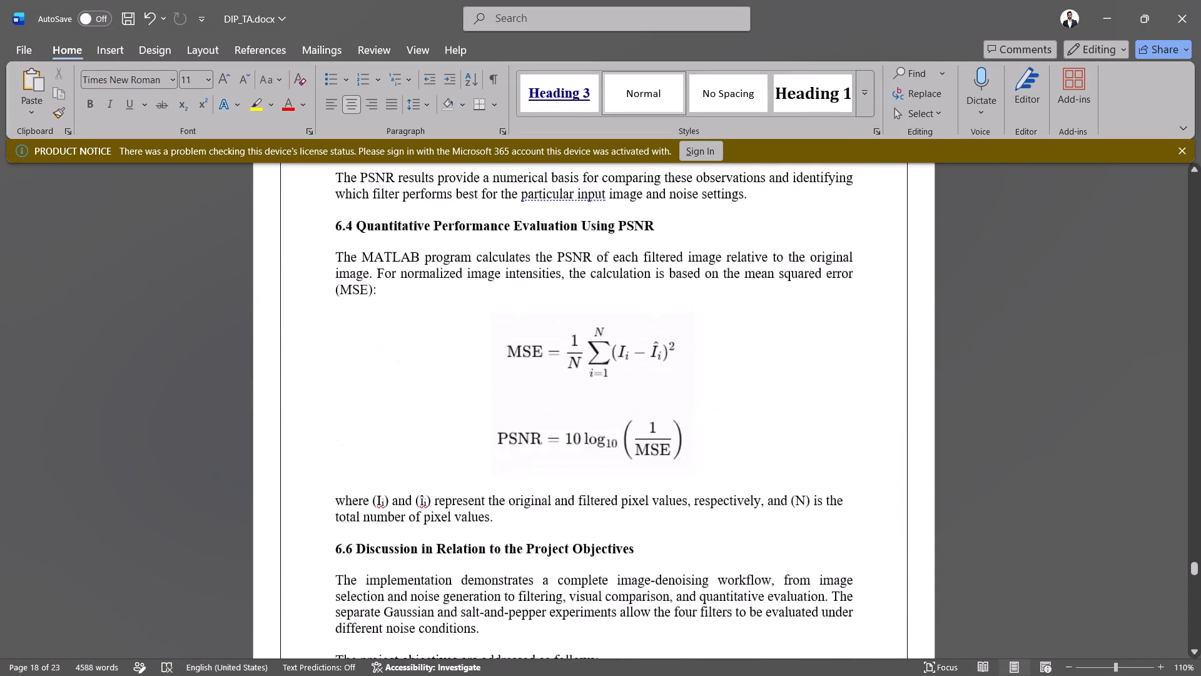
{"action": "scroll", "coordinate": [797, 445], "scroll_direction": "up", "scroll_amount": 3}
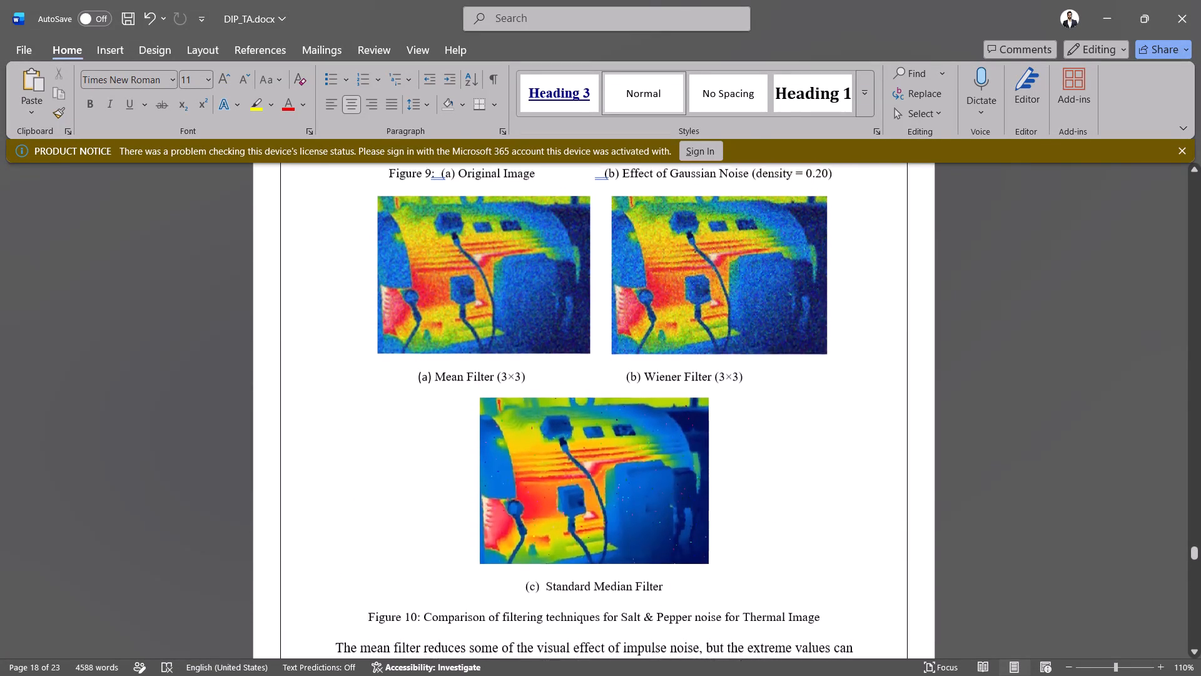
{"action": "scroll", "coordinate": [797, 445], "scroll_direction": "up", "scroll_amount": 5}
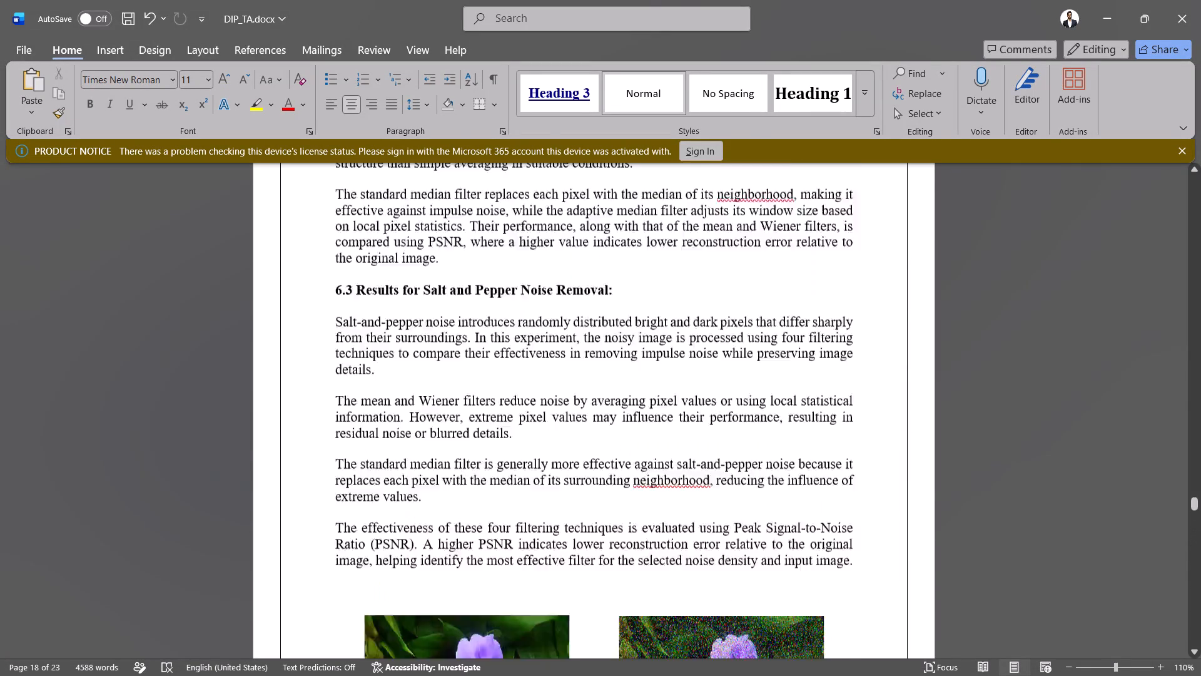
{"action": "scroll", "coordinate": [797, 445], "scroll_direction": "up", "scroll_amount": 4}
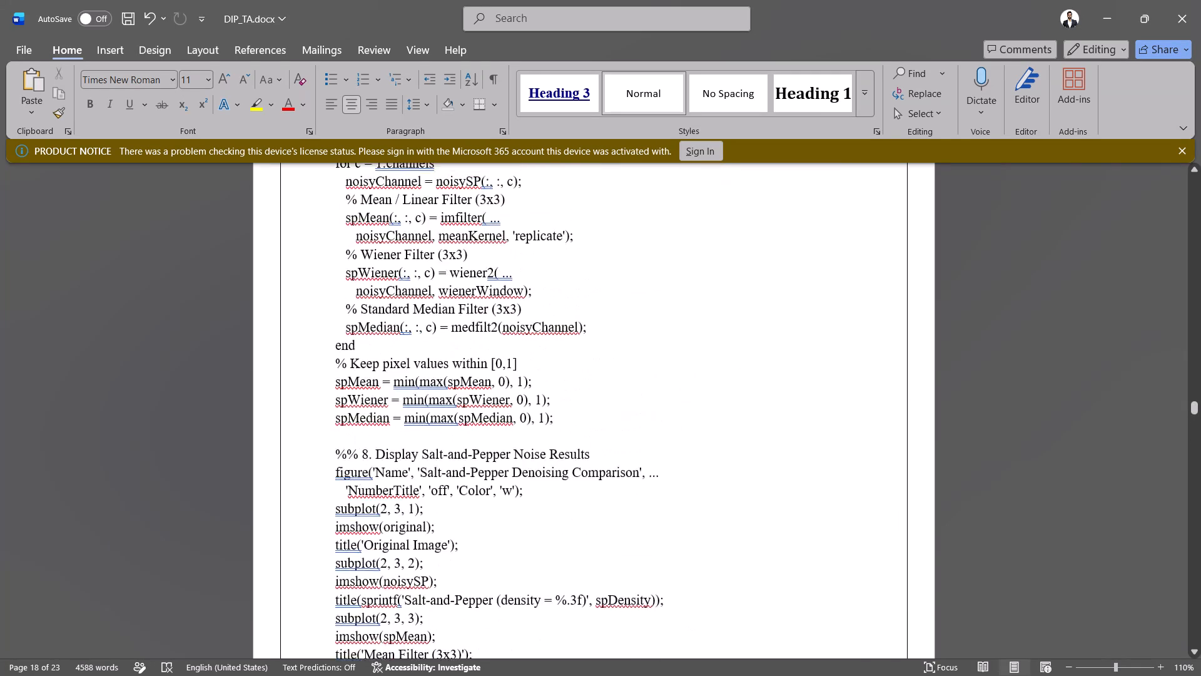
{"action": "scroll", "coordinate": [797, 445], "scroll_direction": "up", "scroll_amount": 9}
{"action": "left_click", "coordinate": [797, 445]}
{"action": "scroll", "coordinate": [797, 445], "scroll_direction": "up", "scroll_amount": 1}
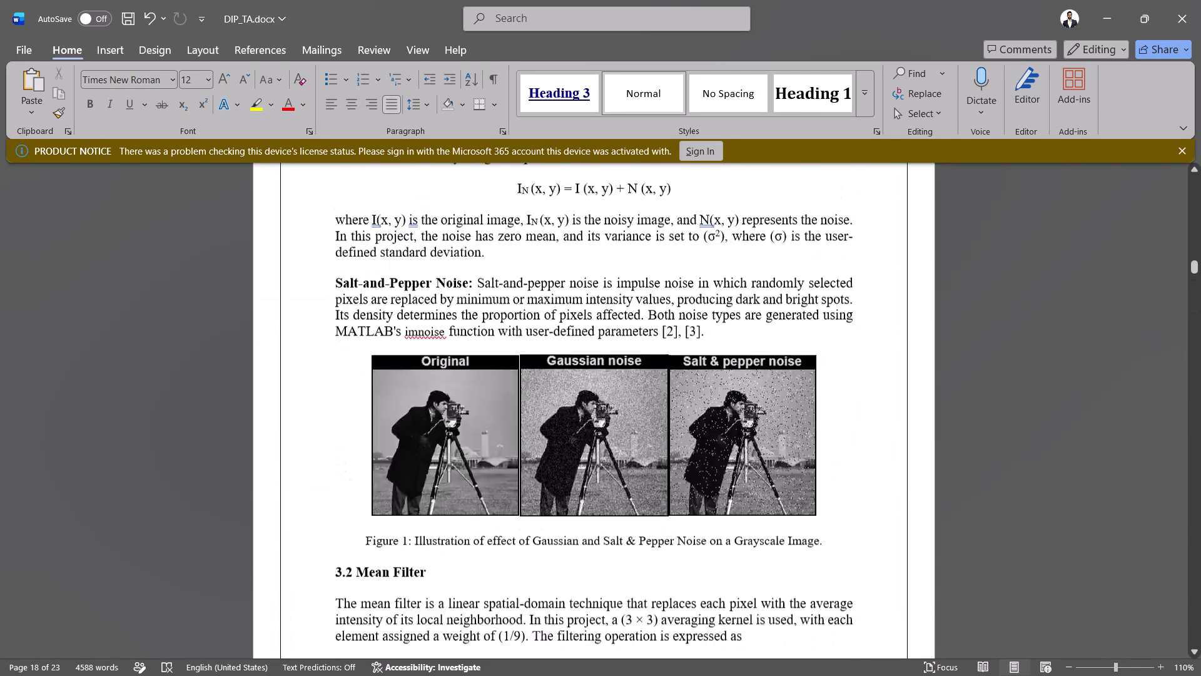
{"action": "scroll", "coordinate": [797, 445], "scroll_direction": "up", "scroll_amount": 2}
{"action": "scroll", "coordinate": [797, 445], "scroll_direction": "down", "scroll_amount": 8}
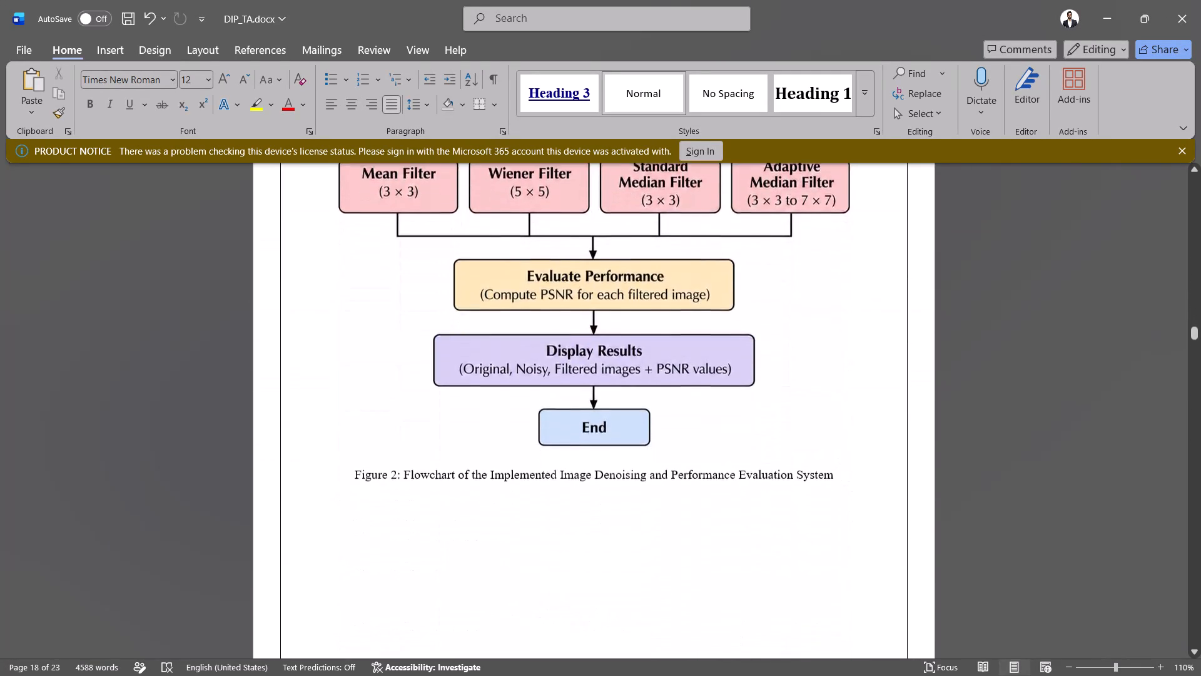
{"action": "scroll", "coordinate": [797, 445], "scroll_direction": "down", "scroll_amount": 1}
{"action": "left_click", "coordinate": [704, 412]}
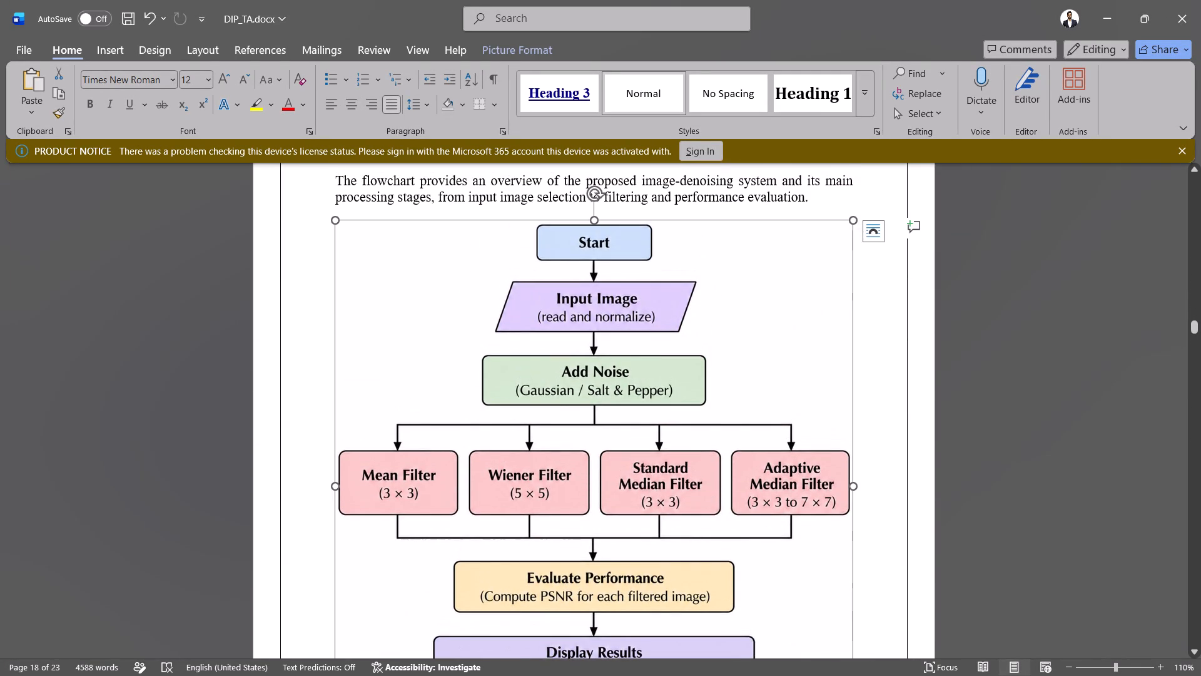
{"action": "key", "text": "BackSpace"}
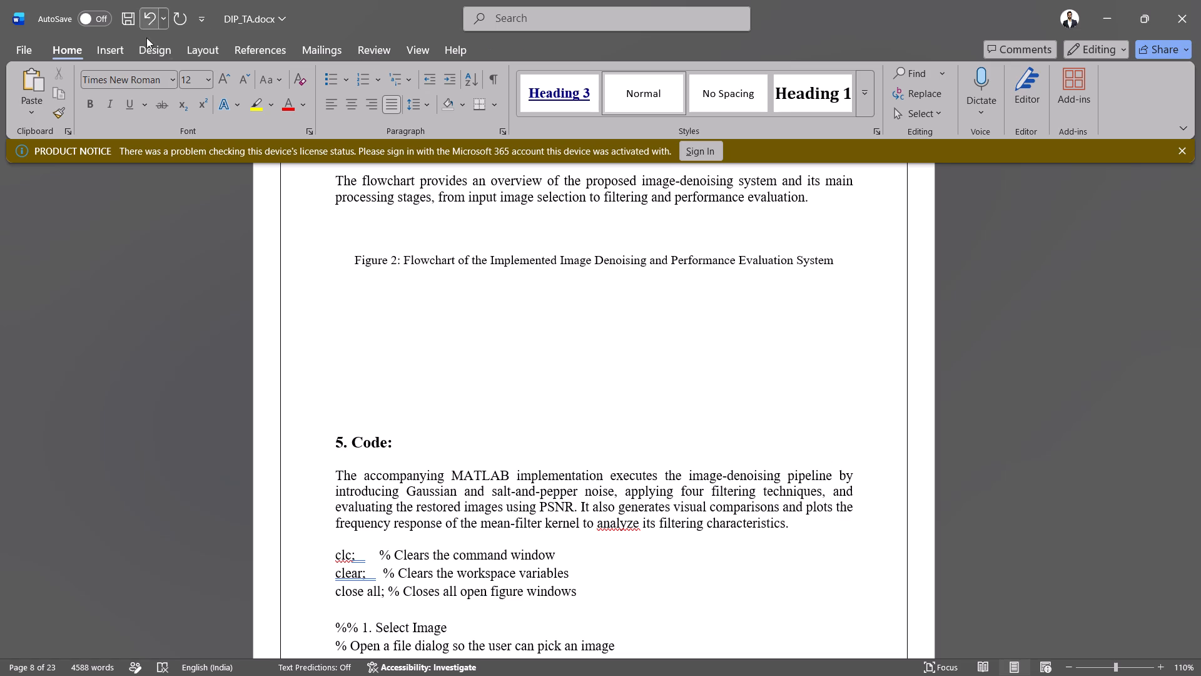
Insert Image Processing Flowchart Pipeline.png from the Downloads folder above the Figure 2 caption.
{"action": "left_click", "coordinate": [121, 52]}
{"action": "left_click", "coordinate": [166, 106]}
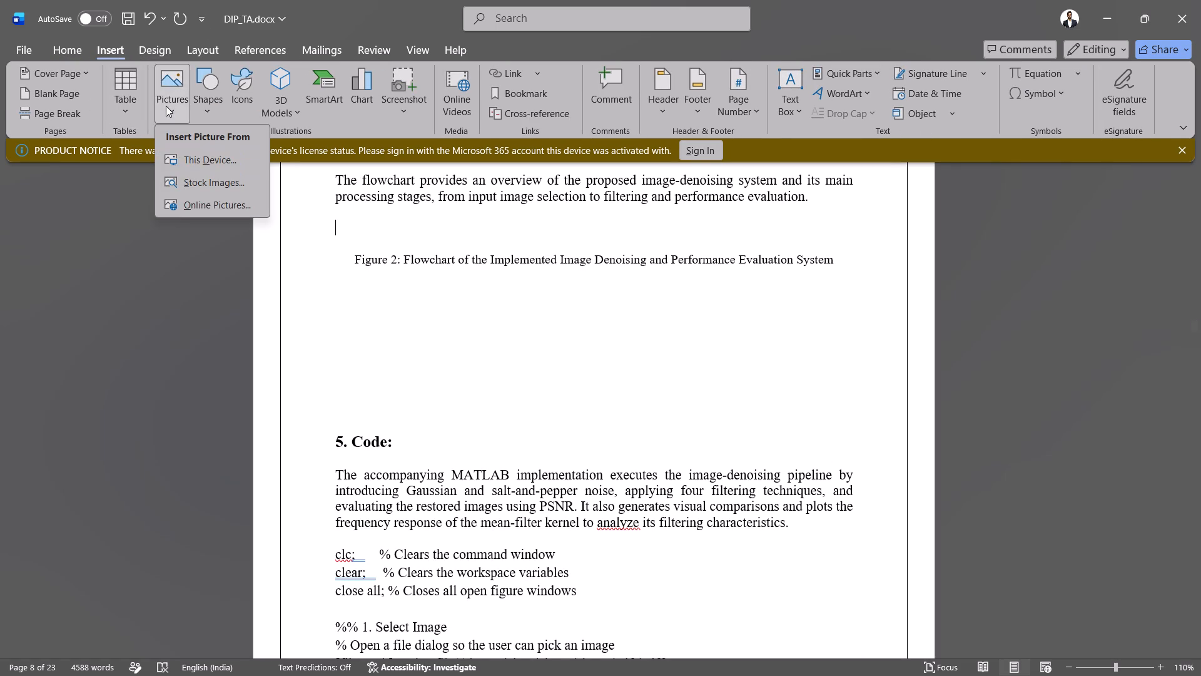
{"action": "left_click", "coordinate": [192, 164]}
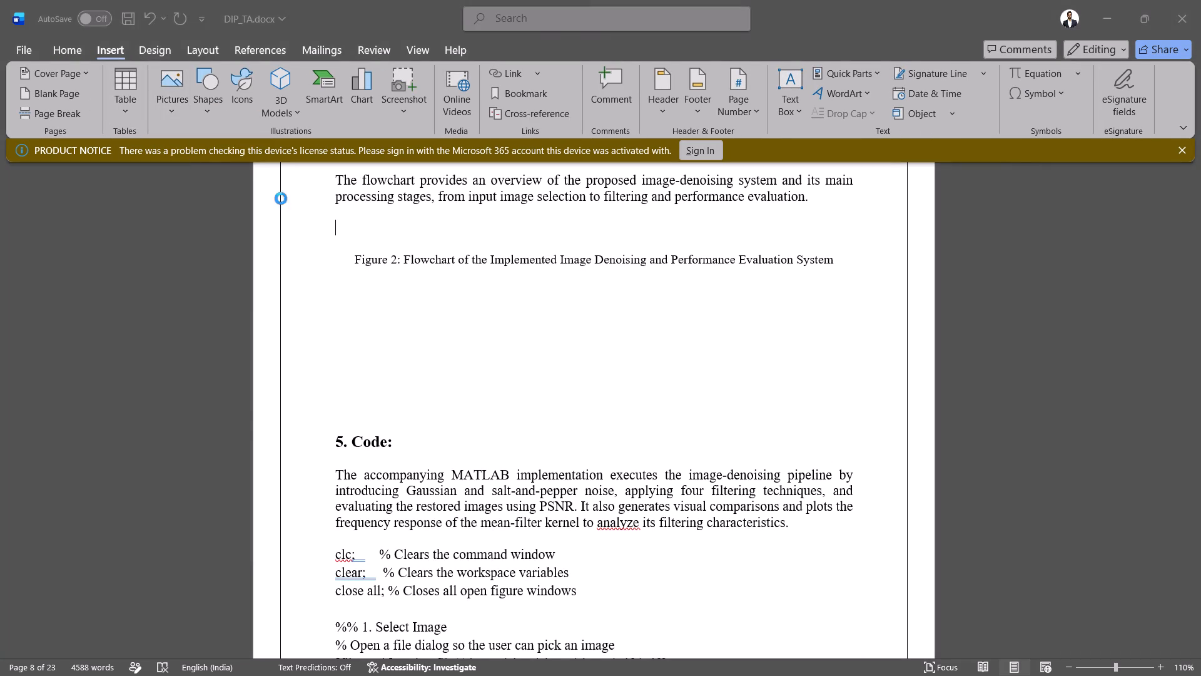
{"action": "left_click", "coordinate": [225, 150]}
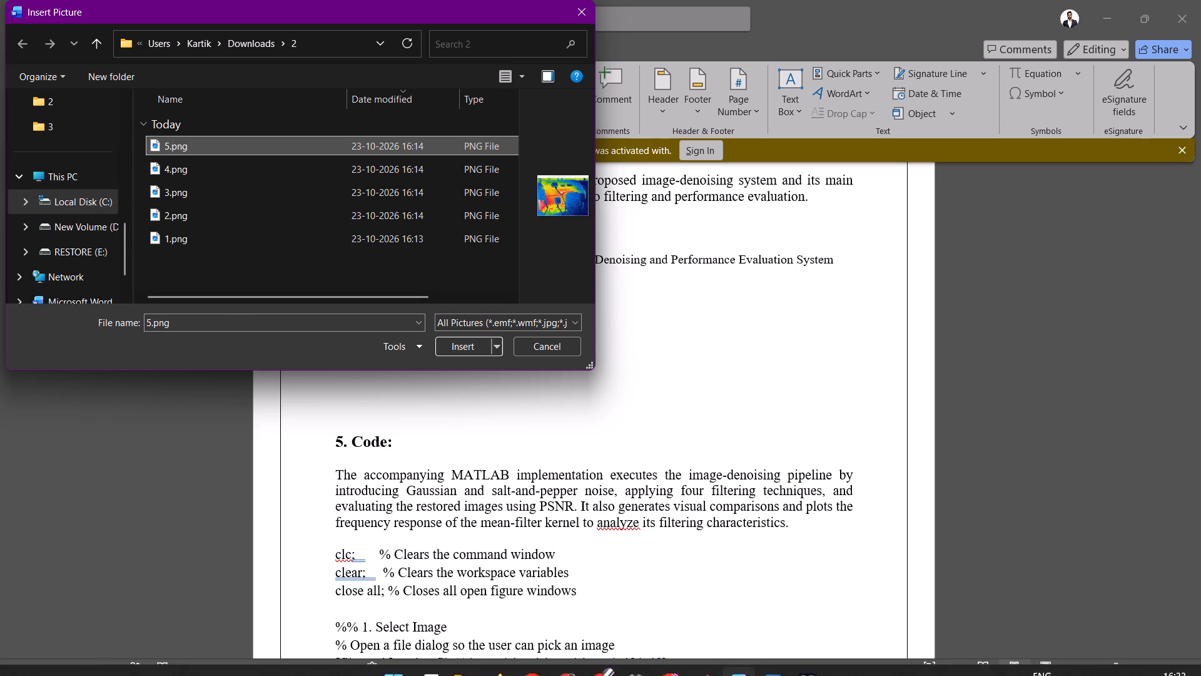
{"action": "left_click", "coordinate": [666, 650]}
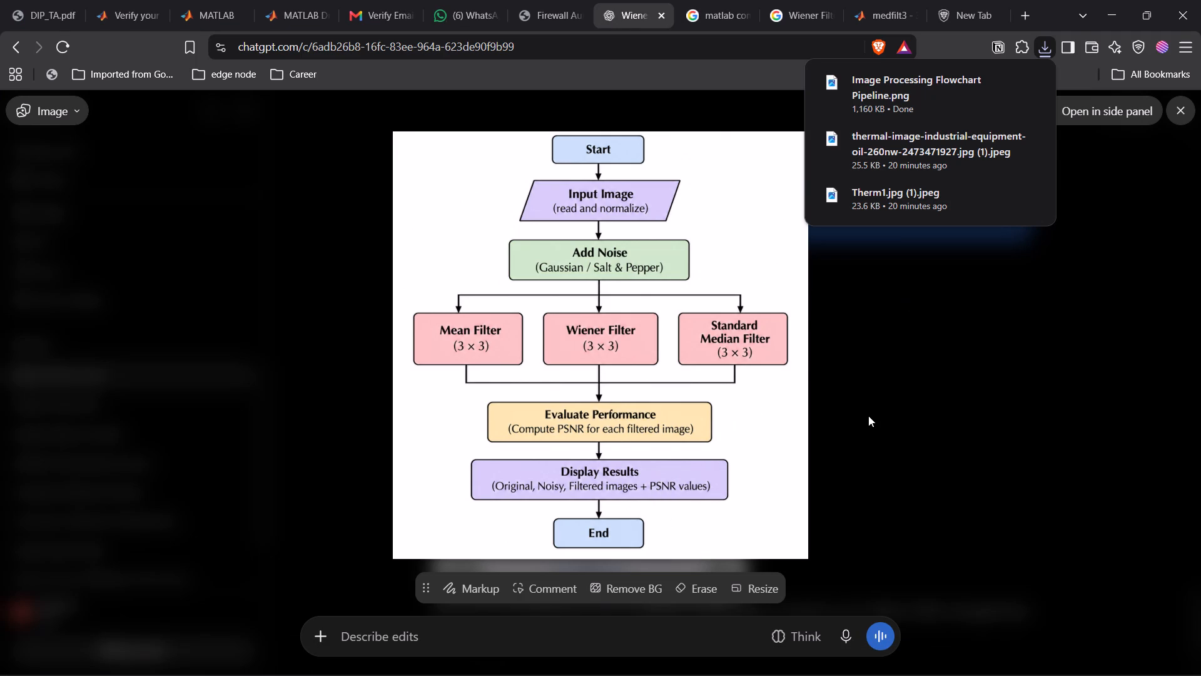
{"action": "left_click", "coordinate": [712, 658]}
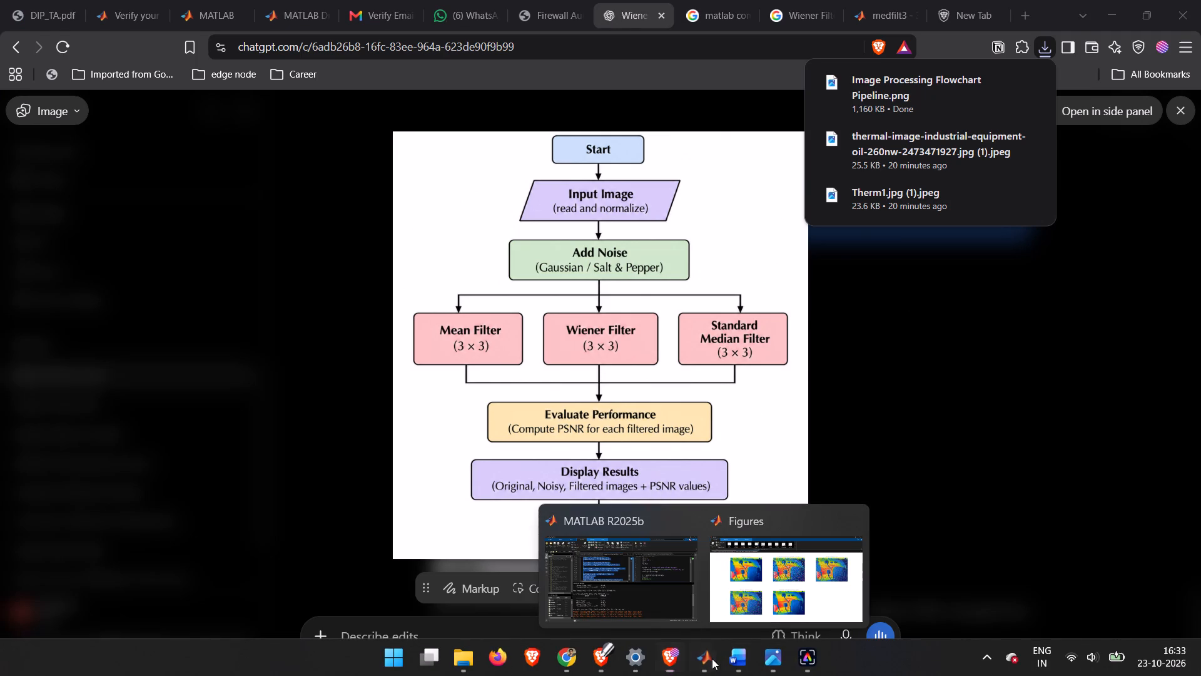
{"action": "left_click", "coordinate": [731, 671]}
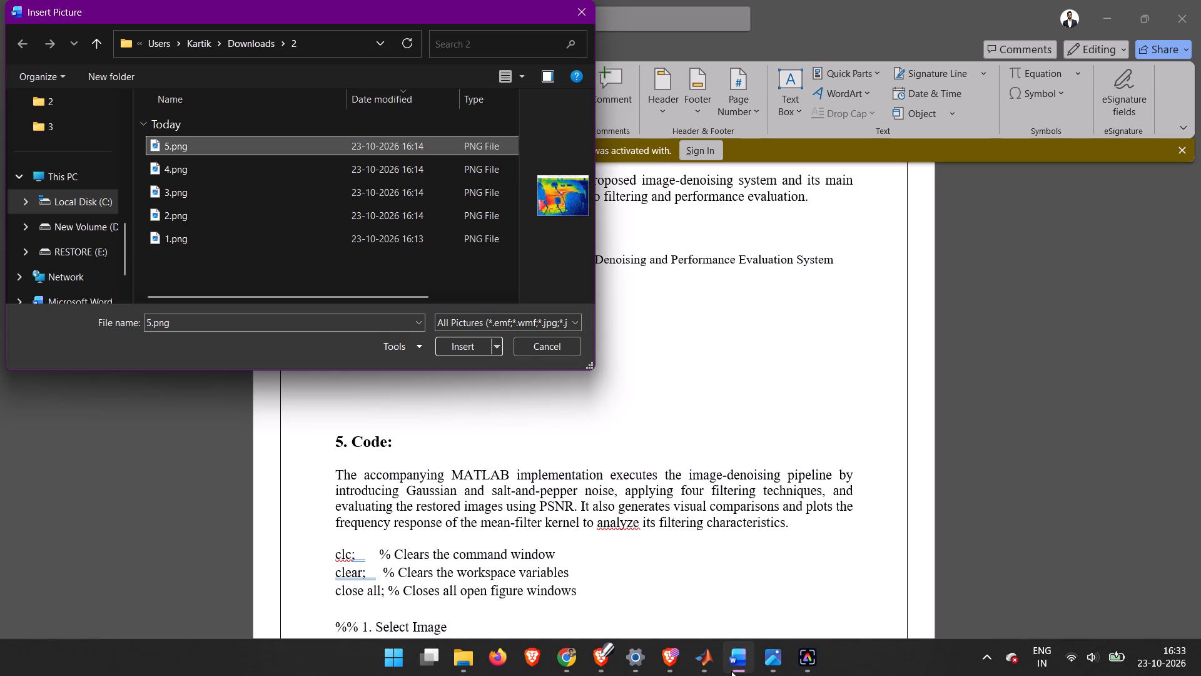
{"action": "left_click", "coordinate": [191, 51]}
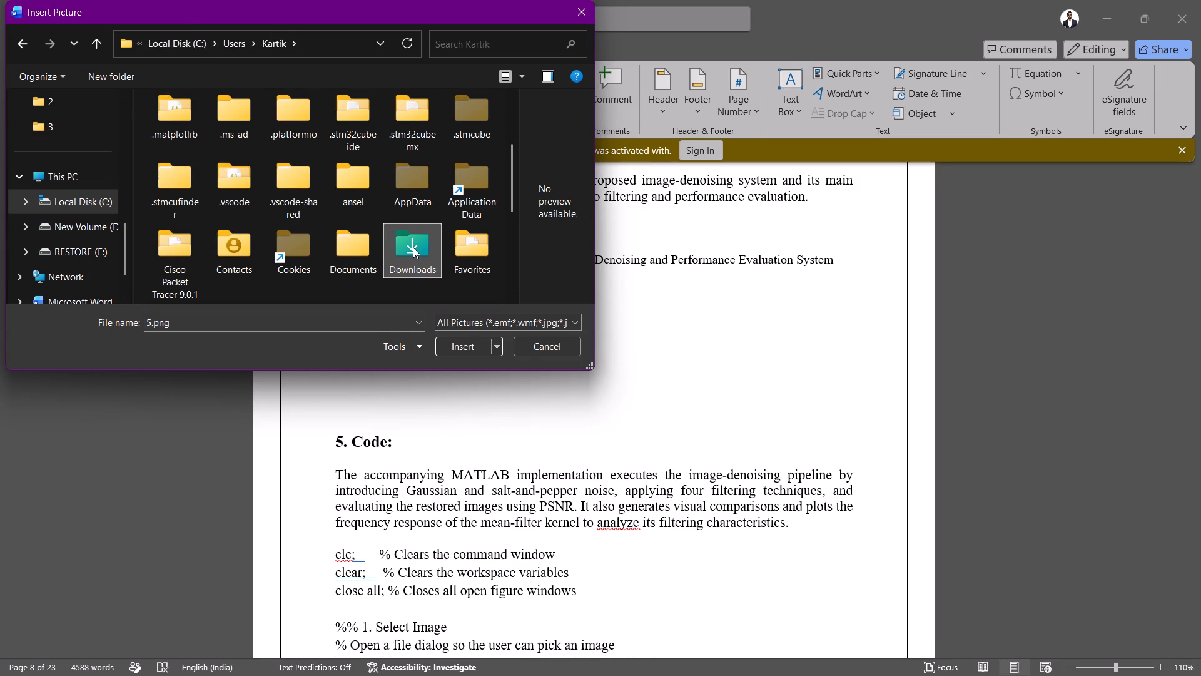
{"action": "double_click", "coordinate": [413, 247]}
{"action": "left_click", "coordinate": [317, 129]}
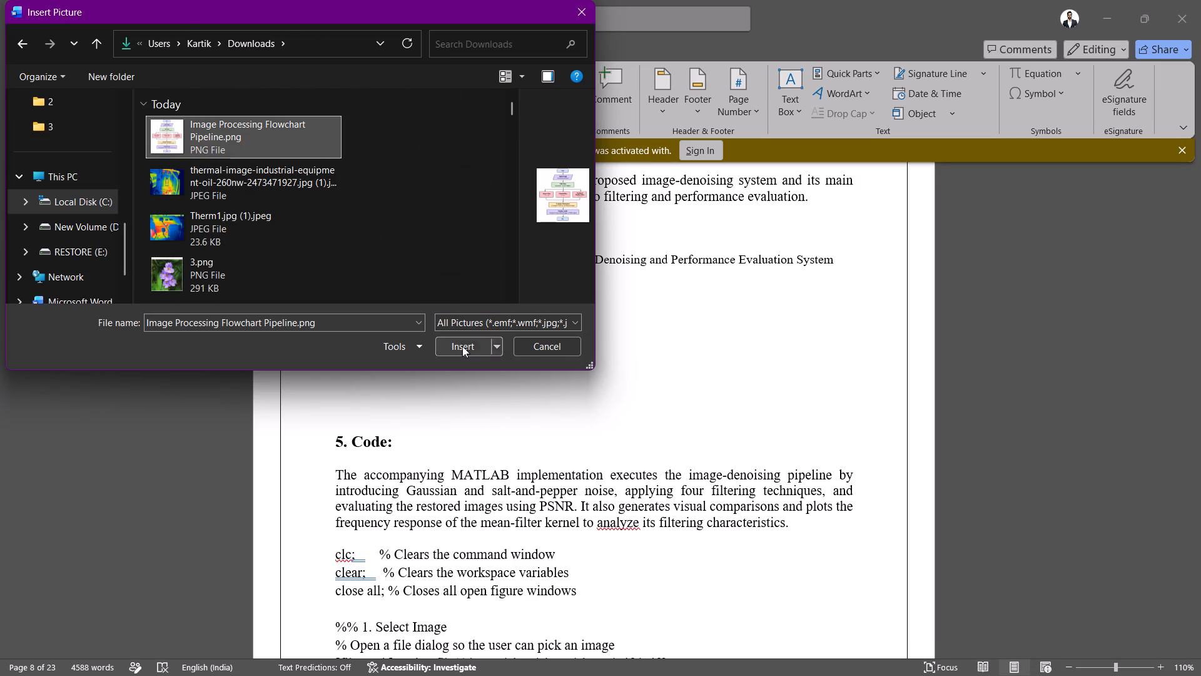
{"action": "left_click", "coordinate": [462, 346]}
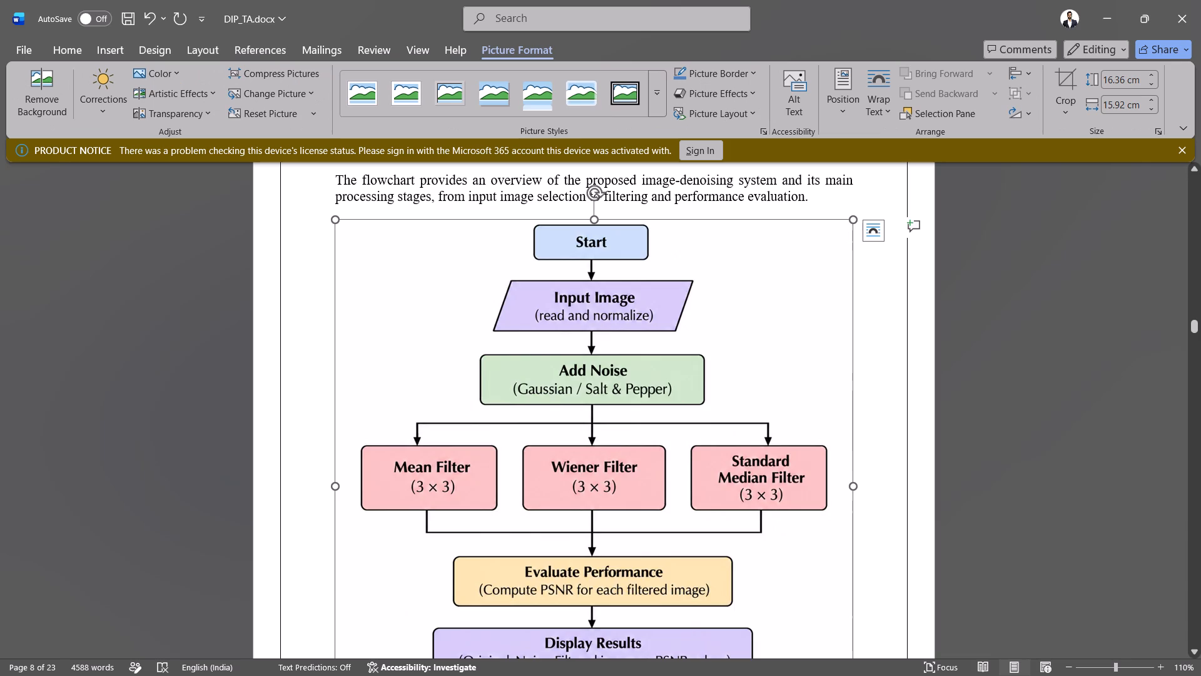
Look back through sections 3.6 and 3.7 and search the document for 5x5, 5 5 and finally just 5.
{"action": "scroll", "coordinate": [569, 450], "scroll_direction": "up", "scroll_amount": 1}
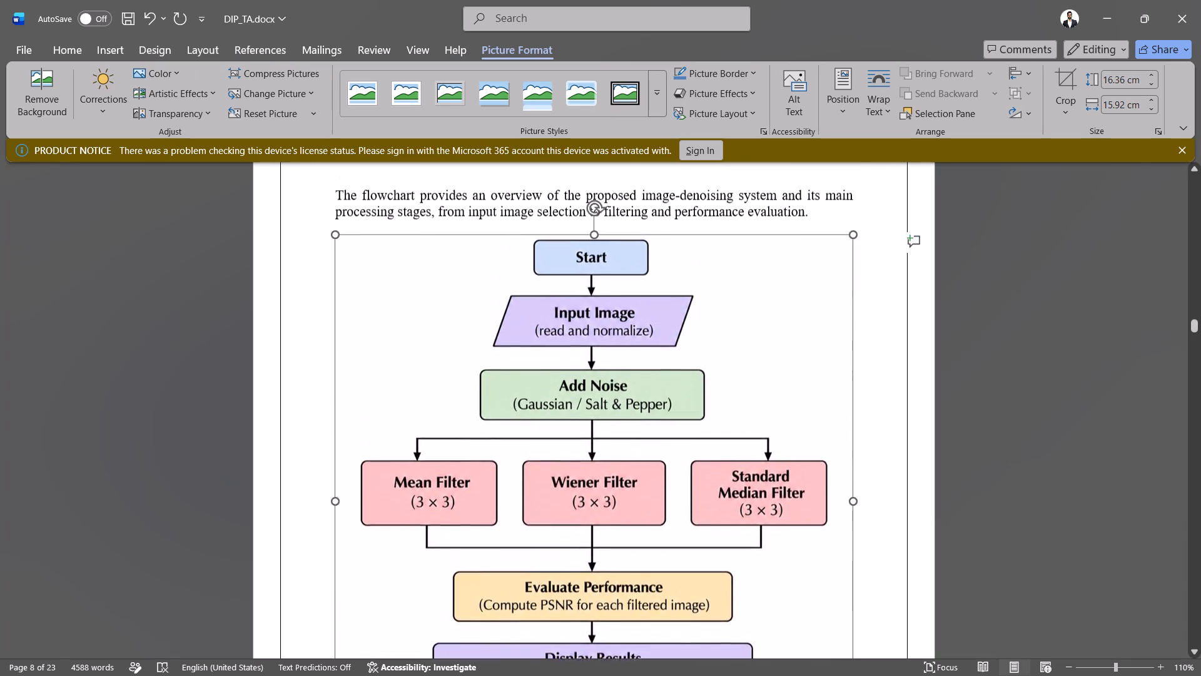
{"action": "scroll", "coordinate": [569, 450], "scroll_direction": "up", "scroll_amount": 2}
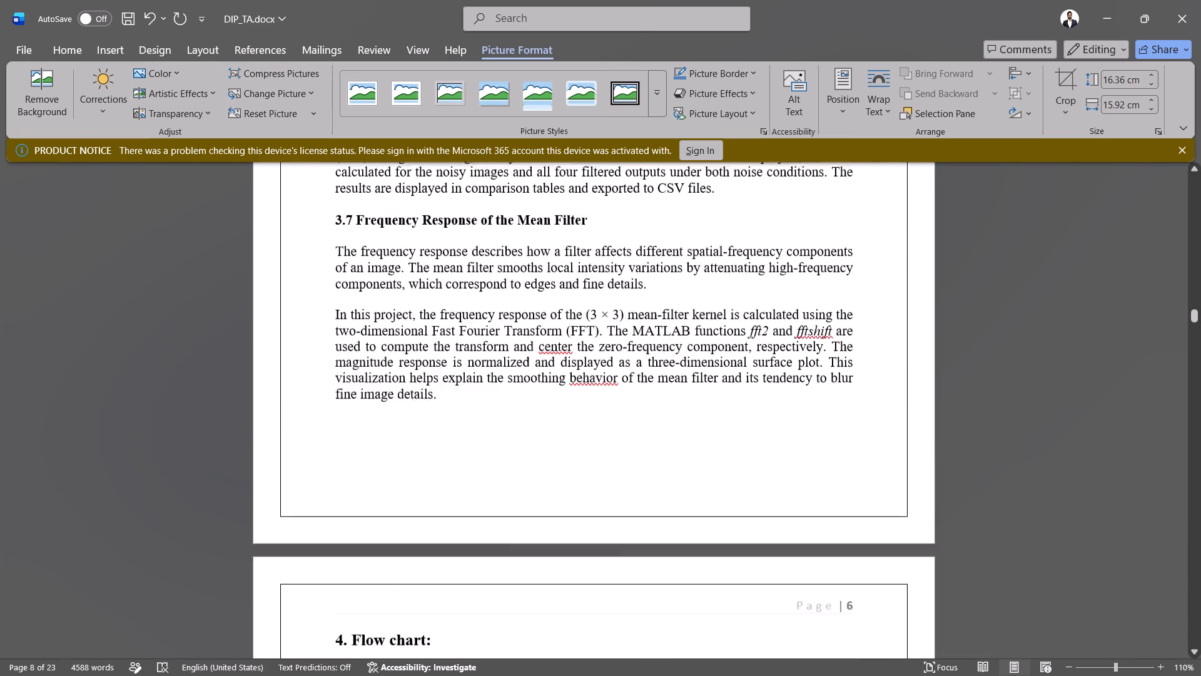
{"action": "scroll", "coordinate": [569, 450], "scroll_direction": "up", "scroll_amount": 2}
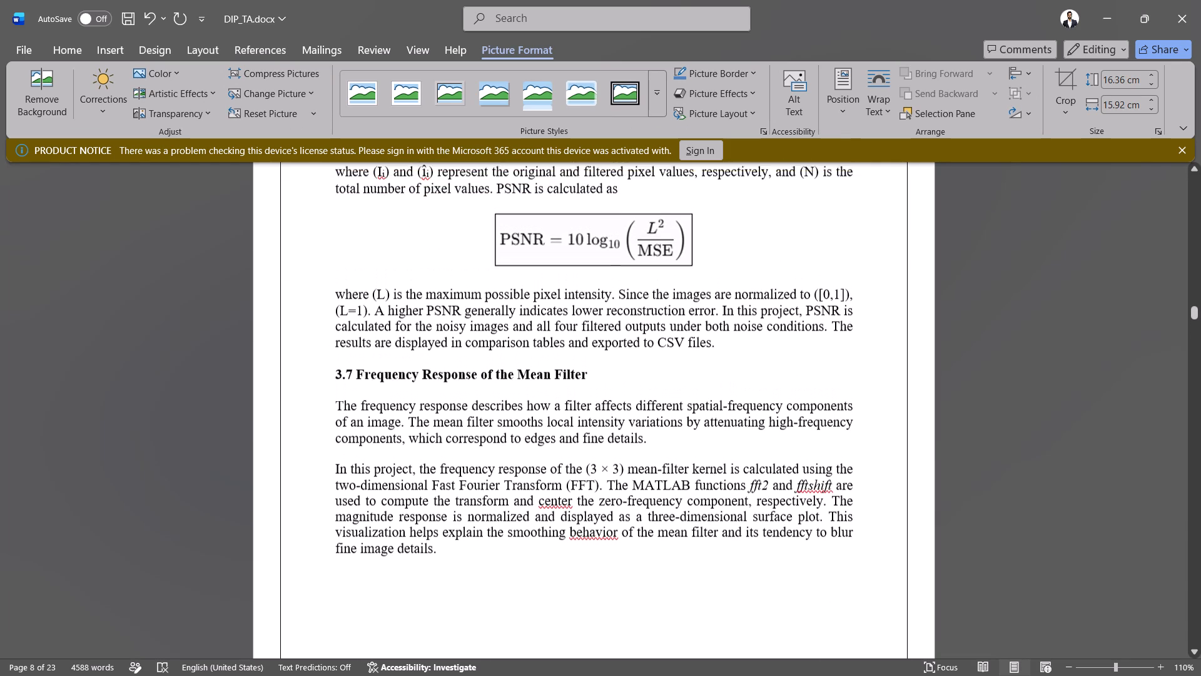
{"action": "scroll", "coordinate": [569, 450], "scroll_direction": "up", "scroll_amount": 1}
{"action": "key", "text": "ctrl+f"}
{"action": "key", "text": "5"}
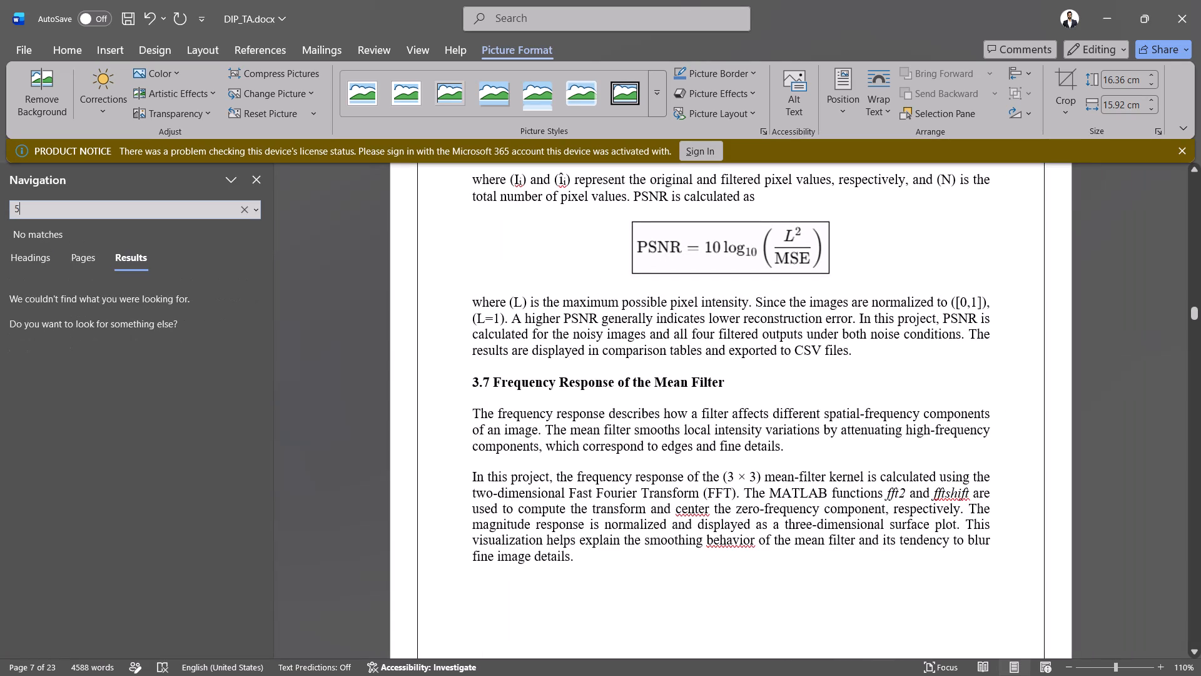
{"action": "key", "text": "space"}
{"action": "key", "text": "BackSpace"}
{"action": "type", "text": "x5"}
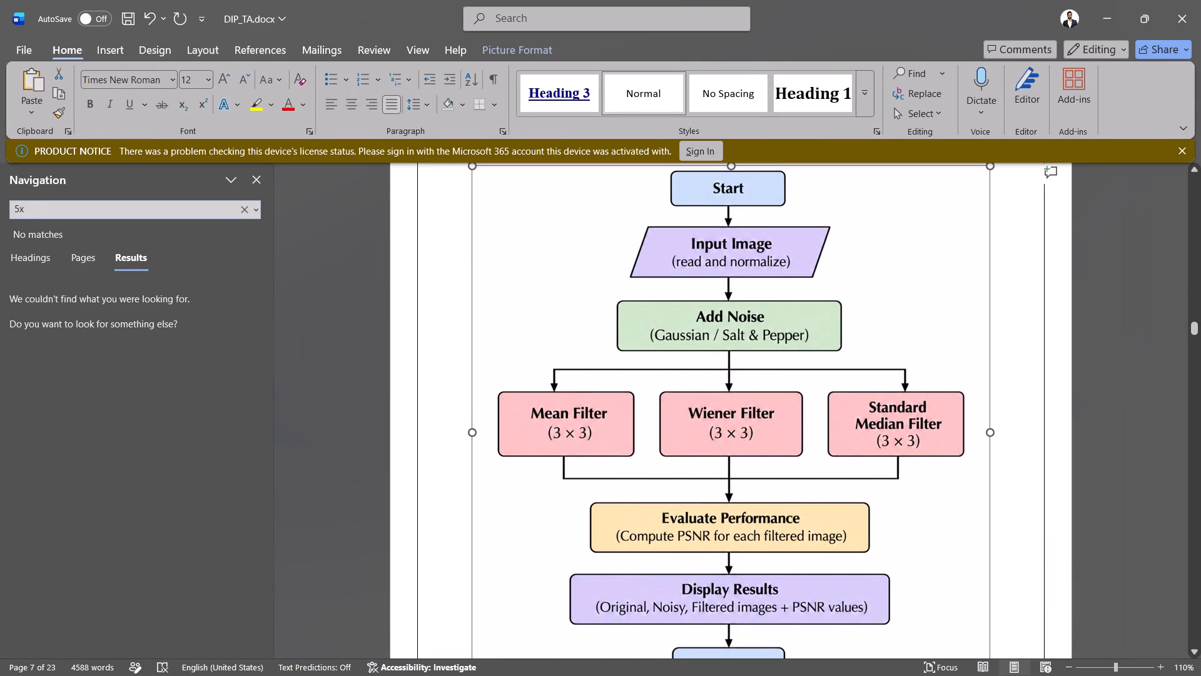
{"action": "left_click", "coordinate": [24, 213]}
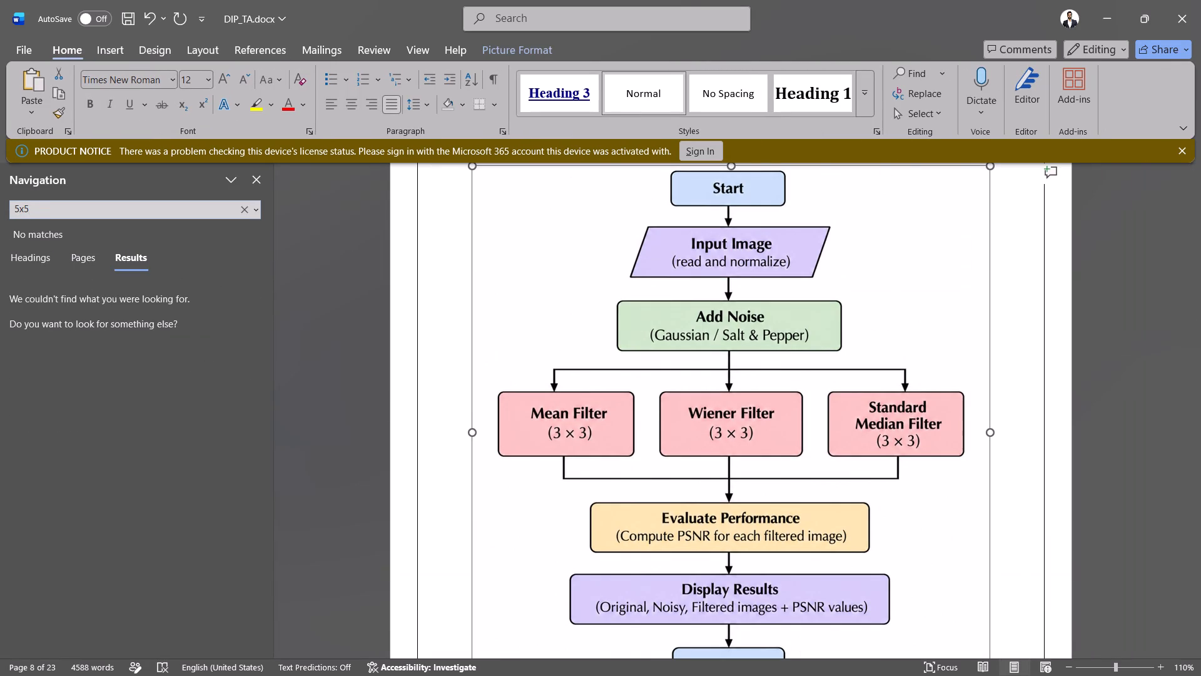
{"action": "key", "text": "BackSpace"}
{"action": "key", "text": "space"}
{"action": "key", "text": "BackSpace"}
{"action": "key", "text": "BackSpace"}
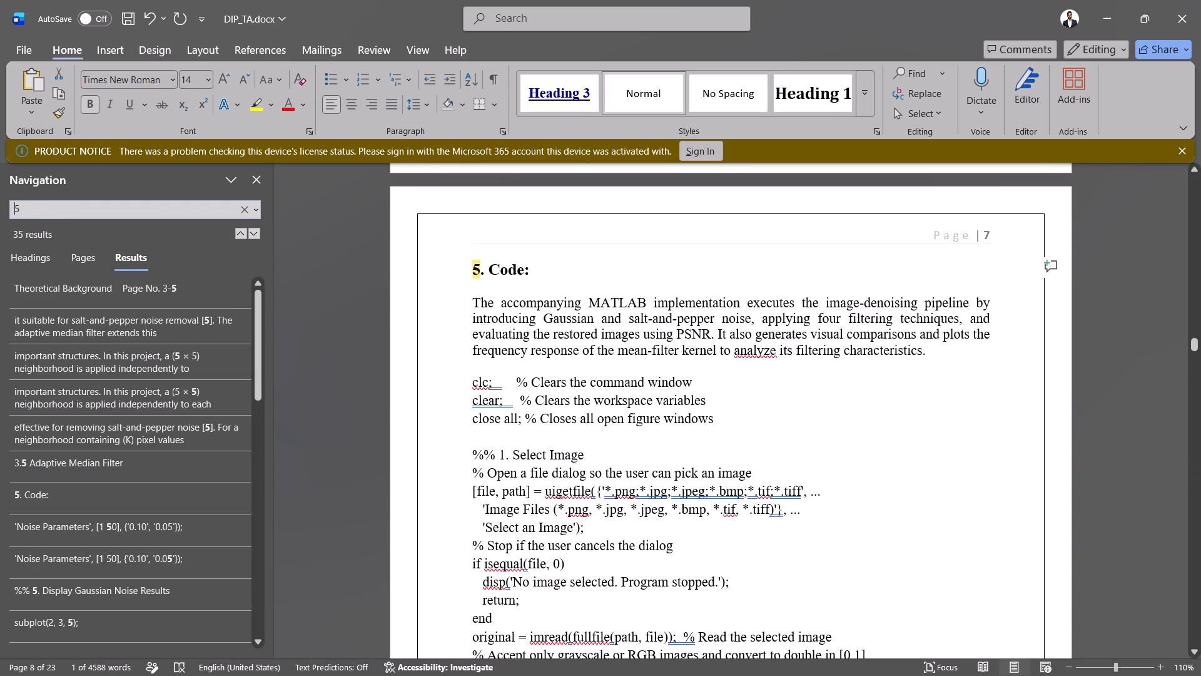
Go to the (5 × 5) neighborhood in section 3.3 Wiener Filter and change its first 5 to 3.
{"action": "key", "text": "Down"}
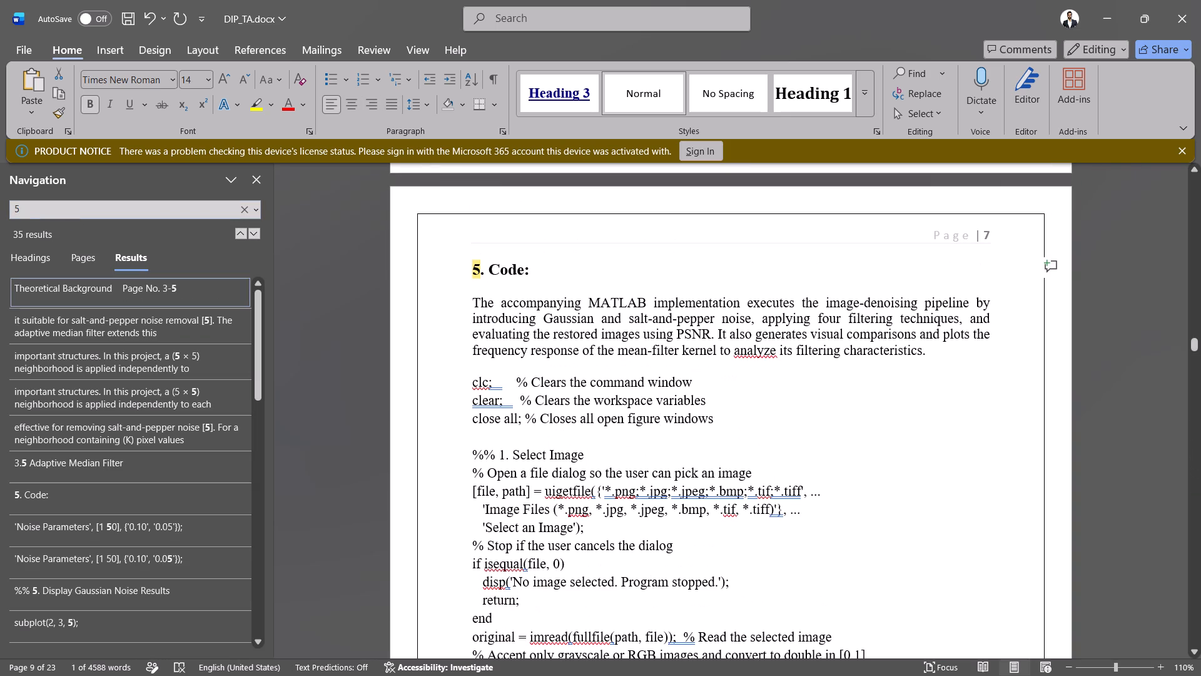
{"action": "key", "text": "Down"}
{"action": "key", "text": "Down"}
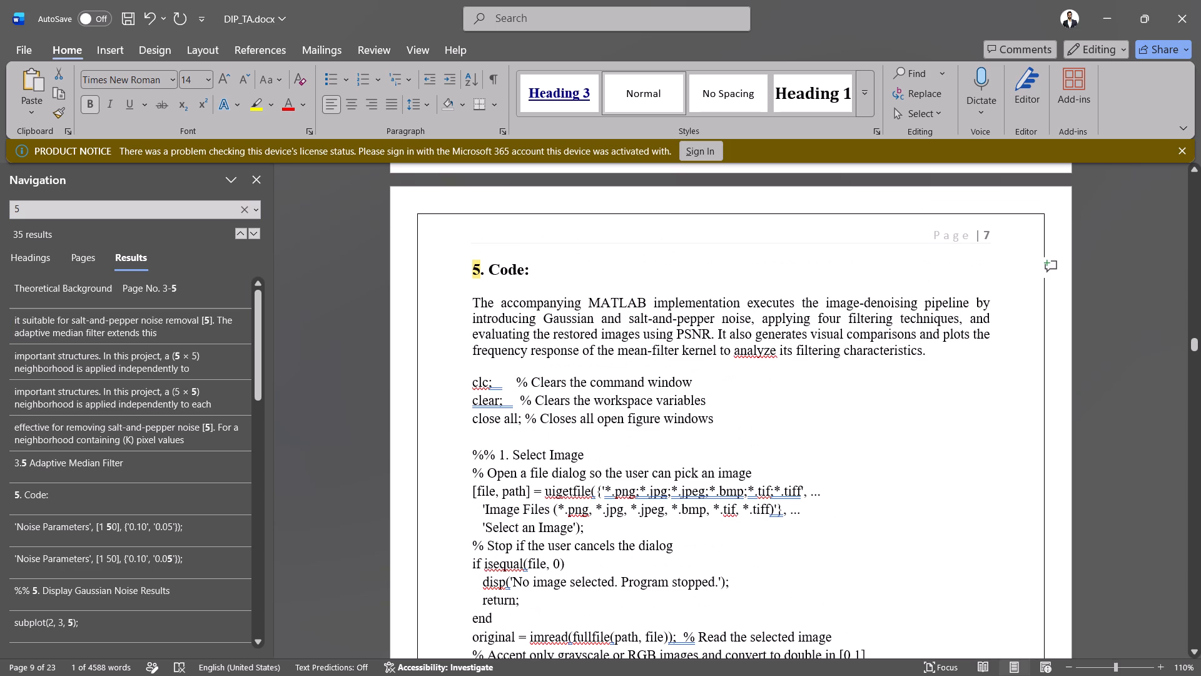
{"action": "key", "text": "Return"}
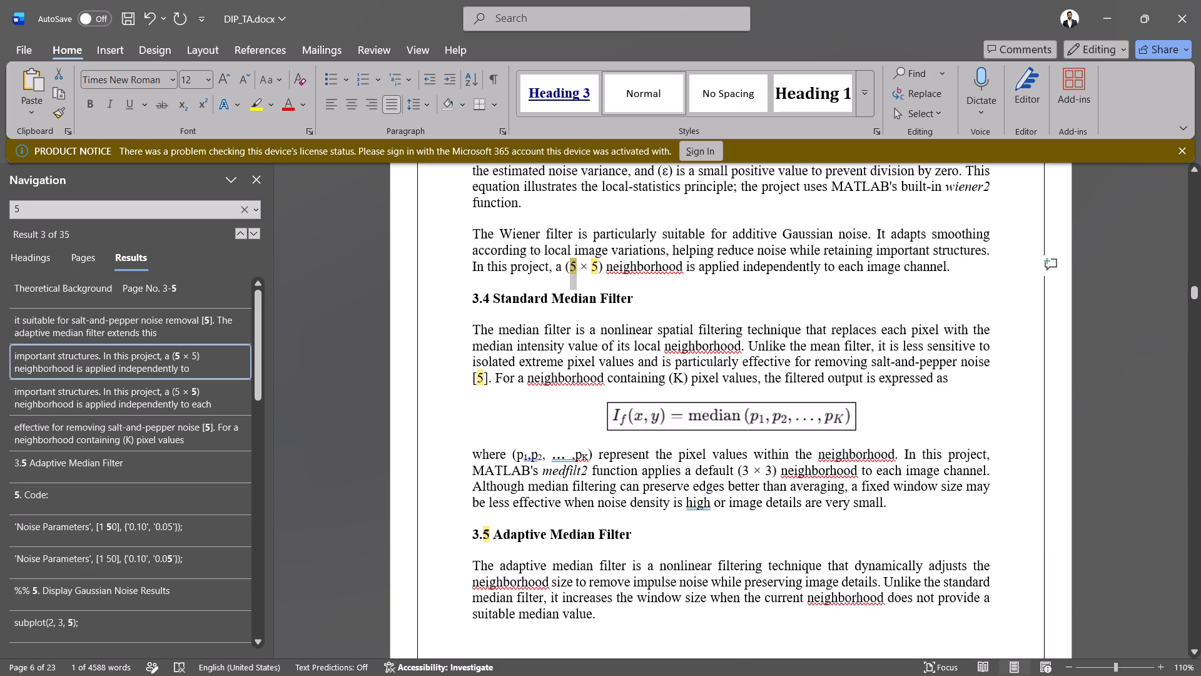
{"action": "double_click", "coordinate": [575, 260]}
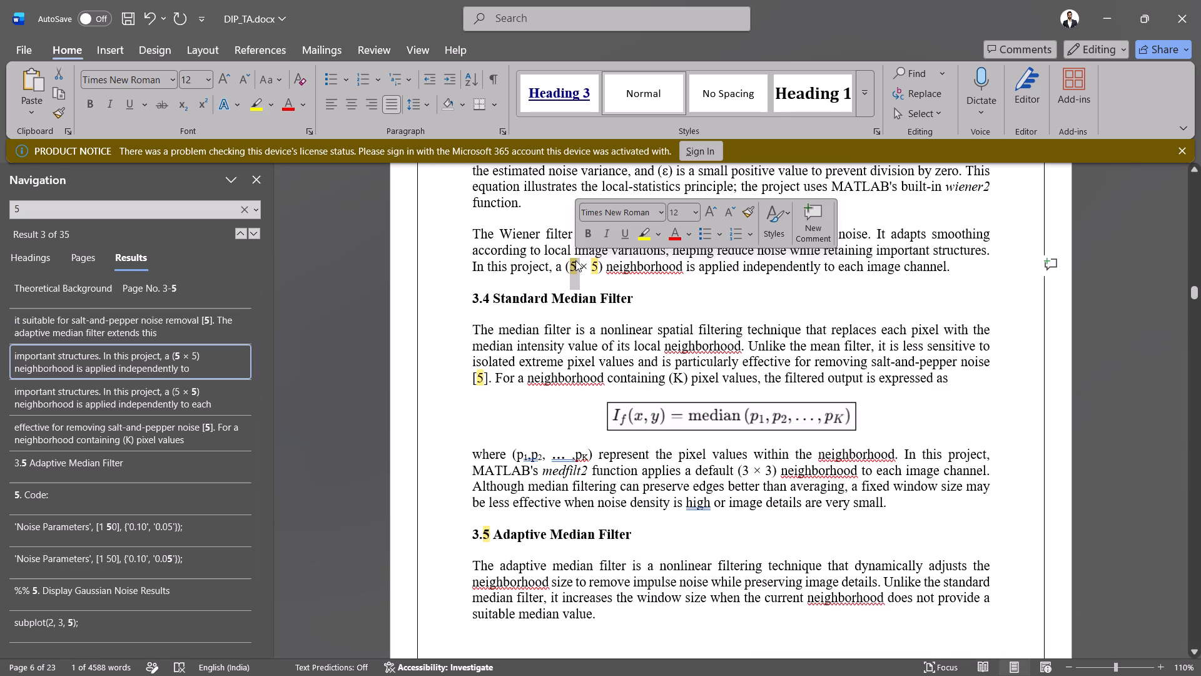
{"action": "key", "text": "3"}
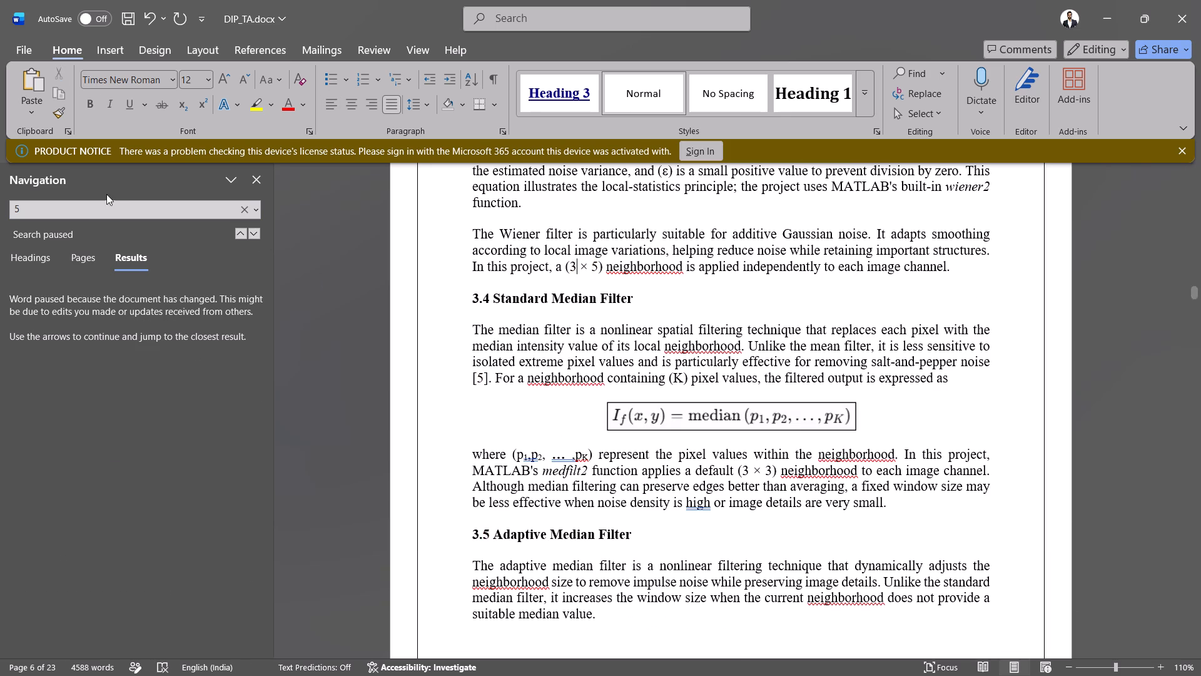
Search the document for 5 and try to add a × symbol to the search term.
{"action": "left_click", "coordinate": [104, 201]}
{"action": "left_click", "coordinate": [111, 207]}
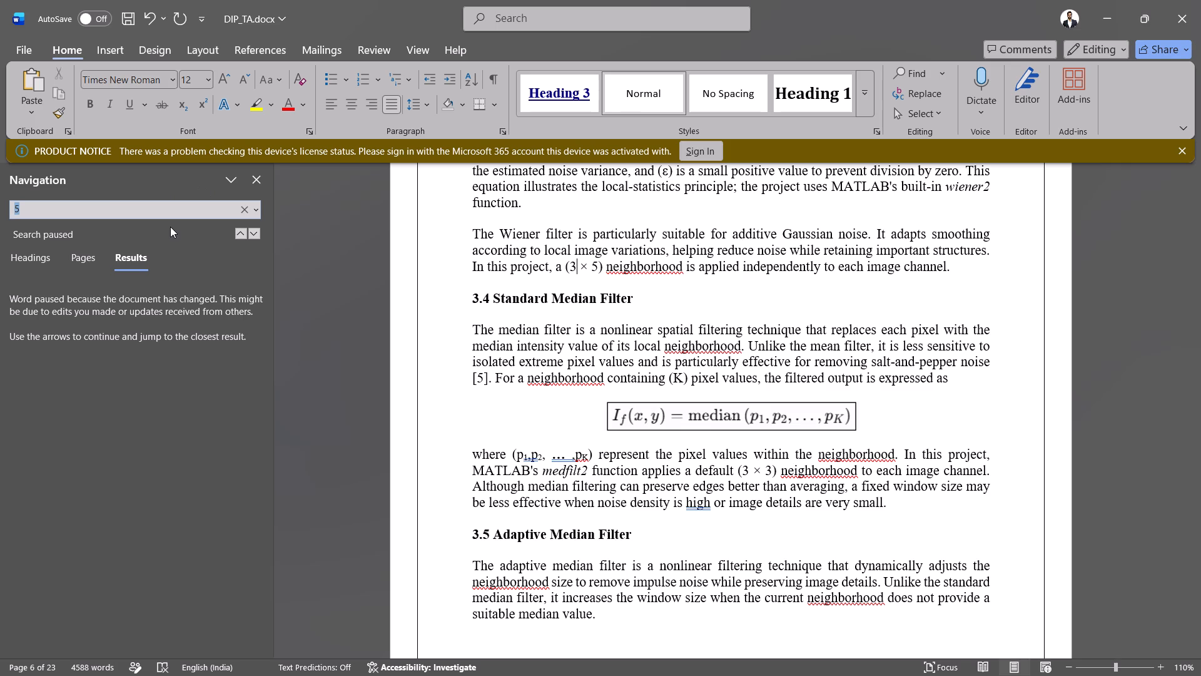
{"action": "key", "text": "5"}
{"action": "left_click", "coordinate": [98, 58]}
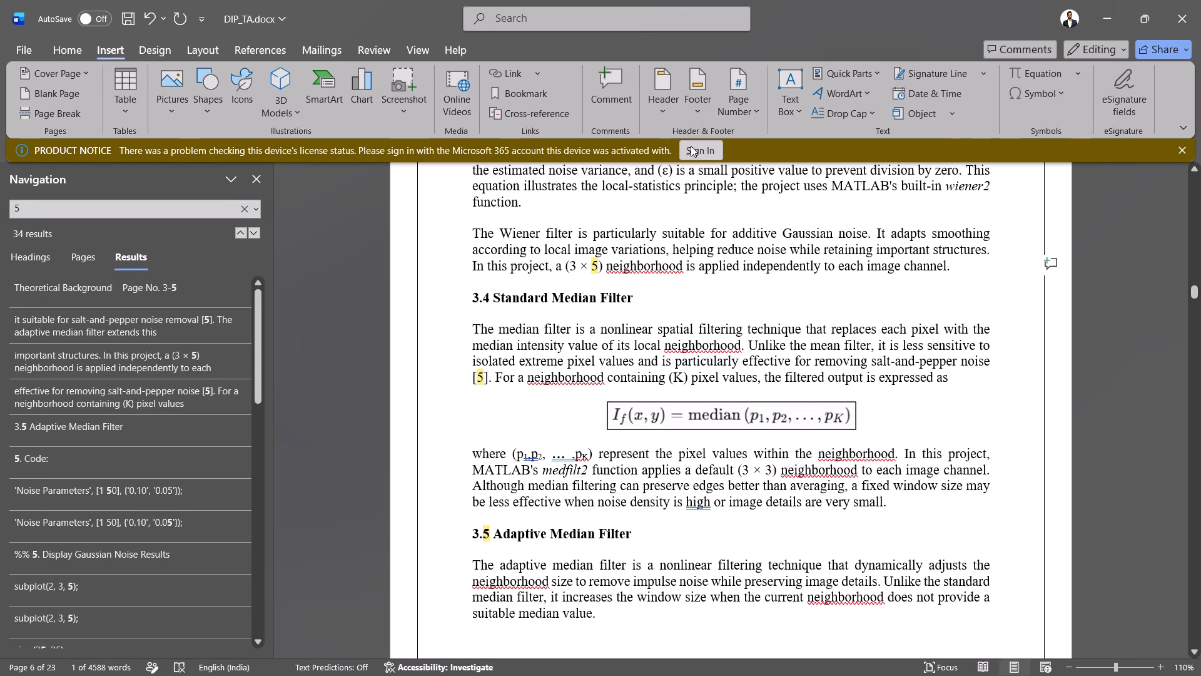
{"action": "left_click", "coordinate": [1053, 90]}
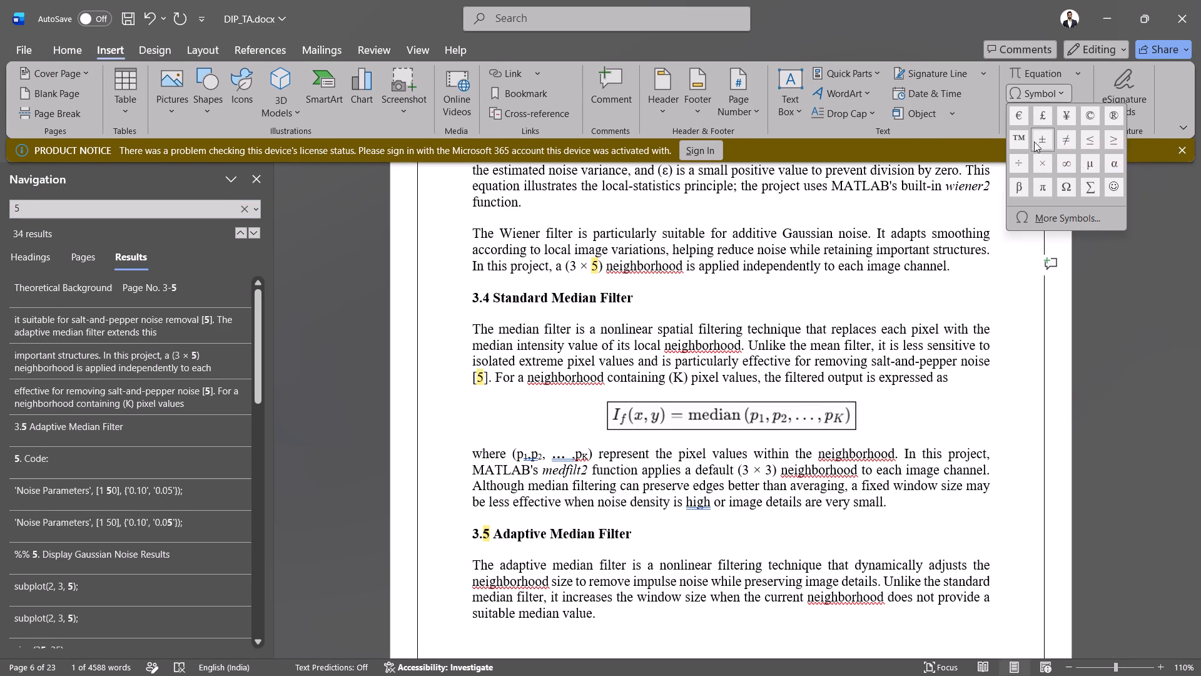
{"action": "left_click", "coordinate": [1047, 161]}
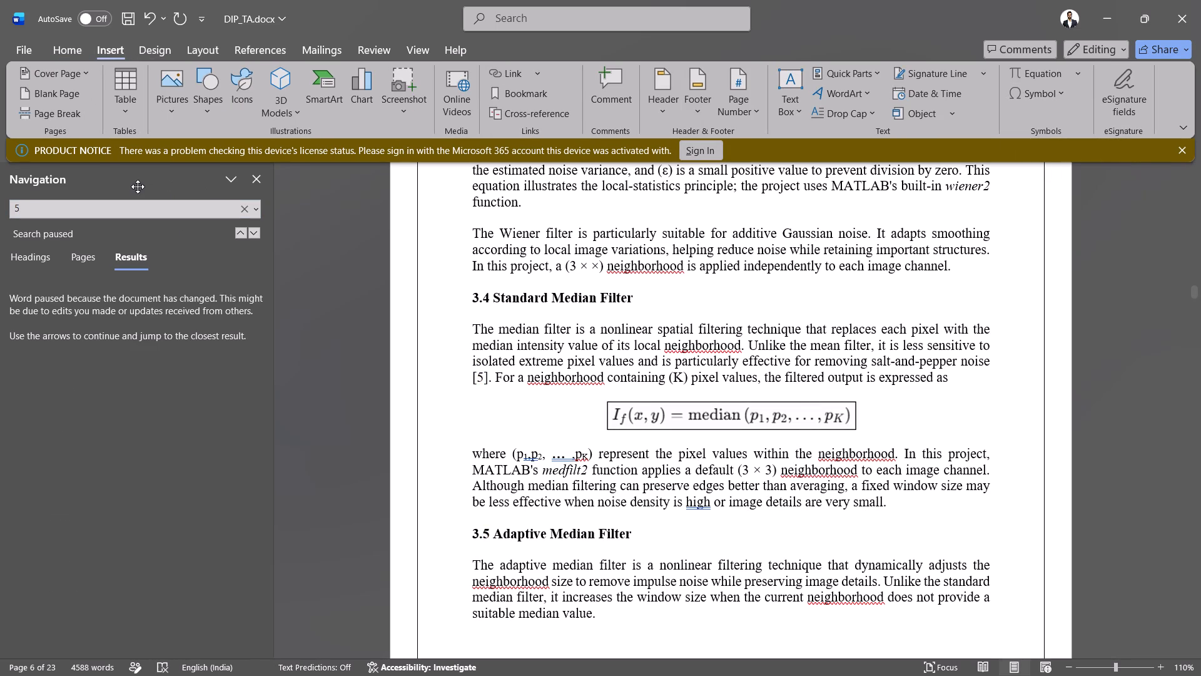
Search the document for 5 again and look through the report from the Introduction to section 3.2 Mean Filter.
{"action": "left_click", "coordinate": [132, 213]}
{"action": "key", "text": "space"}
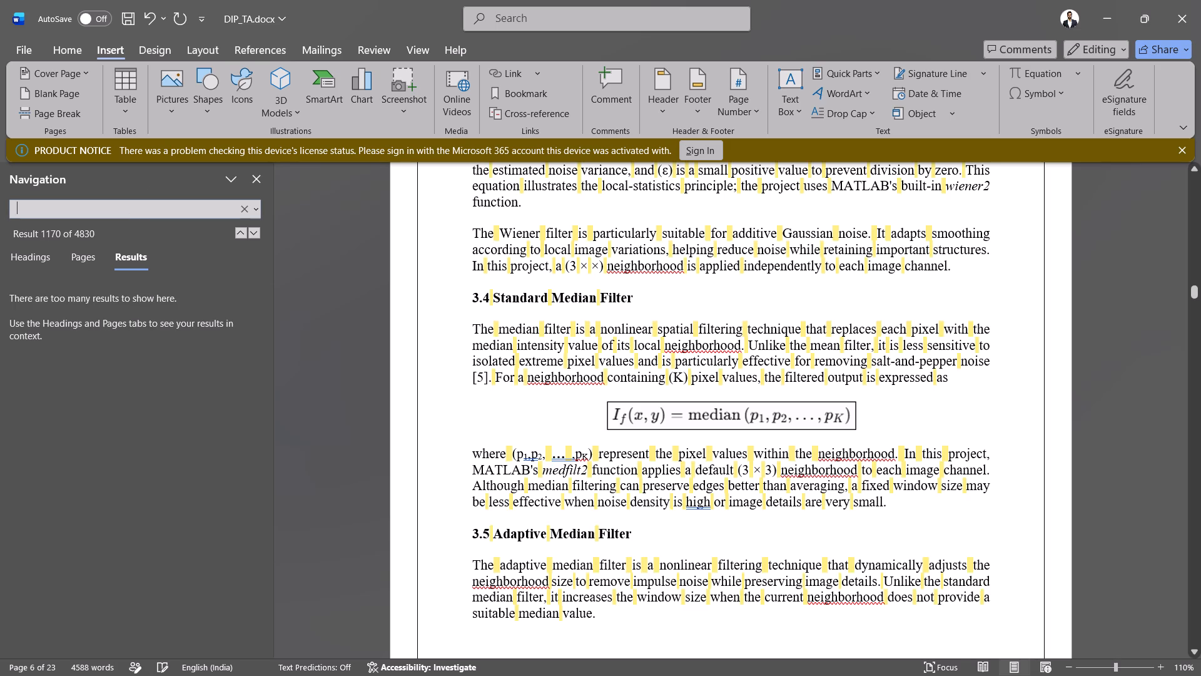
{"action": "key", "text": "BackSpace"}
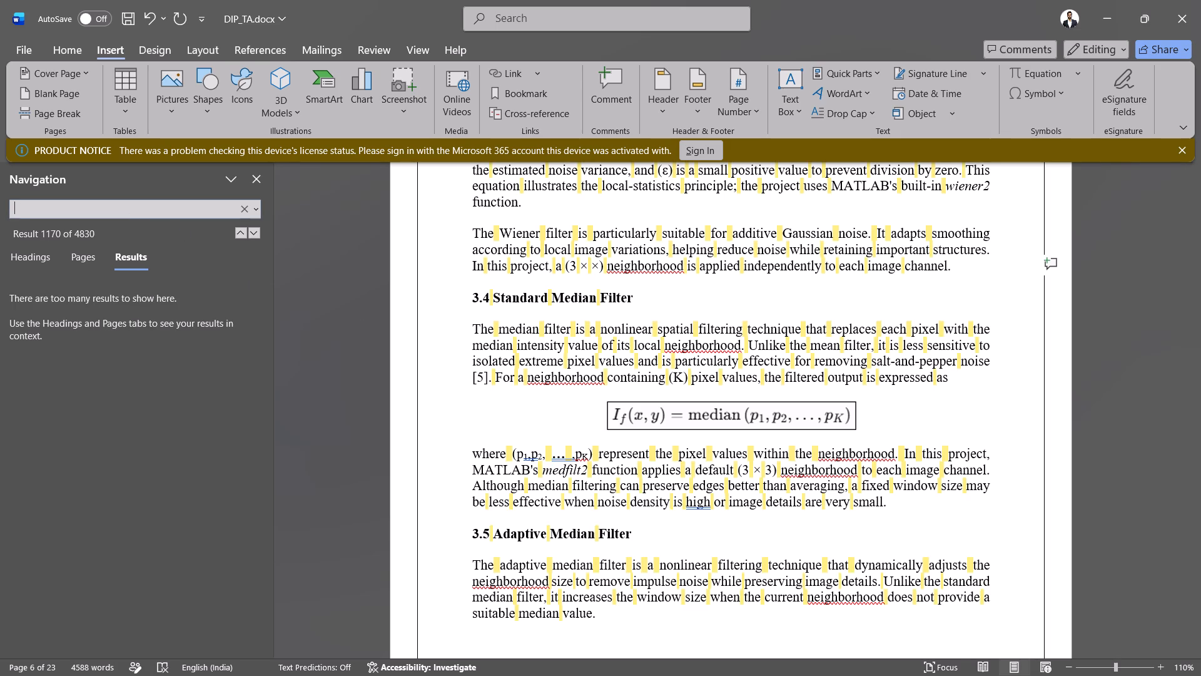
{"action": "key", "text": "BackSpace"}
{"action": "key", "text": "5"}
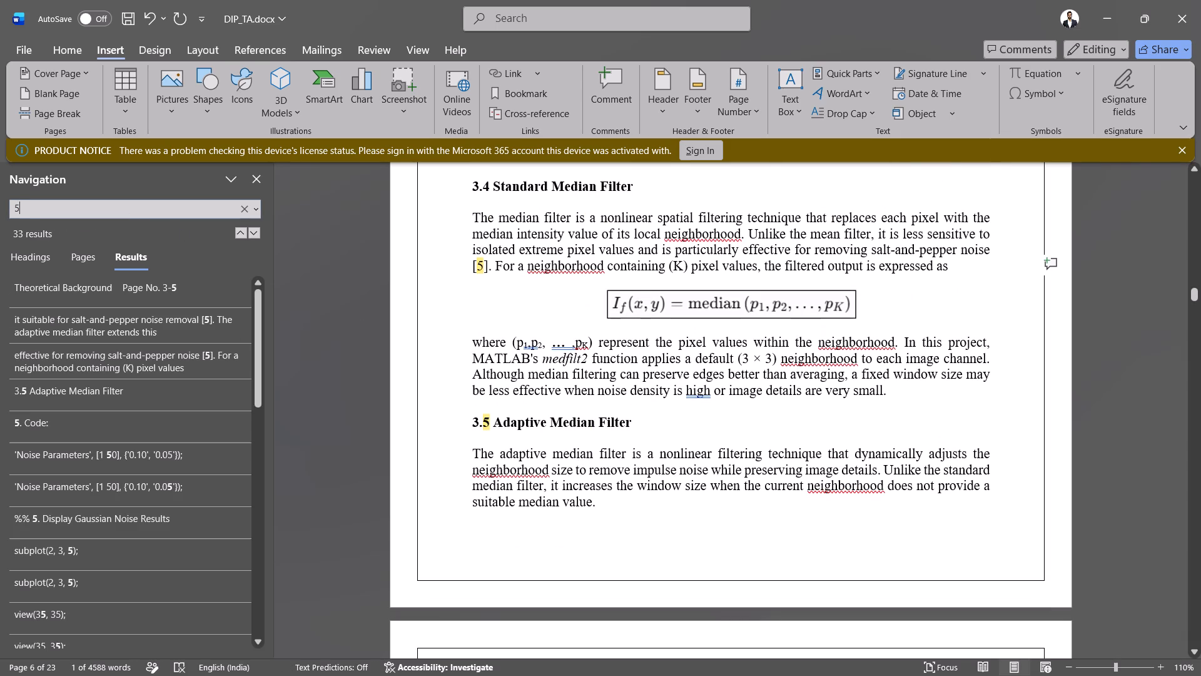
{"action": "scroll", "coordinate": [602, 309], "scroll_direction": "up", "scroll_amount": 2}
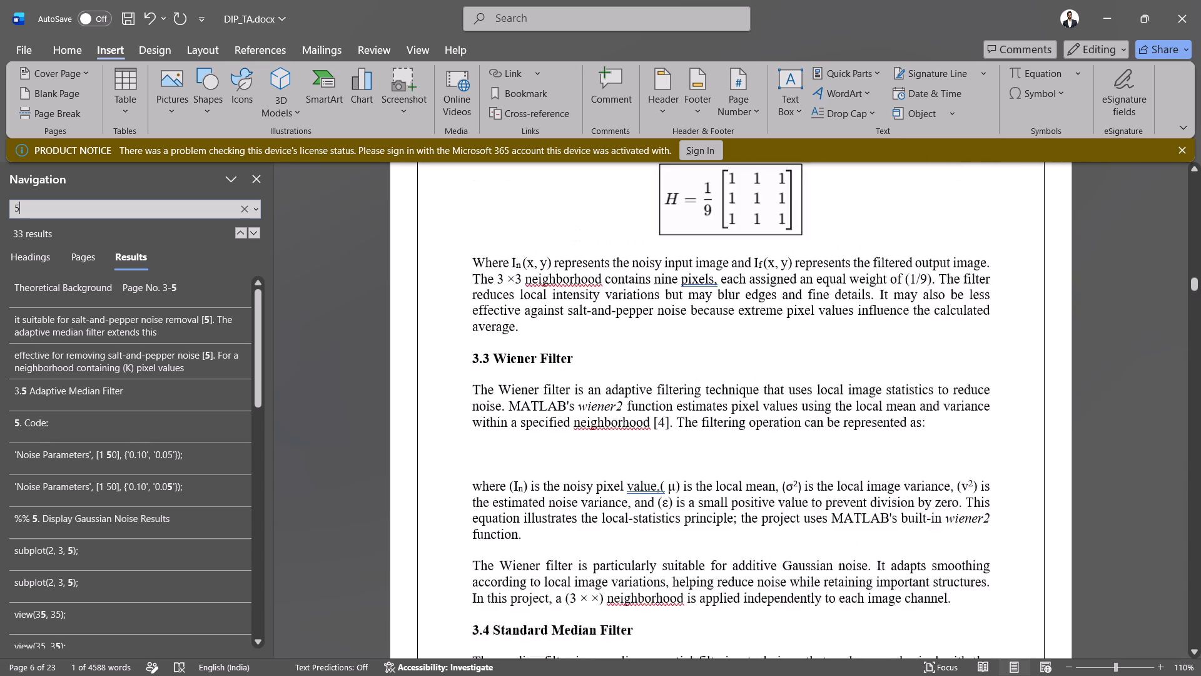
{"action": "scroll", "coordinate": [602, 309], "scroll_direction": "up", "scroll_amount": 4}
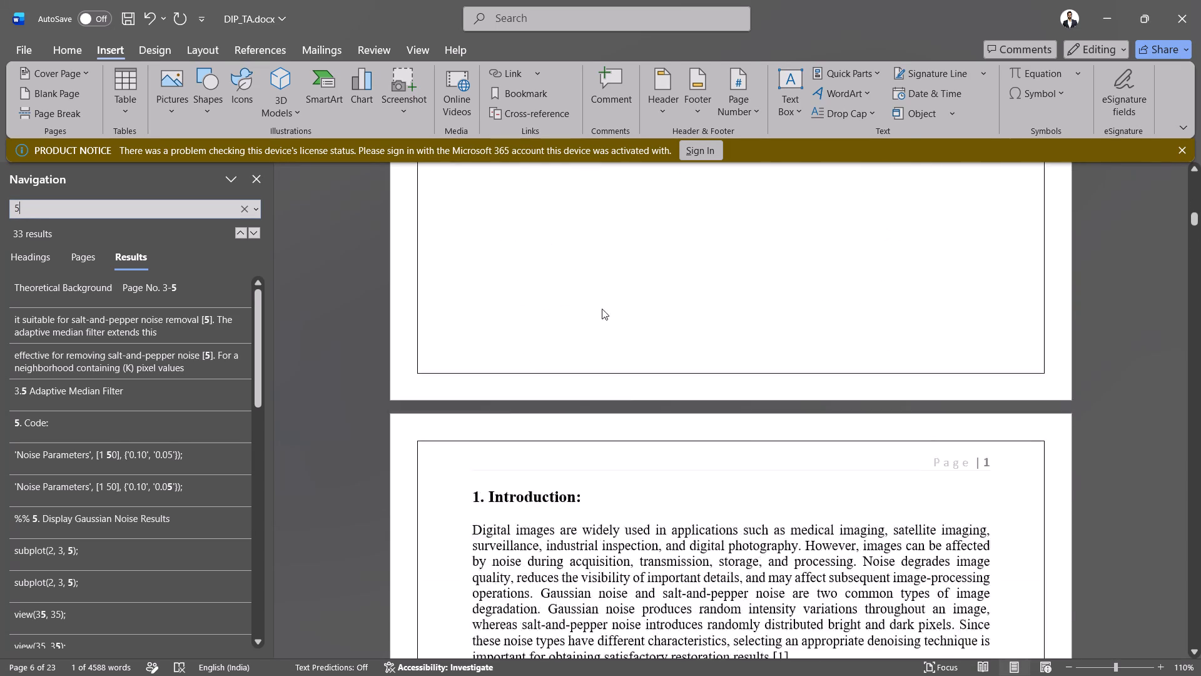
{"action": "scroll", "coordinate": [602, 309], "scroll_direction": "down", "scroll_amount": 3}
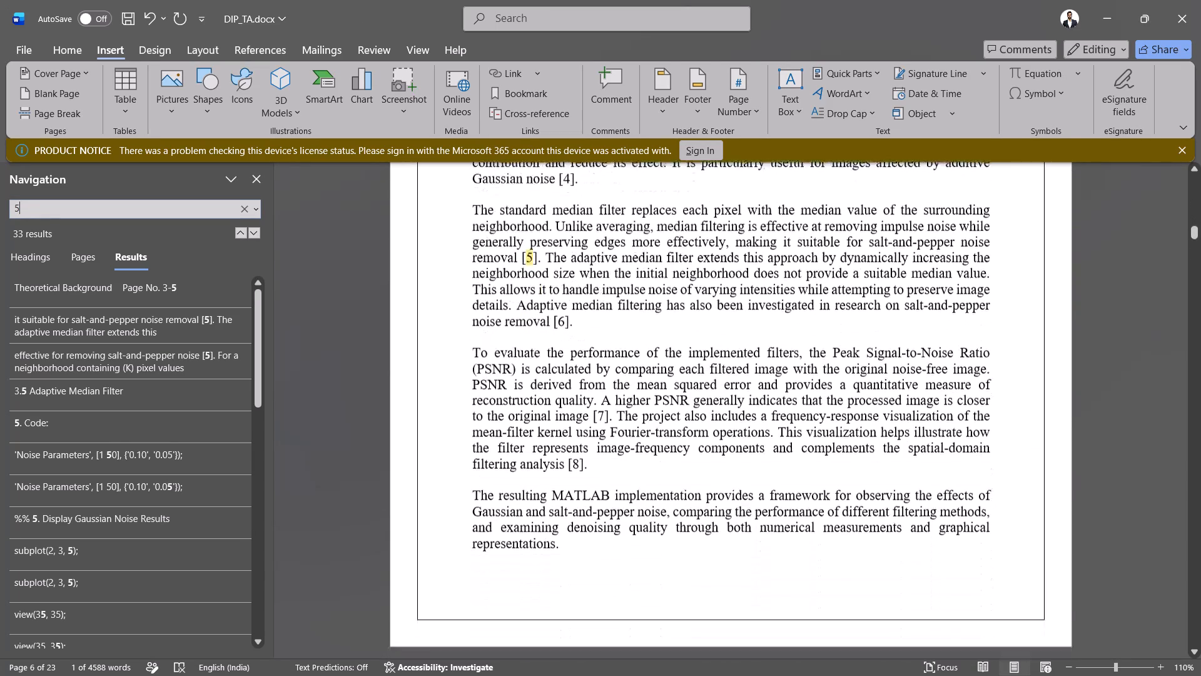
{"action": "scroll", "coordinate": [602, 309], "scroll_direction": "down", "scroll_amount": 3}
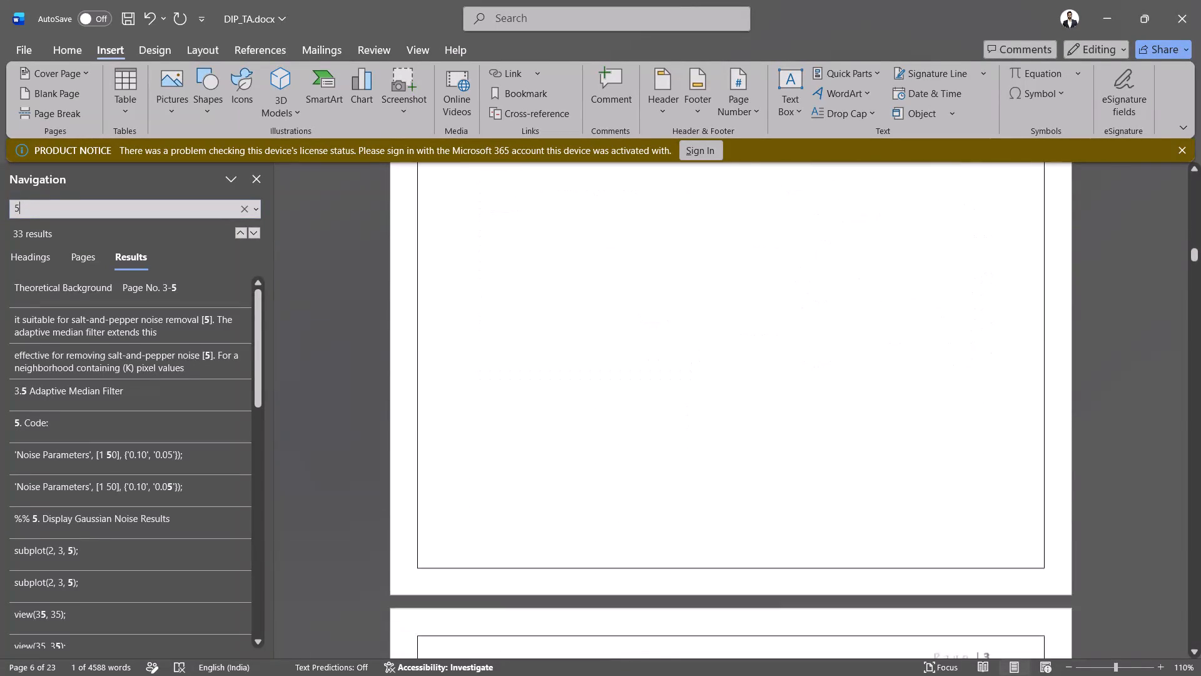
{"action": "scroll", "coordinate": [602, 309], "scroll_direction": "down", "scroll_amount": 2}
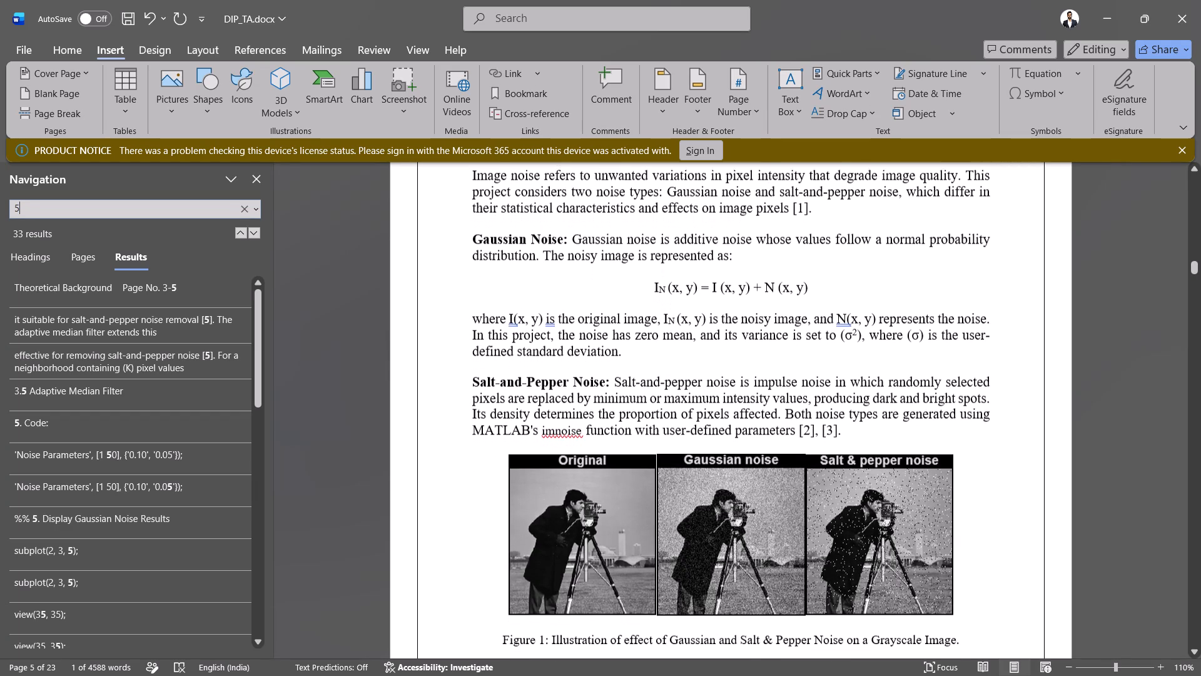
{"action": "scroll", "coordinate": [602, 309], "scroll_direction": "down", "scroll_amount": 2}
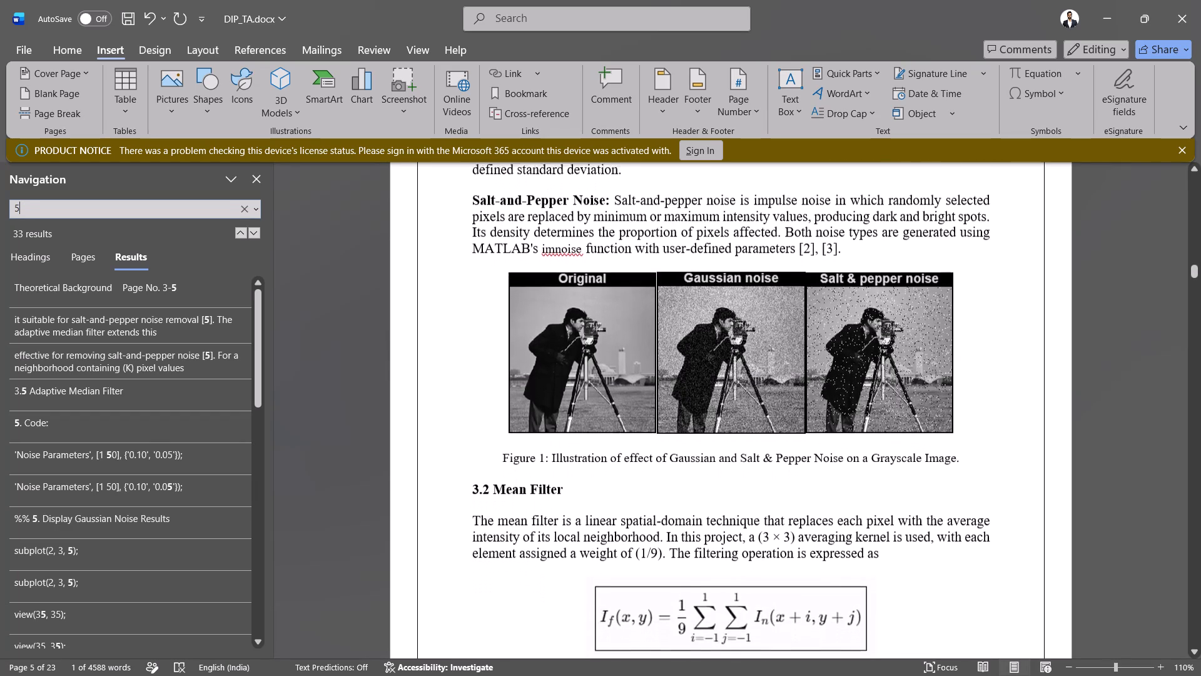
{"action": "scroll", "coordinate": [602, 309], "scroll_direction": "down", "scroll_amount": 3}
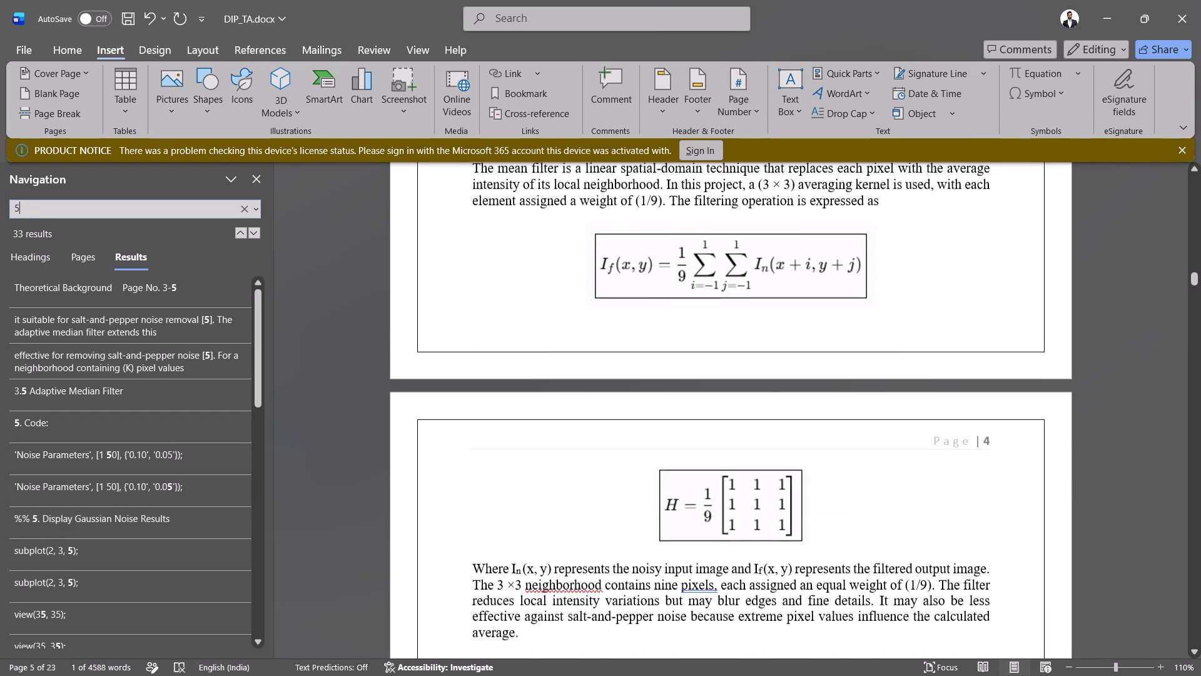
Correct the second neighborhood dimension in section 3.3 Wiener Filter to 3, removing the stray × symbol, so it reads (3 × 3).
{"action": "scroll", "coordinate": [602, 309], "scroll_direction": "down", "scroll_amount": 3}
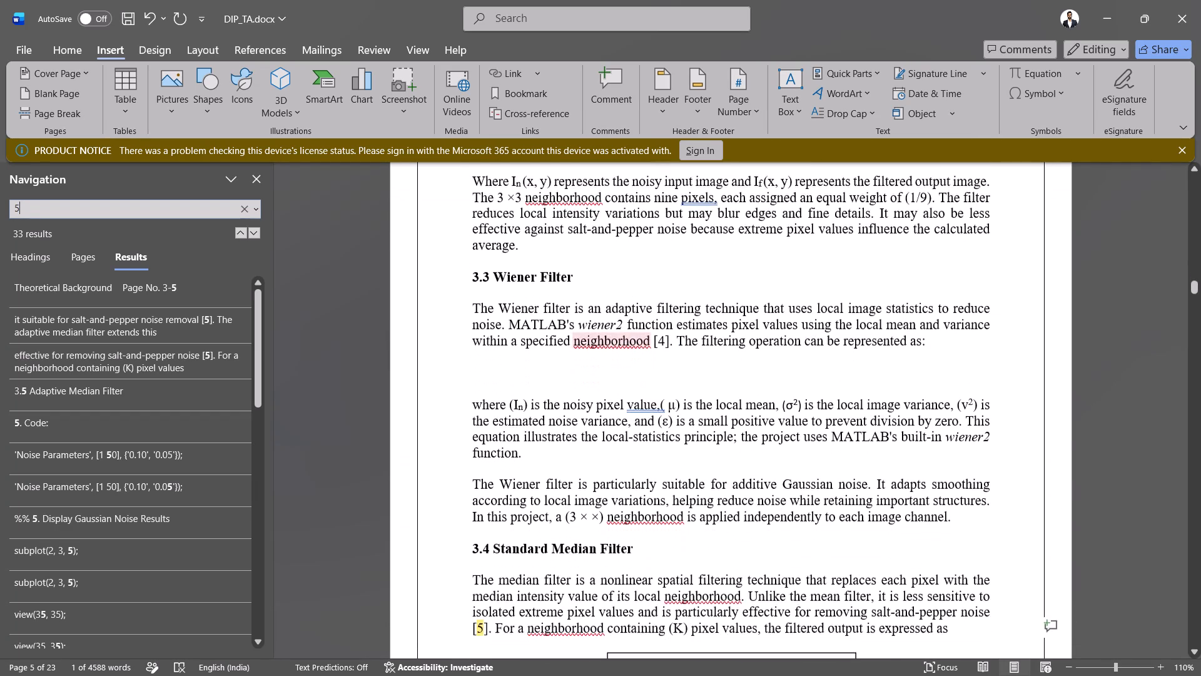
{"action": "scroll", "coordinate": [602, 309], "scroll_direction": "down", "scroll_amount": 1}
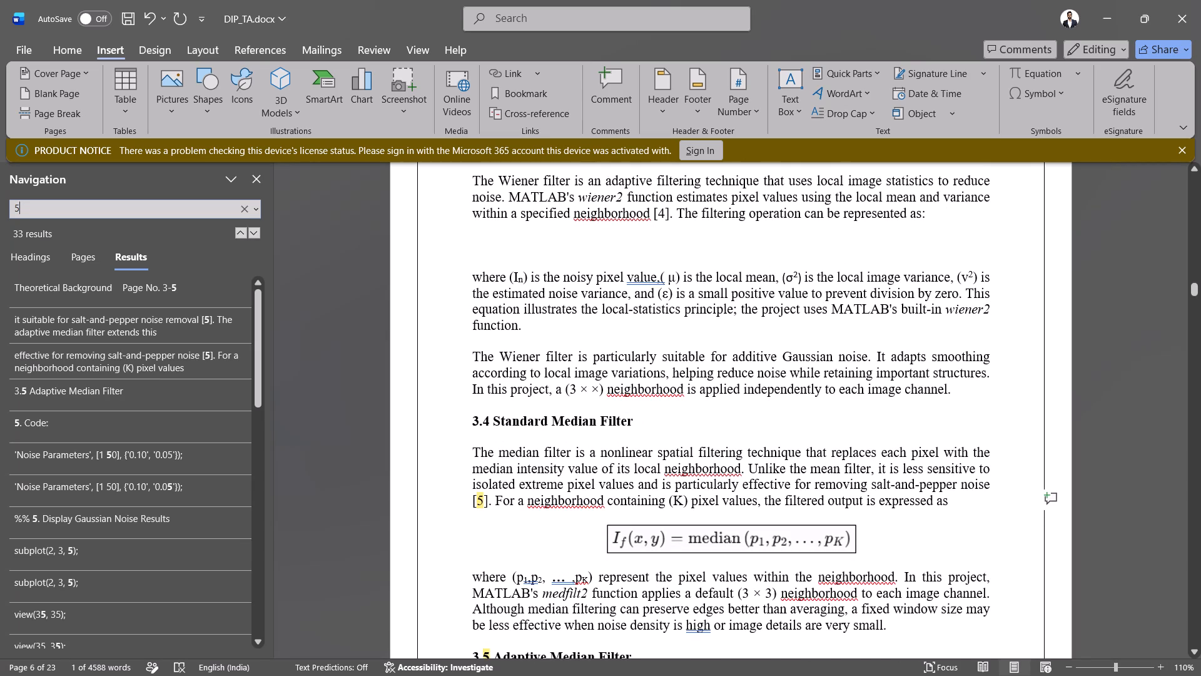
{"action": "left_click", "coordinate": [591, 392]}
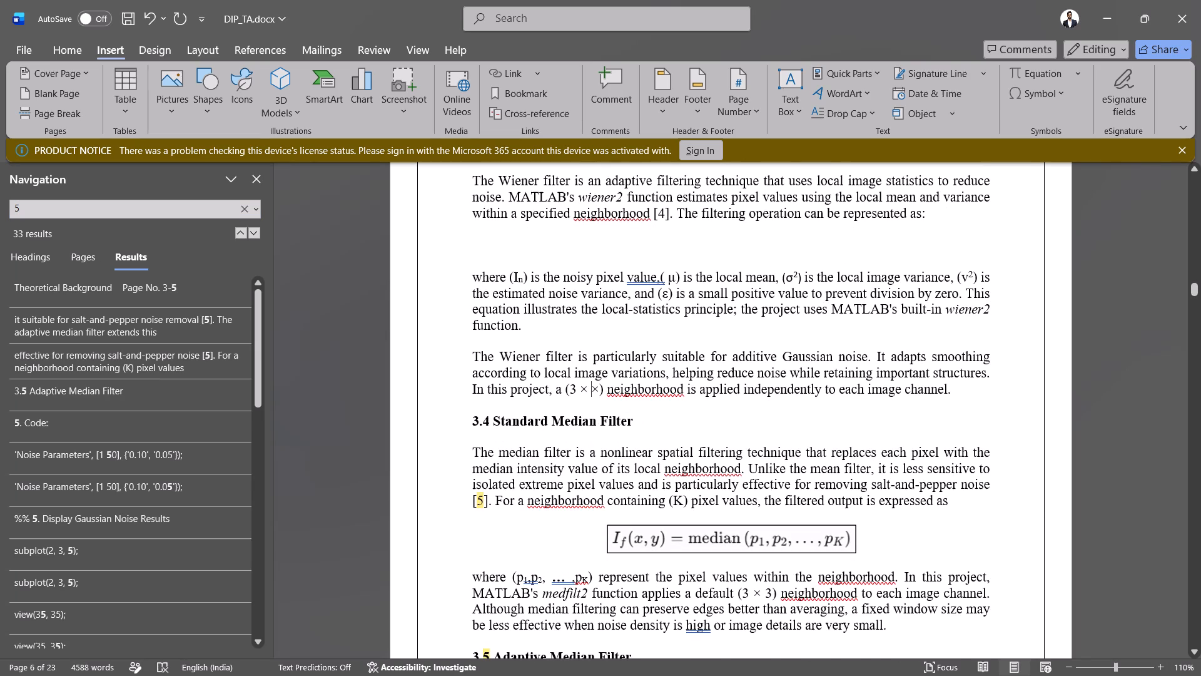
{"action": "key", "text": "3"}
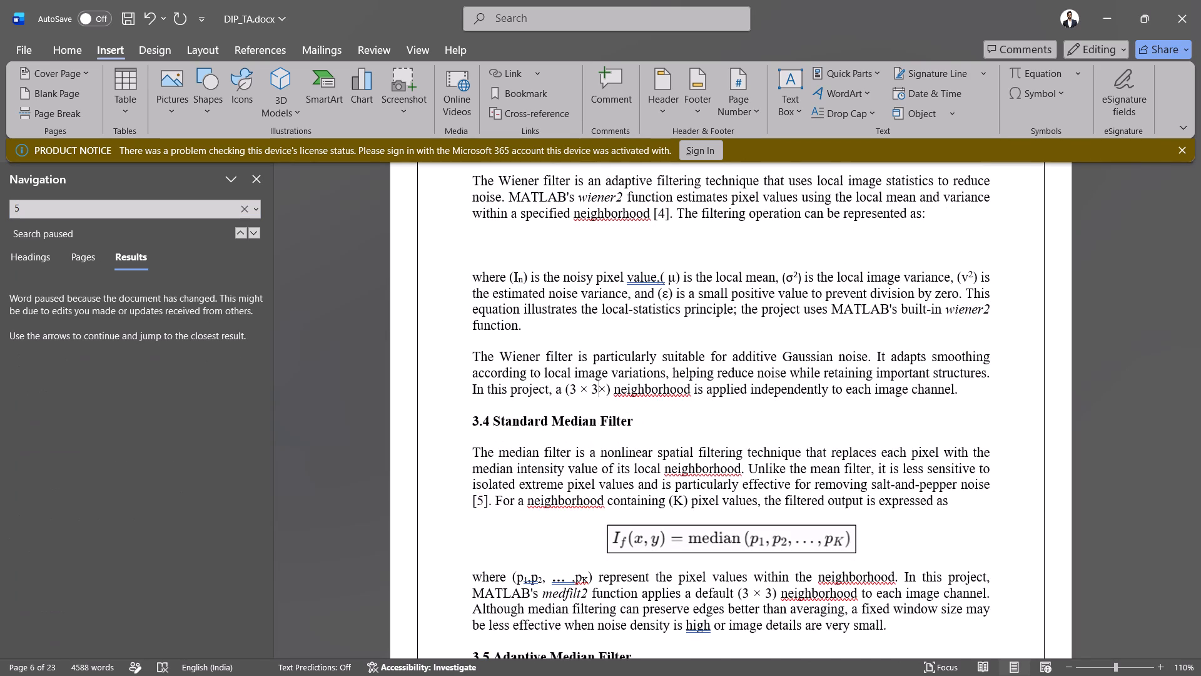
{"action": "key", "text": "Delete"}
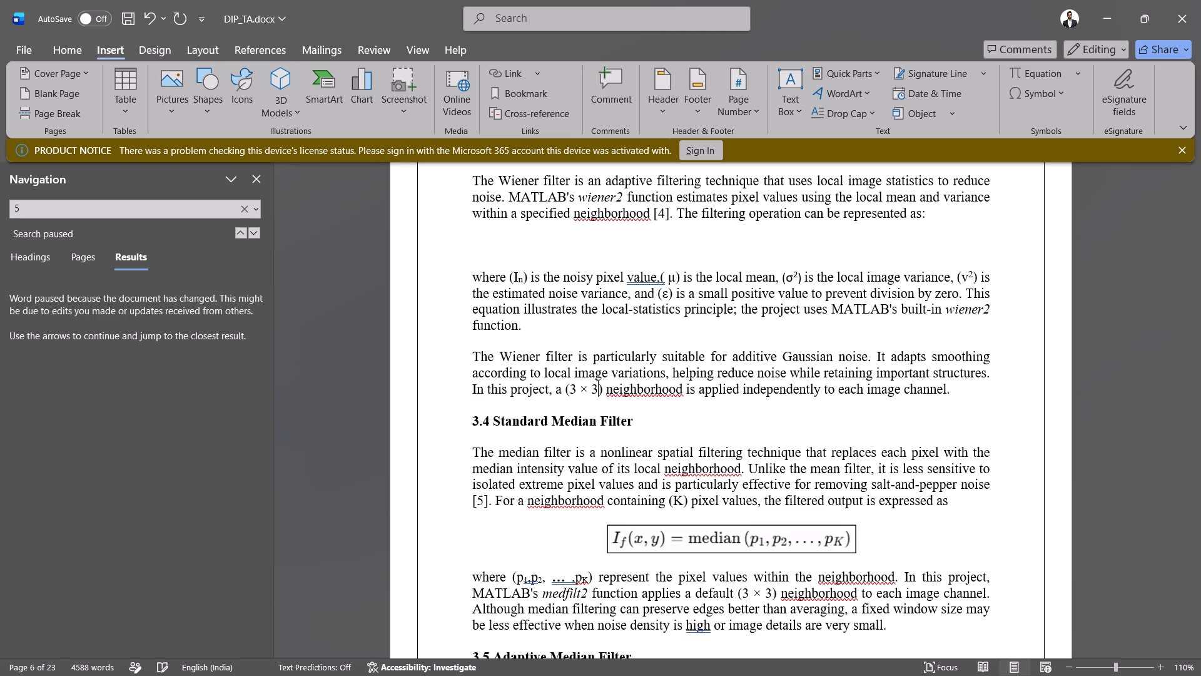
Delete the last two paragraphs of section 3.5, on the window growing to (7 × 7) and on the two-stage algorithm.
{"action": "scroll", "coordinate": [663, 491], "scroll_direction": "down", "scroll_amount": 1}
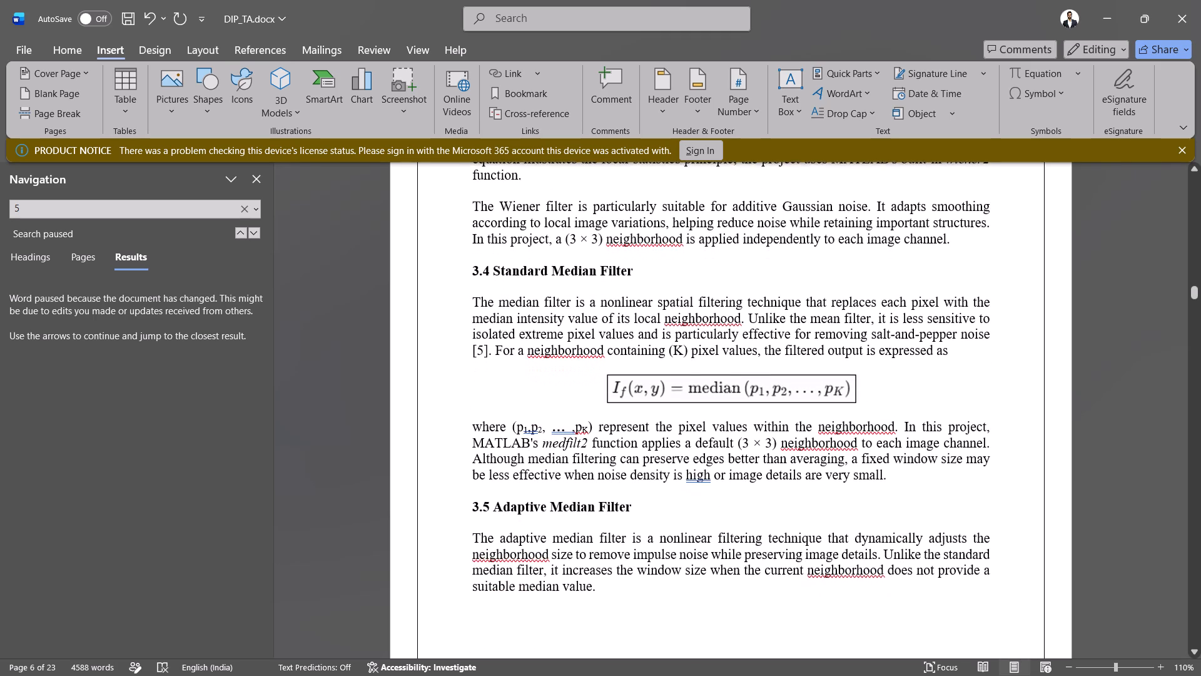
{"action": "scroll", "coordinate": [663, 491], "scroll_direction": "down", "scroll_amount": 2}
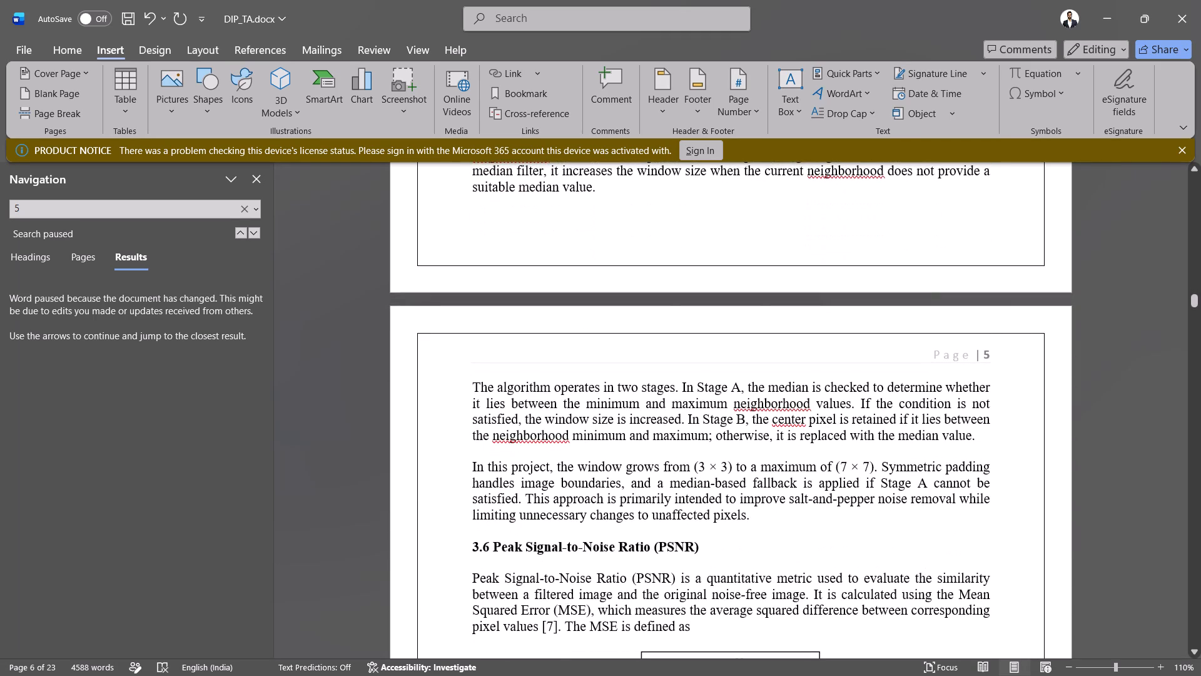
{"action": "scroll", "coordinate": [672, 474], "scroll_direction": "down", "scroll_amount": 1}
{"action": "scroll", "coordinate": [672, 474], "scroll_direction": "up", "scroll_amount": 1}
{"action": "left_click_drag", "start_coordinate": [775, 521], "coordinate": [512, 464]}
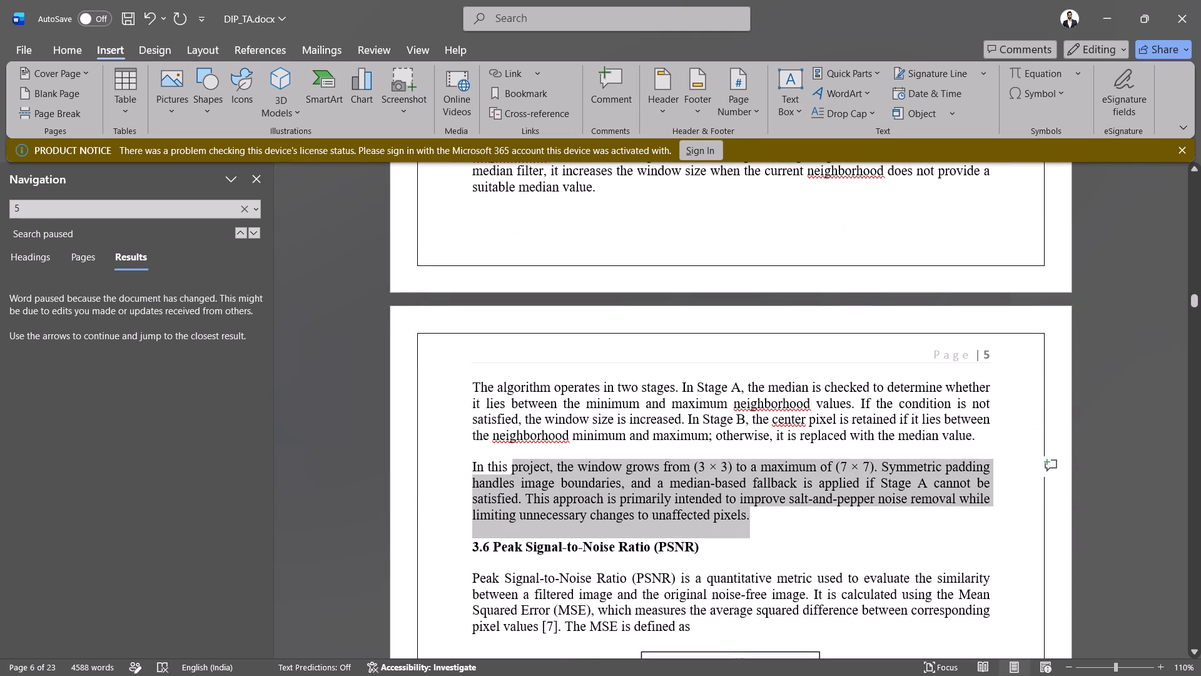
{"action": "left_click_drag", "start_coordinate": [512, 464], "coordinate": [471, 462]}
{"action": "key", "text": "BackSpace"}
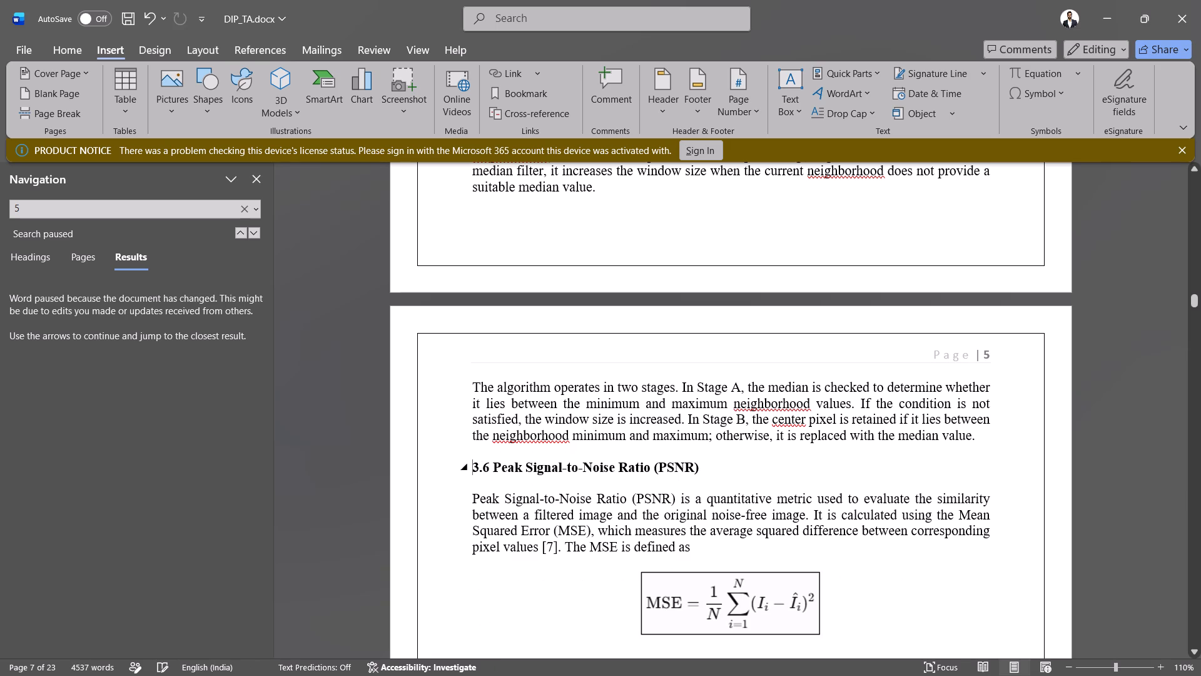
{"action": "left_click_drag", "start_coordinate": [986, 441], "coordinate": [431, 304]}
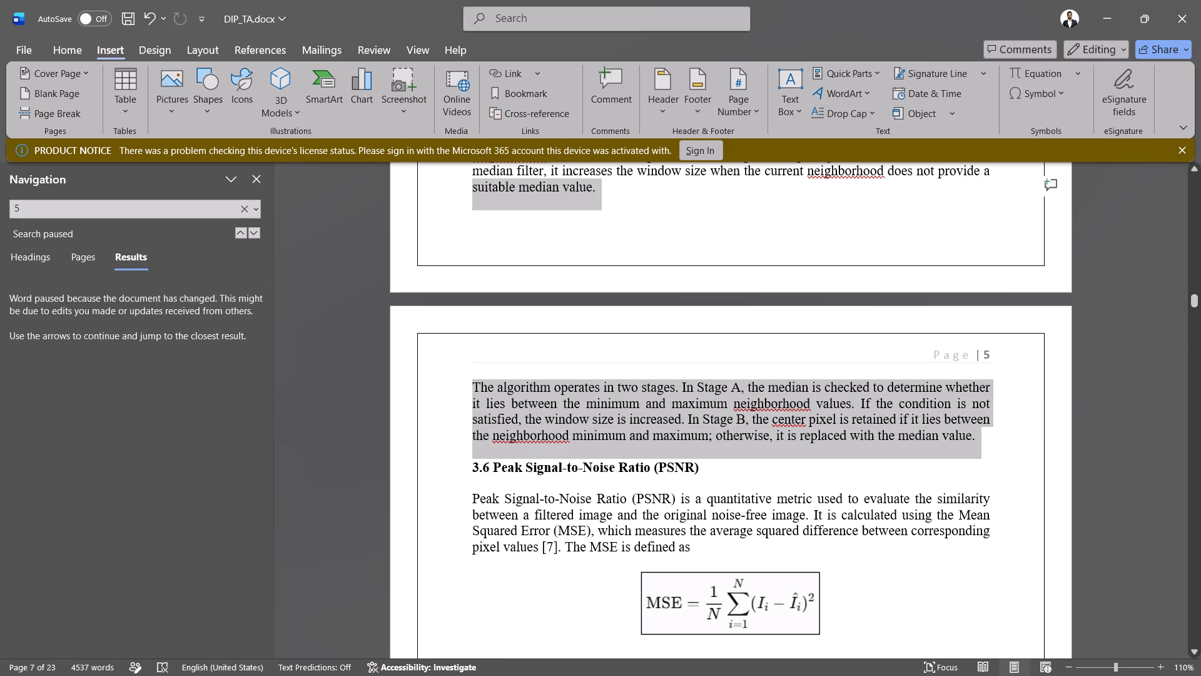
{"action": "left_click_drag", "start_coordinate": [431, 304], "coordinate": [464, 348]}
{"action": "key", "text": "BackSpace"}
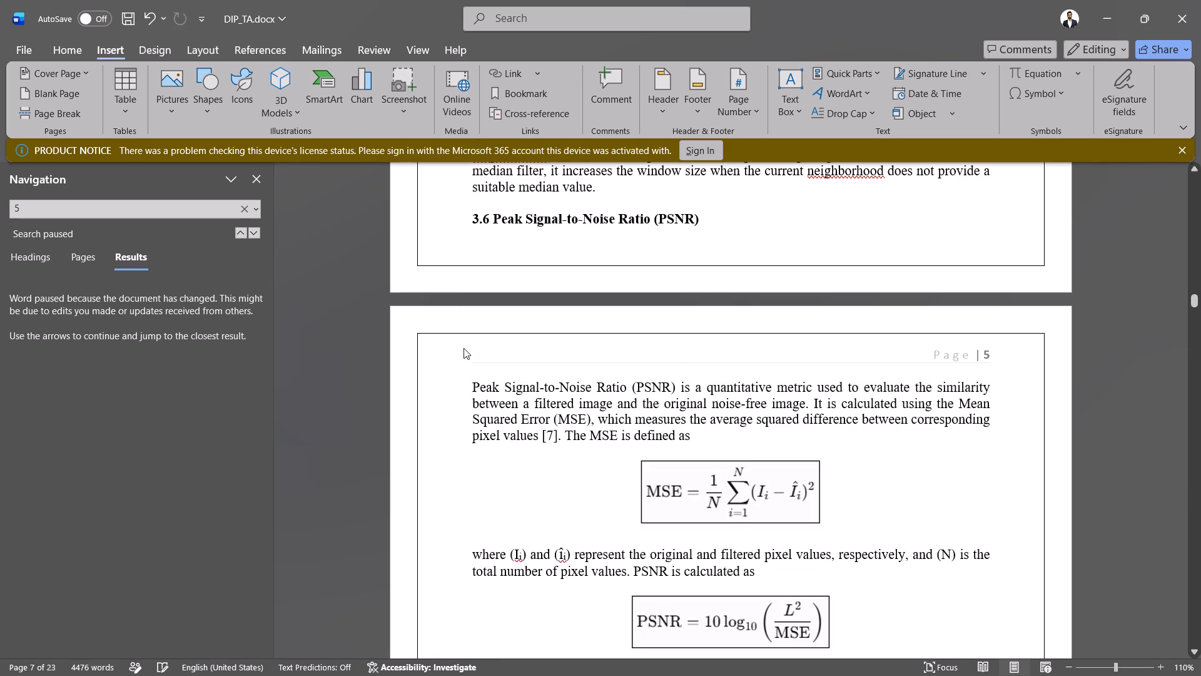
Delete the 3.5 Adaptive Median Filter heading, its remaining paragraph and the leftover empty line.
{"action": "scroll", "coordinate": [464, 348], "scroll_direction": "up", "scroll_amount": 1}
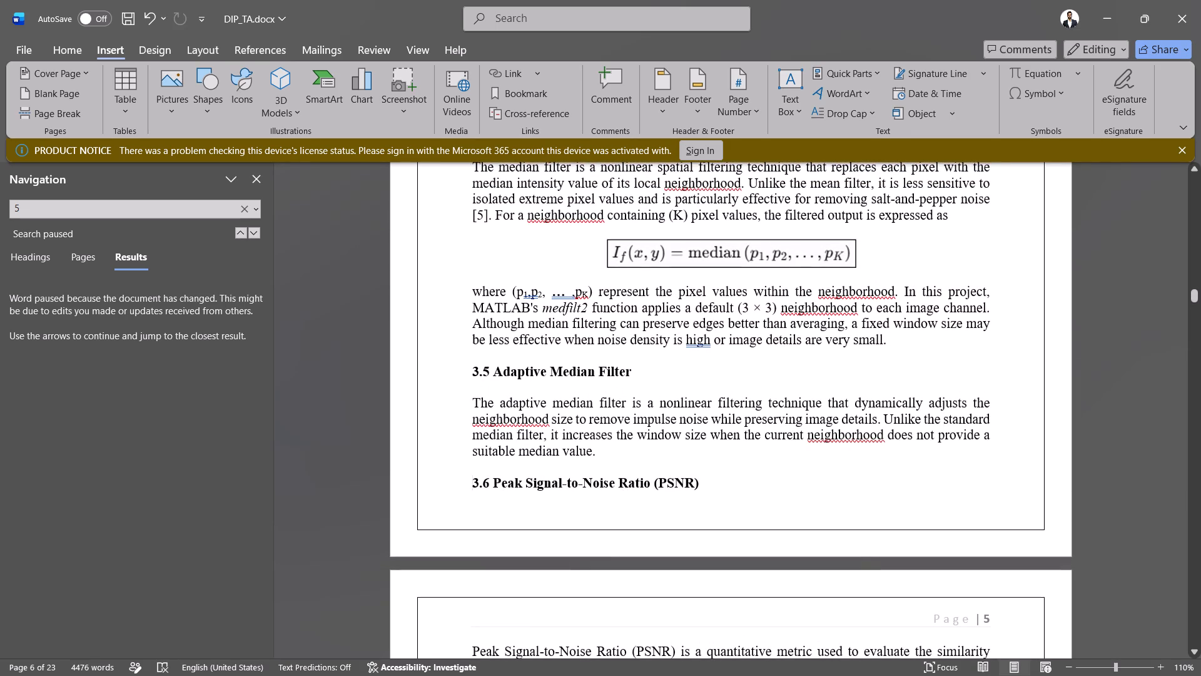
{"action": "left_click_drag", "start_coordinate": [590, 447], "coordinate": [460, 384]}
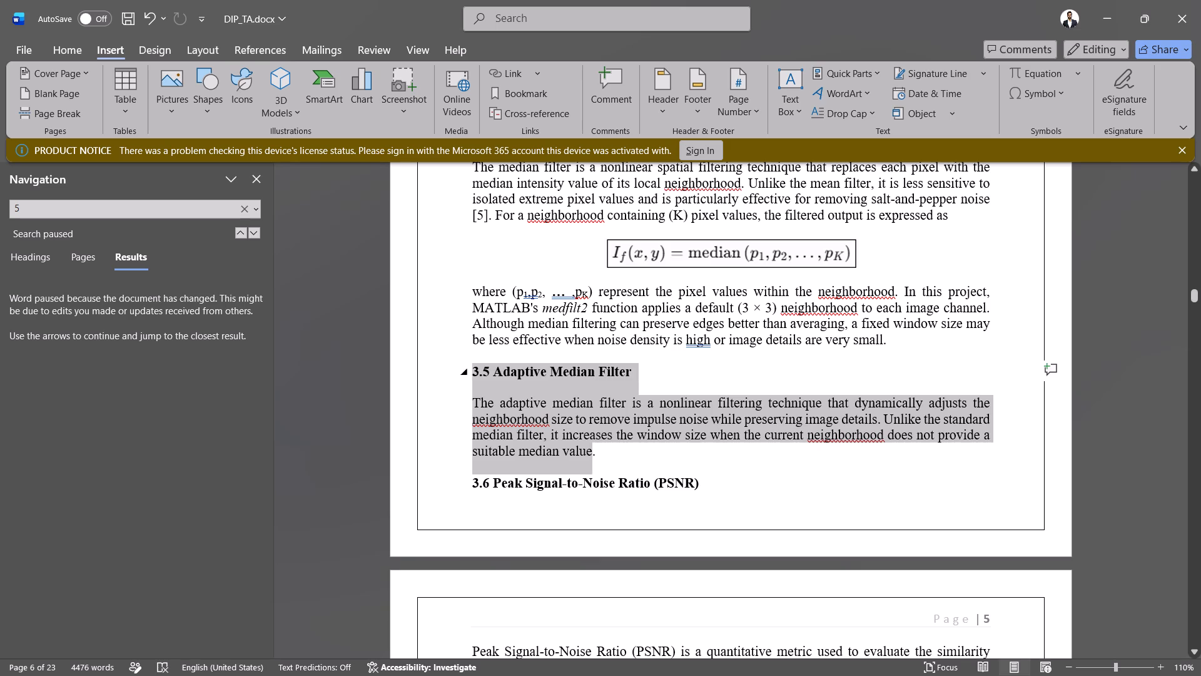
{"action": "left_click_drag", "start_coordinate": [460, 384], "coordinate": [460, 384]}
{"action": "key", "text": "BackSpace"}
{"action": "key", "text": "BackSpace"}
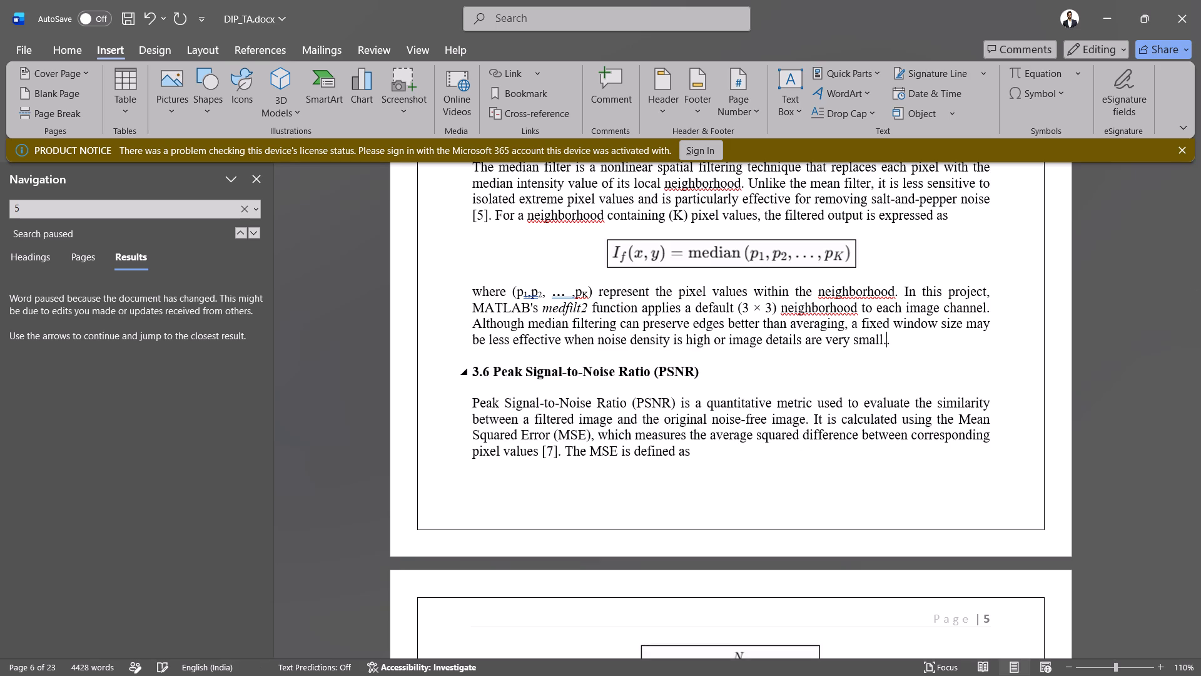
Renumber the Peak Signal-to-Noise Ratio (PSNR) heading as 3.5.
{"action": "left_click", "coordinate": [490, 372]}
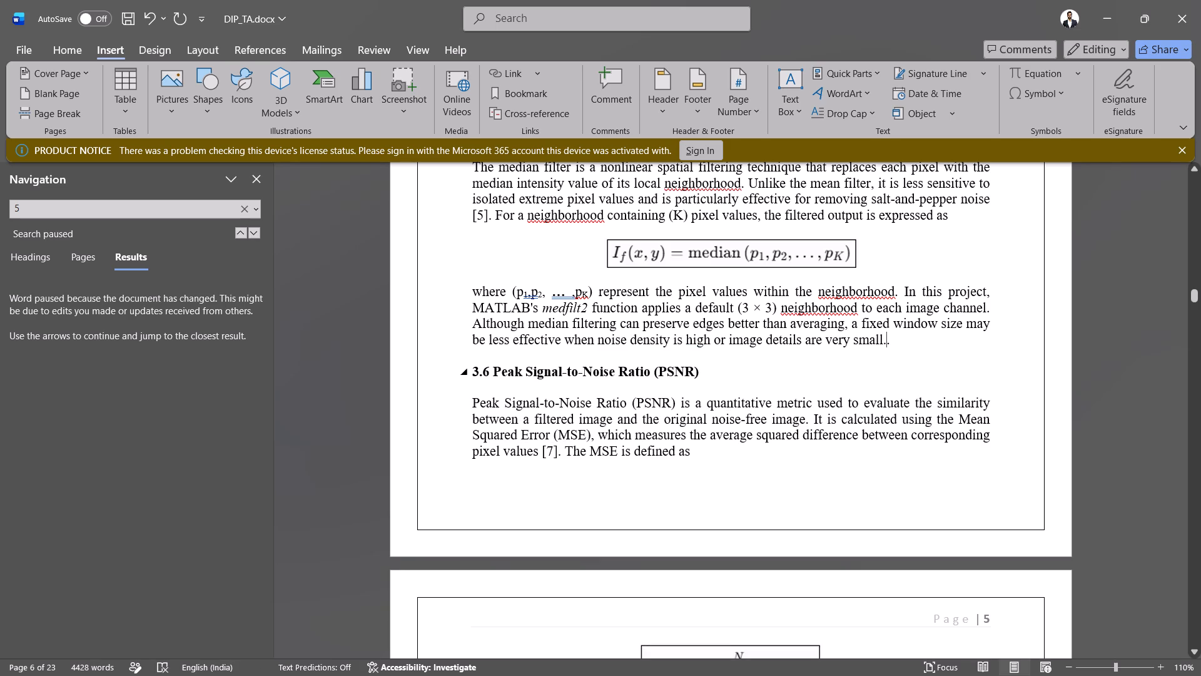
{"action": "key", "text": "BackSpace"}
{"action": "key", "text": "5"}
Delete section 3.7 Frequency Response of the Mean Filter, including its heading and both paragraphs.
{"action": "scroll", "coordinate": [490, 372], "scroll_direction": "up", "scroll_amount": 1}
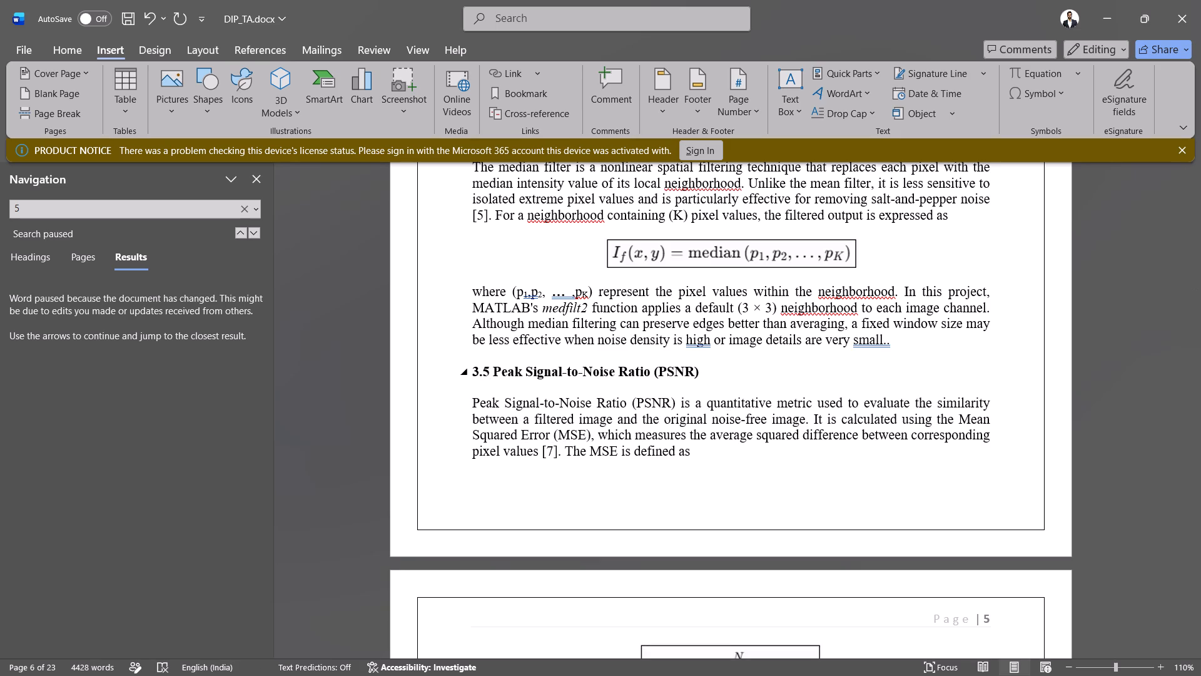
{"action": "scroll", "coordinate": [490, 372], "scroll_direction": "up", "scroll_amount": 1}
{"action": "scroll", "coordinate": [490, 372], "scroll_direction": "down", "scroll_amount": 2}
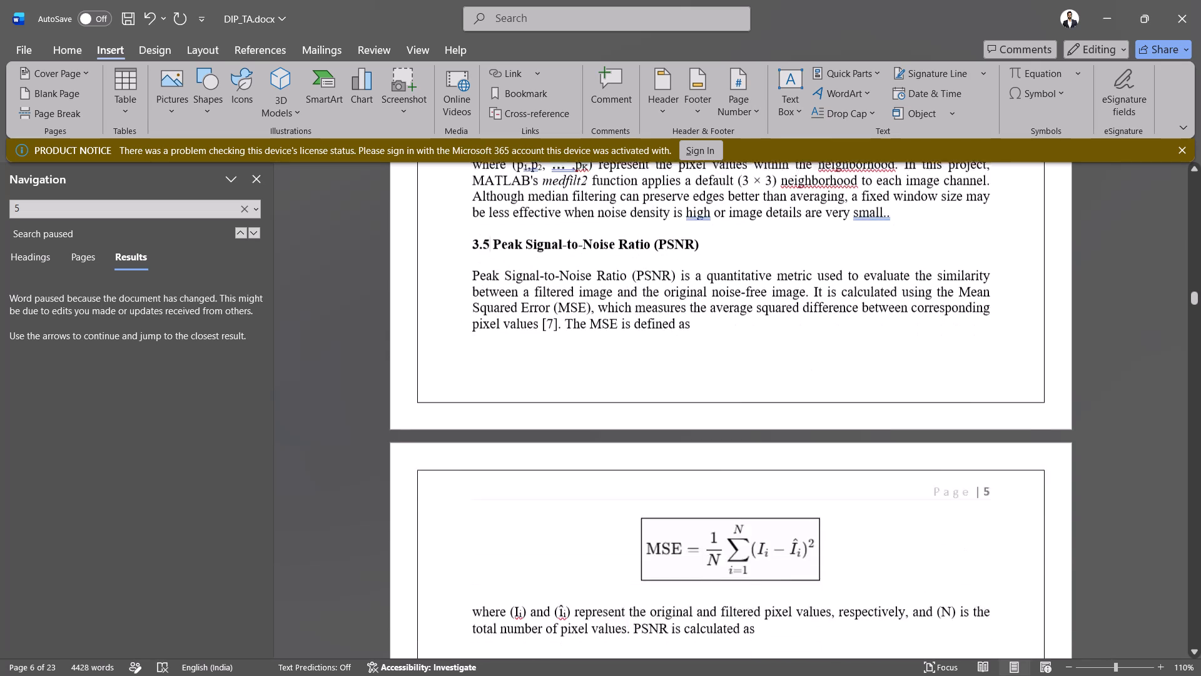
{"action": "scroll", "coordinate": [490, 372], "scroll_direction": "down", "scroll_amount": 2}
{"action": "scroll", "coordinate": [490, 372], "scroll_direction": "up", "scroll_amount": 1}
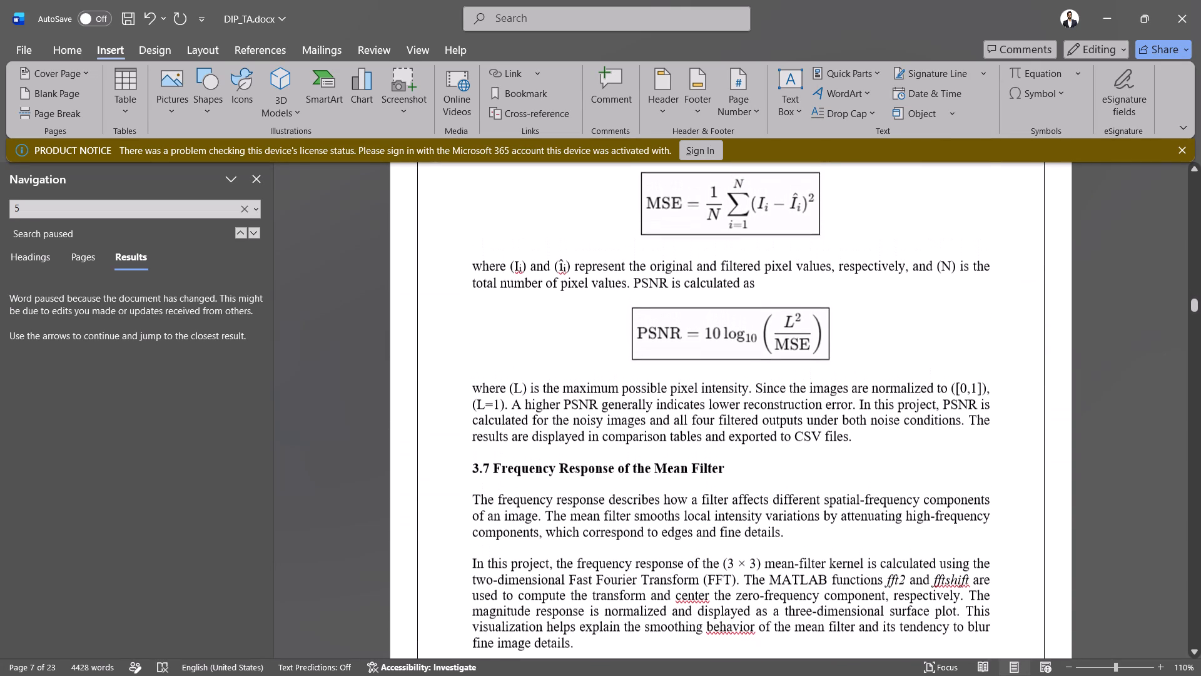
{"action": "scroll", "coordinate": [490, 372], "scroll_direction": "up", "scroll_amount": 1}
{"action": "scroll", "coordinate": [490, 372], "scroll_direction": "down", "scroll_amount": 2}
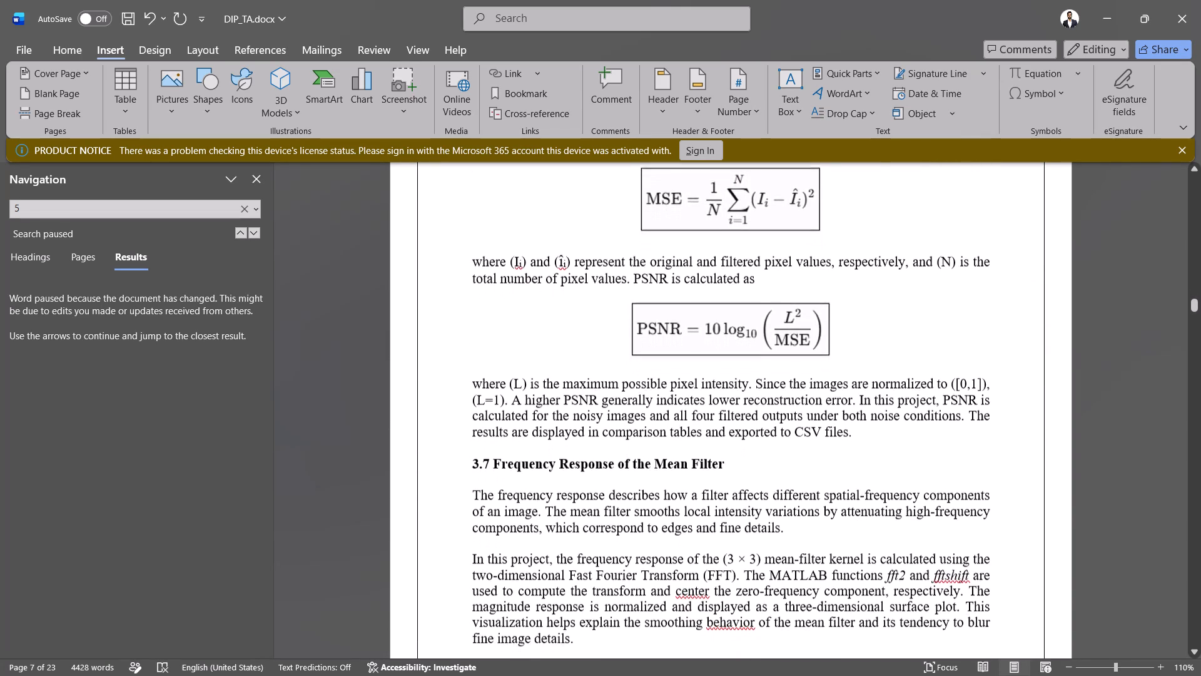
{"action": "scroll", "coordinate": [490, 372], "scroll_direction": "down", "scroll_amount": 1}
{"action": "scroll", "coordinate": [490, 372], "scroll_direction": "up", "scroll_amount": 9}
{"action": "scroll", "coordinate": [490, 372], "scroll_direction": "down", "scroll_amount": 4}
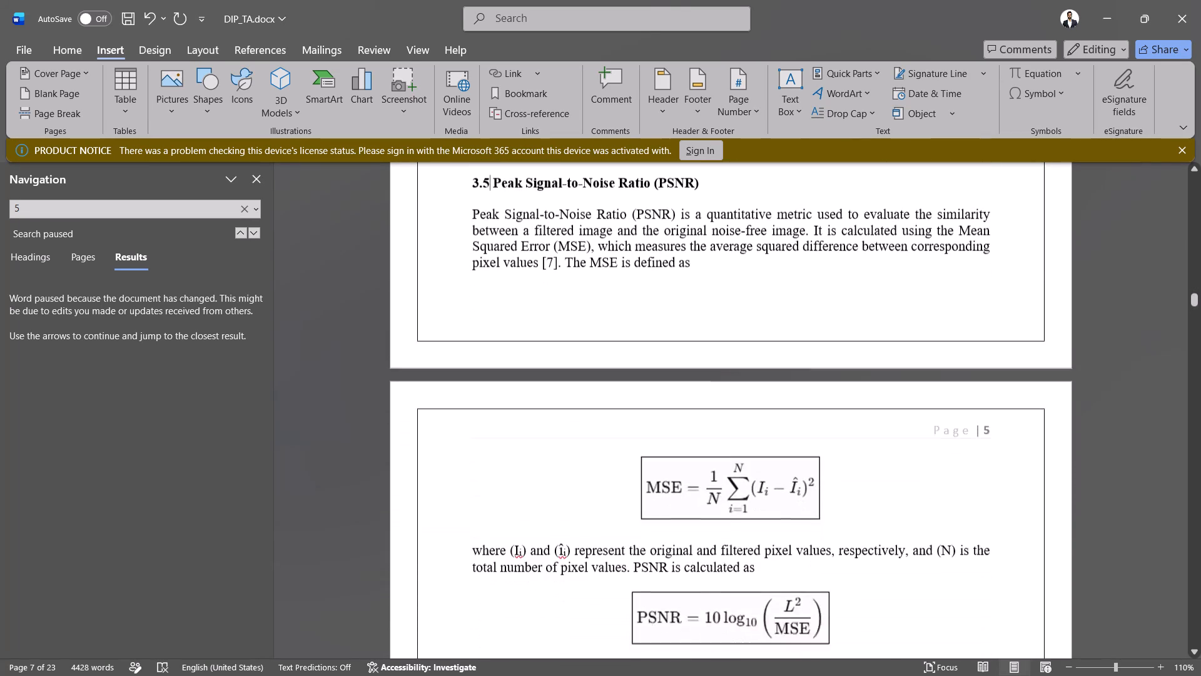
{"action": "scroll", "coordinate": [490, 372], "scroll_direction": "down", "scroll_amount": 3}
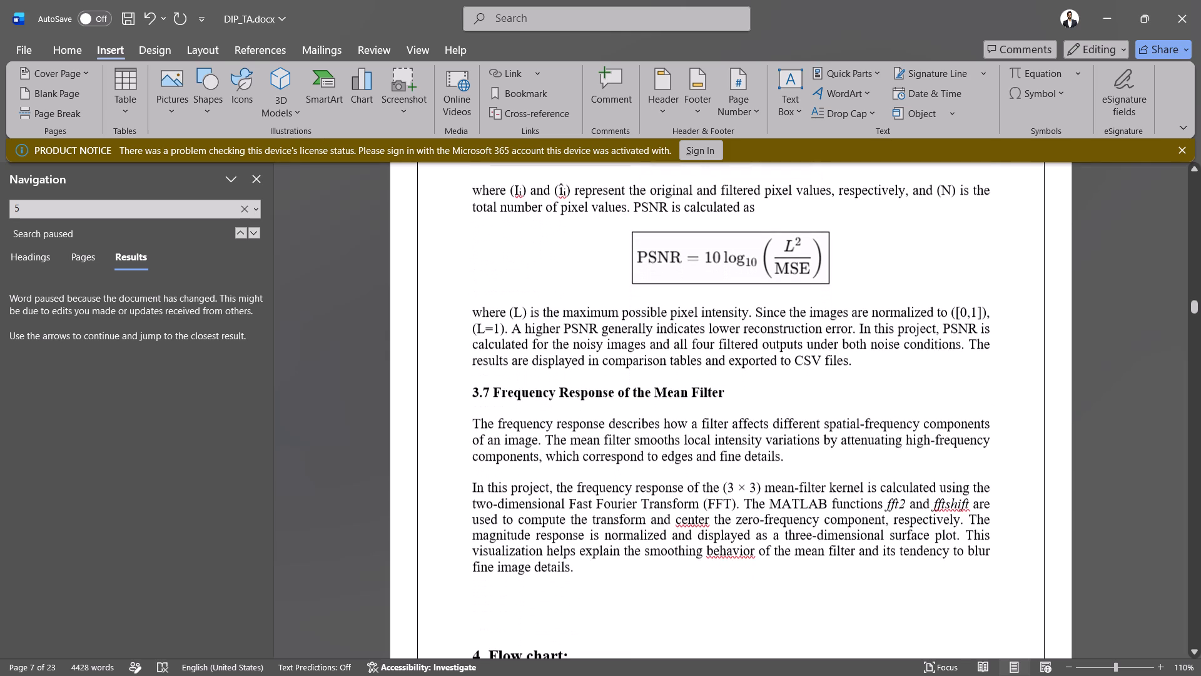
{"action": "scroll", "coordinate": [490, 372], "scroll_direction": "down", "scroll_amount": 1}
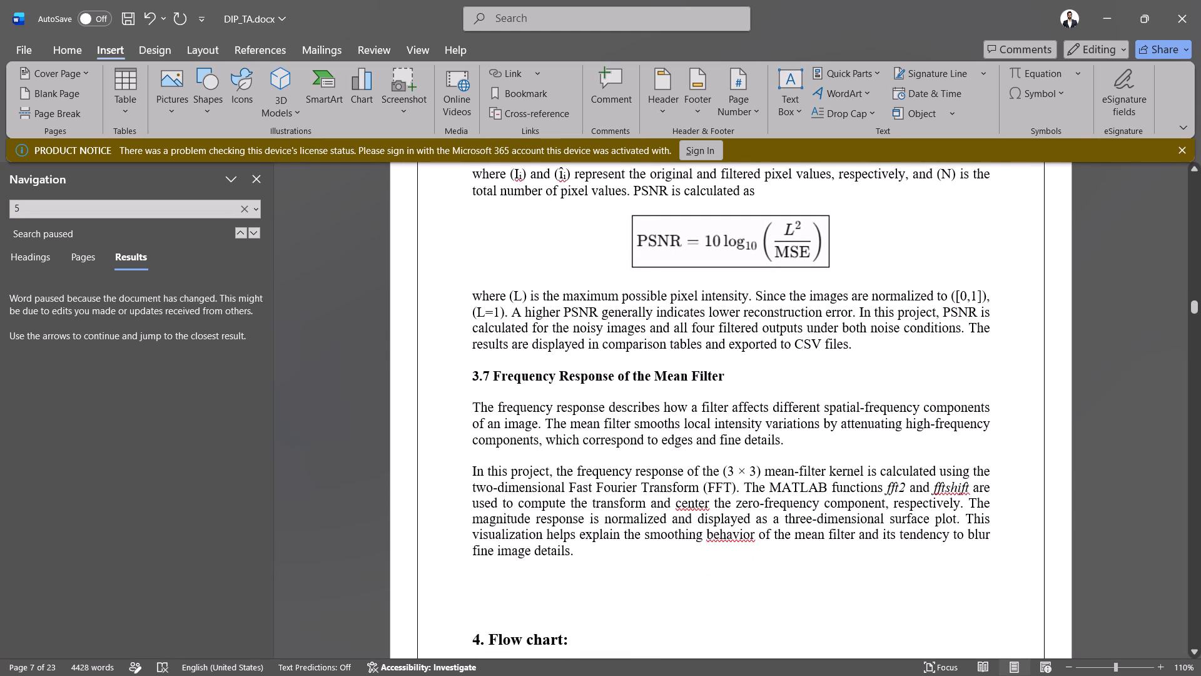
{"action": "left_click_drag", "start_coordinate": [589, 574], "coordinate": [494, 483]}
{"action": "left_click", "coordinate": [590, 563]}
{"action": "left_click_drag", "start_coordinate": [590, 563], "coordinate": [457, 390]}
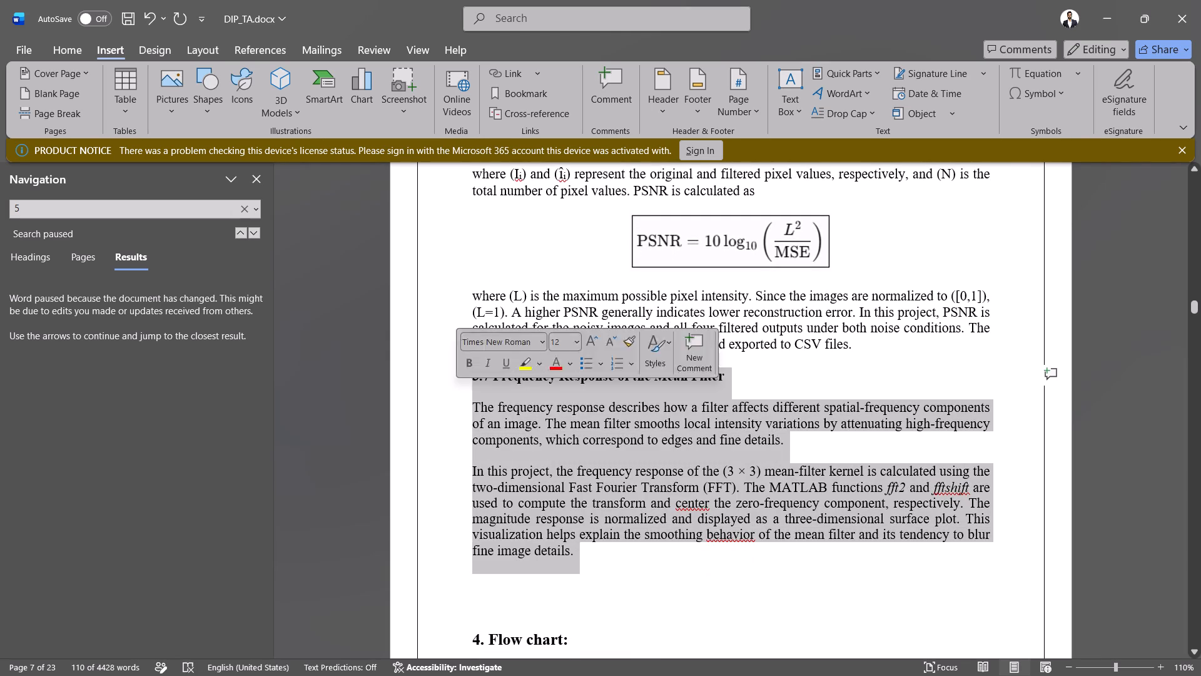
{"action": "key", "text": "BackSpace"}
Insert blank lines before the 4. Flow chart heading to move it to the top of the following page.
{"action": "left_click", "coordinate": [478, 420]}
{"action": "key", "text": "Return"}
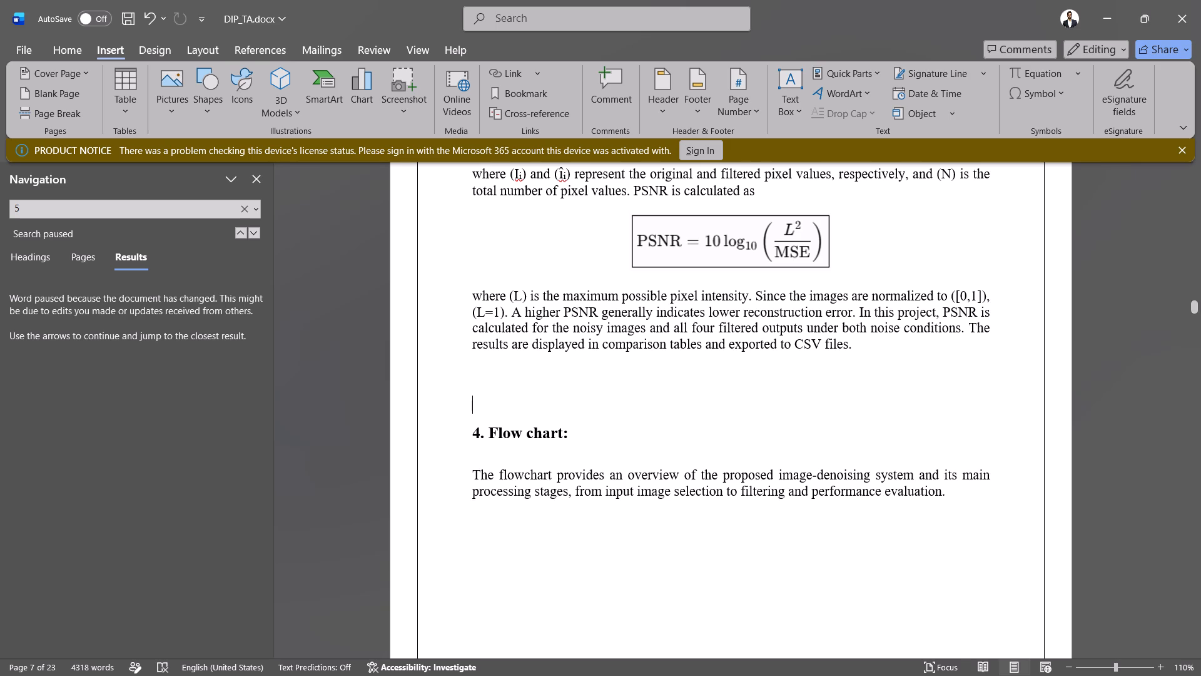
{"action": "key", "text": "Return"}
{"action": "key", "text": "Return"}
{"action": "key", "text": "Return"}
{"action": "key", "text": "Return"}
{"action": "key", "text": "Return"}
{"action": "key", "text": "Return"}
{"action": "key", "text": "Return"}
{"action": "key", "text": "Return"}
{"action": "key", "text": "Return"}
{"action": "key", "text": "Return"}
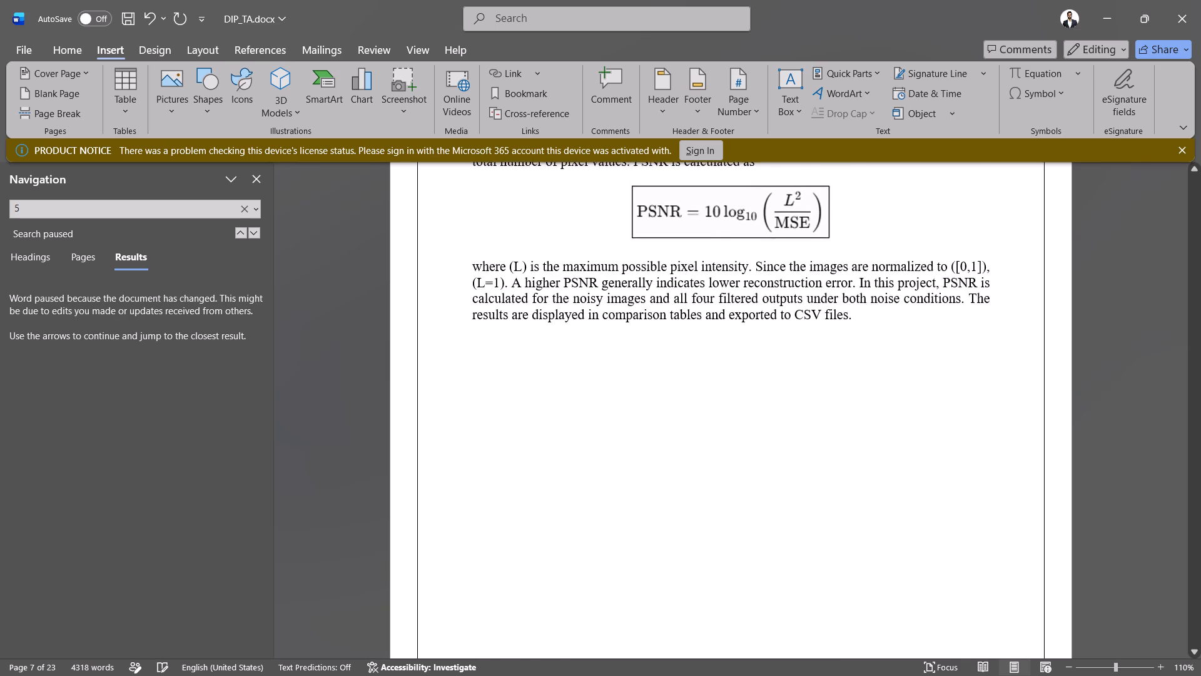
{"action": "key", "text": "Return"}
{"action": "key", "text": "Return"}
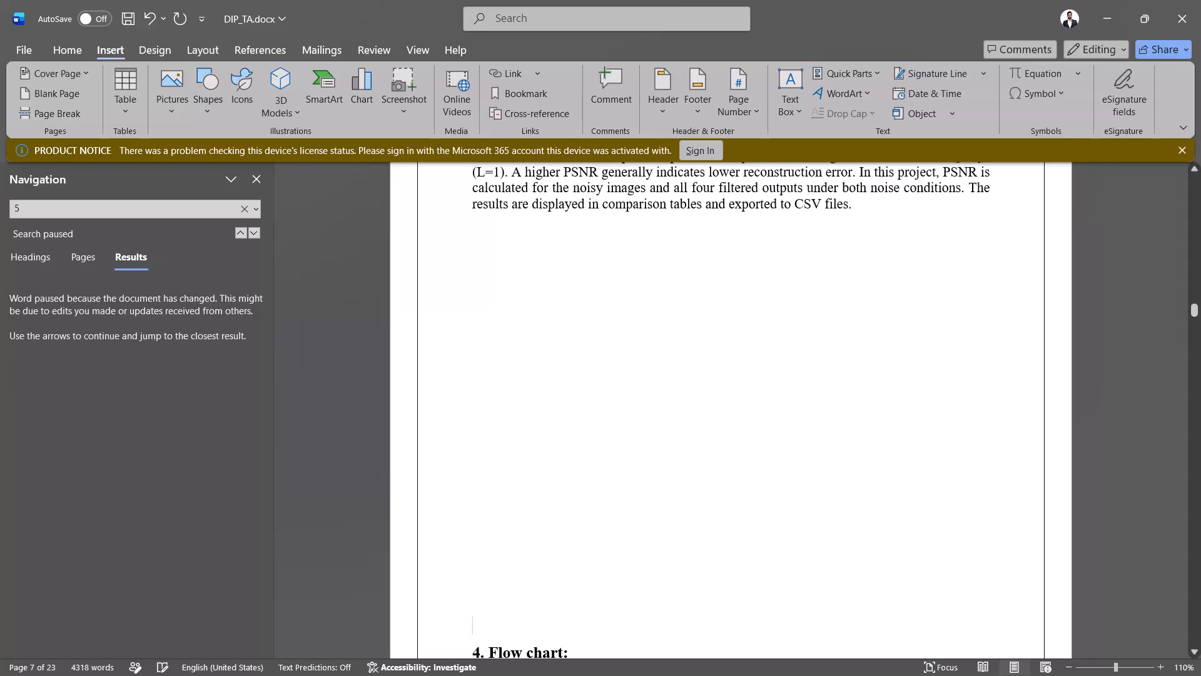
{"action": "key", "text": "Return"}
{"action": "key", "text": "Return"}
{"action": "key", "text": "Return"}
{"action": "key", "text": "Return"}
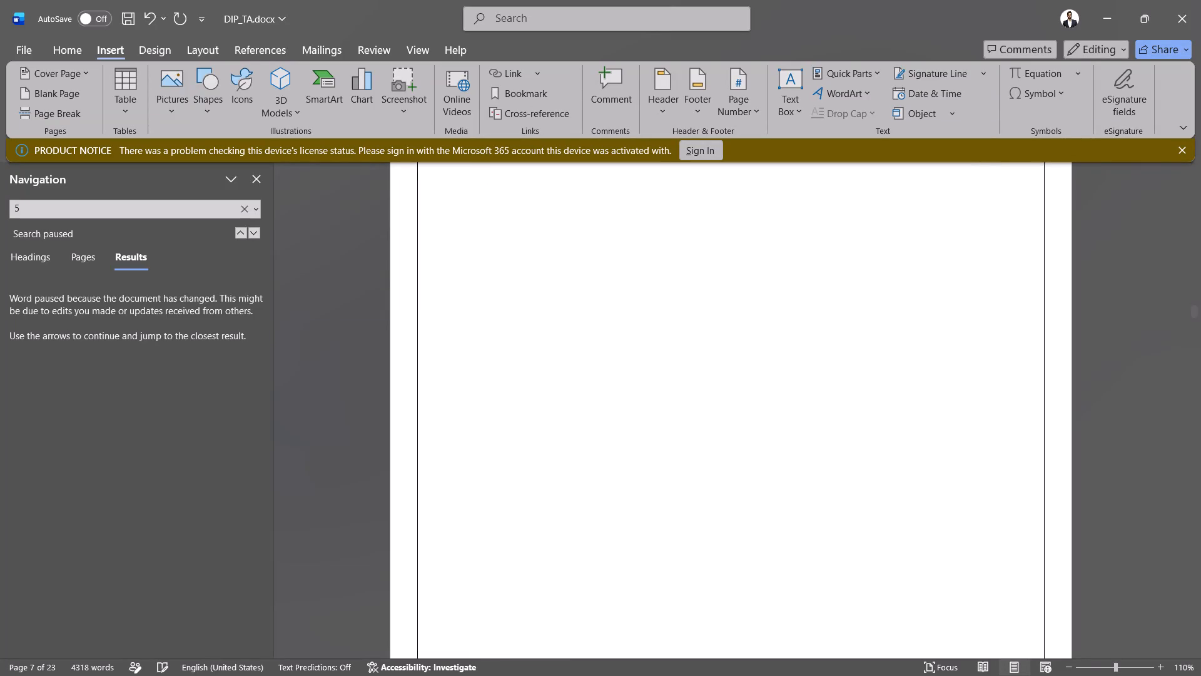
{"action": "key", "text": "Return"}
{"action": "key", "text": "Return"}
{"action": "key", "text": "Return"}
{"action": "key", "text": "BackSpace"}
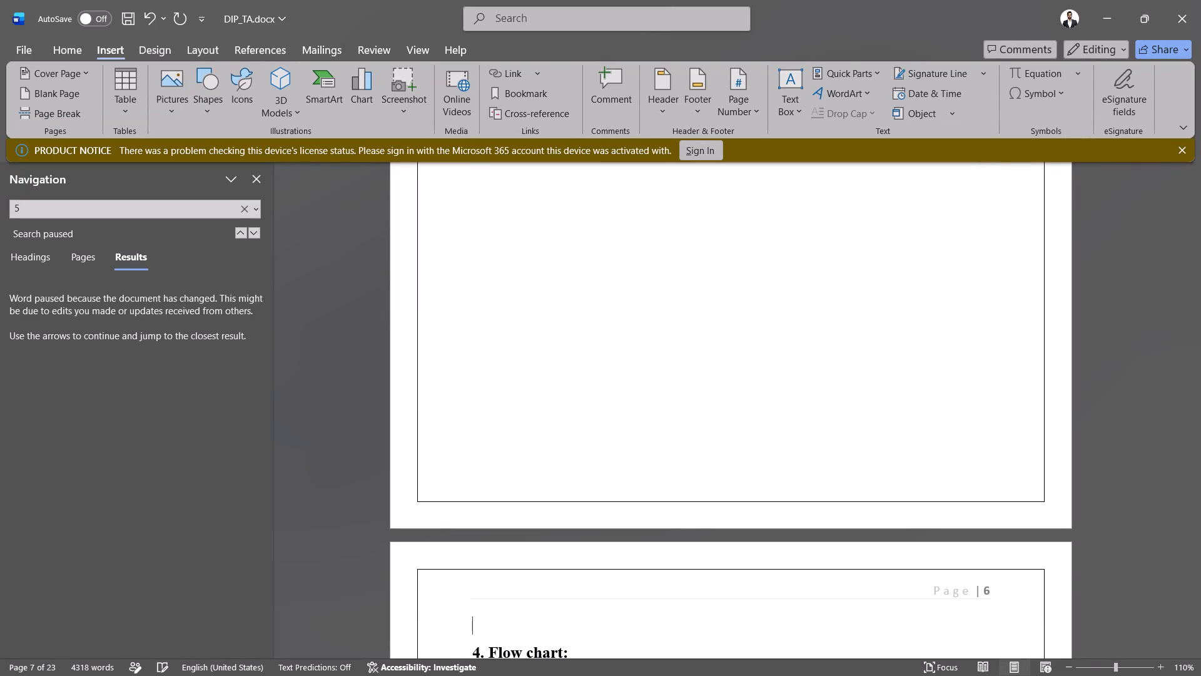
{"action": "key", "text": "BackSpace"}
In objective a) of section 2, delete ", and a custom adaptive median filter" so the sentence ends at "standard median filtering.".
{"action": "scroll", "coordinate": [507, 421], "scroll_direction": "up", "scroll_amount": 6}
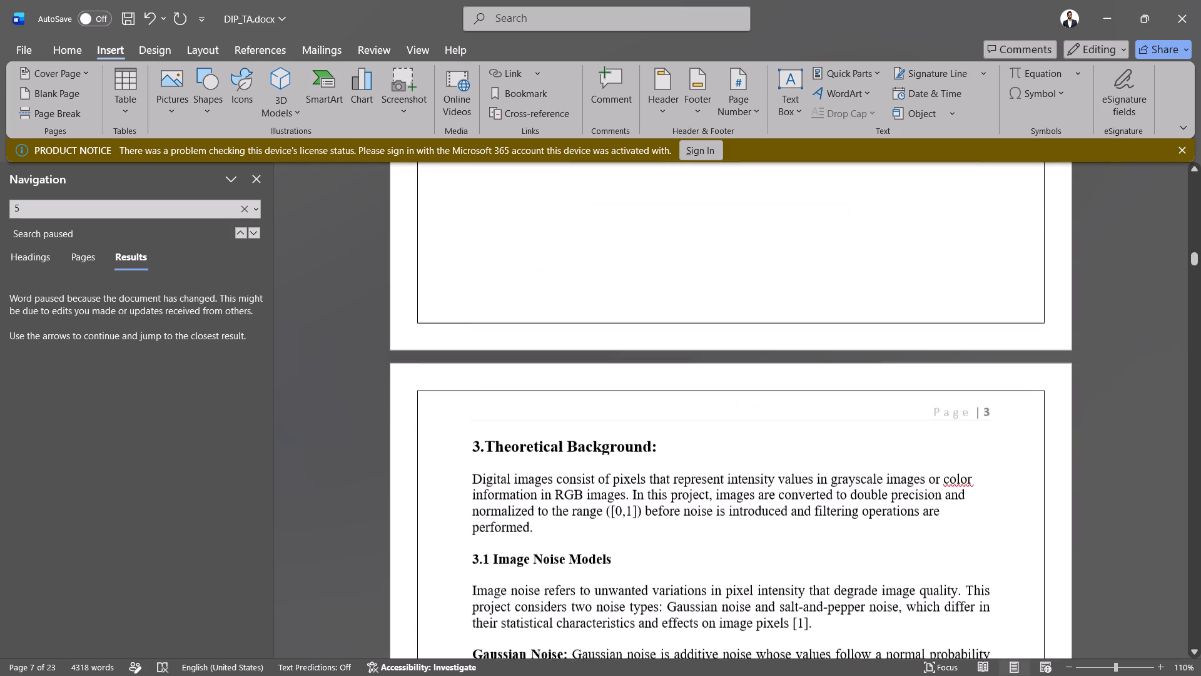
{"action": "scroll", "coordinate": [507, 421], "scroll_direction": "up", "scroll_amount": 2}
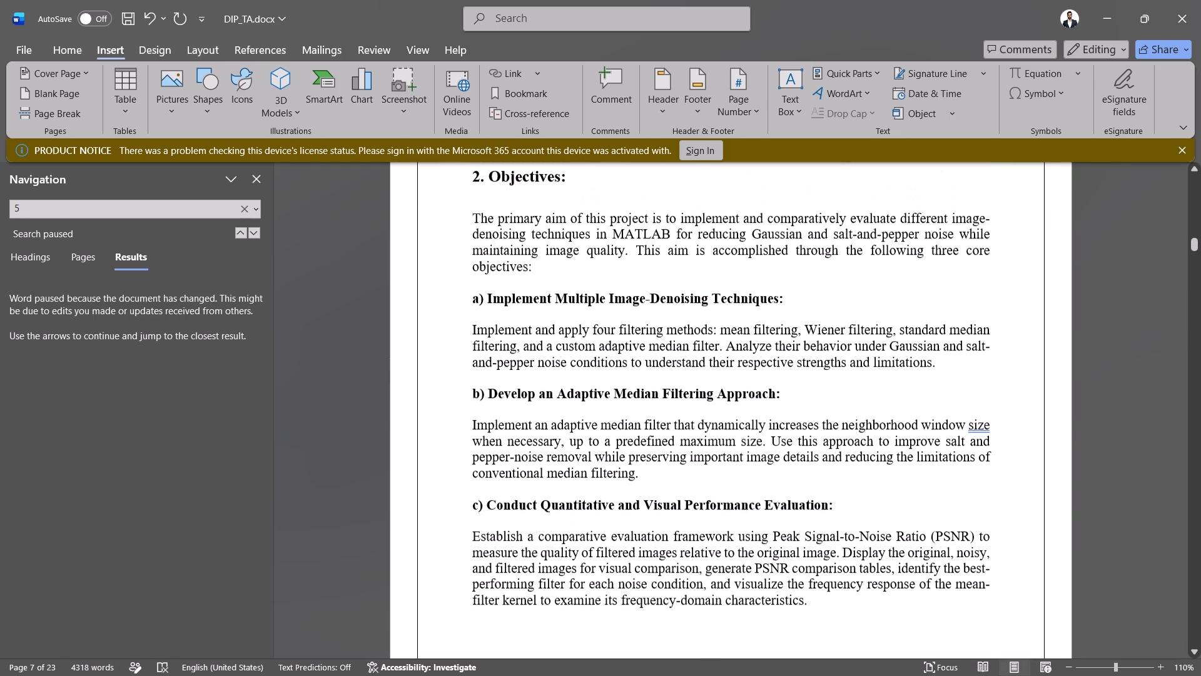
{"action": "scroll", "coordinate": [507, 421], "scroll_direction": "up", "scroll_amount": 1}
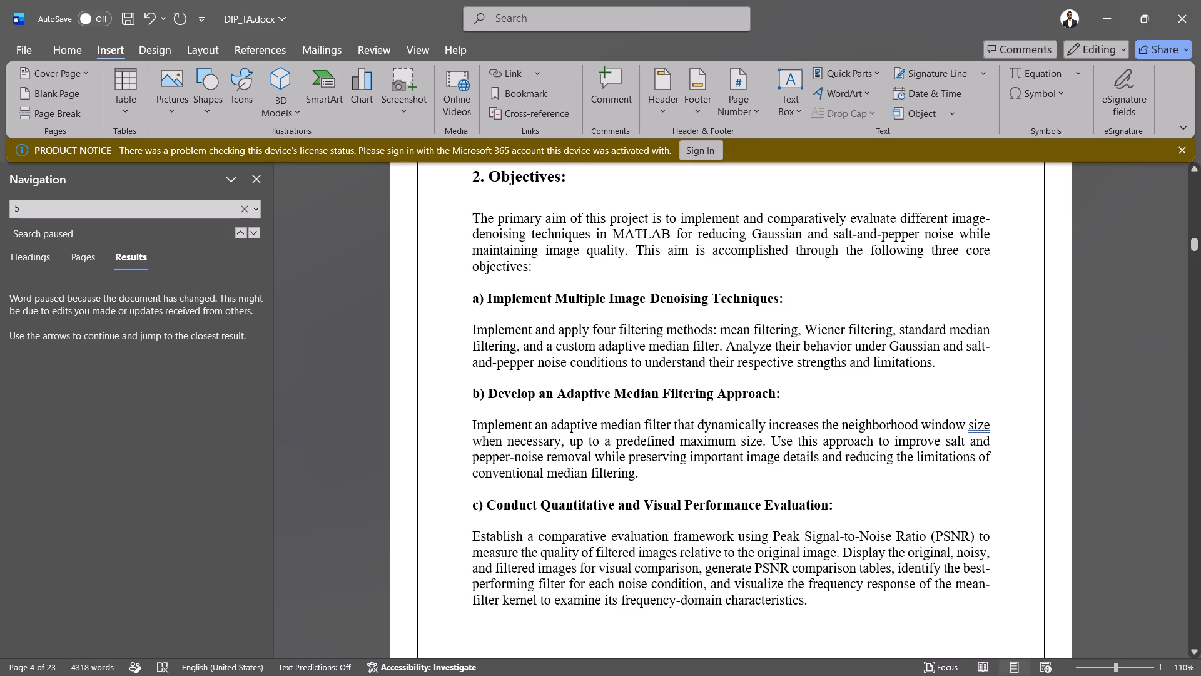
{"action": "double_click", "coordinate": [594, 344]}
{"action": "key", "text": "BackSpace"}
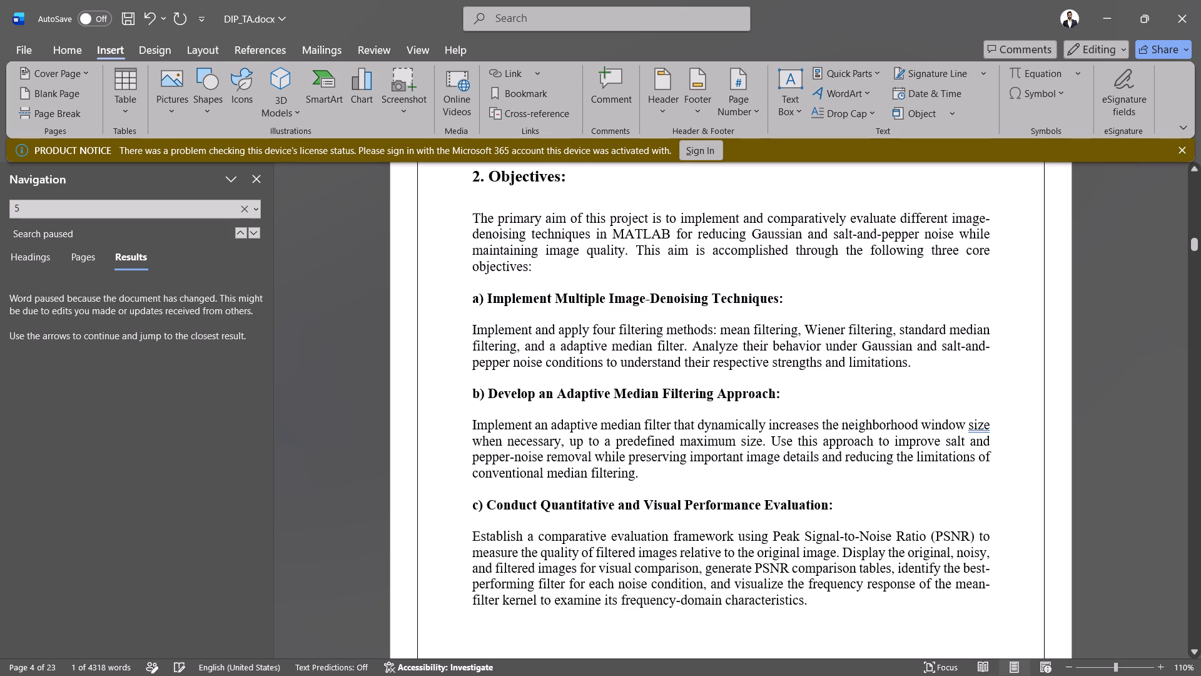
{"action": "key", "text": "Delete"}
{"action": "key", "text": "Delete"}
{"action": "key", "text": "Delete"}
{"action": "key", "text": "Delete"}
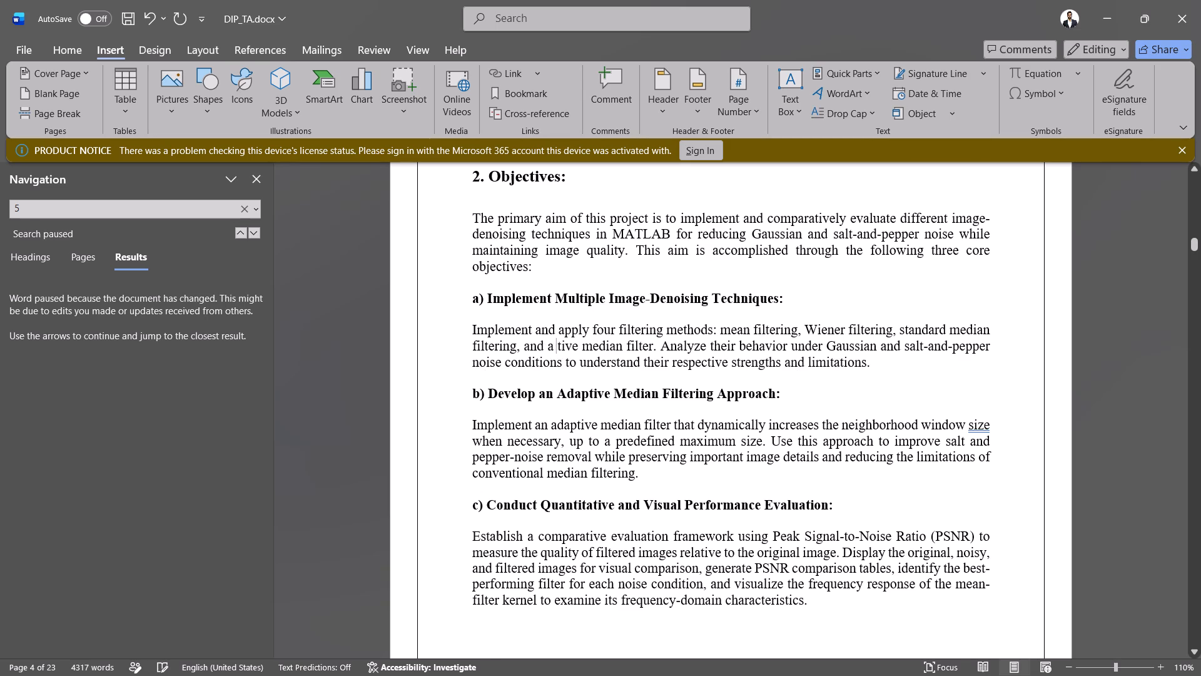
{"action": "key", "text": "Delete"}
{"action": "key", "text": "Delete"}
{"action": "key", "text": "Delete"}
{"action": "key", "text": "Delete"}
{"action": "key", "text": "Delete"}
{"action": "key", "text": "Delete"}
{"action": "key", "text": "Delete"}
{"action": "key", "text": "Delete"}
{"action": "key", "text": "Delete"}
{"action": "key", "text": "Delete"}
{"action": "key", "text": "Delete"}
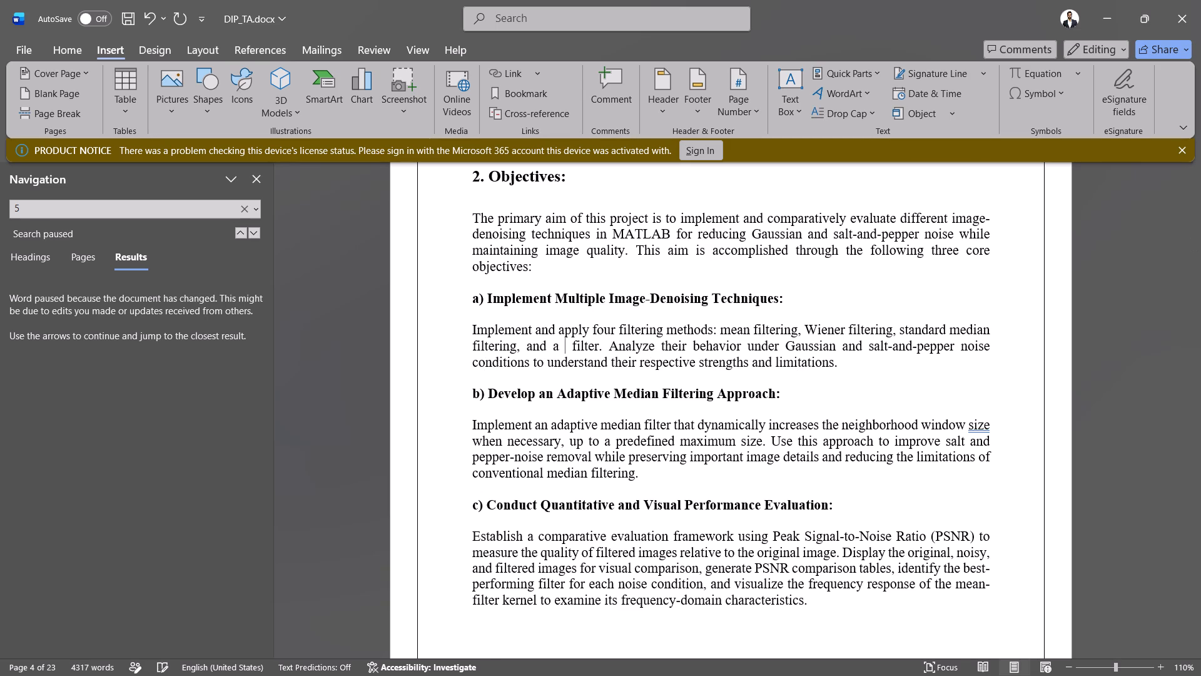
{"action": "key", "text": "Delete"}
{"action": "key", "text": "Delete"}
{"action": "key", "text": "Delete"}
{"action": "key", "text": "Delete"}
{"action": "key", "text": "Delete"}
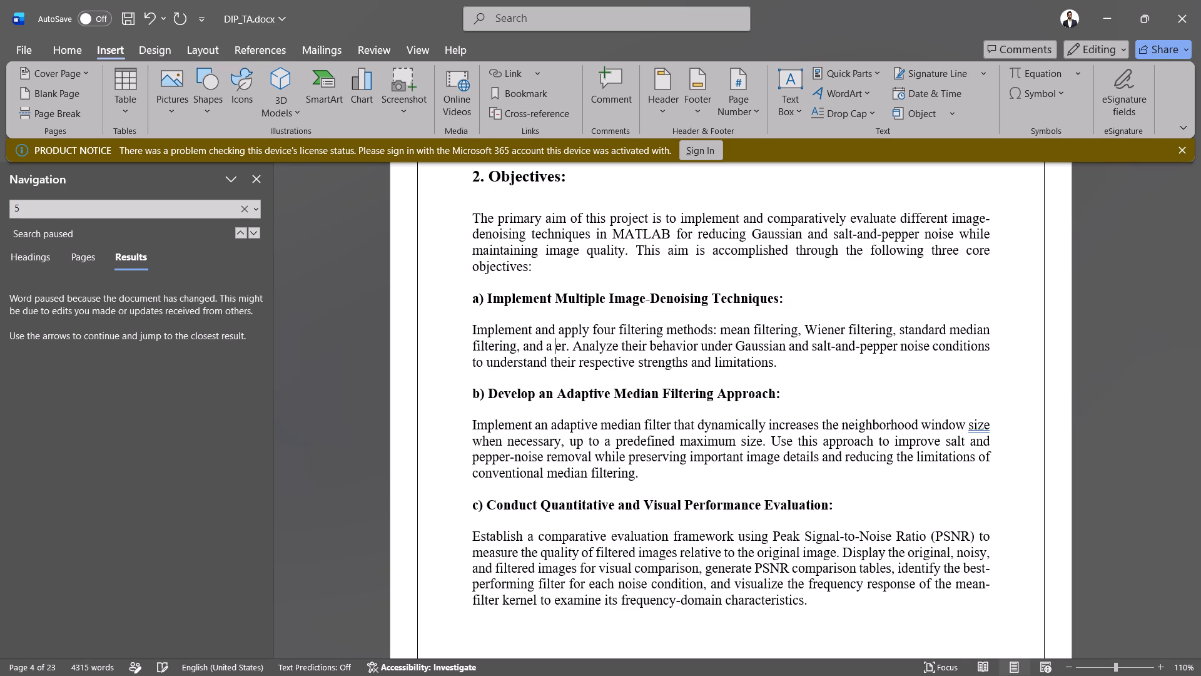
{"action": "key", "text": "Delete"}
{"action": "key", "text": "Delete"}
{"action": "key", "text": "BackSpace"}
{"action": "key", "text": "BackSpace"}
{"action": "key", "text": "BackSpace"}
{"action": "key", "text": "BackSpace"}
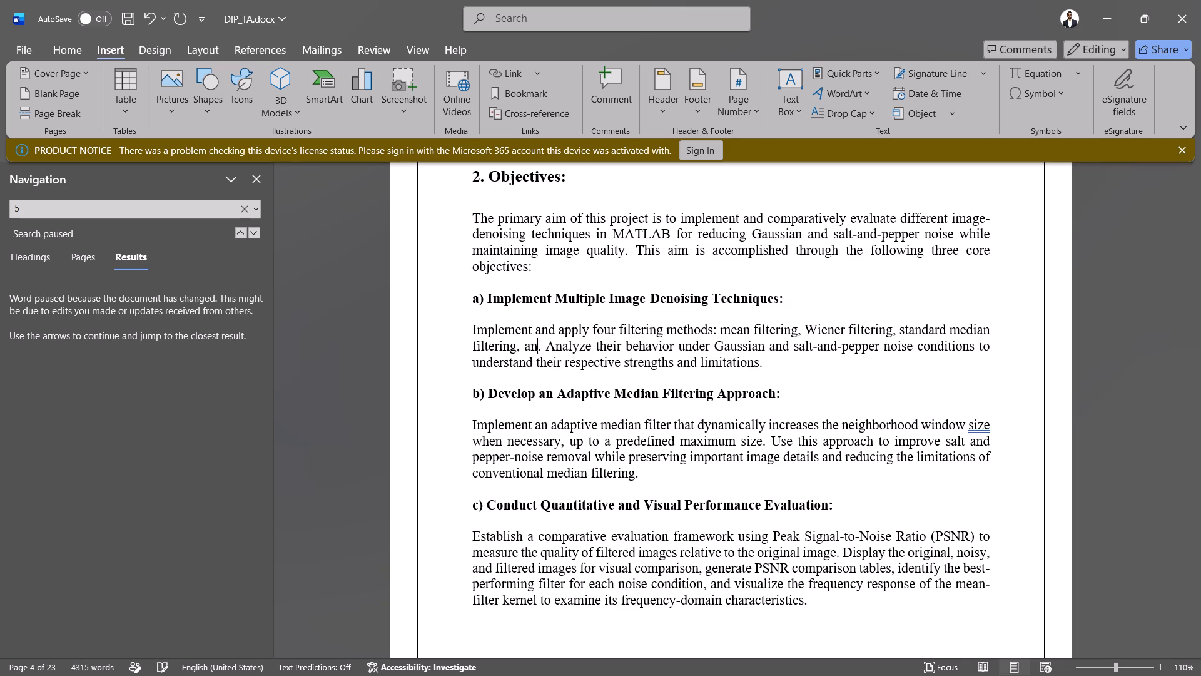
{"action": "key", "text": "BackSpace"}
{"action": "key", "text": "BackSpace"}
{"action": "key", "text": "BackSpace"}
{"action": "key", "text": "BackSpace"}
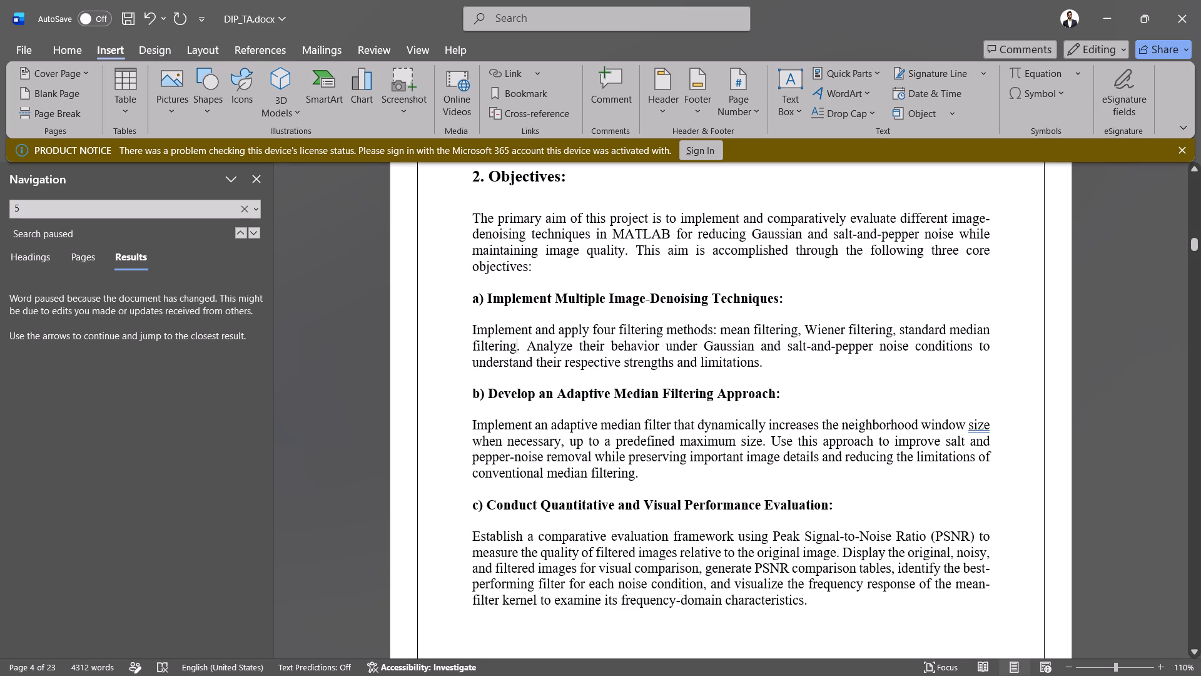
Delete objective b) Develop an Adaptive Median Filtering Approach, including its heading and paragraph.
{"action": "scroll", "coordinate": [787, 376], "scroll_direction": "down", "scroll_amount": 2}
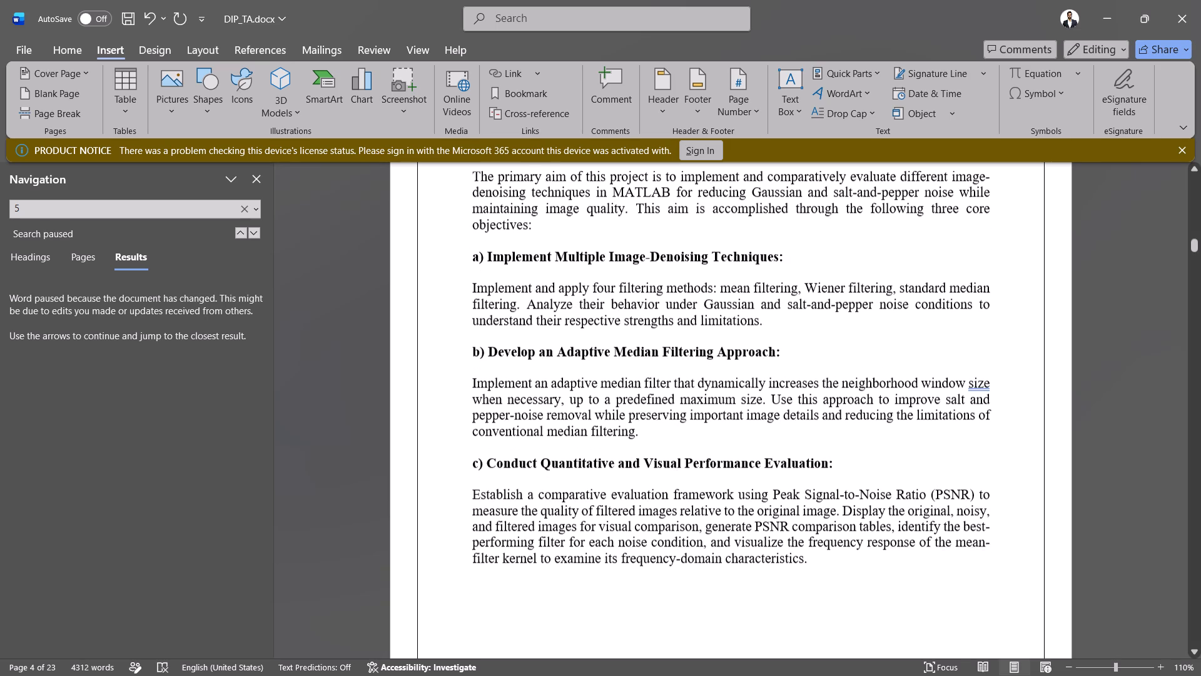
{"action": "scroll", "coordinate": [797, 354], "scroll_direction": "down", "scroll_amount": 2}
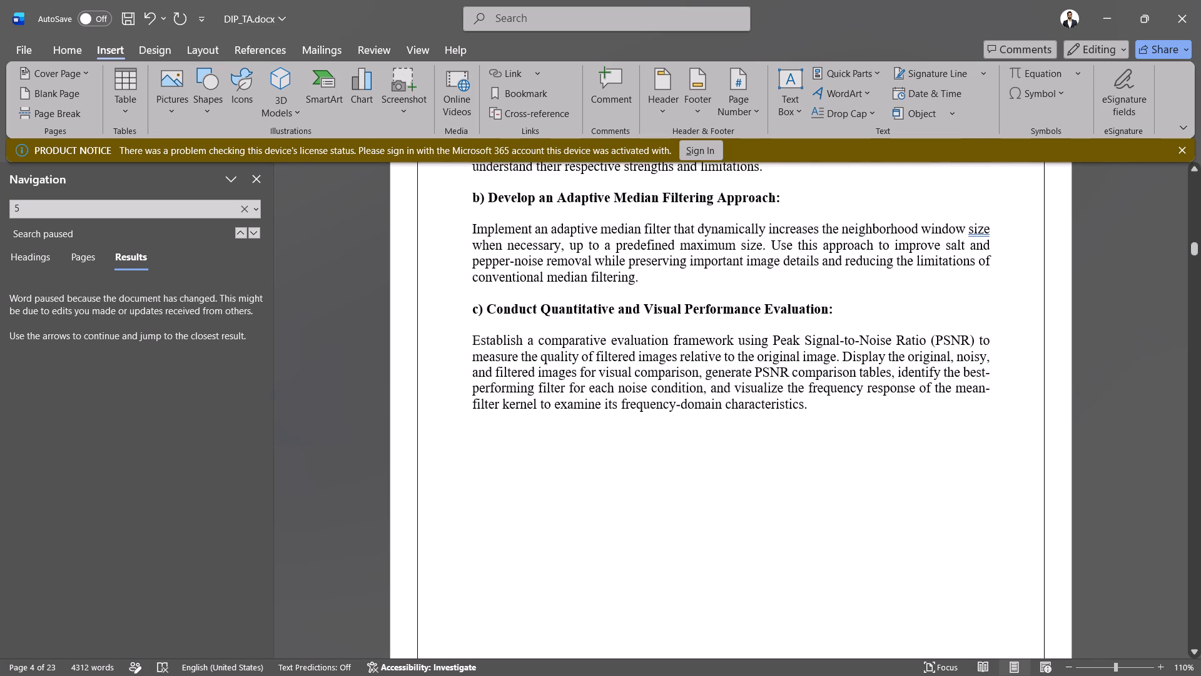
{"action": "scroll", "coordinate": [802, 394], "scroll_direction": "up", "scroll_amount": 1}
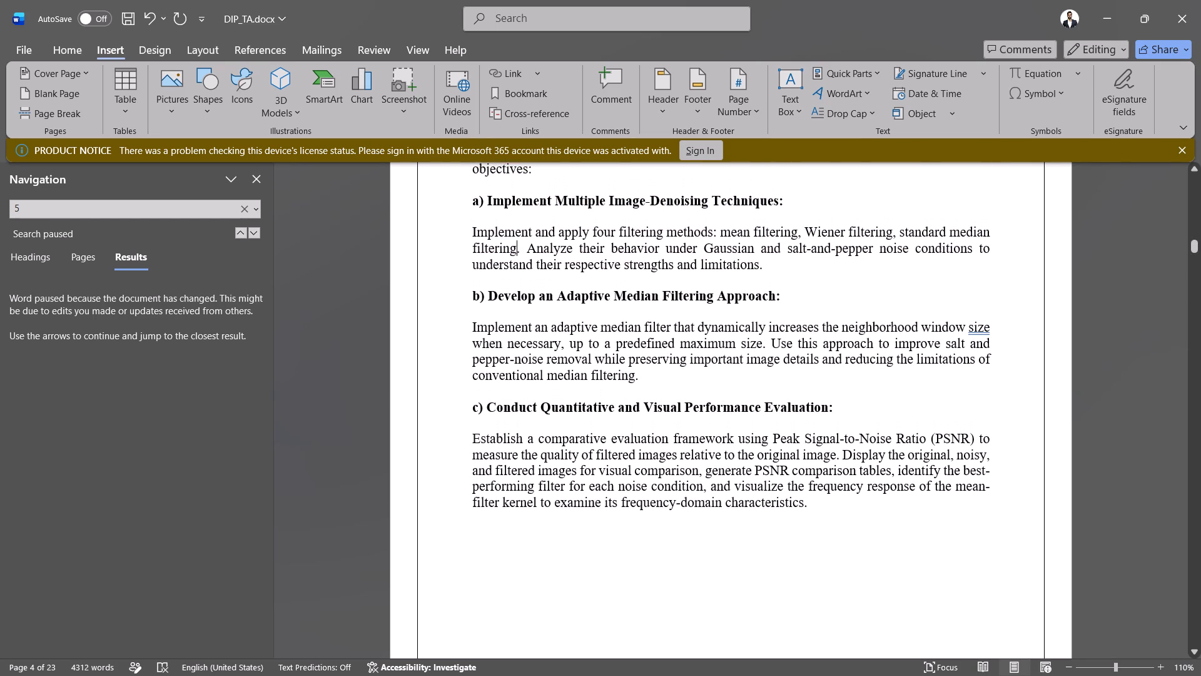
{"action": "scroll", "coordinate": [802, 394], "scroll_direction": "up", "scroll_amount": 2}
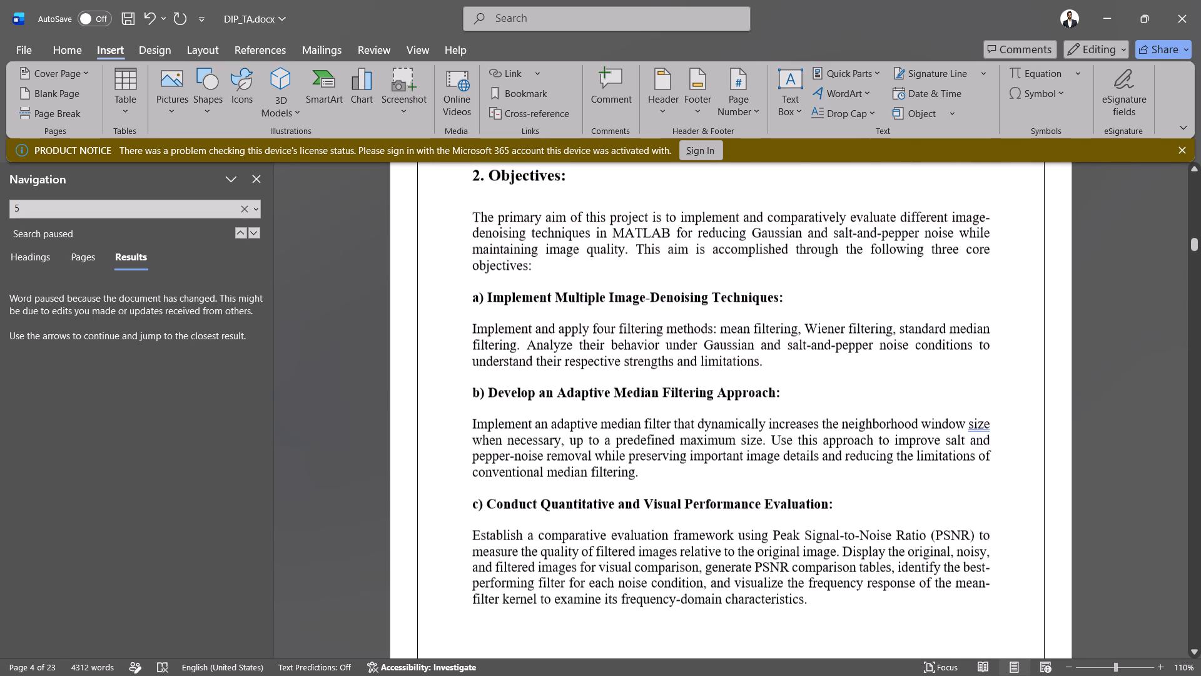
{"action": "scroll", "coordinate": [802, 394], "scroll_direction": "up", "scroll_amount": 1}
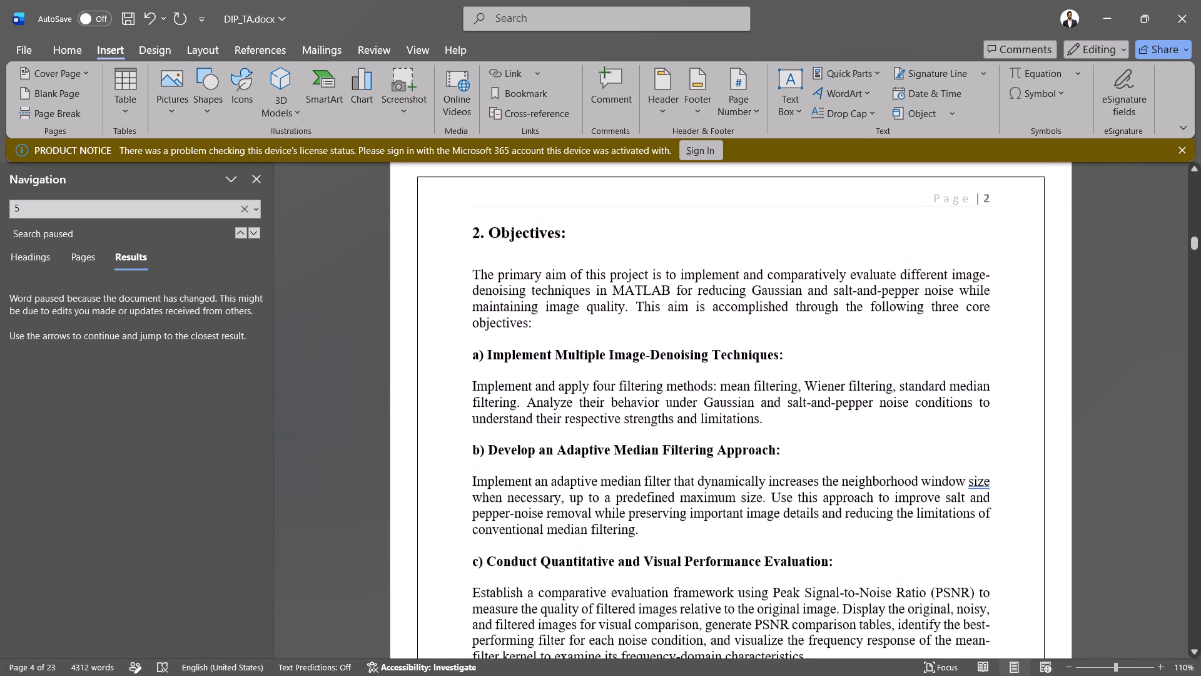
{"action": "scroll", "coordinate": [802, 394], "scroll_direction": "up", "scroll_amount": 1}
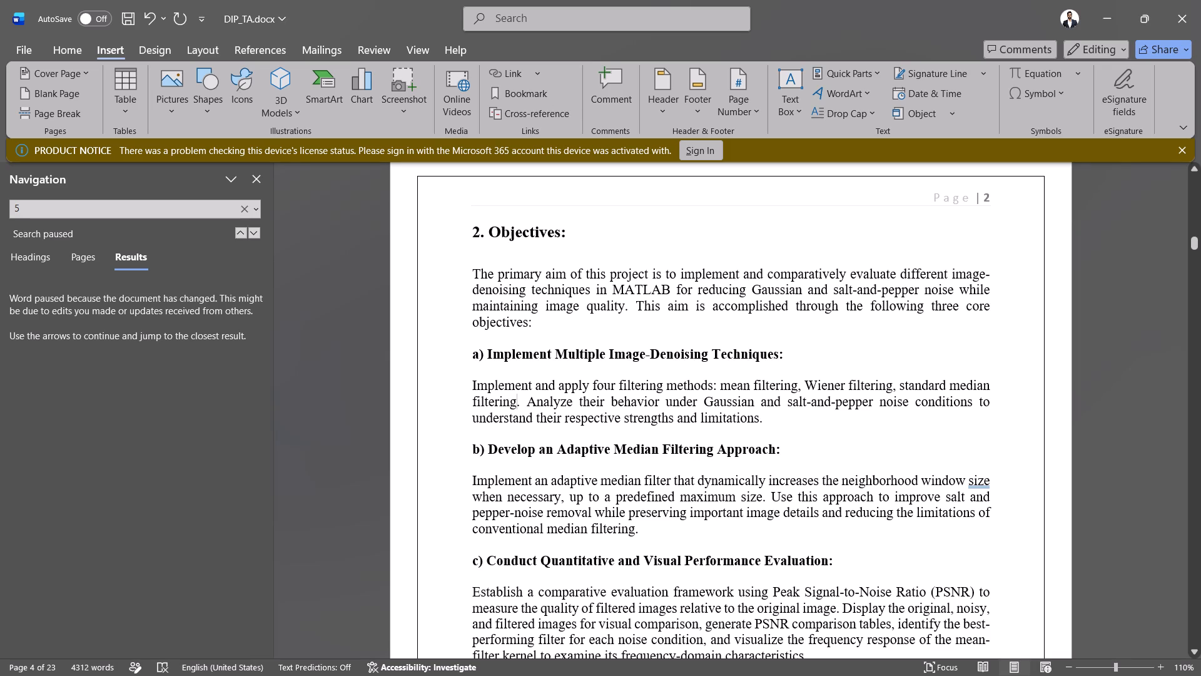
{"action": "left_click", "coordinate": [652, 556]}
{"action": "left_click", "coordinate": [648, 520]}
{"action": "left_click_drag", "start_coordinate": [654, 530], "coordinate": [445, 452]}
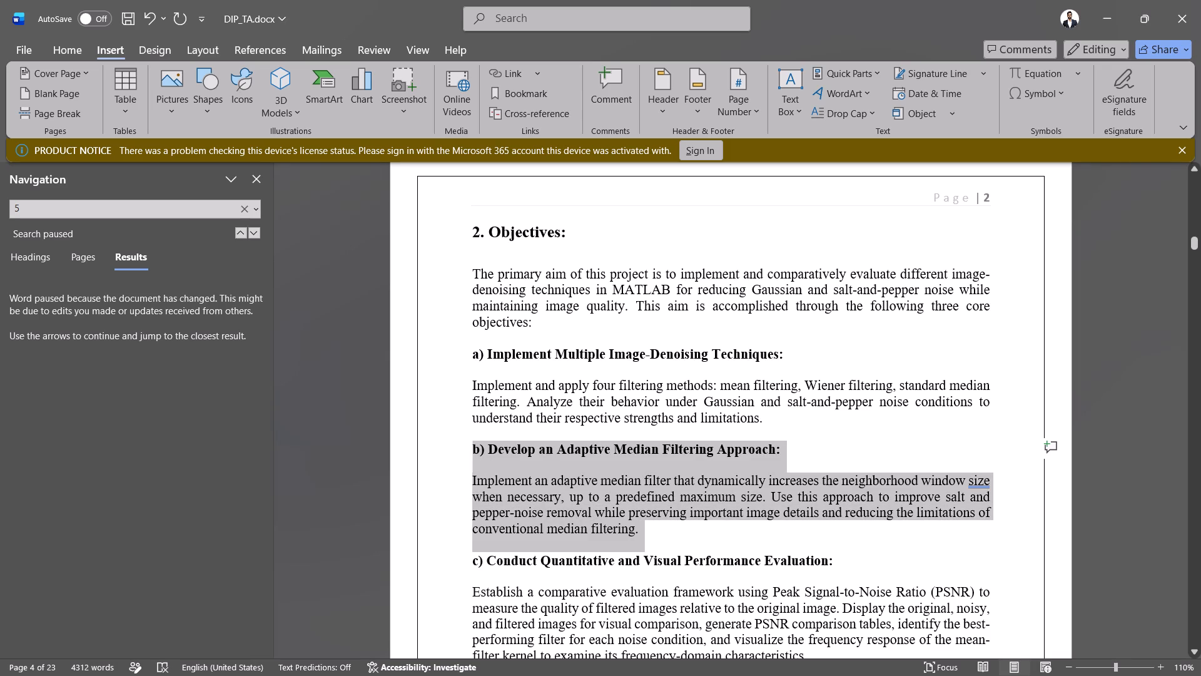
{"action": "left_click_drag", "start_coordinate": [445, 452], "coordinate": [443, 453]}
{"action": "key", "text": "BackSpace"}
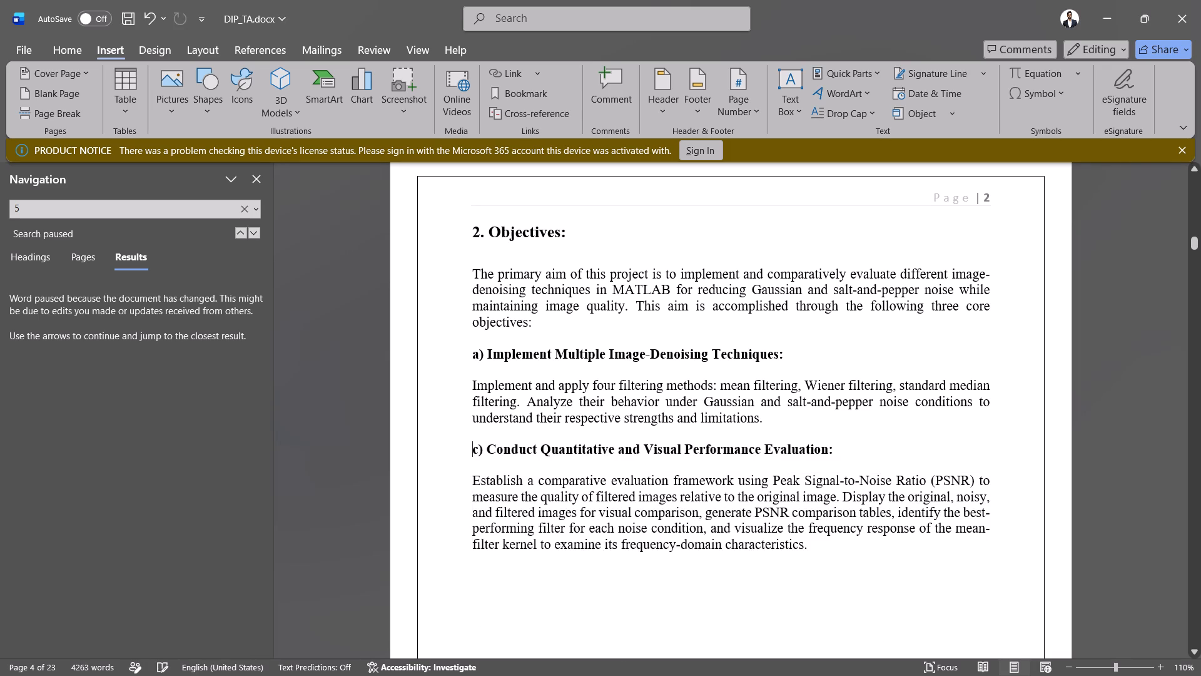
Reletter the Conduct Quantitative and Visual Performance Evaluation objective as b).
{"action": "key", "text": "Right"}
{"action": "key", "text": "BackSpace"}
{"action": "key", "text": "b"}
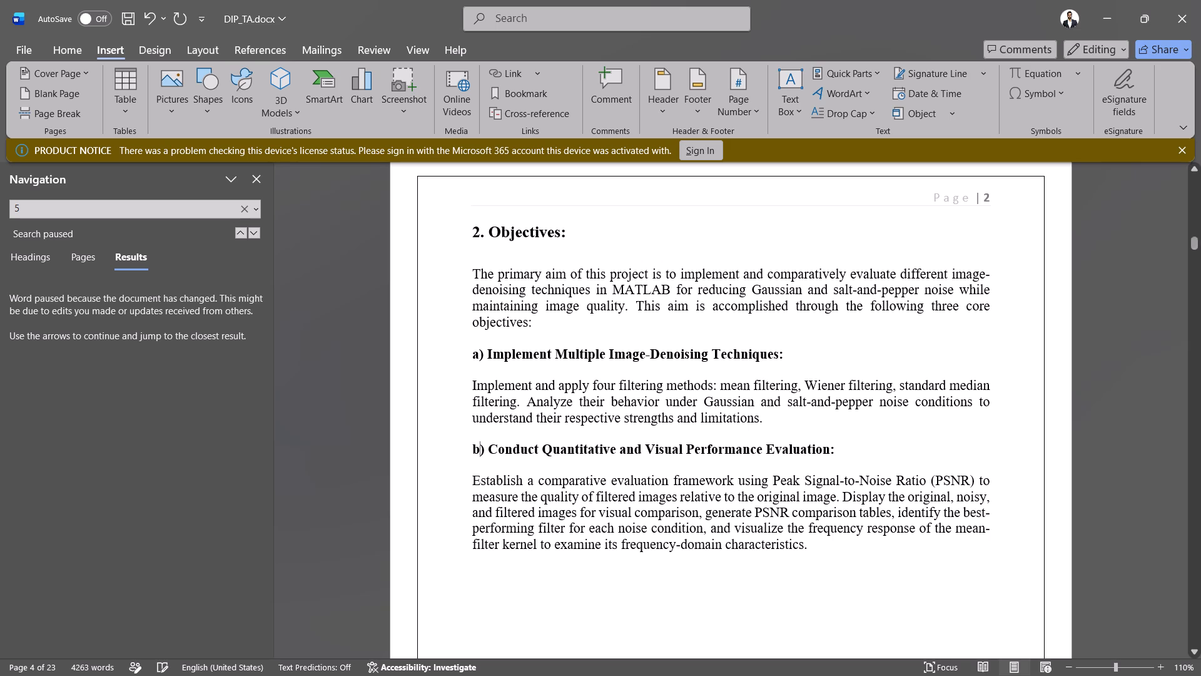
{"action": "scroll", "coordinate": [700, 514], "scroll_direction": "down", "scroll_amount": 1}
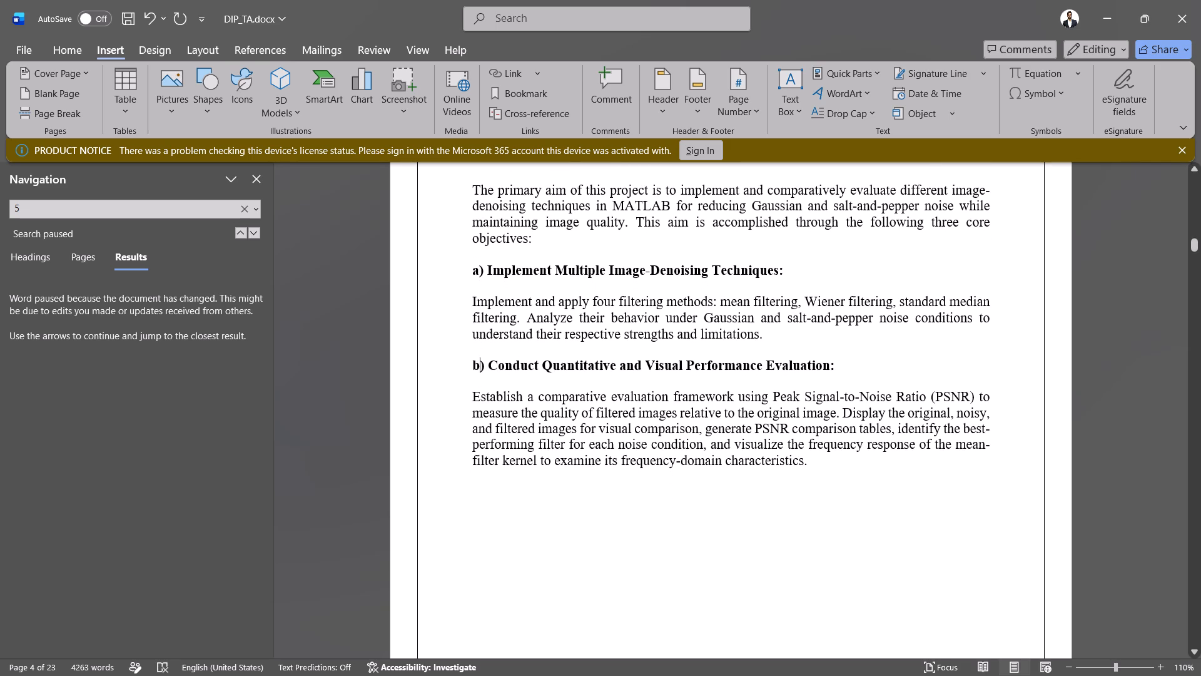
In the Introduction, delete the sentence "Adaptive median filtering has also been investigated in research on salt-and-pepper noise removal [6].".
{"action": "scroll", "coordinate": [700, 514], "scroll_direction": "down", "scroll_amount": 1}
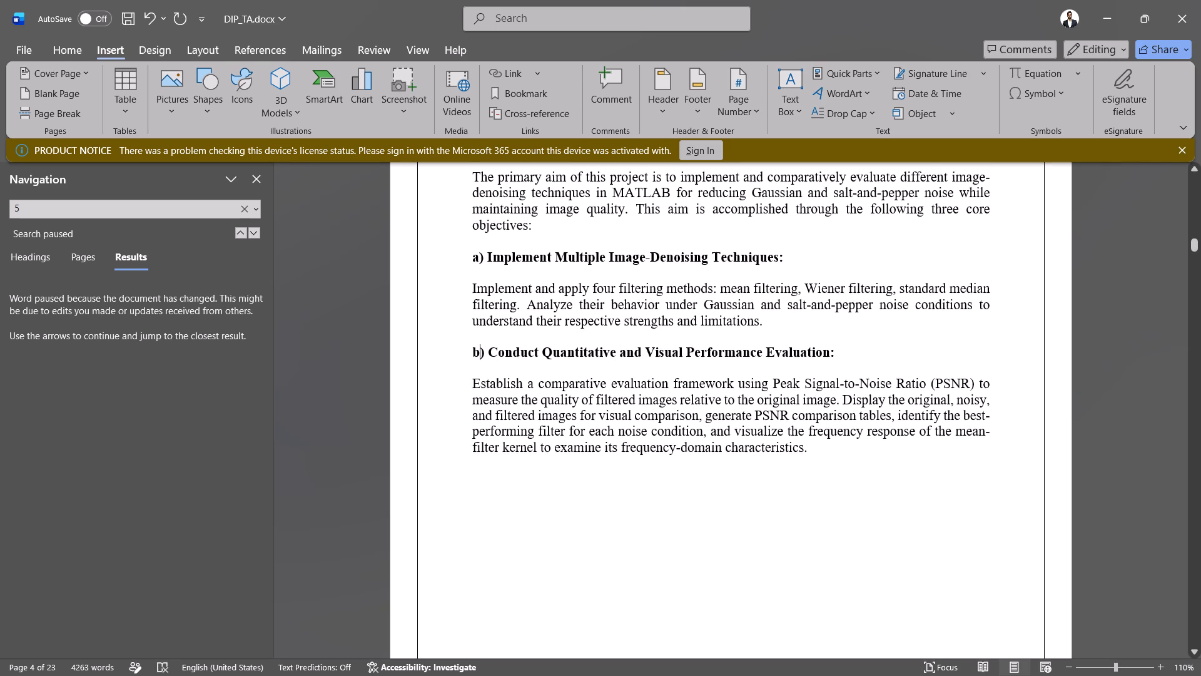
{"action": "scroll", "coordinate": [700, 514], "scroll_direction": "down", "scroll_amount": 1}
{"action": "scroll", "coordinate": [700, 514], "scroll_direction": "up", "scroll_amount": 1}
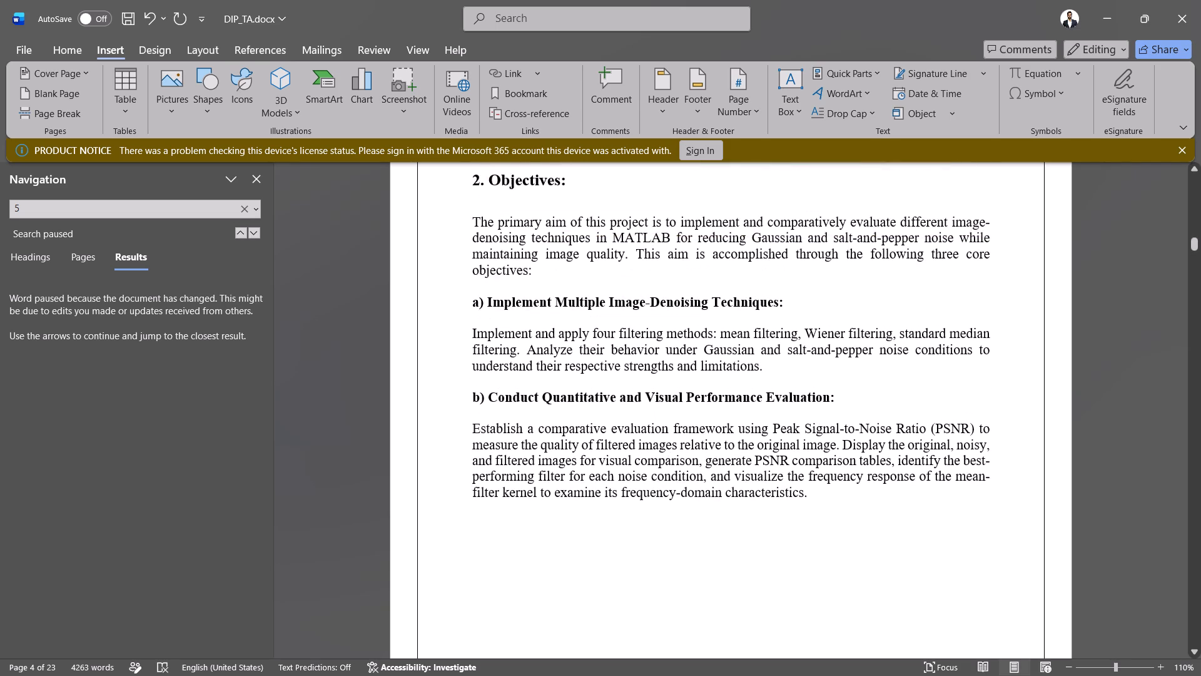
{"action": "scroll", "coordinate": [700, 514], "scroll_direction": "up", "scroll_amount": 3}
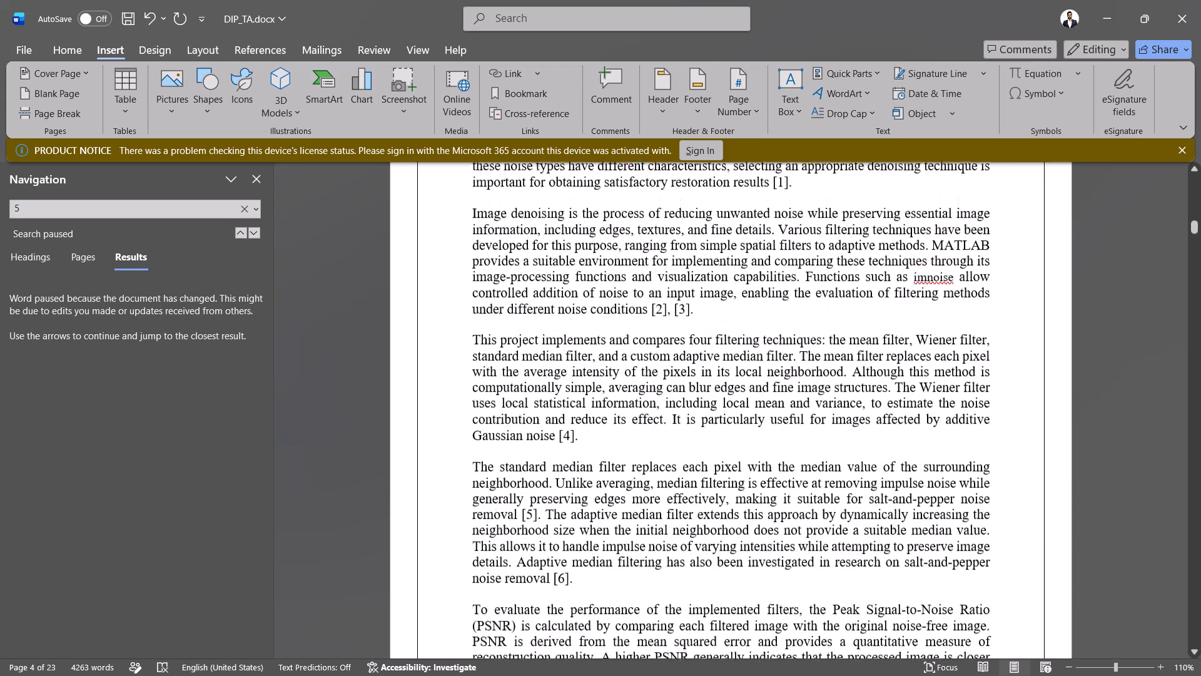
{"action": "scroll", "coordinate": [700, 514], "scroll_direction": "up", "scroll_amount": 1}
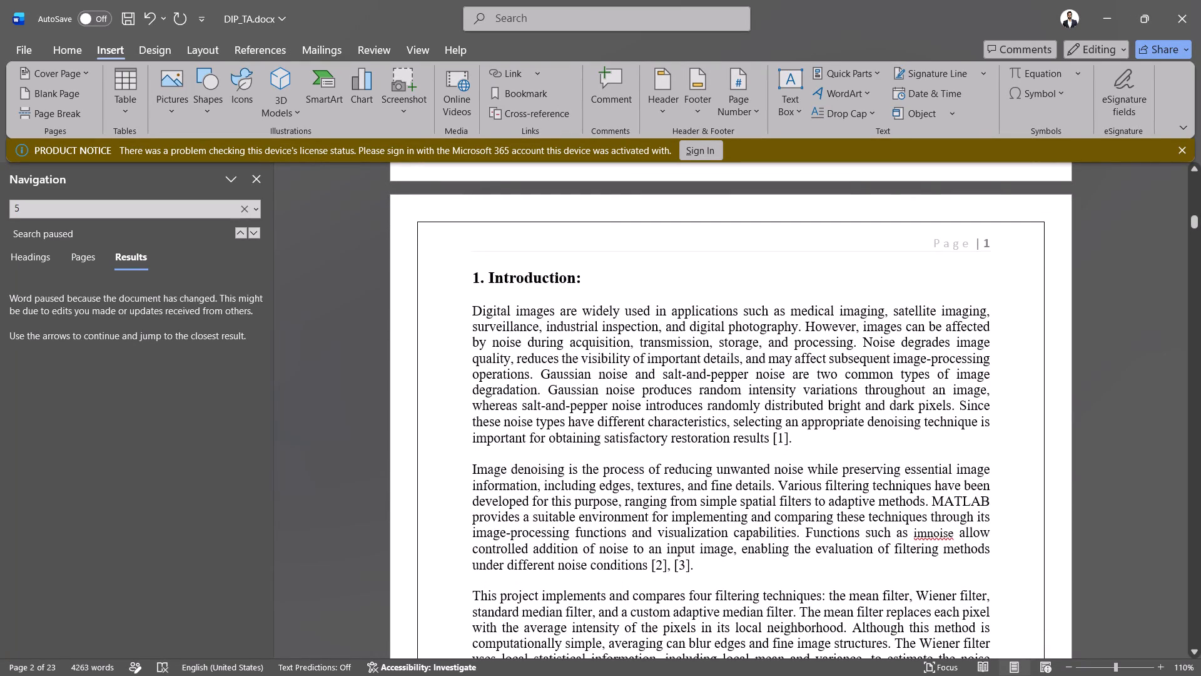
{"action": "scroll", "coordinate": [780, 469], "scroll_direction": "down", "scroll_amount": 1}
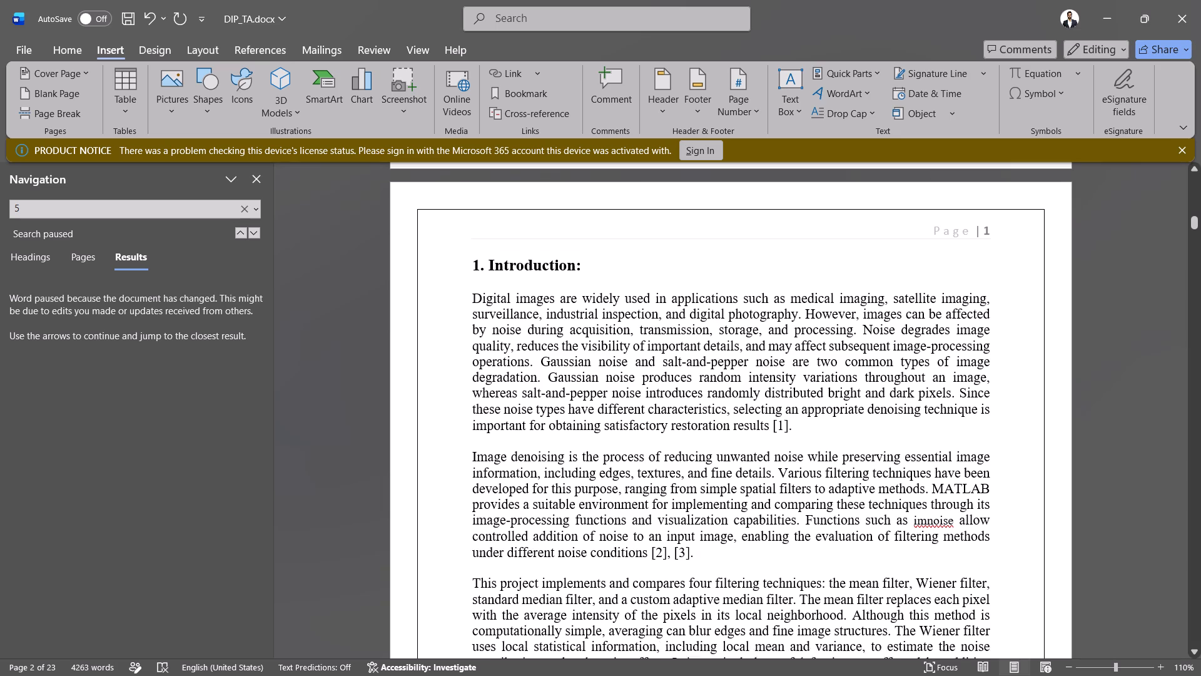
{"action": "scroll", "coordinate": [780, 469], "scroll_direction": "down", "scroll_amount": 2}
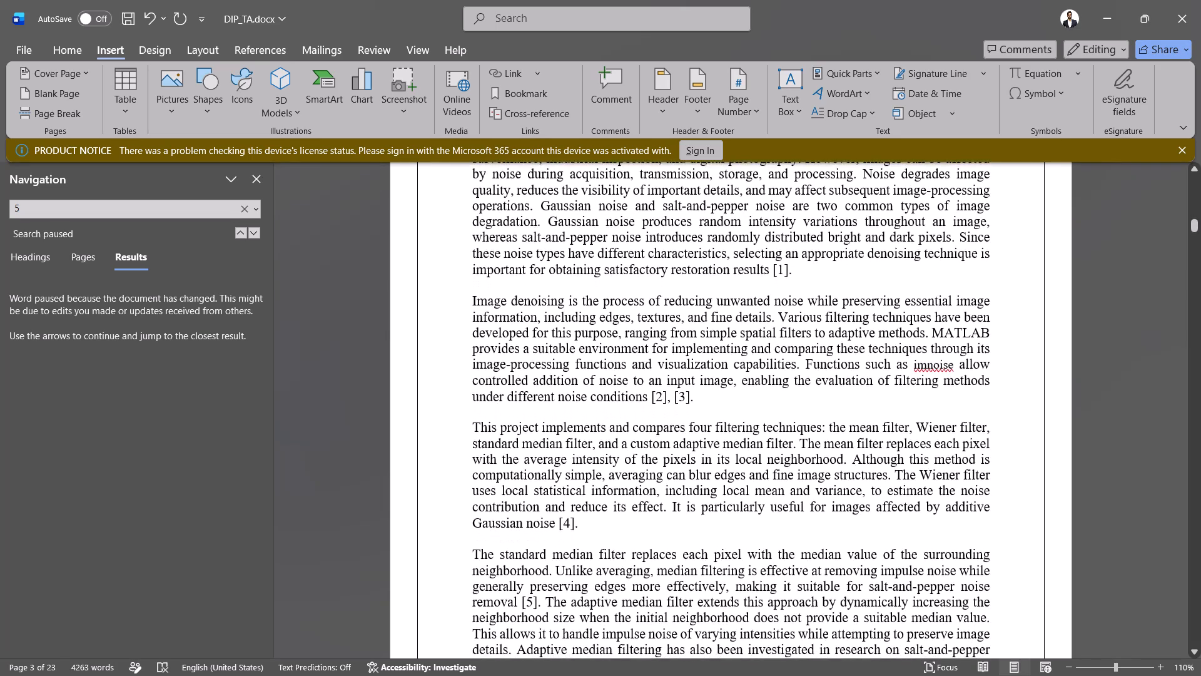
{"action": "scroll", "coordinate": [780, 469], "scroll_direction": "down", "scroll_amount": 1}
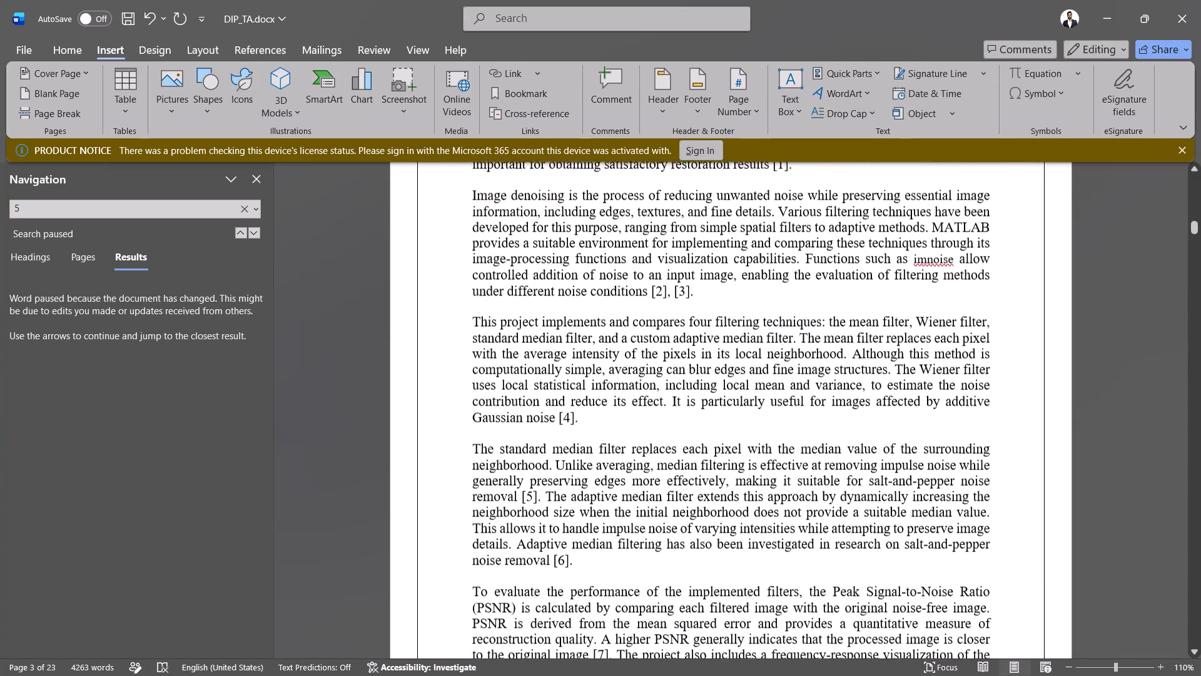
{"action": "scroll", "coordinate": [780, 469], "scroll_direction": "down", "scroll_amount": 1}
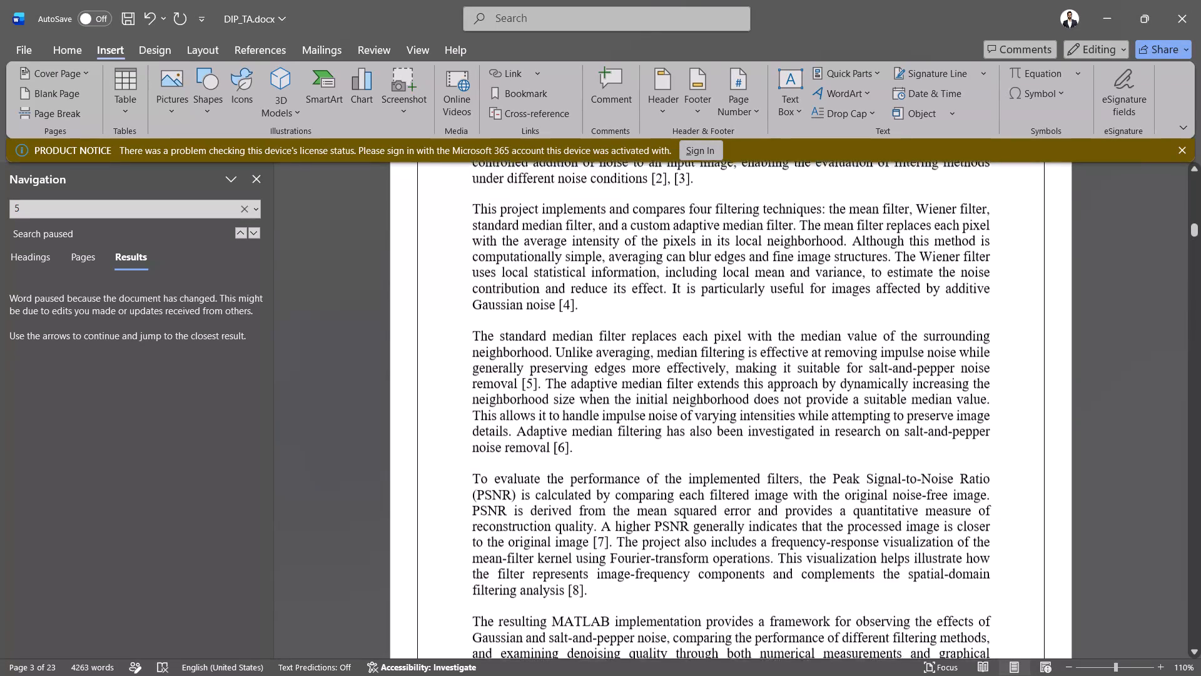
{"action": "scroll", "coordinate": [780, 469], "scroll_direction": "down", "scroll_amount": 1}
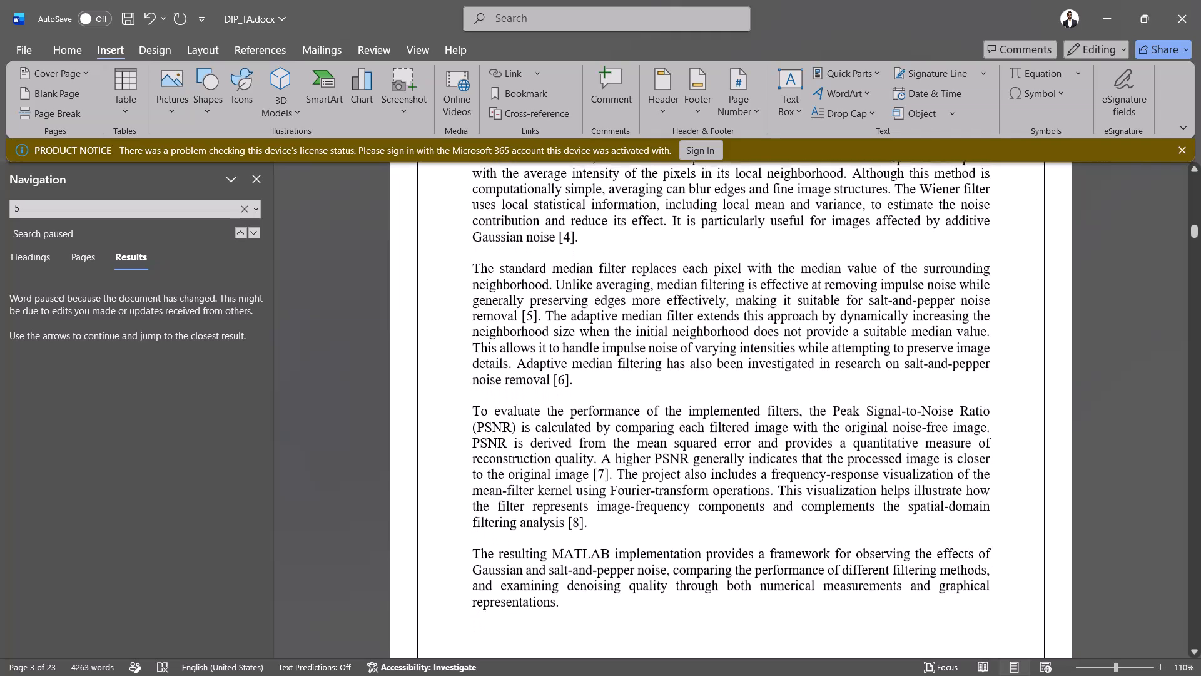
{"action": "scroll", "coordinate": [780, 469], "scroll_direction": "down", "scroll_amount": 1}
{"action": "left_click_drag", "start_coordinate": [573, 385], "coordinate": [559, 381]}
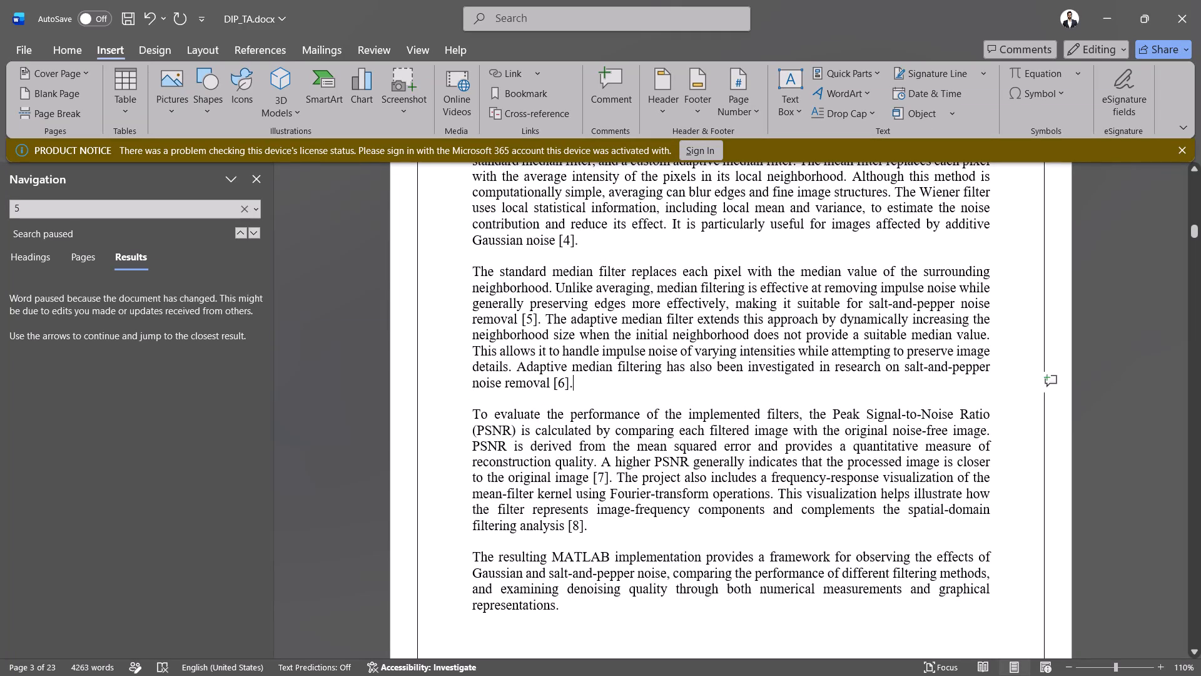
{"action": "left_click_drag", "start_coordinate": [559, 381], "coordinate": [518, 364]}
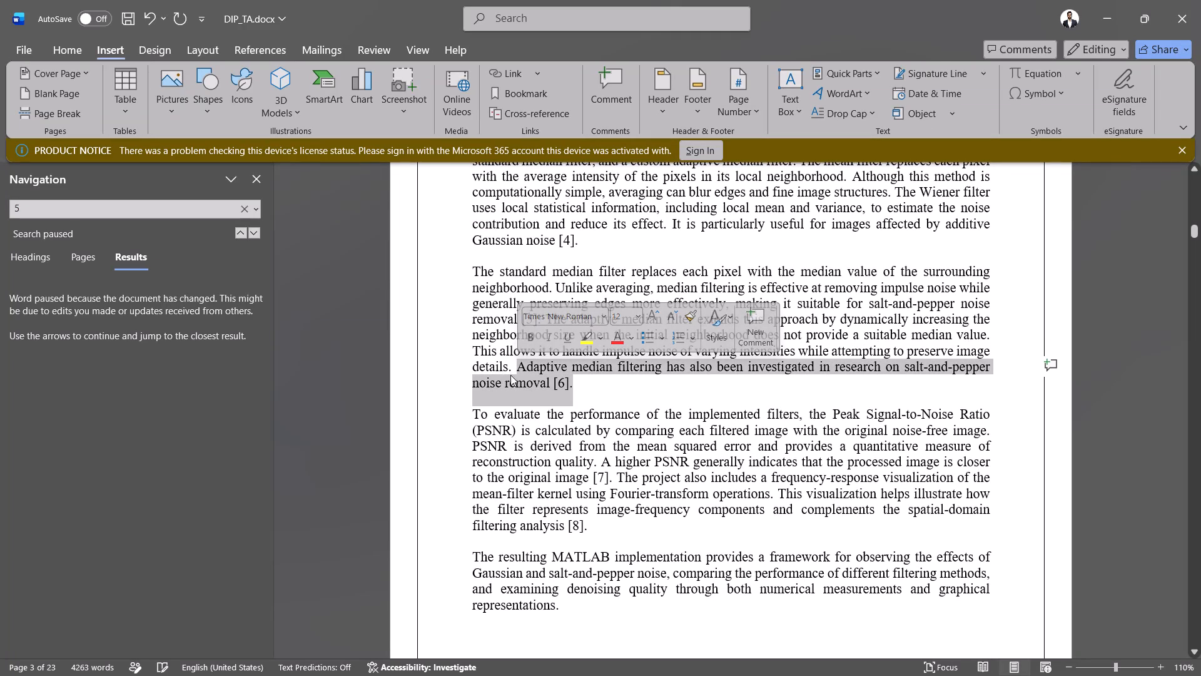
{"action": "key", "text": "BackSpace"}
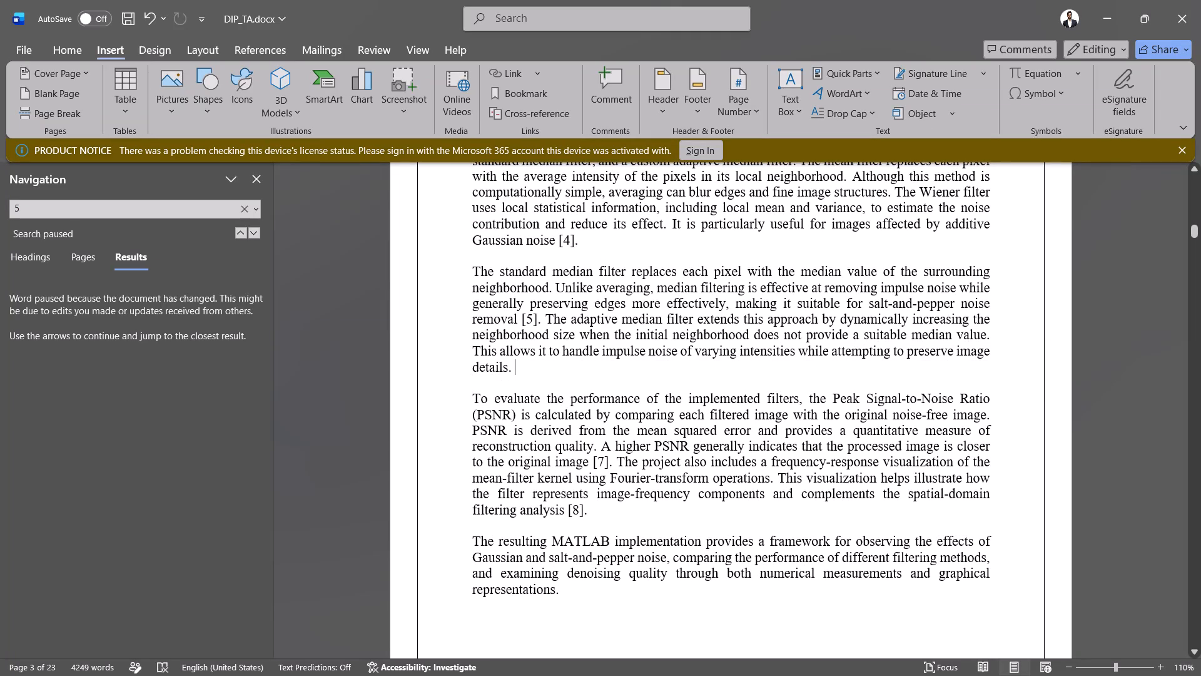
Delete the remaining adaptive median filter sentences from the Introduction's standard median paragraph so it ends at "salt-and-pepper noise removal [5].".
{"action": "left_click", "coordinate": [602, 466]}
{"action": "left_click_drag", "start_coordinate": [569, 370], "coordinate": [548, 321]}
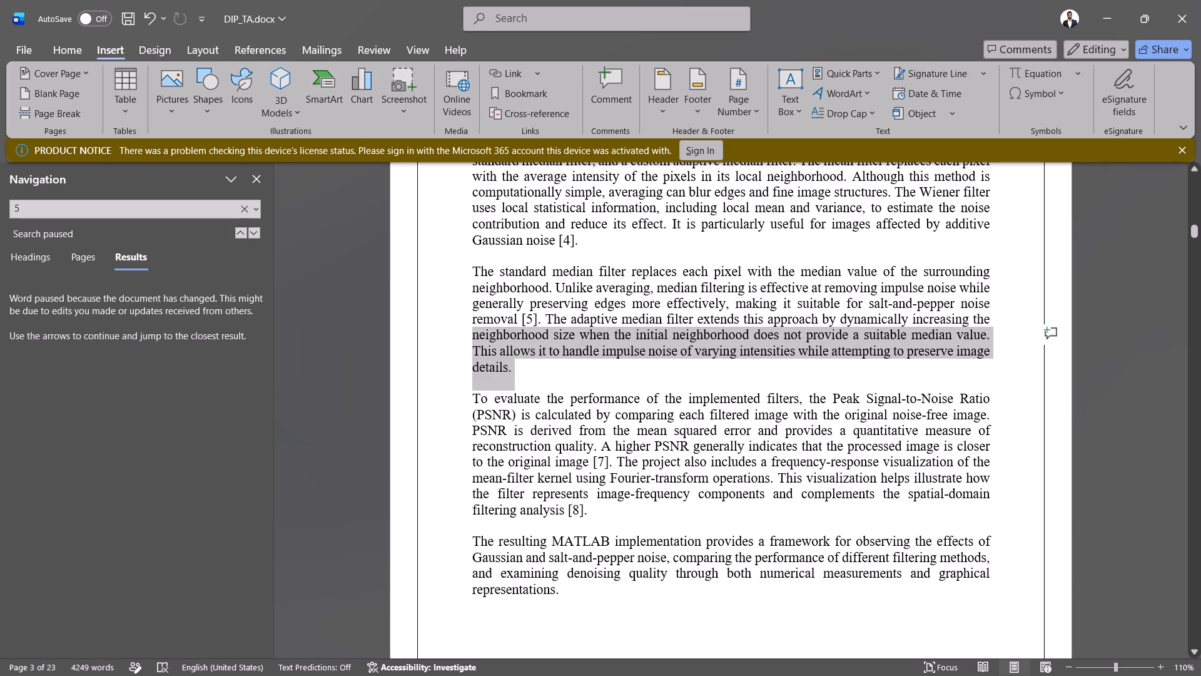
{"action": "left_click_drag", "start_coordinate": [548, 321], "coordinate": [550, 320]}
{"action": "left_click", "coordinate": [550, 320]}
{"action": "key", "text": "BackSpace"}
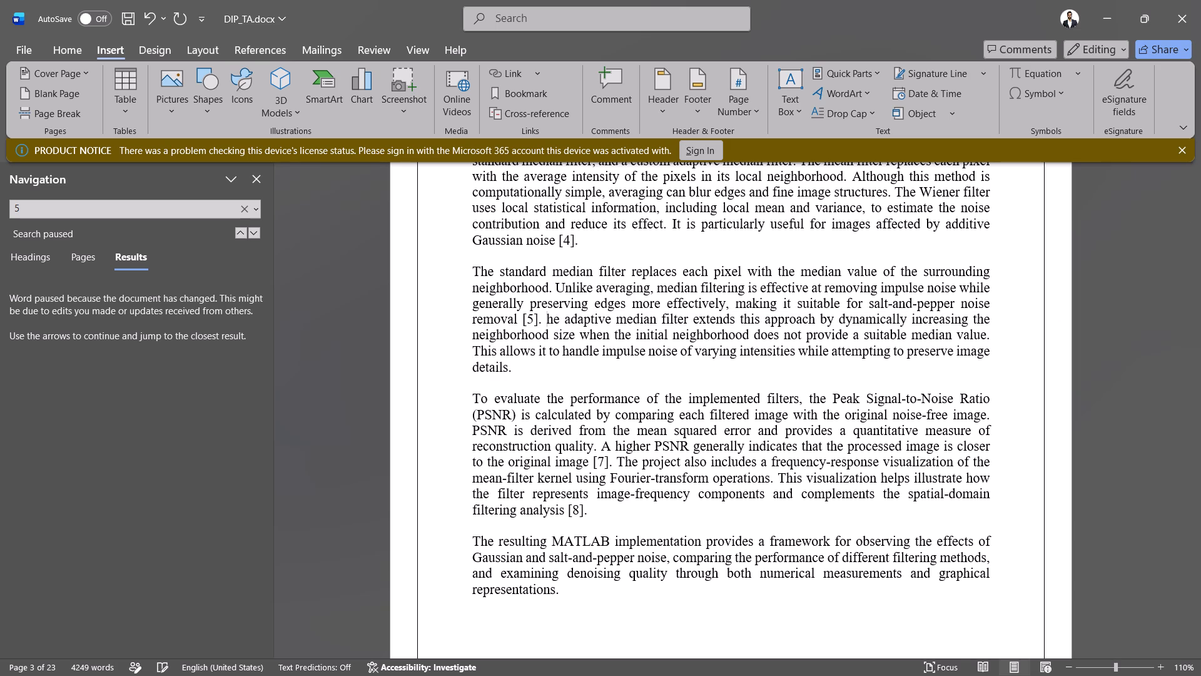
{"action": "left_click_drag", "start_coordinate": [543, 367], "coordinate": [543, 313]}
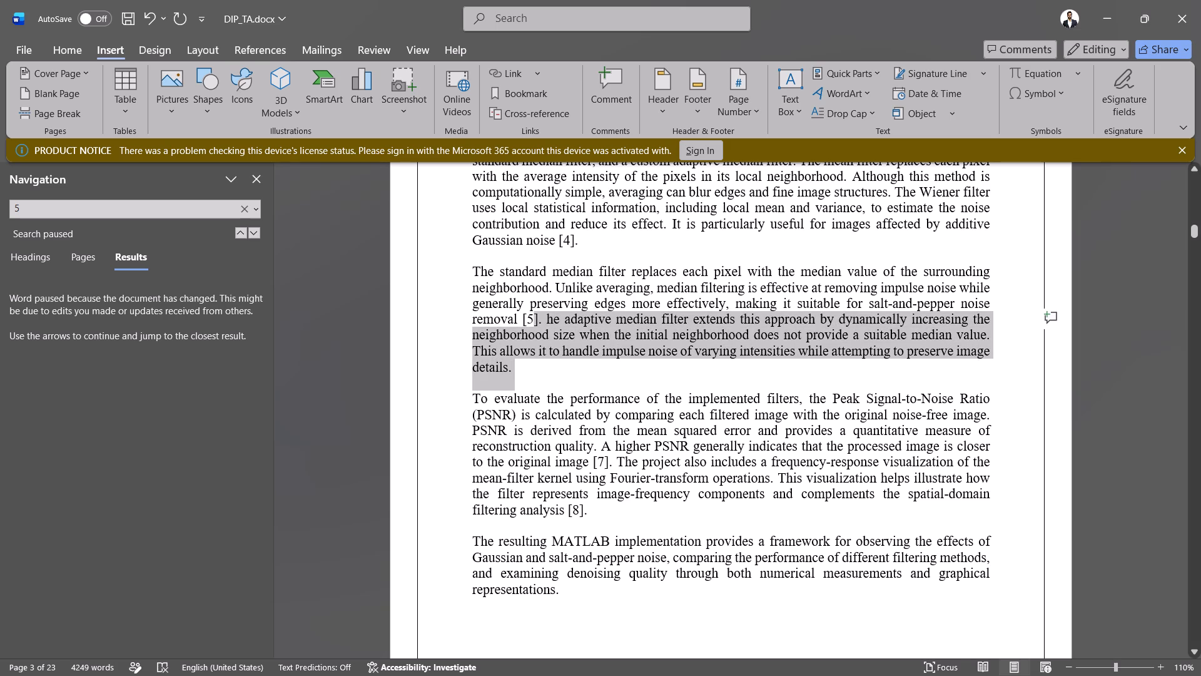
{"action": "left_click_drag", "start_coordinate": [543, 313], "coordinate": [546, 319]}
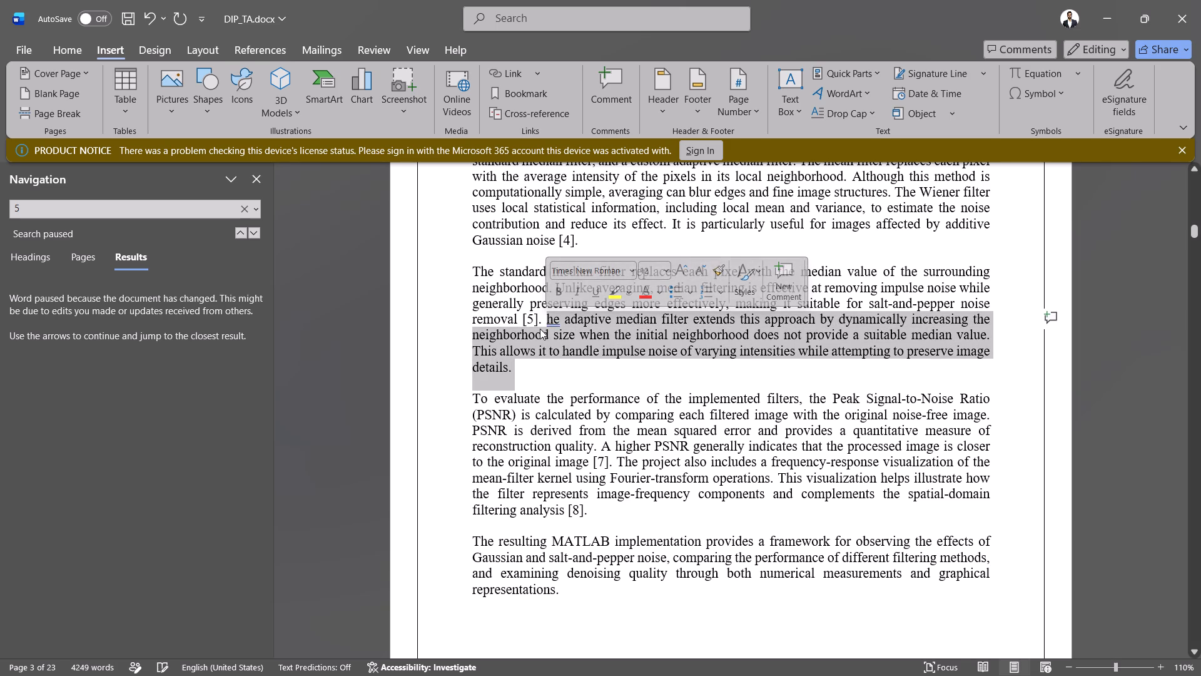
{"action": "key", "text": "BackSpace"}
{"action": "key", "text": "BackSpace"}
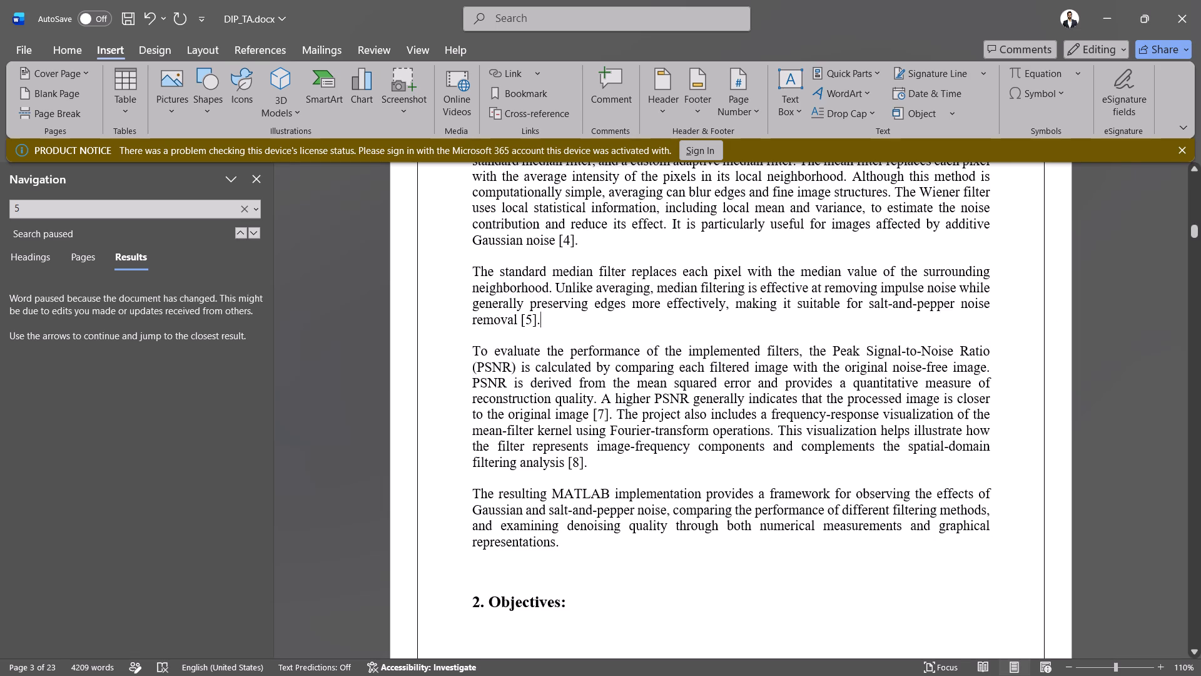
Insert two blank lines before the 2. Objectives heading to move it to the top of the following page.
{"action": "left_click", "coordinate": [604, 567]}
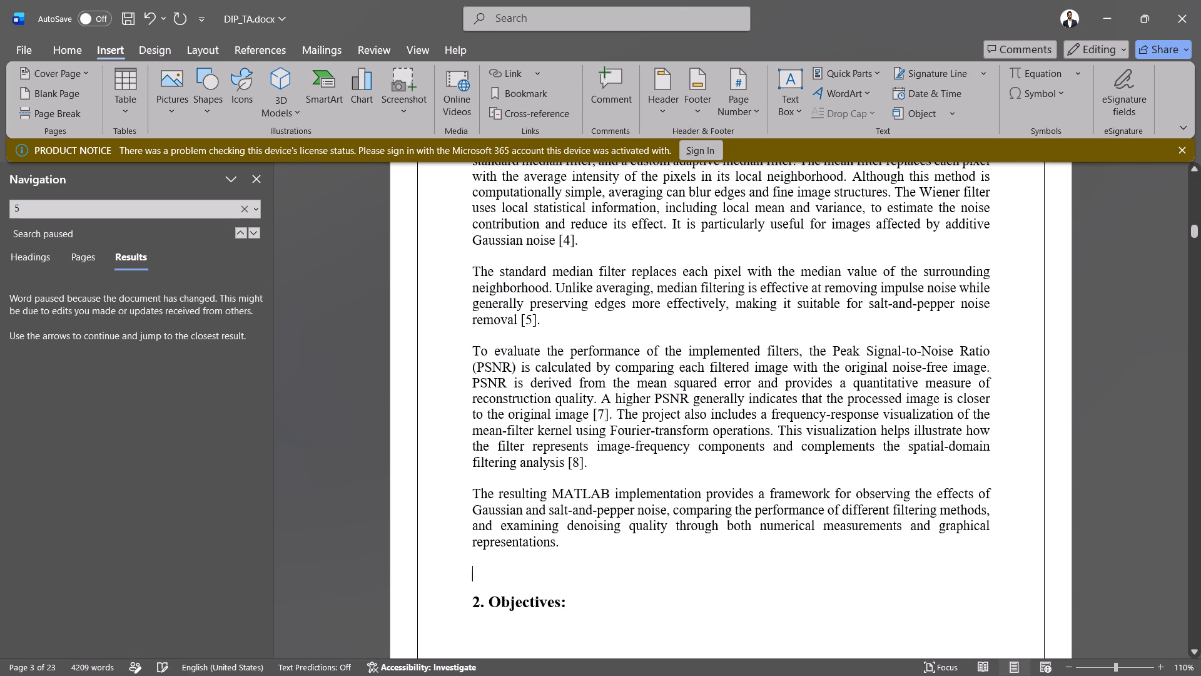
{"action": "key", "text": "Return"}
{"action": "key", "text": "Return"}
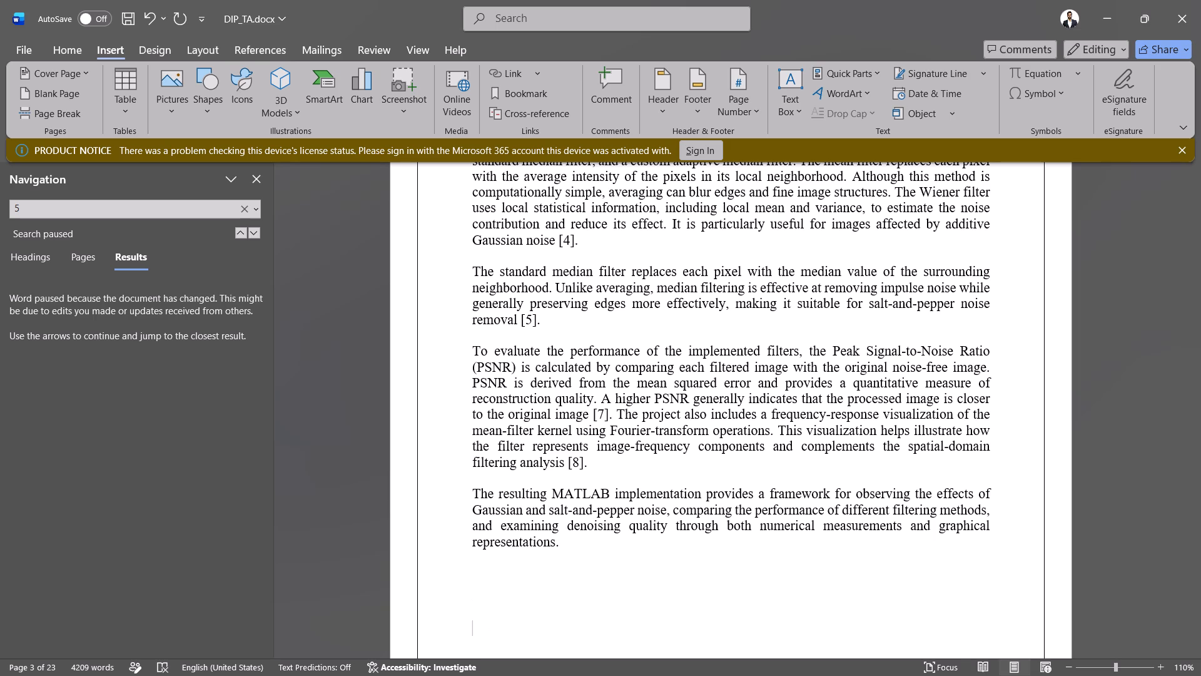
Renumber the citations in the Introduction's PSNR paragraph, changing [7] to [6] and [8] to [7].
{"action": "left_click", "coordinate": [602, 416]}
{"action": "key", "text": "BackSpace"}
{"action": "key", "text": "6"}
{"action": "scroll", "coordinate": [612, 447], "scroll_direction": "down", "scroll_amount": 1}
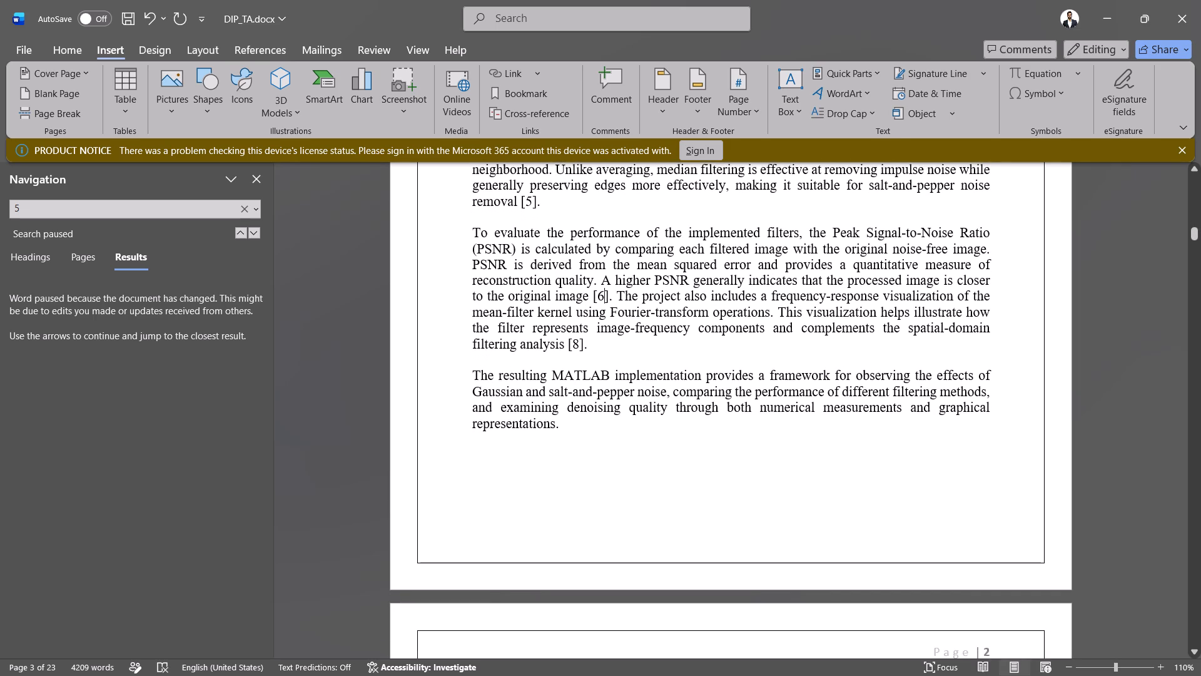
{"action": "scroll", "coordinate": [612, 447], "scroll_direction": "down", "scroll_amount": 1}
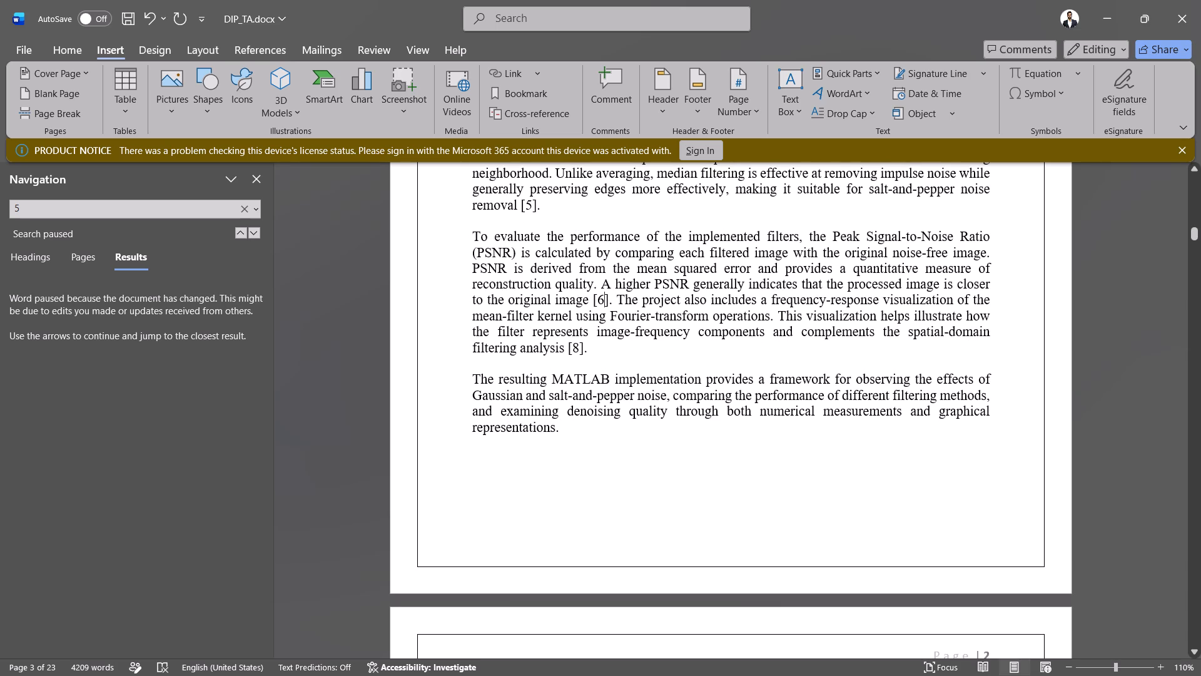
{"action": "left_click", "coordinate": [567, 344]}
{"action": "left_click", "coordinate": [579, 346]}
{"action": "key", "text": "BackSpace"}
{"action": "key", "text": "7"}
Insert six blank lines before the 3. Theoretical Background heading to move it to the top of the following page.
{"action": "scroll", "coordinate": [616, 443], "scroll_direction": "down", "scroll_amount": 3}
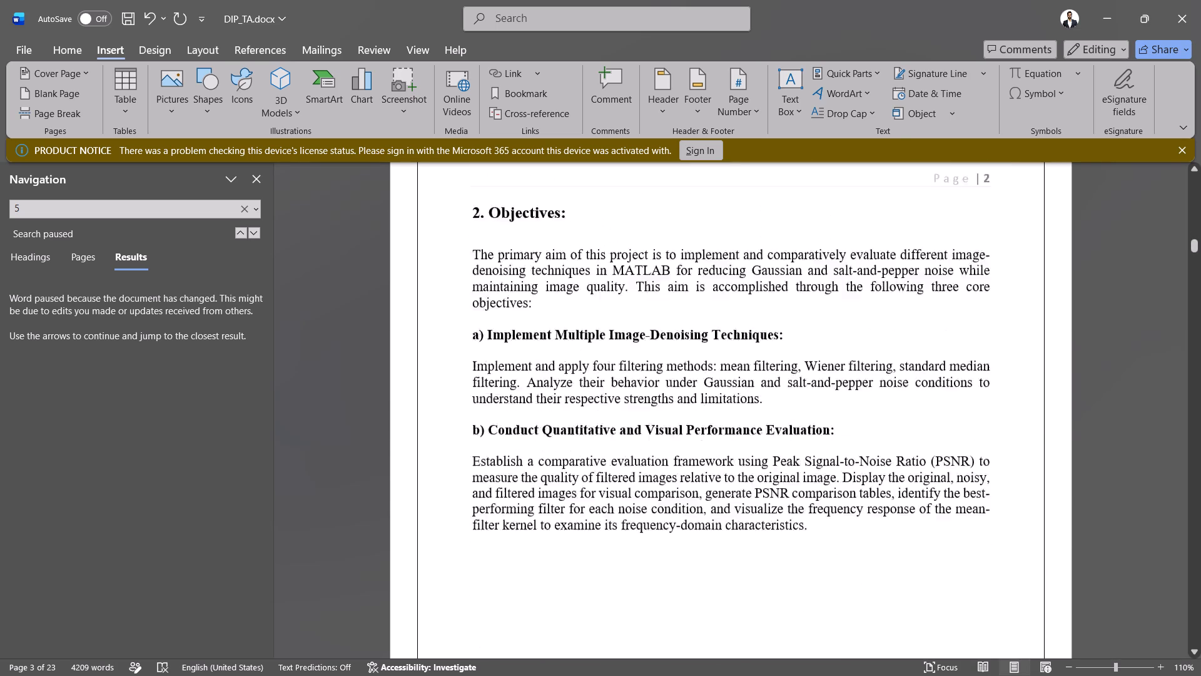
{"action": "scroll", "coordinate": [616, 443], "scroll_direction": "down", "scroll_amount": 1}
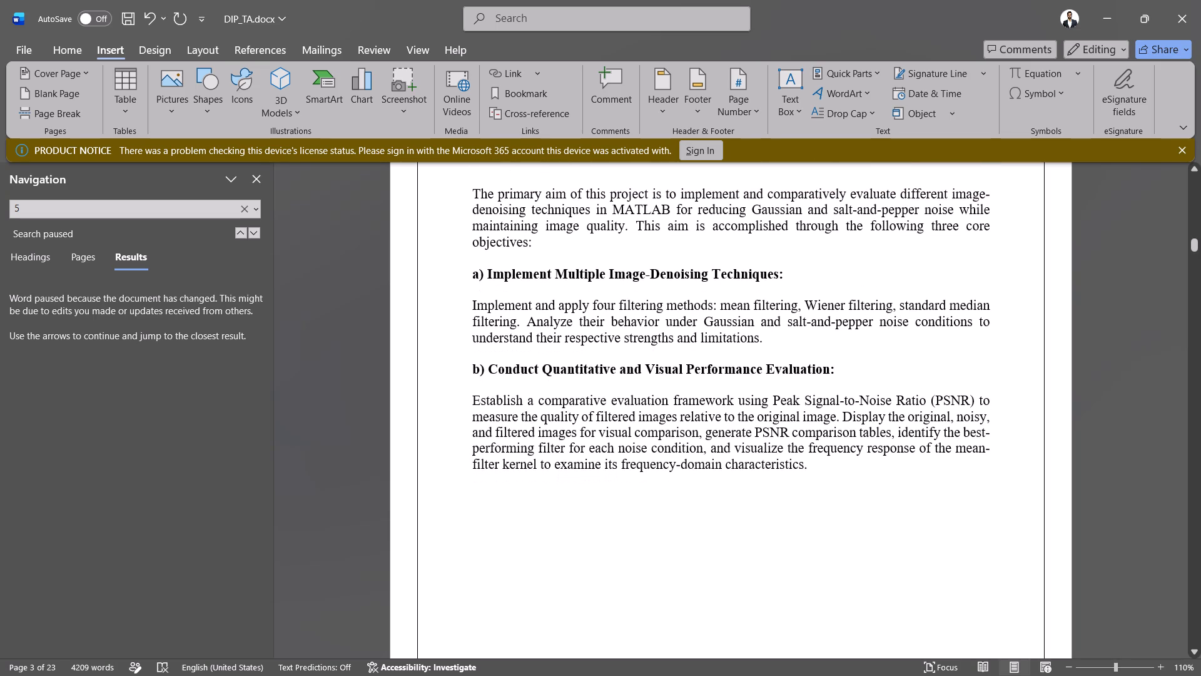
{"action": "scroll", "coordinate": [616, 443], "scroll_direction": "down", "scroll_amount": 2}
{"action": "scroll", "coordinate": [616, 443], "scroll_direction": "up", "scroll_amount": 2}
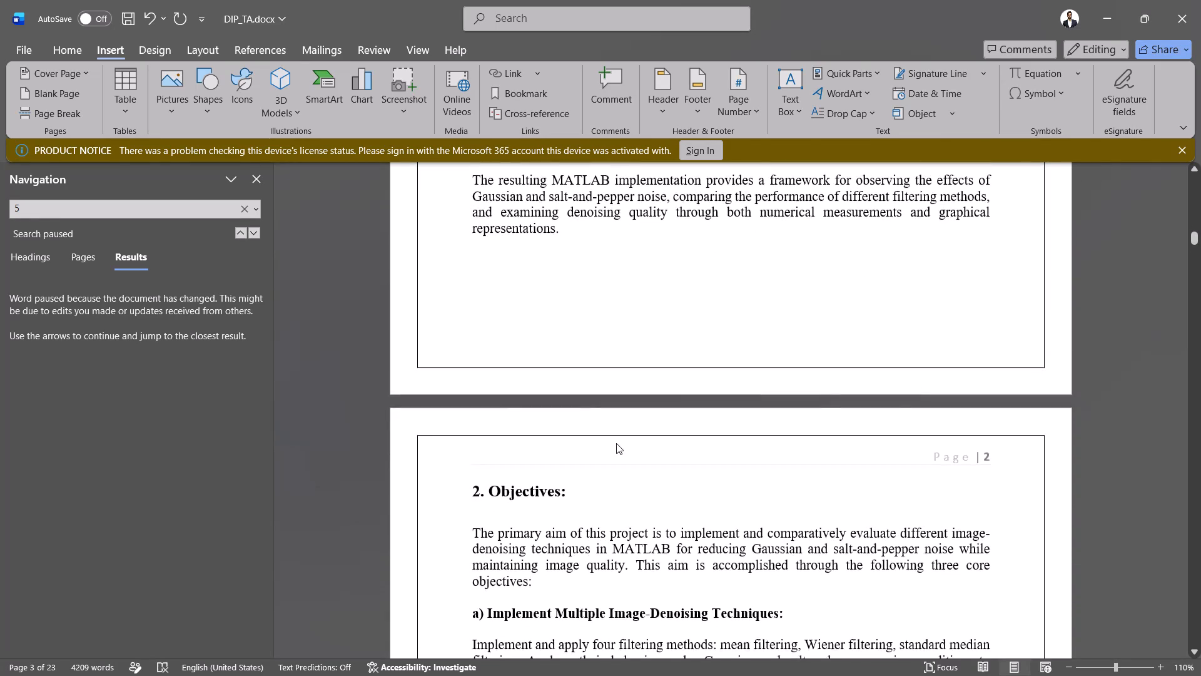
{"action": "scroll", "coordinate": [616, 443], "scroll_direction": "down", "scroll_amount": 3}
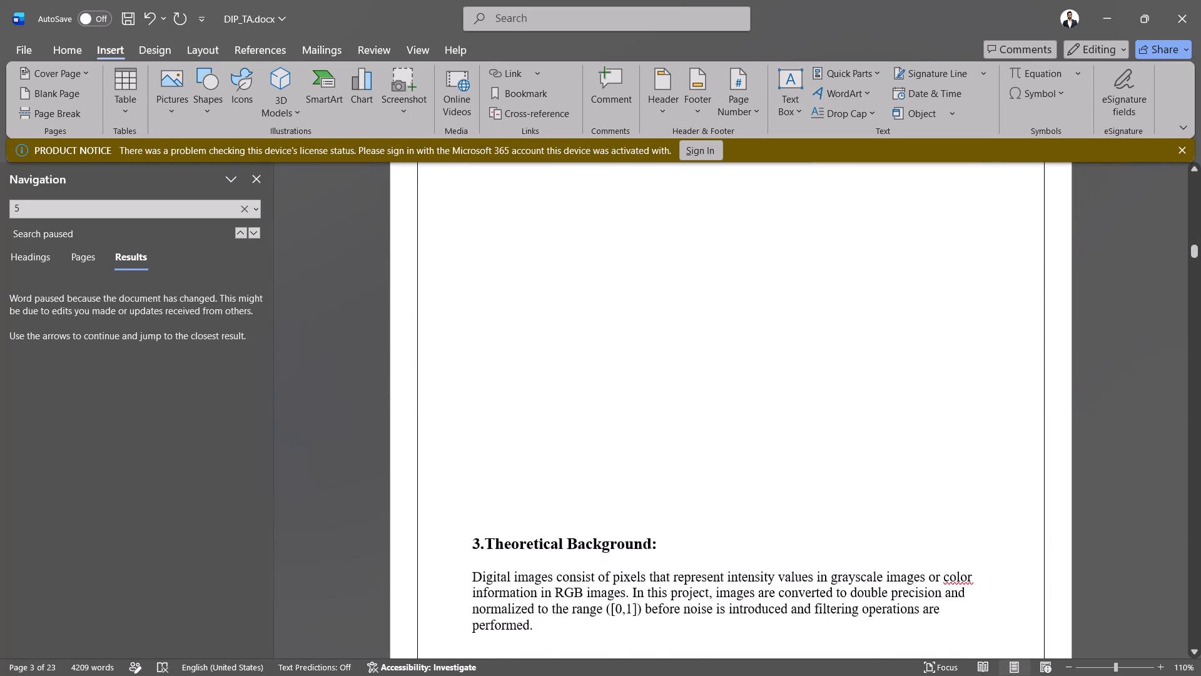
{"action": "scroll", "coordinate": [616, 443], "scroll_direction": "down", "scroll_amount": 1}
{"action": "left_click", "coordinate": [556, 337]}
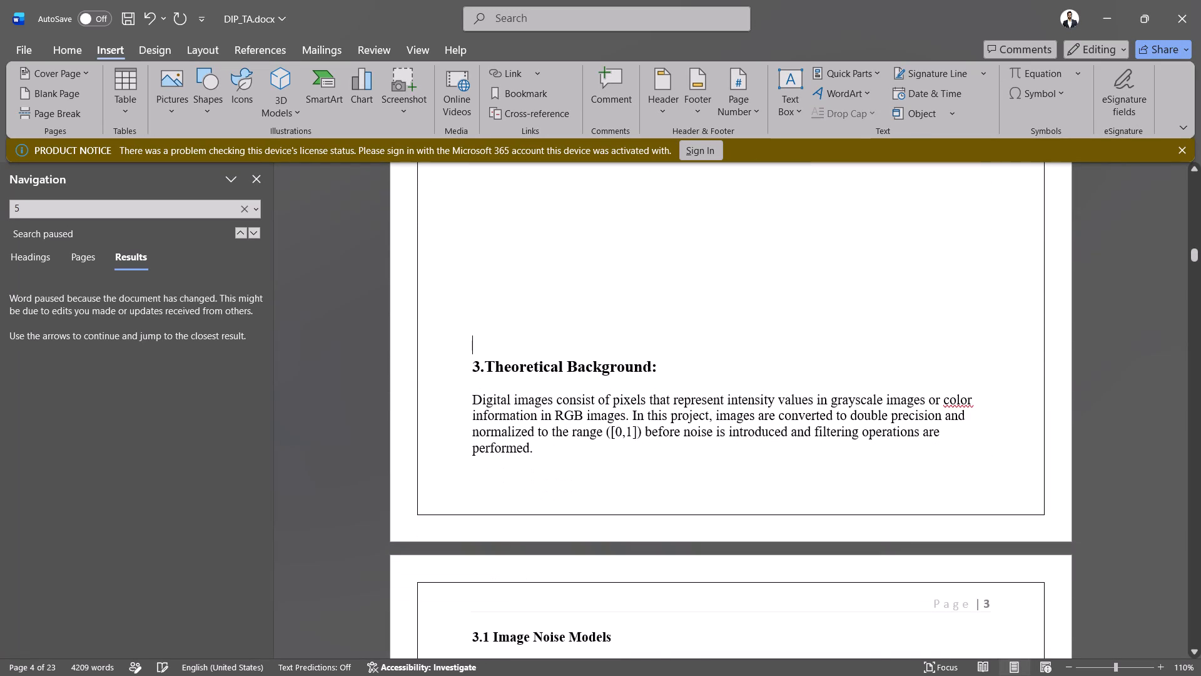
{"action": "key", "text": "Return"}
{"action": "key", "text": "Return"}
{"action": "key", "text": "Return"}
{"action": "key", "text": "Return"}
{"action": "key", "text": "Return"}
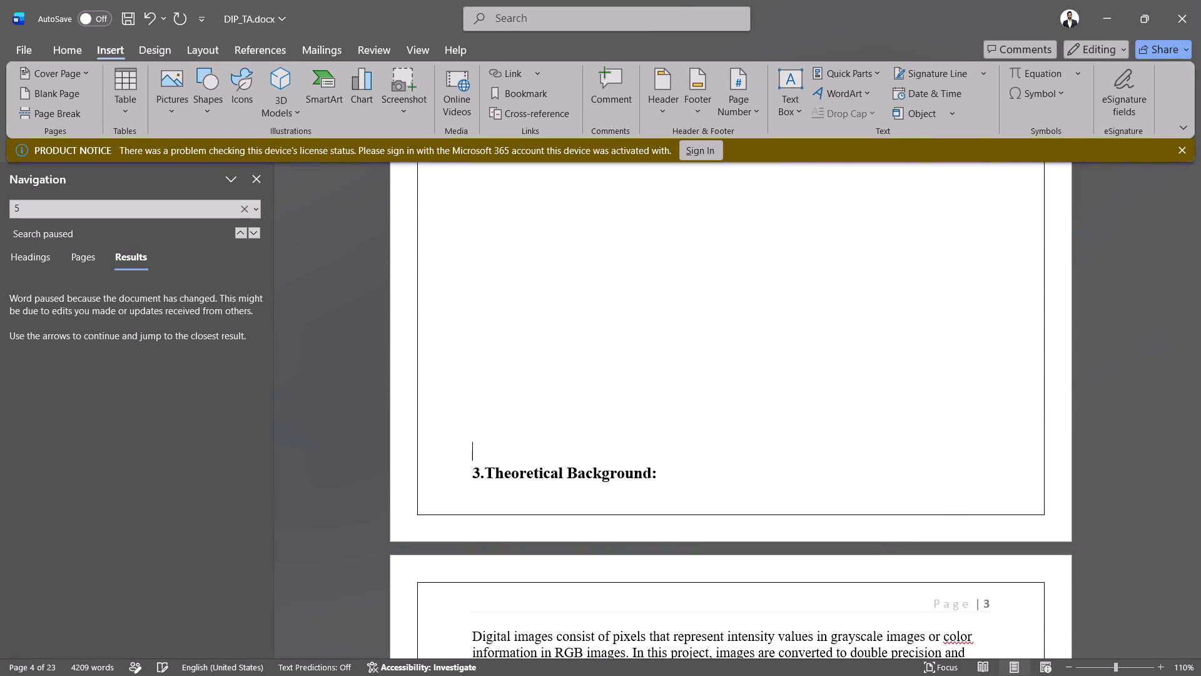
{"action": "key", "text": "Return"}
Review the 3. Theoretical Background section from the image noise models through the mean, Wiener and standard median filter subsections.
{"action": "scroll", "coordinate": [556, 337], "scroll_direction": "down", "scroll_amount": 1}
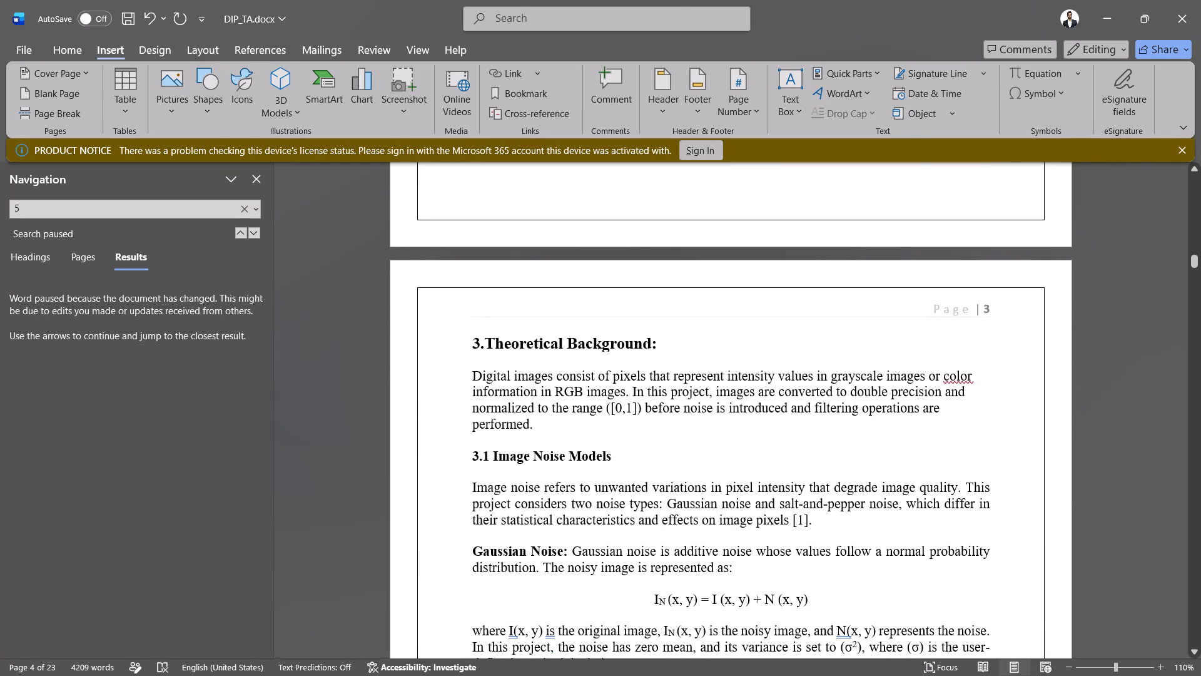
{"action": "scroll", "coordinate": [556, 337], "scroll_direction": "down", "scroll_amount": 2}
{"action": "scroll", "coordinate": [556, 337], "scroll_direction": "up", "scroll_amount": 1}
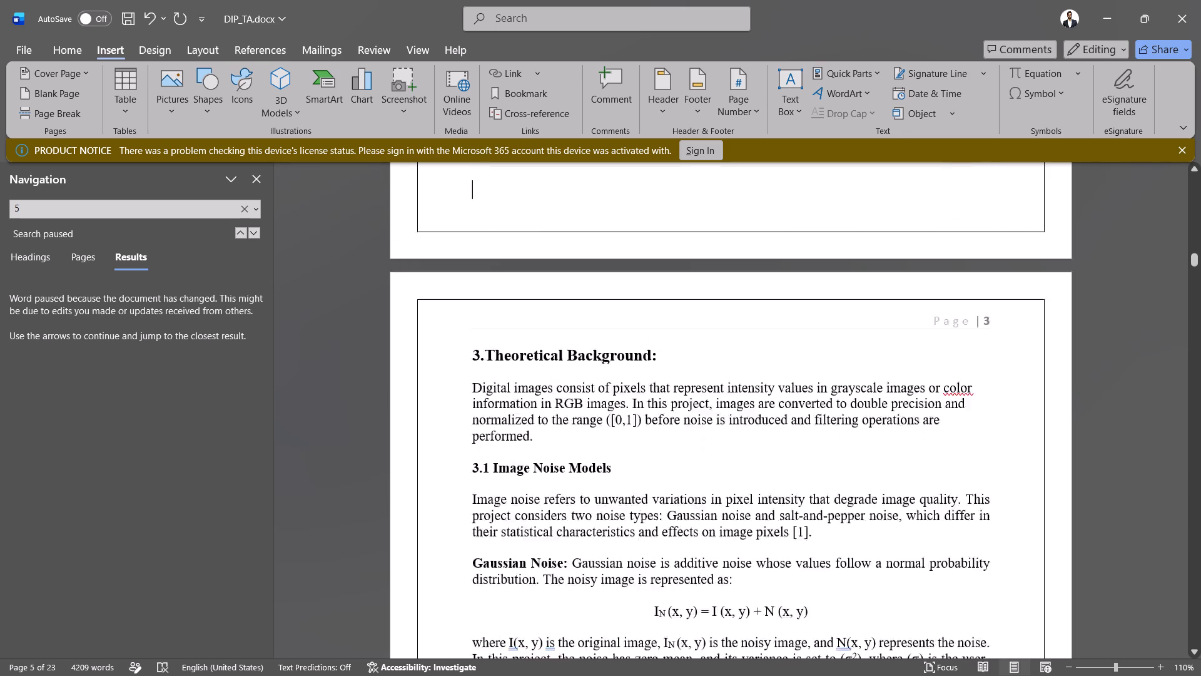
{"action": "scroll", "coordinate": [556, 337], "scroll_direction": "up", "scroll_amount": 1}
{"action": "scroll", "coordinate": [556, 337], "scroll_direction": "down", "scroll_amount": 3}
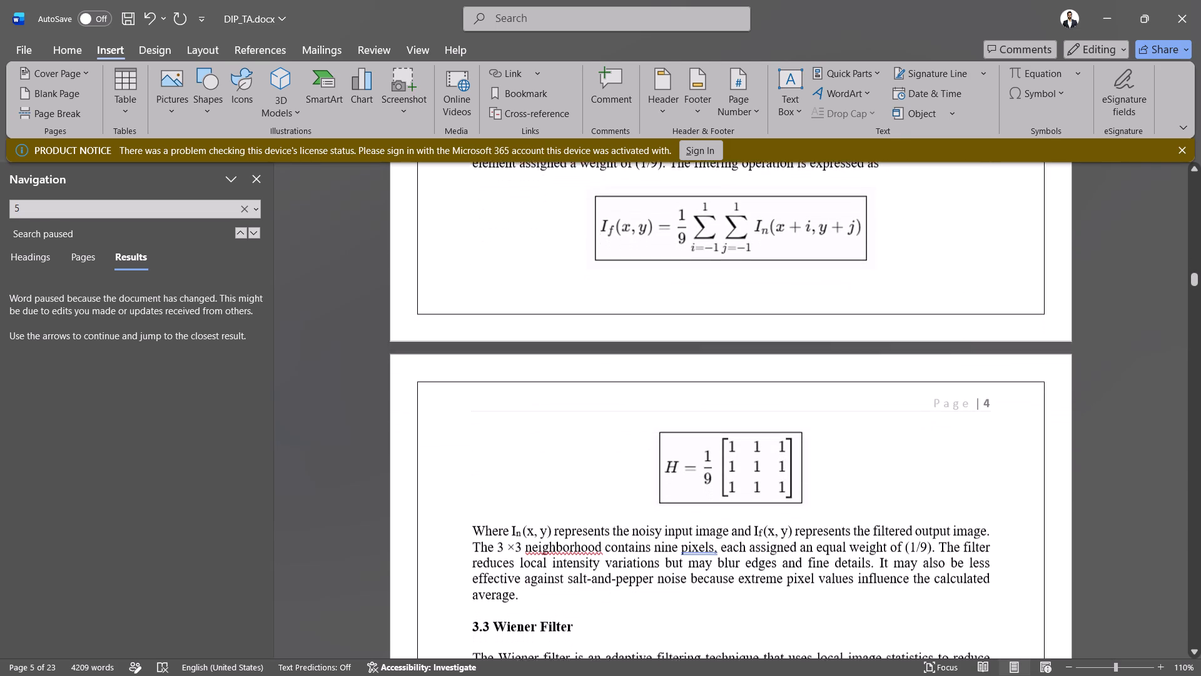
{"action": "scroll", "coordinate": [556, 337], "scroll_direction": "down", "scroll_amount": 1}
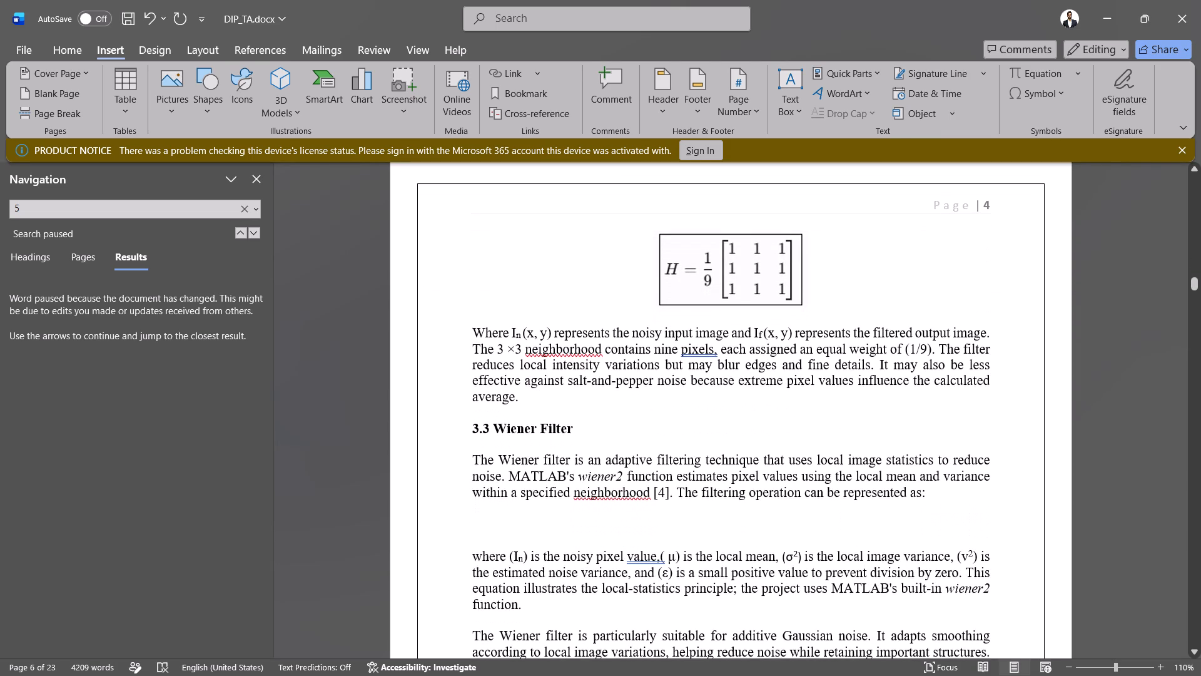
{"action": "scroll", "coordinate": [556, 337], "scroll_direction": "right", "scroll_amount": 1}
{"action": "scroll", "coordinate": [556, 337], "scroll_direction": "down", "scroll_amount": 1}
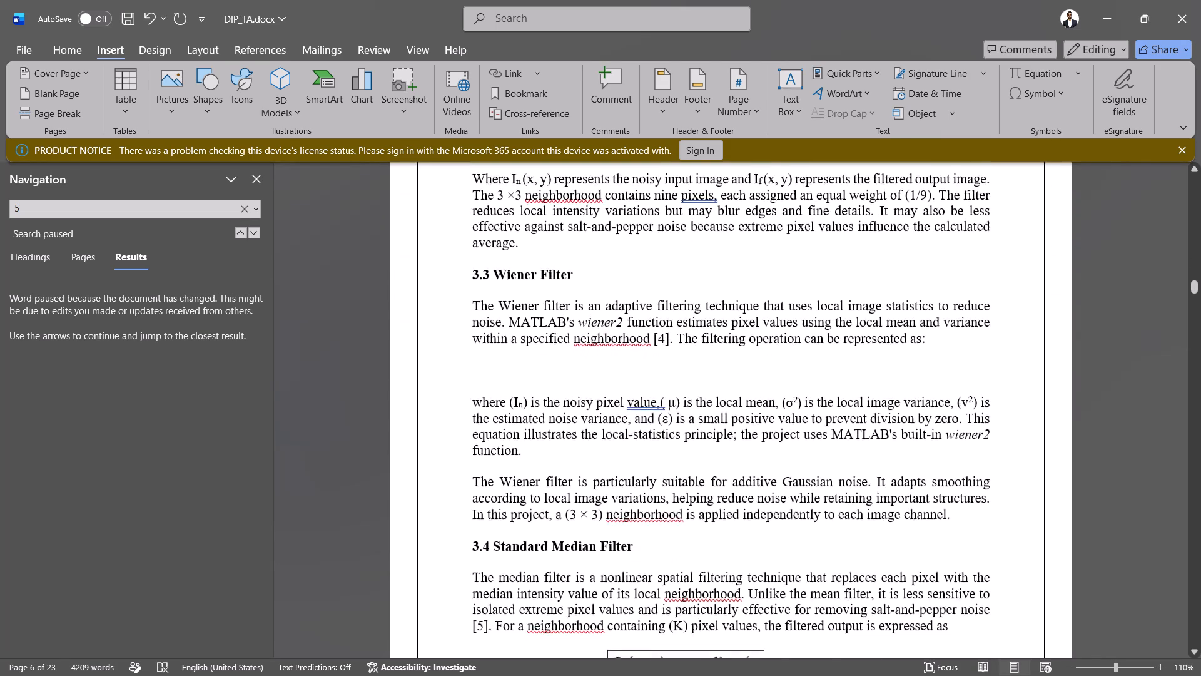
{"action": "scroll", "coordinate": [556, 337], "scroll_direction": "down", "scroll_amount": 2}
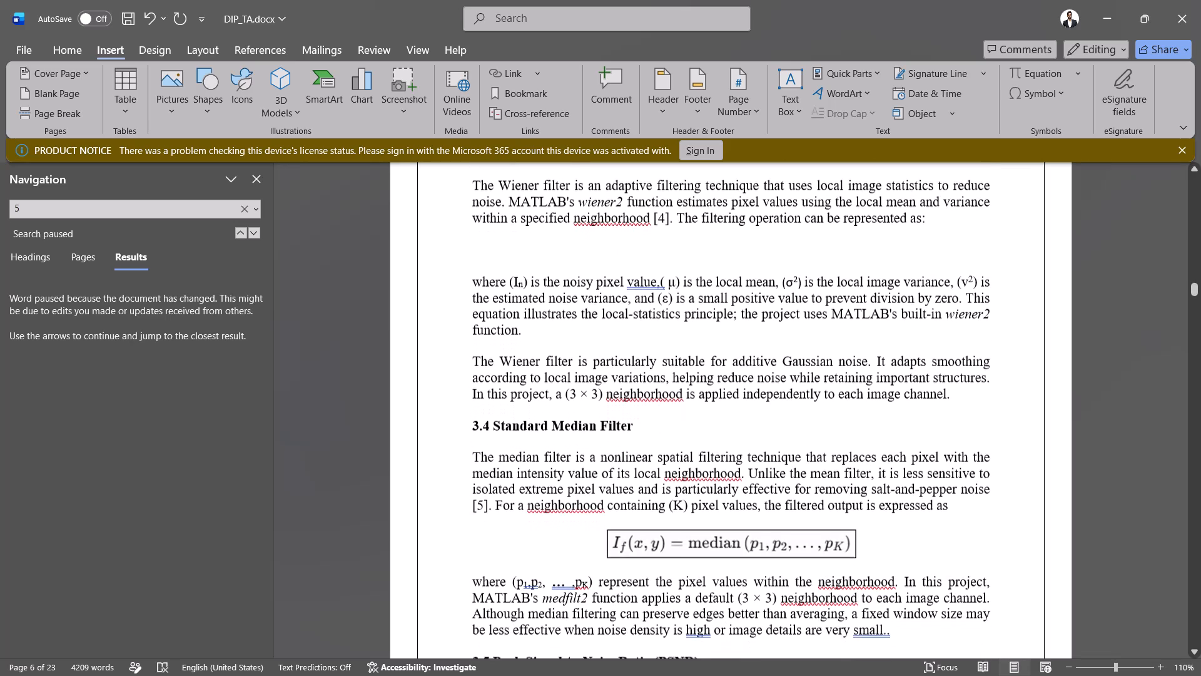
Review the end of the 3.4 Standard Median Filter section and the opening of 3.5 Peak Signal-to-Noise Ratio (PSNR).
{"action": "scroll", "coordinate": [556, 337], "scroll_direction": "down", "scroll_amount": 3}
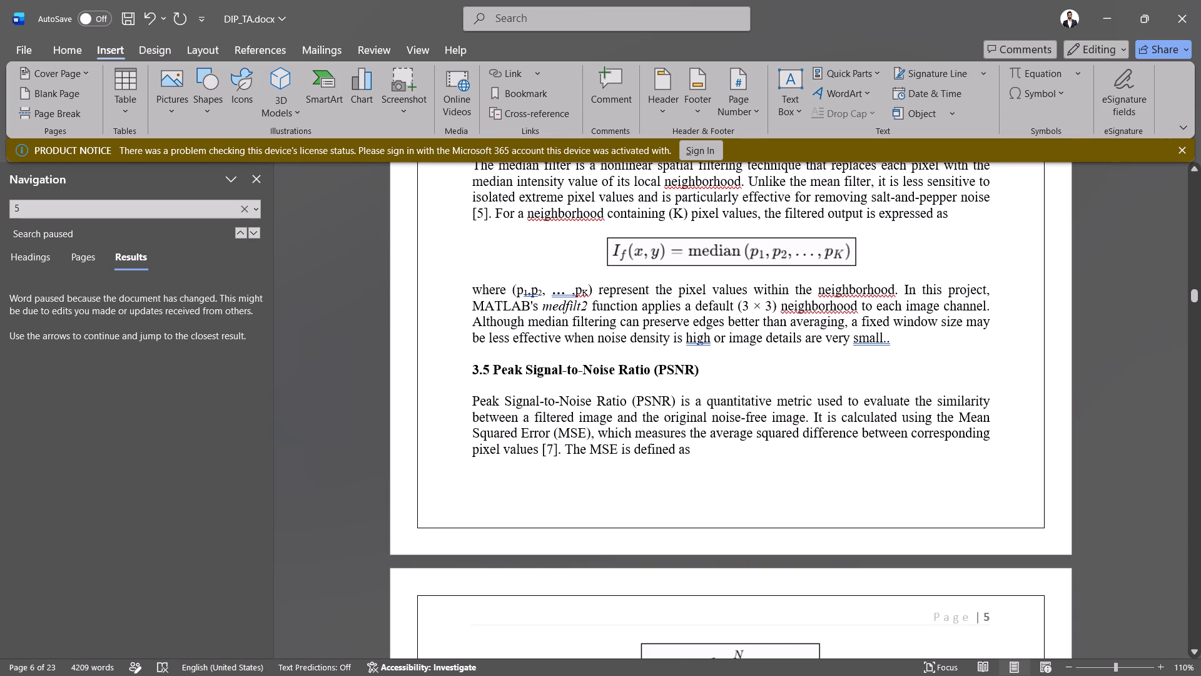
{"action": "scroll", "coordinate": [575, 401], "scroll_direction": "down", "scroll_amount": 1}
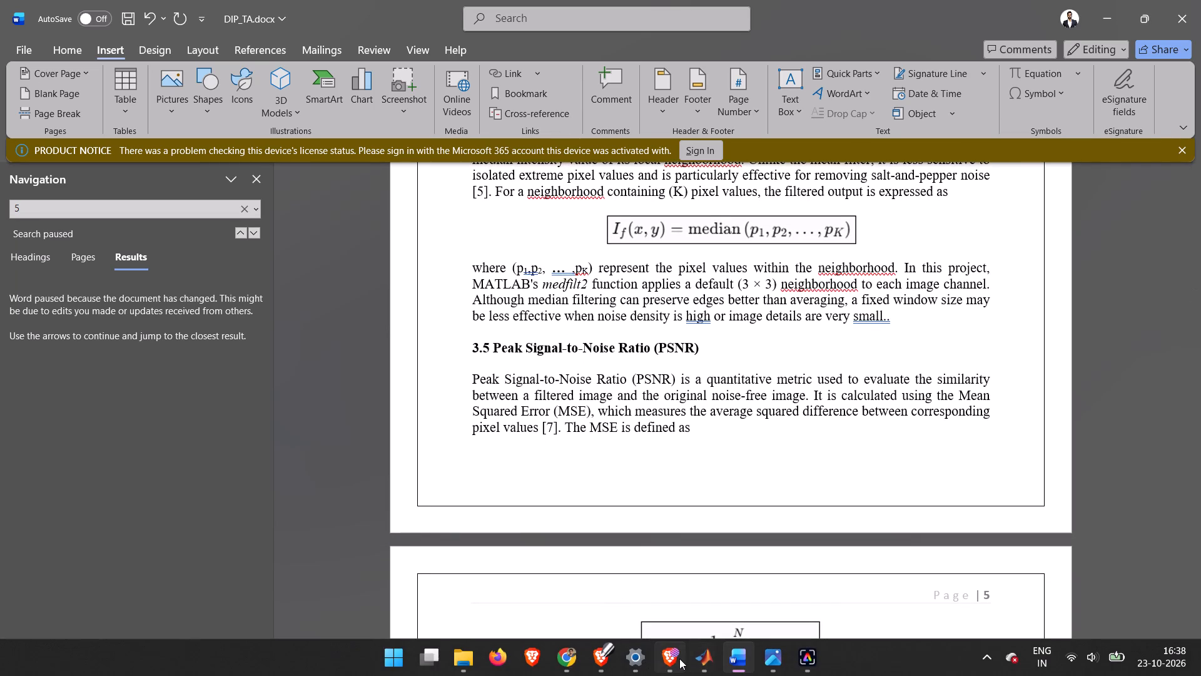
Switch to the Brave browser window holding the ChatGPT conversation.
{"action": "left_click", "coordinate": [677, 658]}
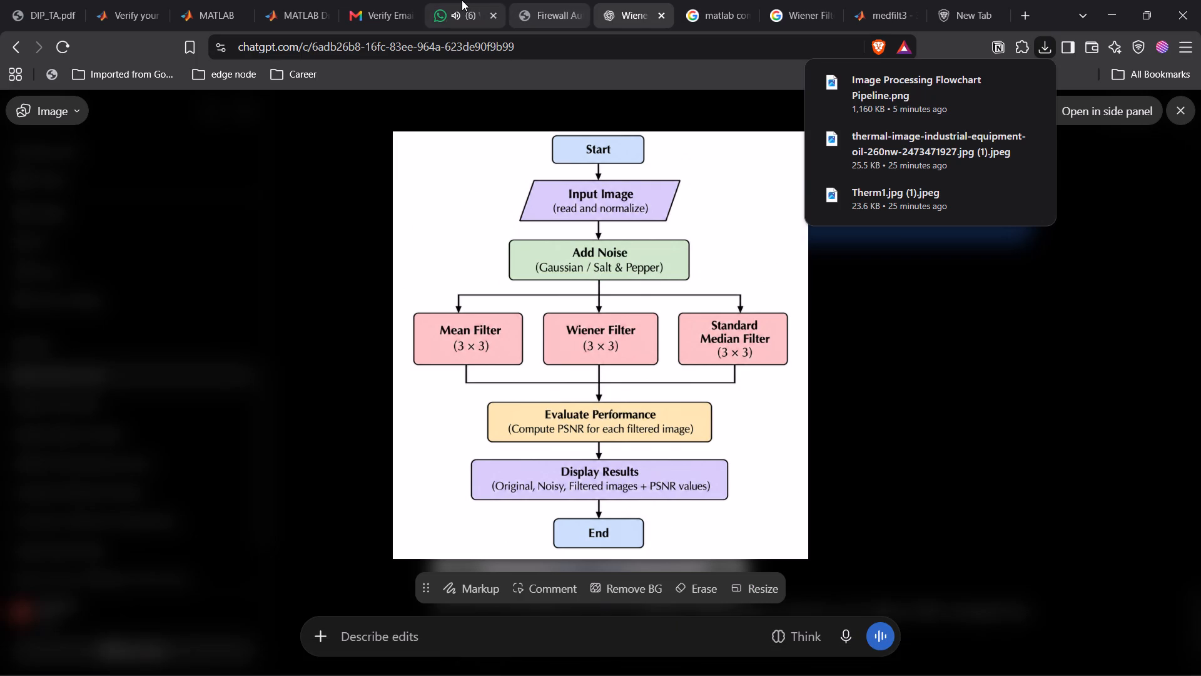
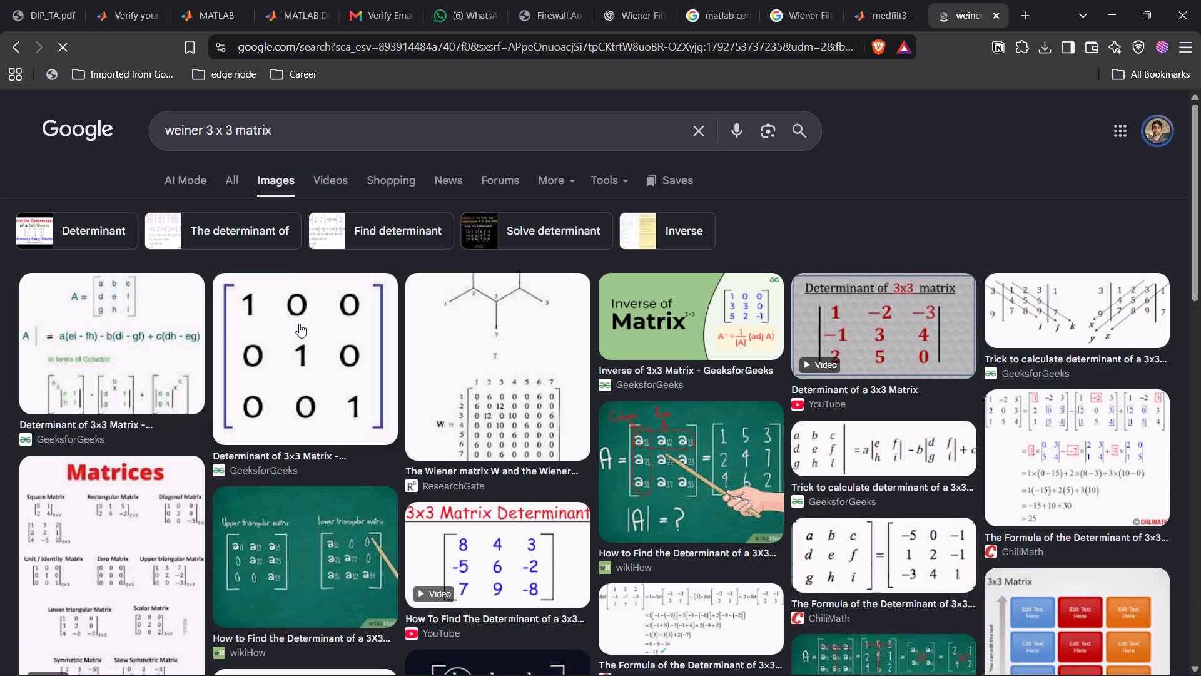
Preview the GeeksforGeeks 3×3 matrix image from the "weiner 3 x 3 matrix" image results, and go back.
{"action": "left_click", "coordinate": [281, 332]}
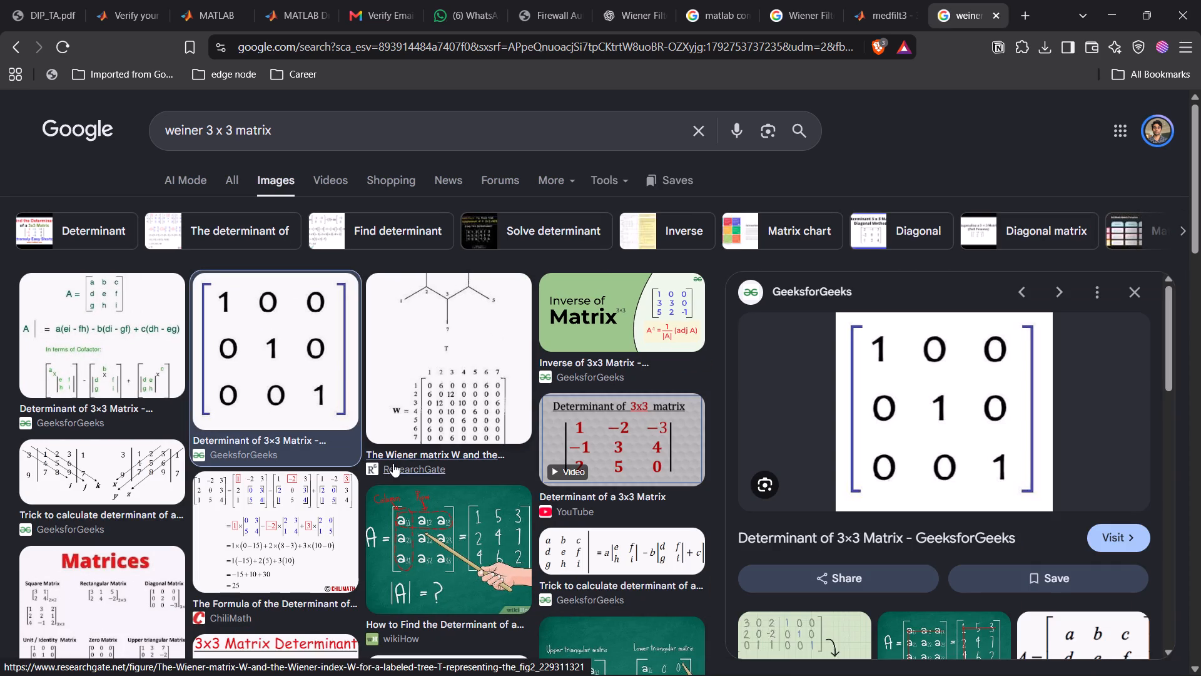
{"action": "left_click", "coordinate": [7, 44]}
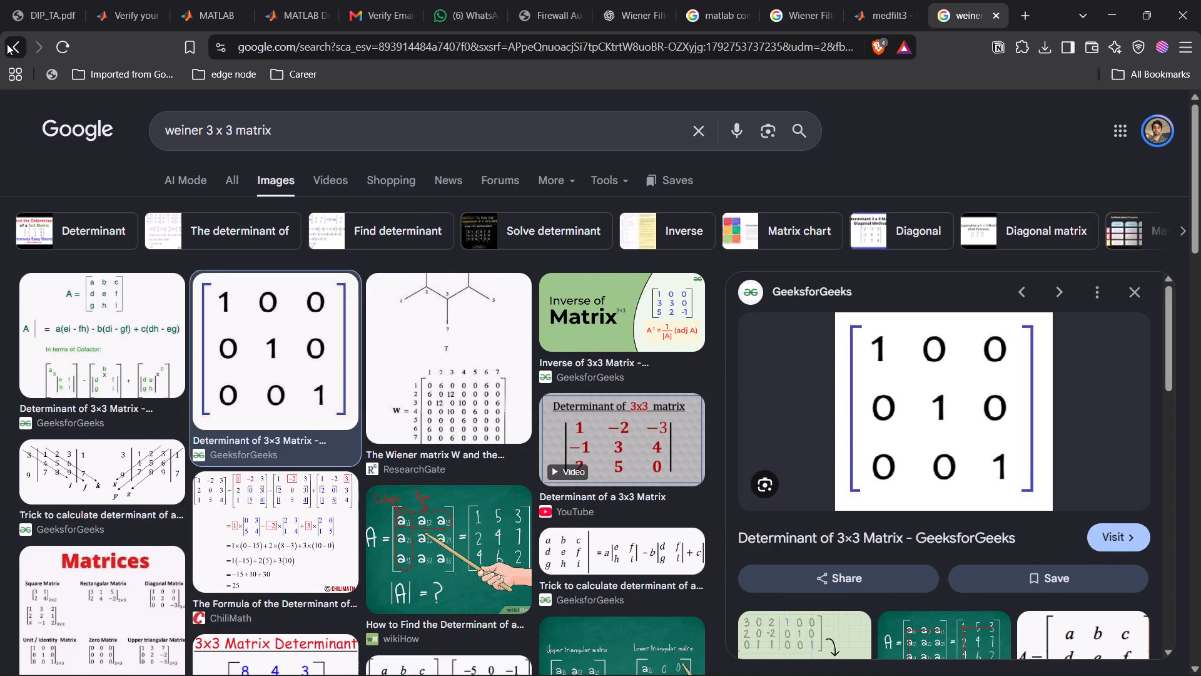
Open the ResearchGate paper "Image Denoising using Filters with Varying Window Sizes: A Study" from the Wiener search results and skim its full text.
{"action": "left_click", "coordinate": [7, 44]}
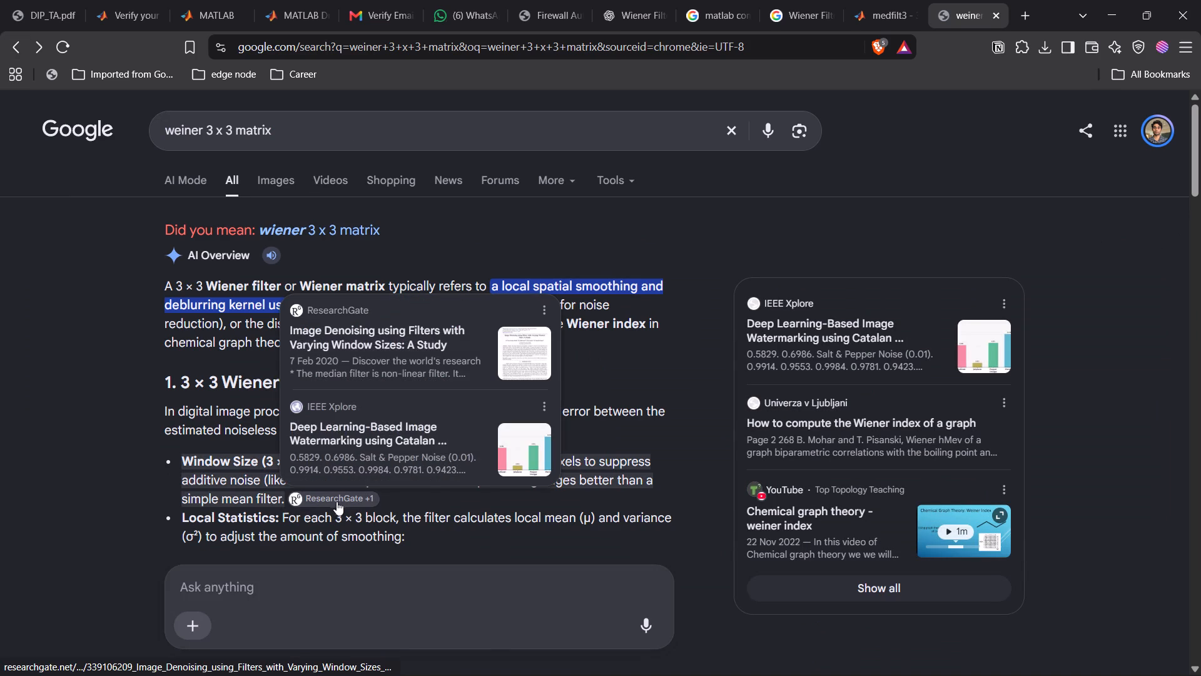
{"action": "left_click", "coordinate": [462, 355]}
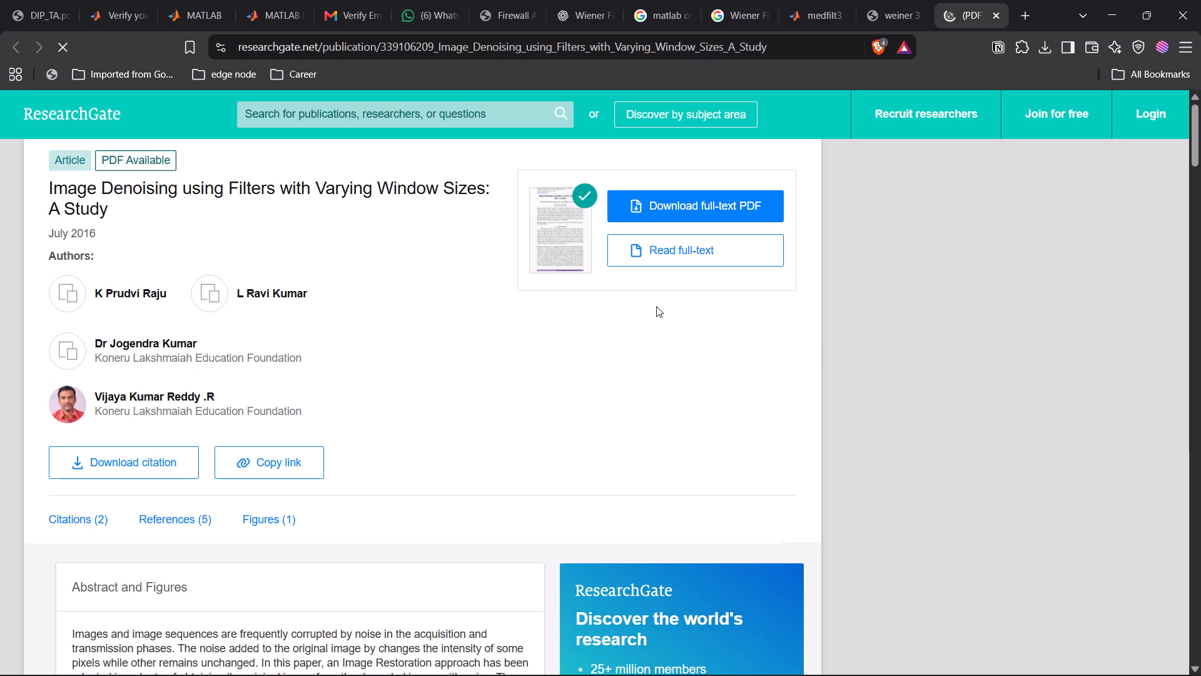
{"action": "left_click", "coordinate": [675, 250]}
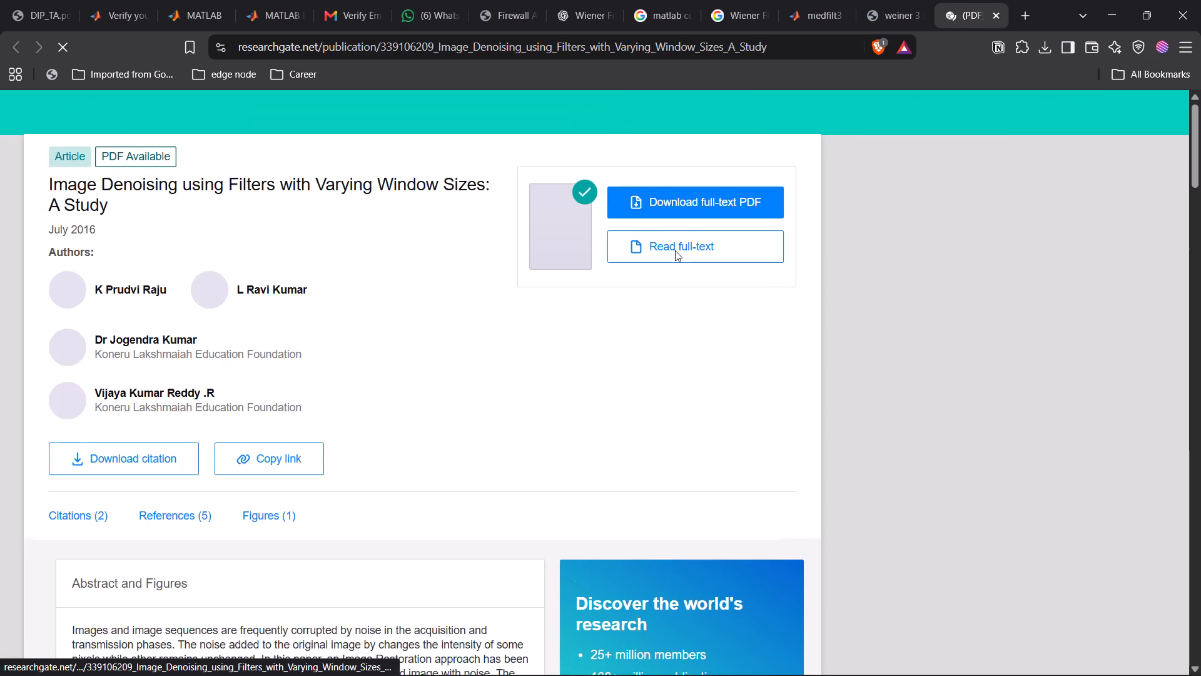
{"action": "scroll", "coordinate": [707, 421], "scroll_direction": "down", "scroll_amount": 1}
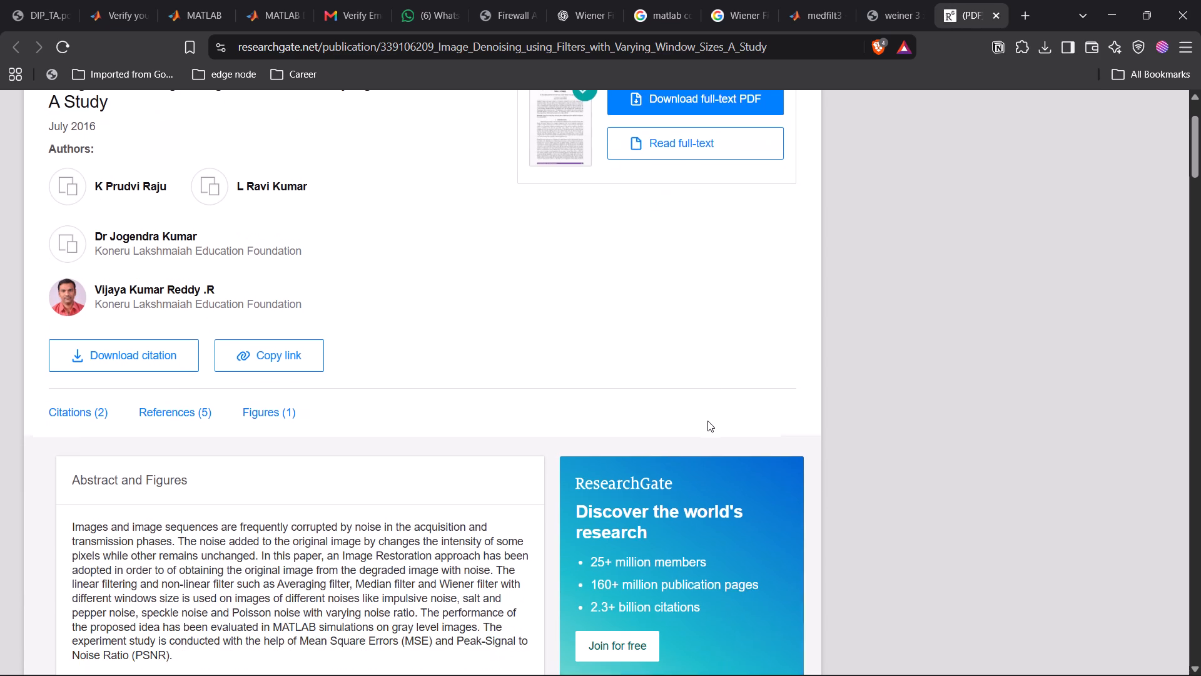
{"action": "scroll", "coordinate": [707, 421], "scroll_direction": "down", "scroll_amount": 3}
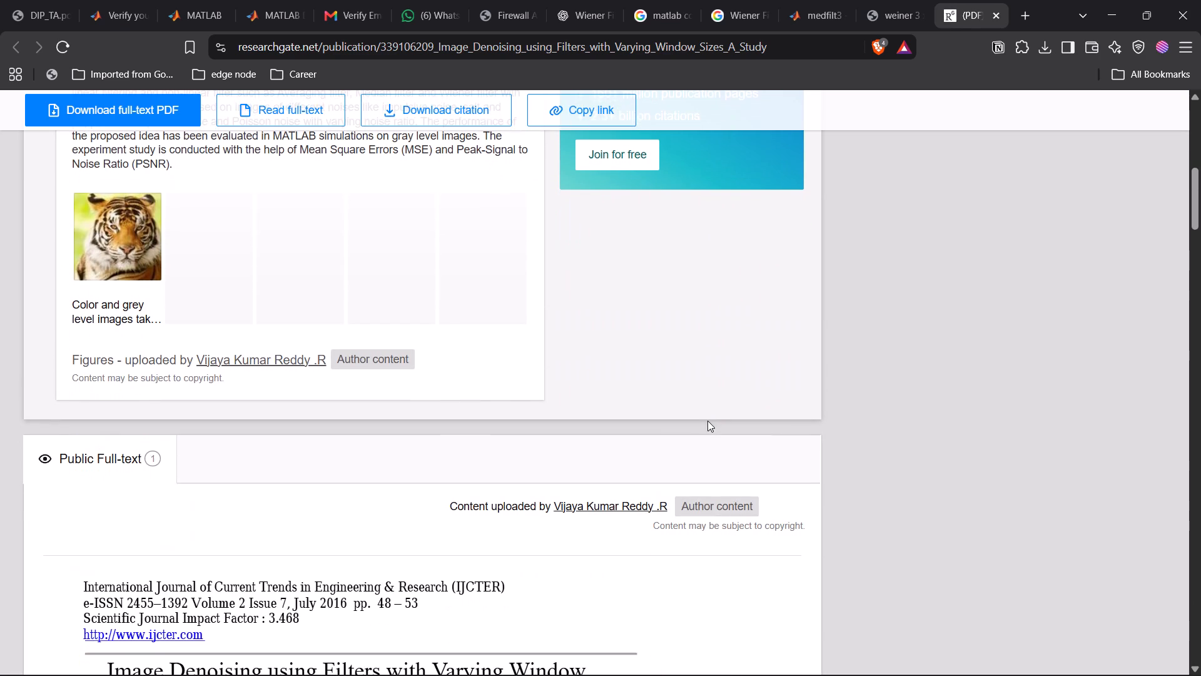
{"action": "scroll", "coordinate": [707, 421], "scroll_direction": "up", "scroll_amount": 1}
{"action": "scroll", "coordinate": [707, 421], "scroll_direction": "down", "scroll_amount": 6}
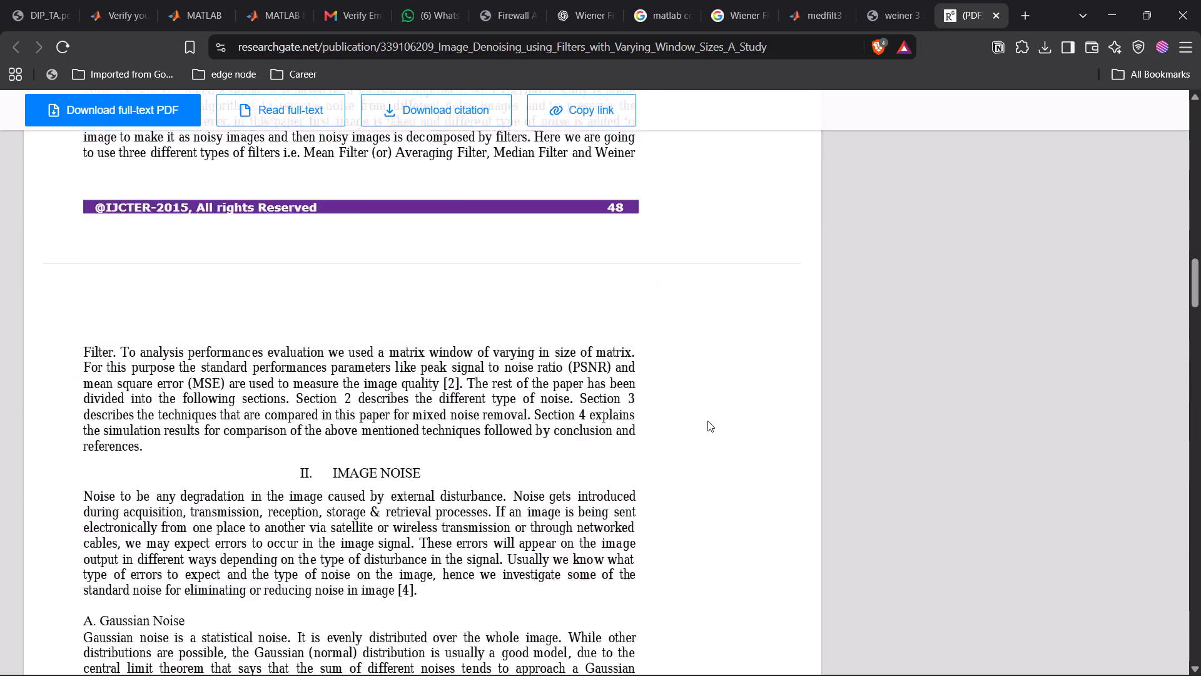
{"action": "scroll", "coordinate": [707, 421], "scroll_direction": "down", "scroll_amount": 8}
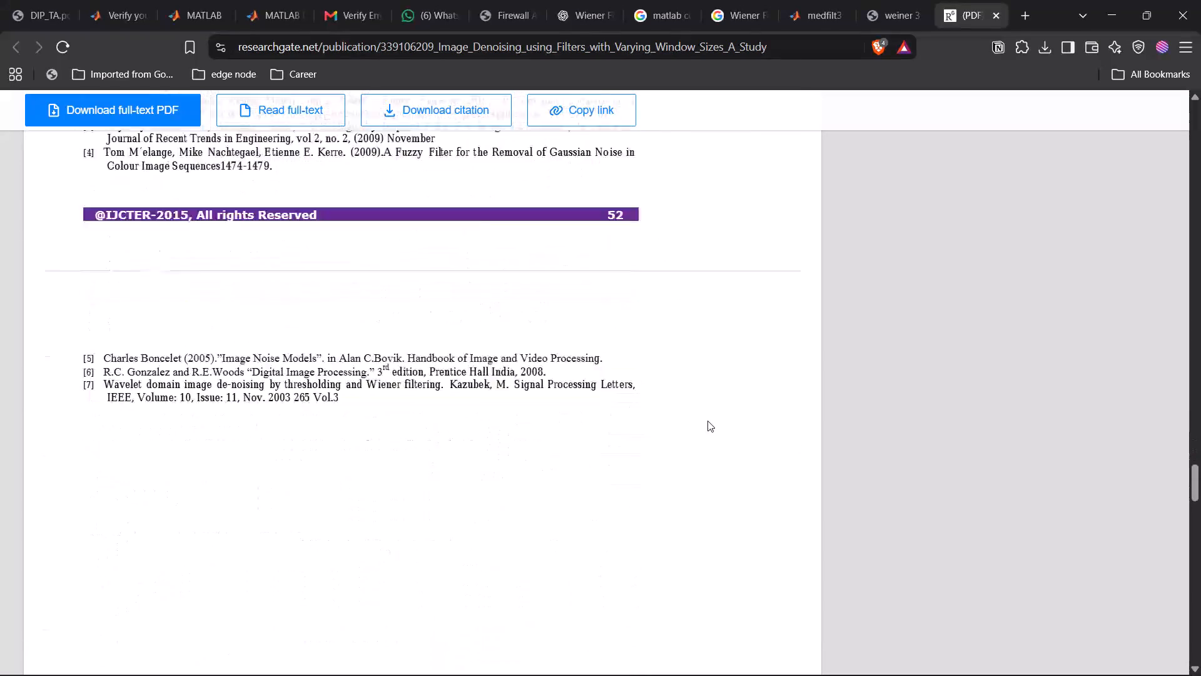
{"action": "scroll", "coordinate": [707, 421], "scroll_direction": "down", "scroll_amount": 1}
{"action": "scroll", "coordinate": [707, 421], "scroll_direction": "up", "scroll_amount": 7}
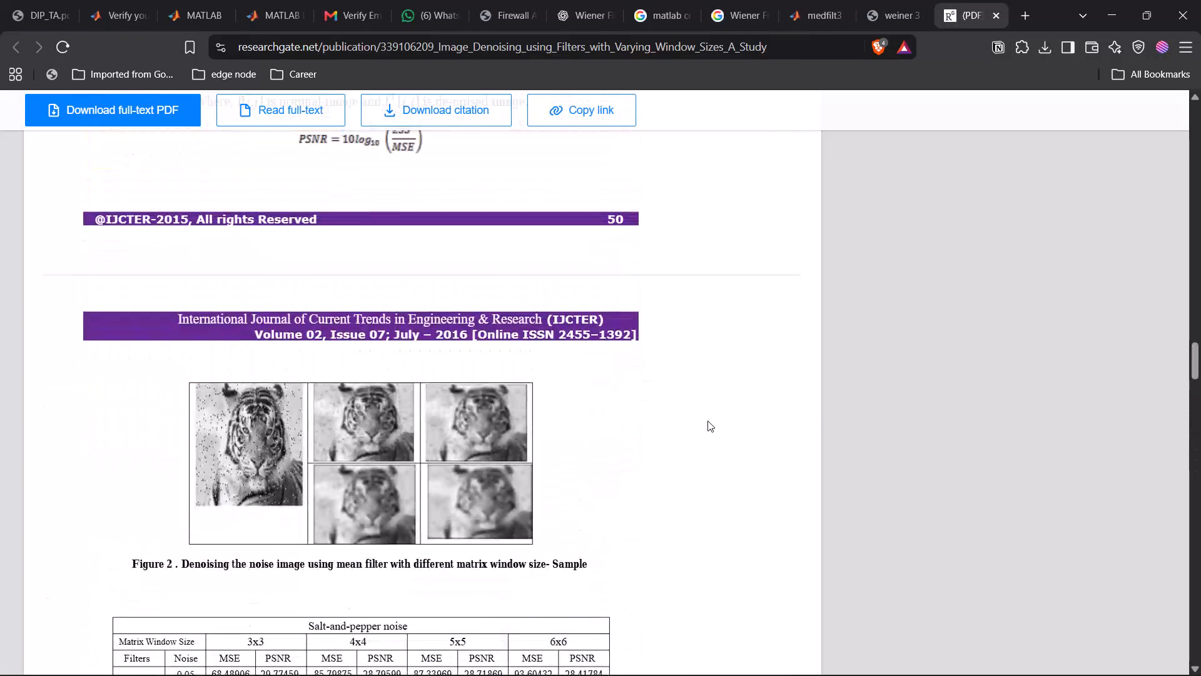
{"action": "scroll", "coordinate": [707, 421], "scroll_direction": "up", "scroll_amount": 3}
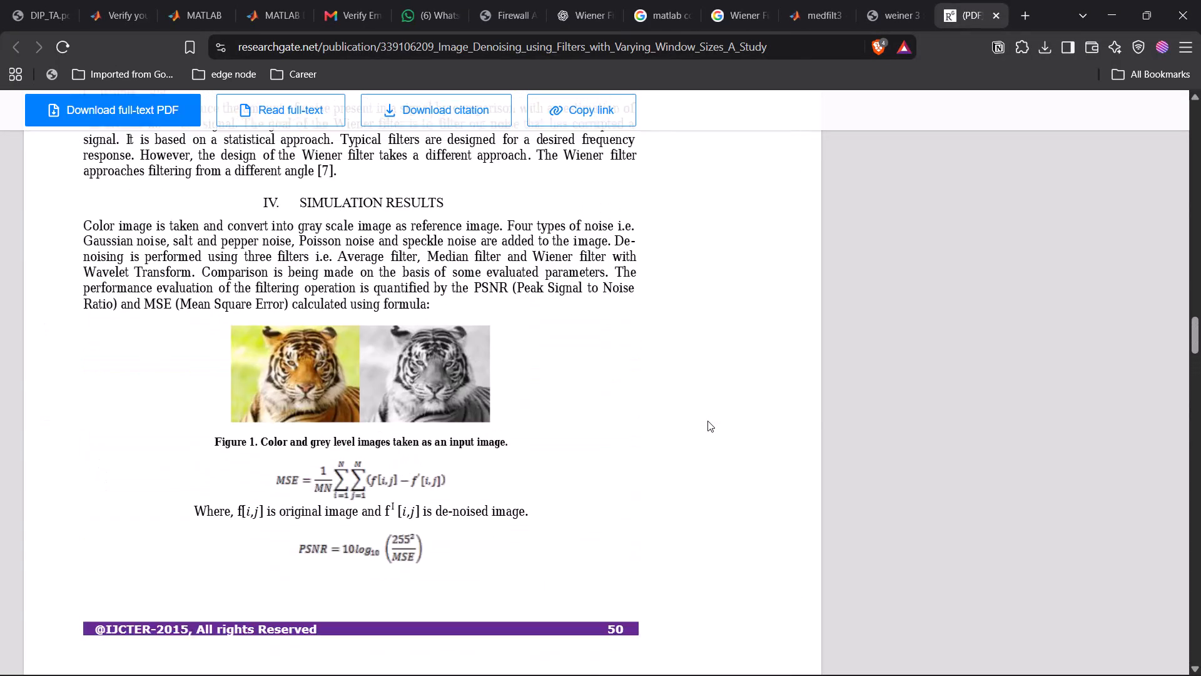
{"action": "scroll", "coordinate": [707, 421], "scroll_direction": "up", "scroll_amount": 5}
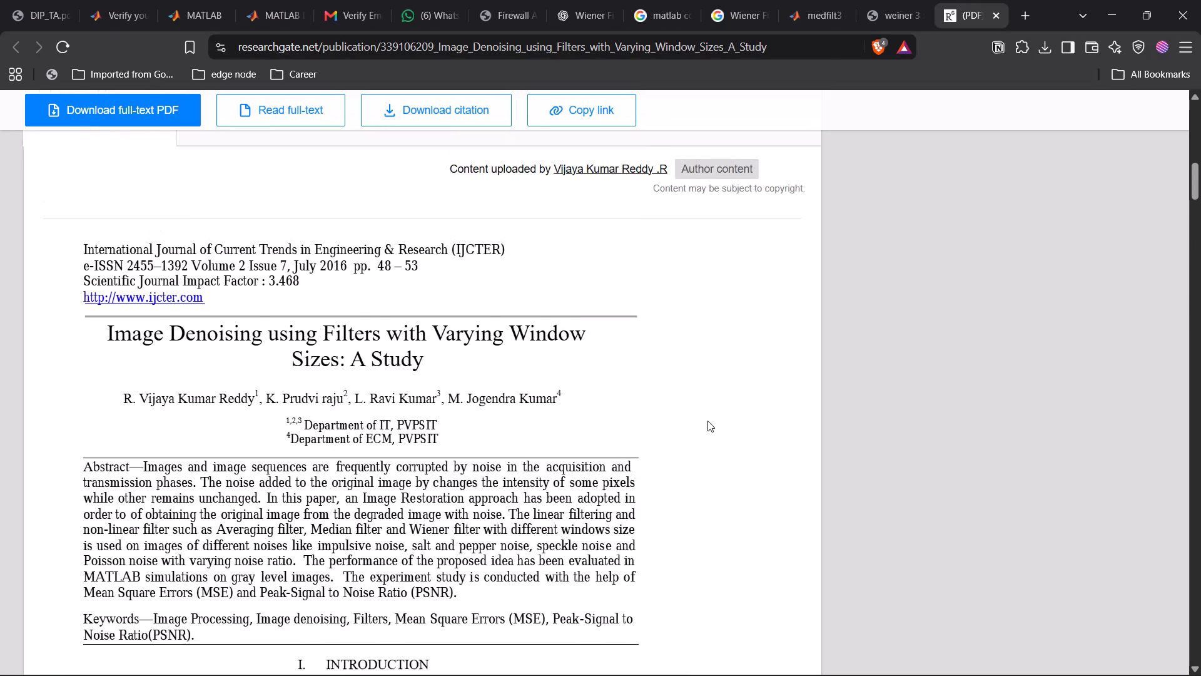
{"action": "scroll", "coordinate": [707, 421], "scroll_direction": "up", "scroll_amount": 1}
Return to the "weiner 3 x 3 matrix" search results and read the AI Overview's explanation and formula for the 3 × 3 Wiener filter.
{"action": "left_click", "coordinate": [907, 0]}
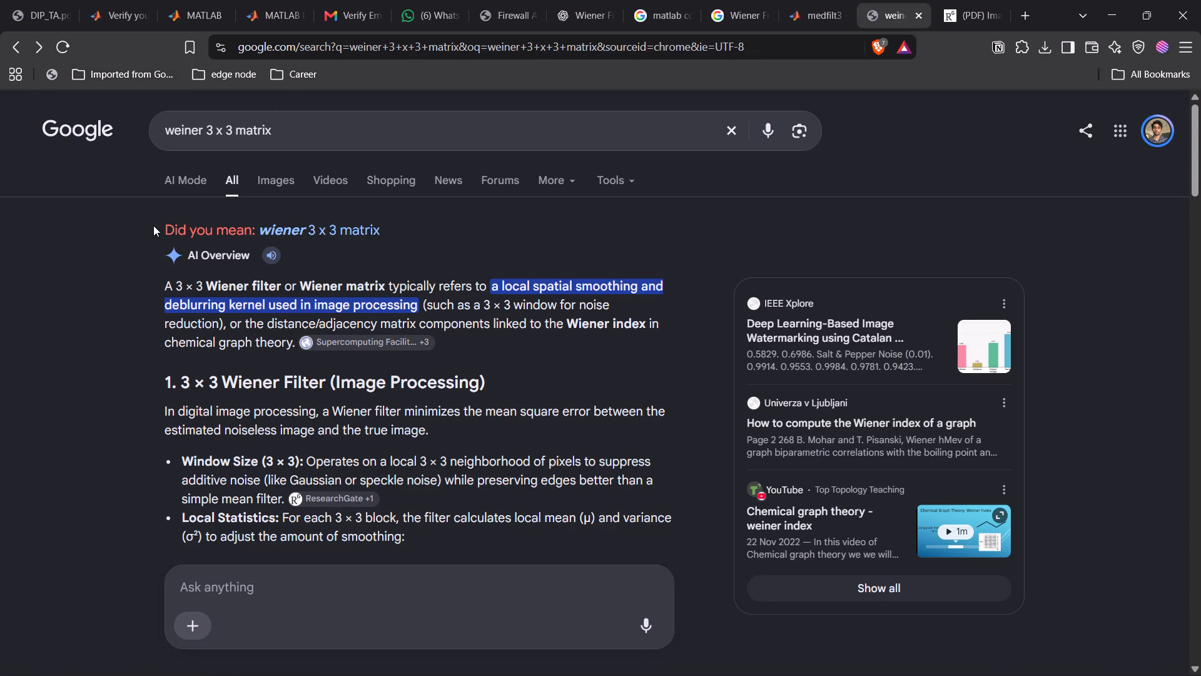
{"action": "scroll", "coordinate": [202, 339], "scroll_direction": "down", "scroll_amount": 2}
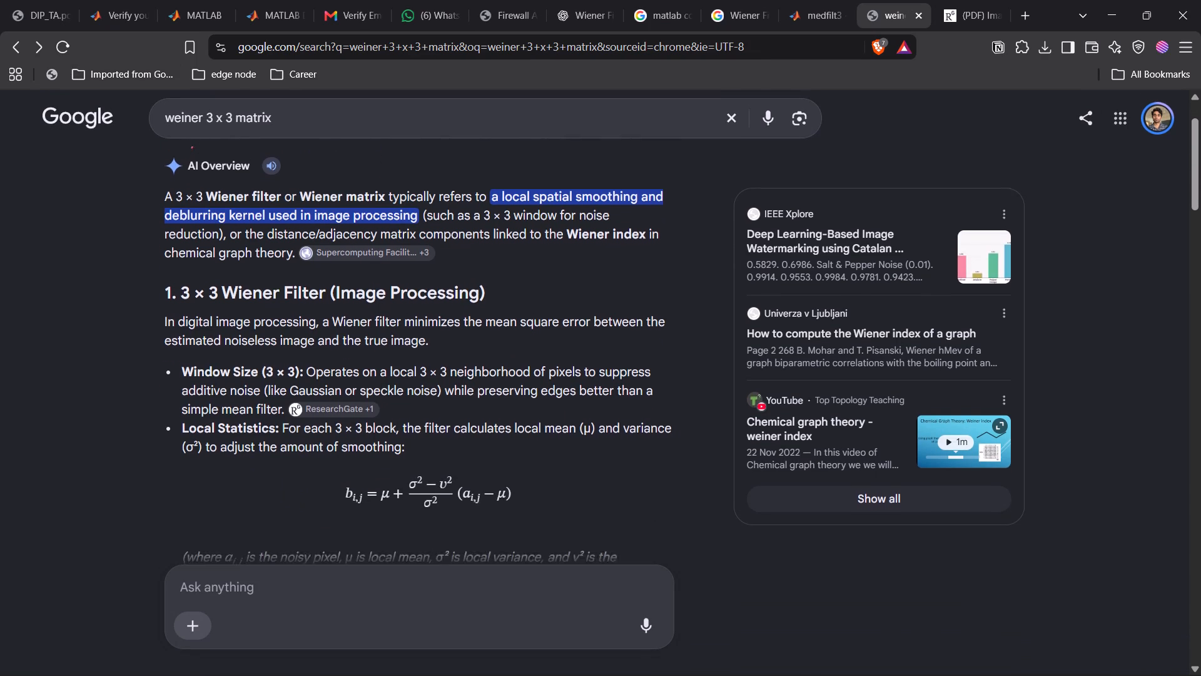
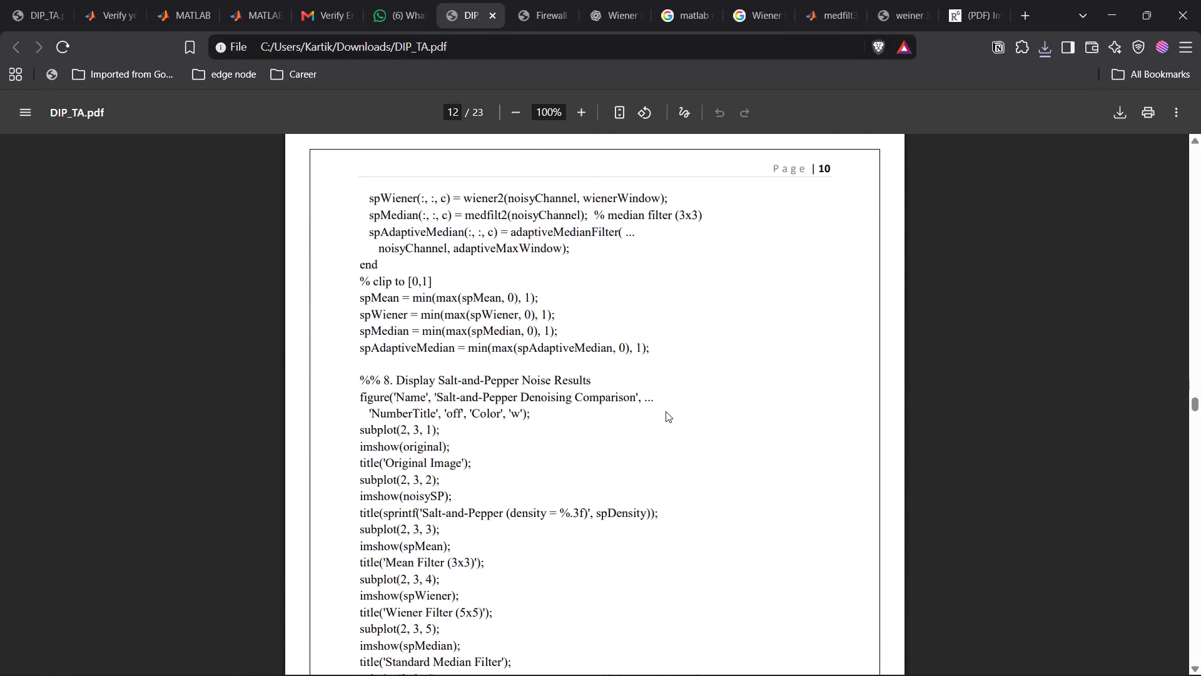
Skim DIP_TA.pdf from the code listing through the experimental results, and back through the flowchart to the filter theory in section 3.
{"action": "scroll", "coordinate": [666, 411], "scroll_direction": "down", "scroll_amount": 6}
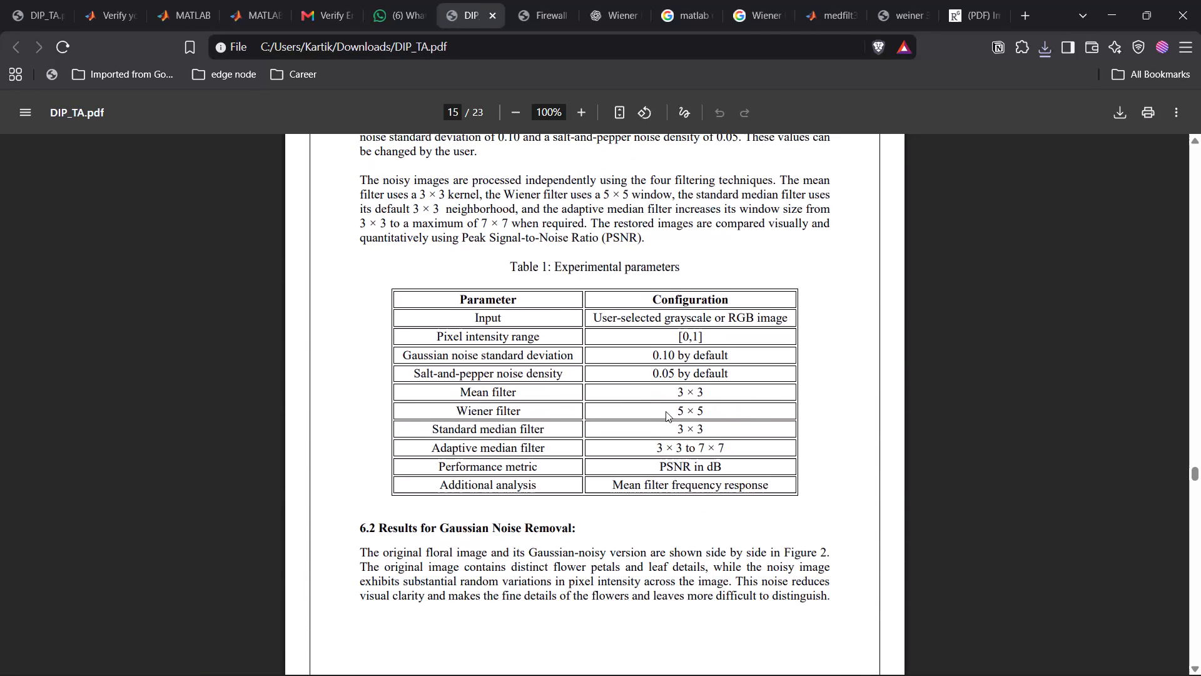
{"action": "scroll", "coordinate": [666, 411], "scroll_direction": "down", "scroll_amount": 5}
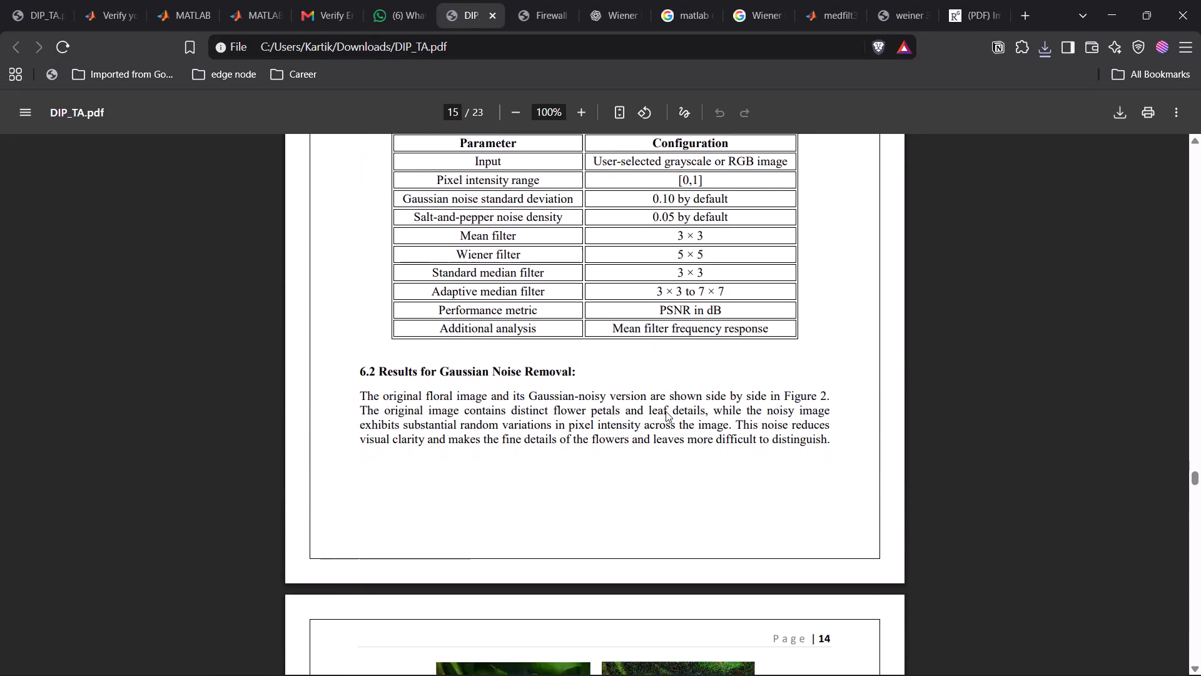
{"action": "scroll", "coordinate": [666, 411], "scroll_direction": "down", "scroll_amount": 6}
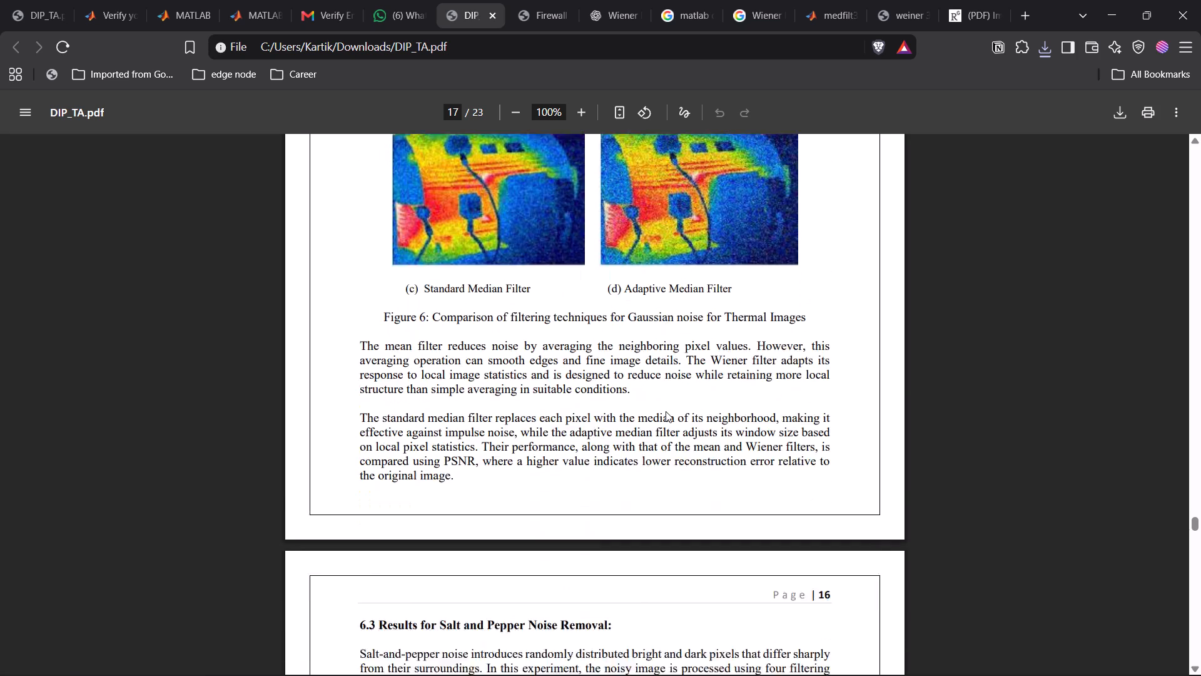
{"action": "scroll", "coordinate": [666, 411], "scroll_direction": "down", "scroll_amount": 1}
{"action": "scroll", "coordinate": [666, 411], "scroll_direction": "up", "scroll_amount": 9}
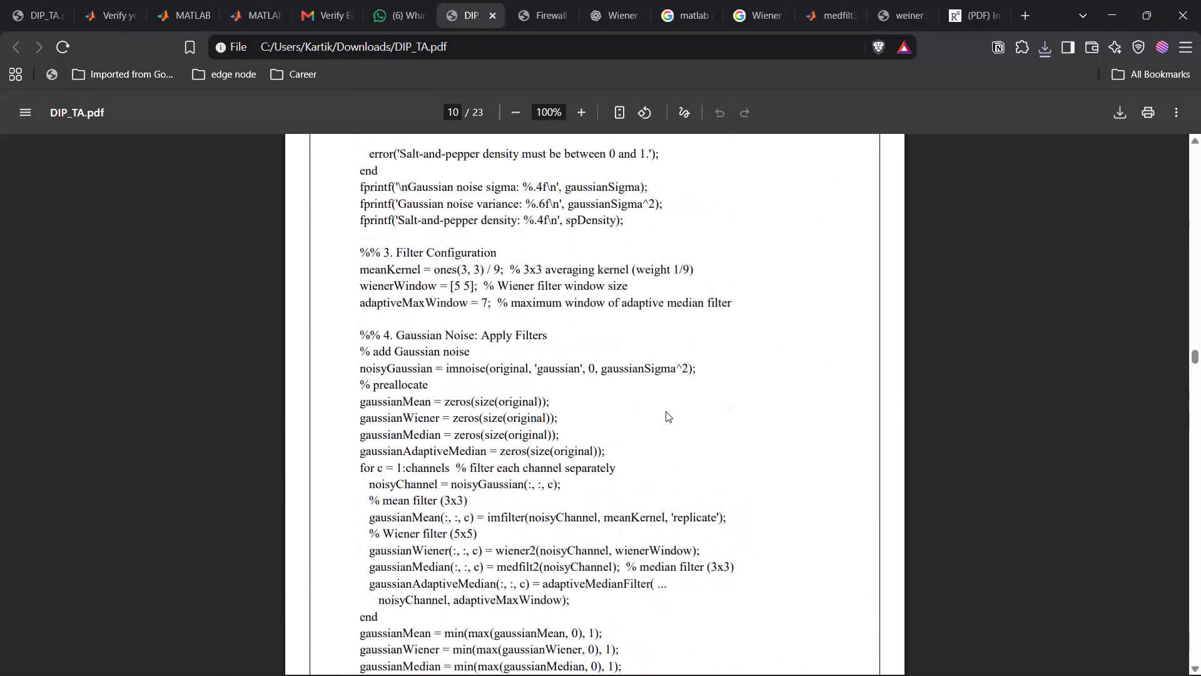
{"action": "scroll", "coordinate": [666, 411], "scroll_direction": "up", "scroll_amount": 9}
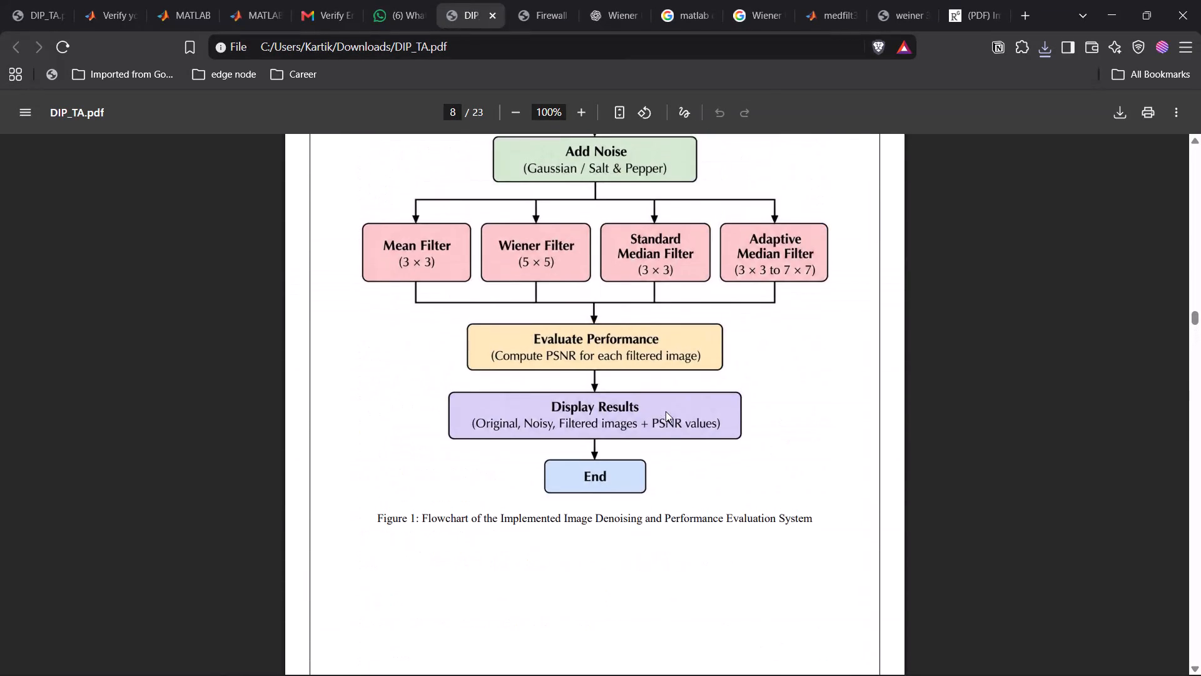
{"action": "scroll", "coordinate": [666, 411], "scroll_direction": "up", "scroll_amount": 9}
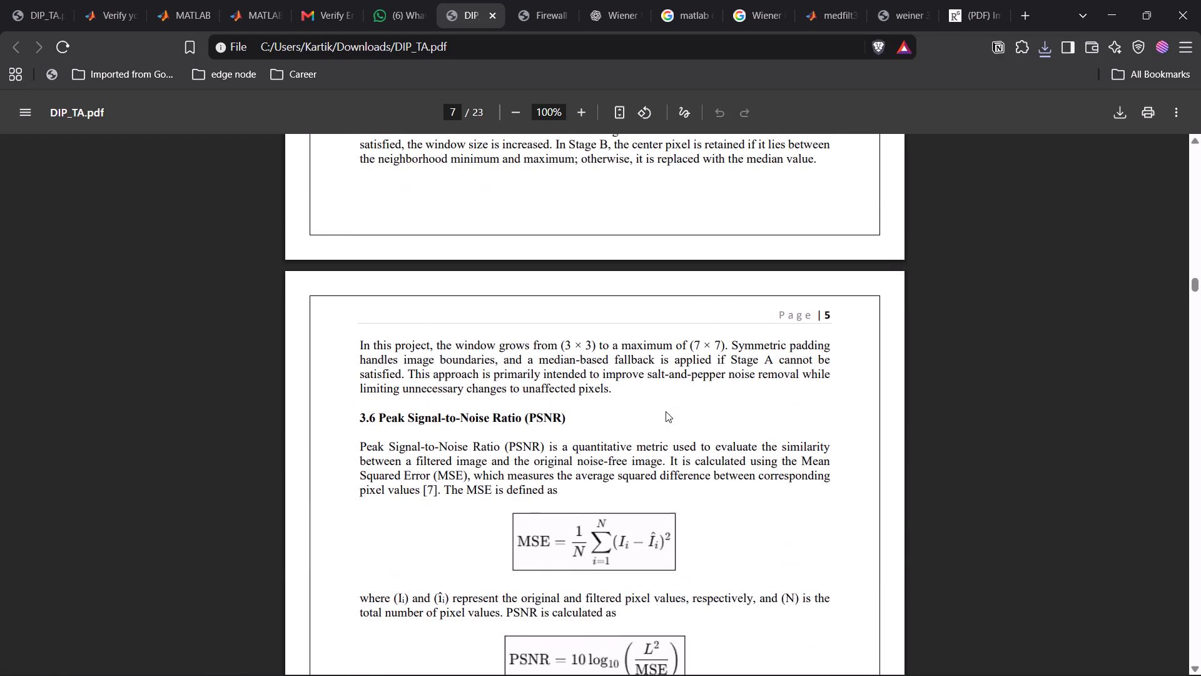
{"action": "scroll", "coordinate": [666, 411], "scroll_direction": "down", "scroll_amount": 1}
{"action": "scroll", "coordinate": [666, 411], "scroll_direction": "up", "scroll_amount": 2}
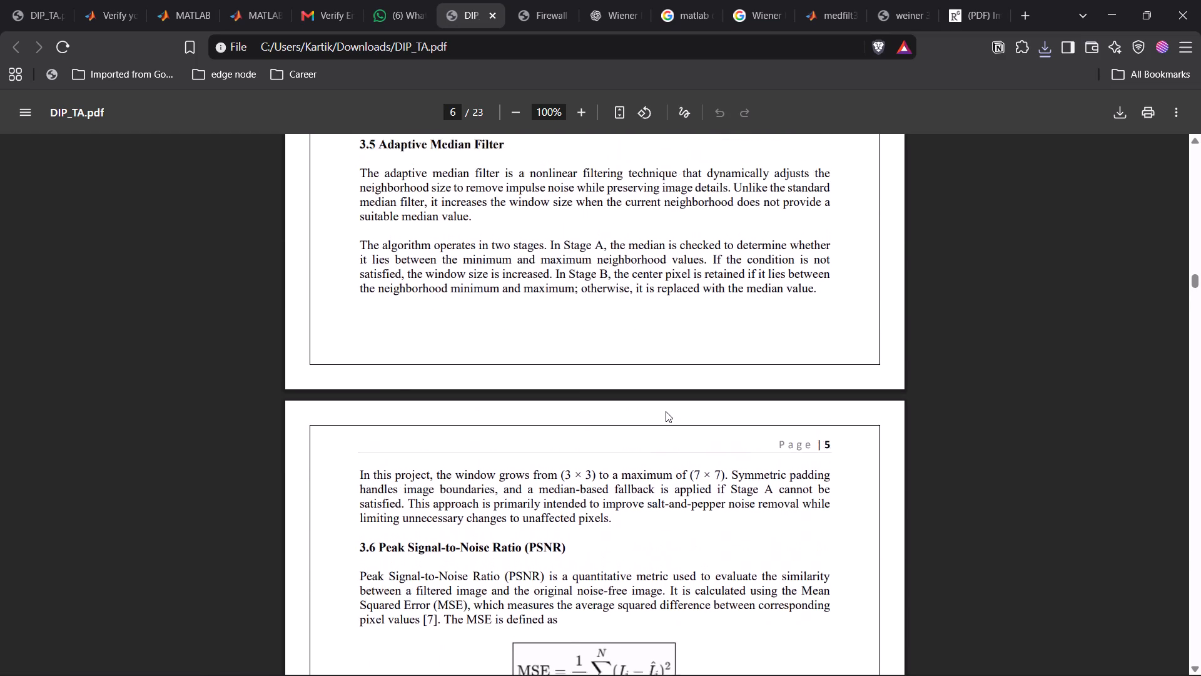
{"action": "scroll", "coordinate": [666, 411], "scroll_direction": "up", "scroll_amount": 2}
{"action": "scroll", "coordinate": [666, 411], "scroll_direction": "down", "scroll_amount": 2}
{"action": "scroll", "coordinate": [666, 411], "scroll_direction": "up", "scroll_amount": 1}
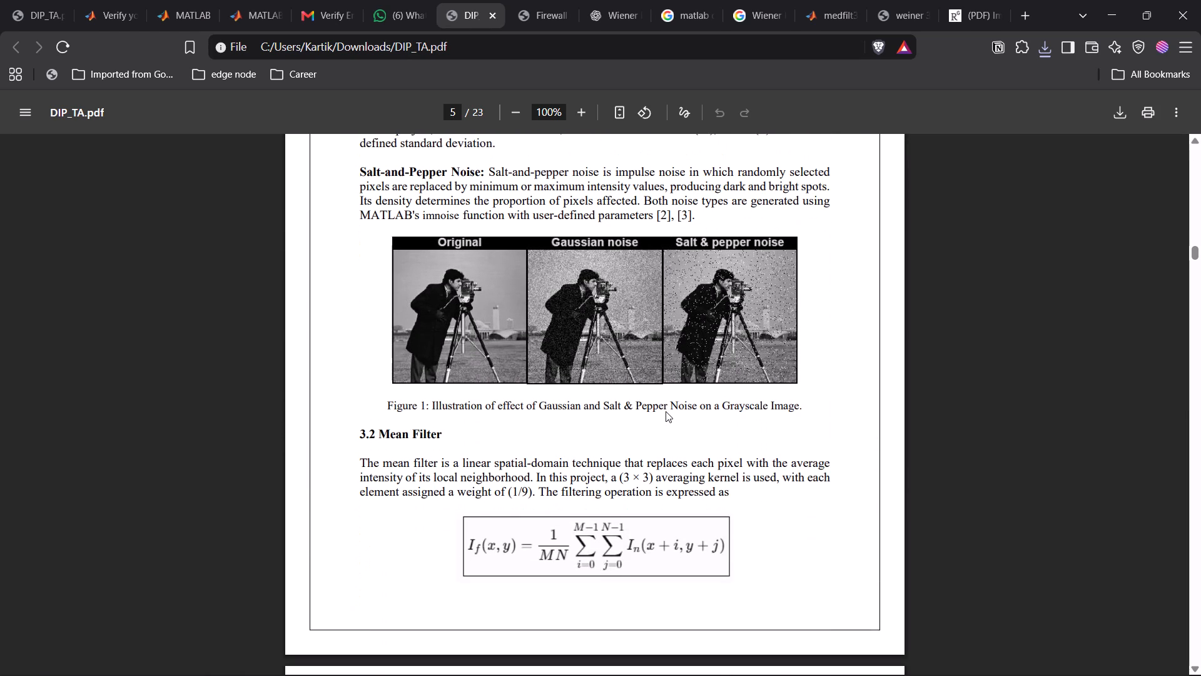
Capture the boxed Wiener filter equation from DIP_TA.pdf and paste it into the gap in section 3.3 of the Word report.
{"action": "scroll", "coordinate": [666, 411], "scroll_direction": "down", "scroll_amount": 1}
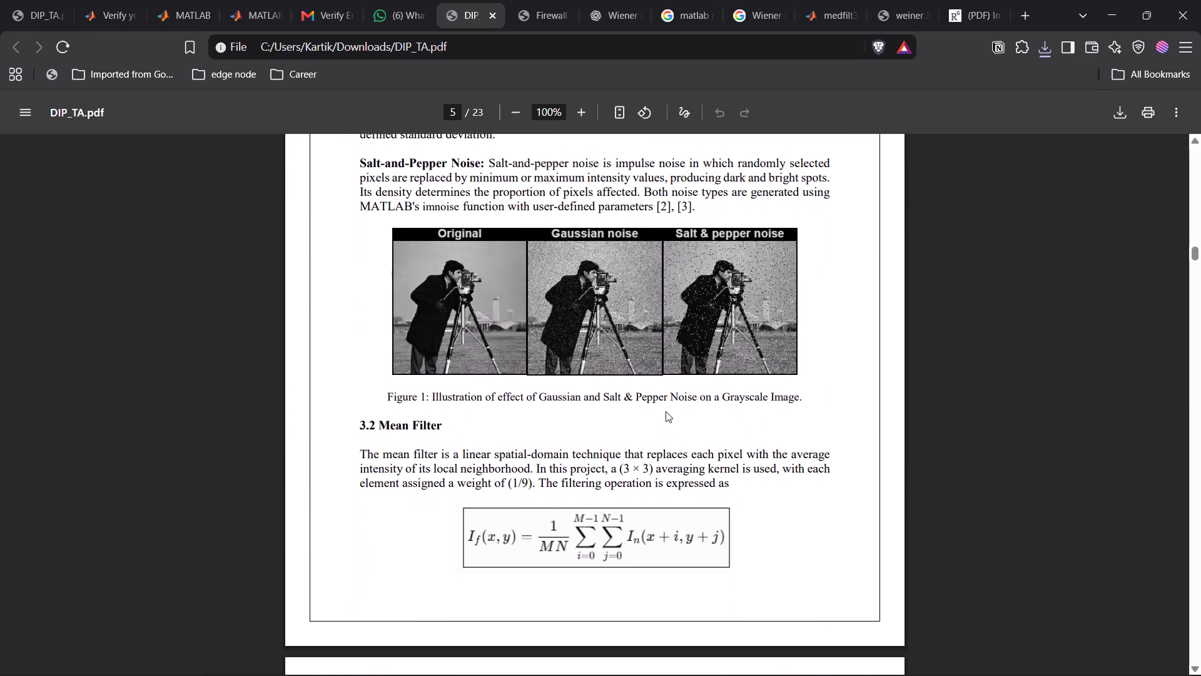
{"action": "scroll", "coordinate": [666, 411], "scroll_direction": "down", "scroll_amount": 3}
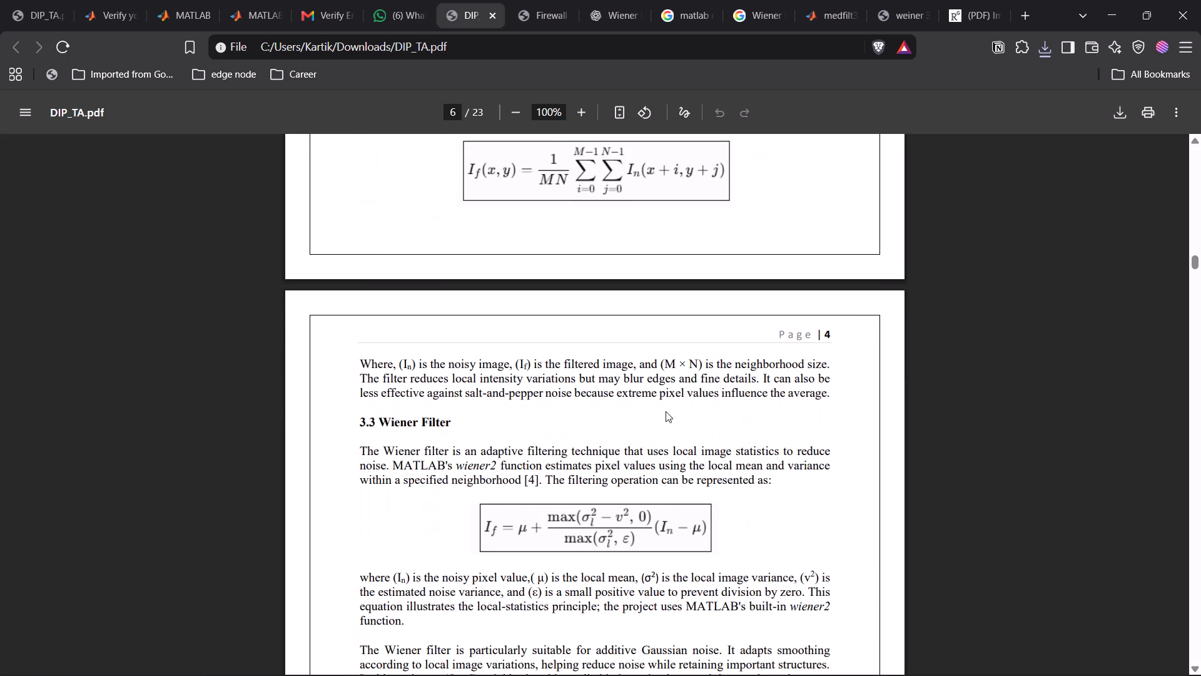
{"action": "key", "text": "shift+super+s"}
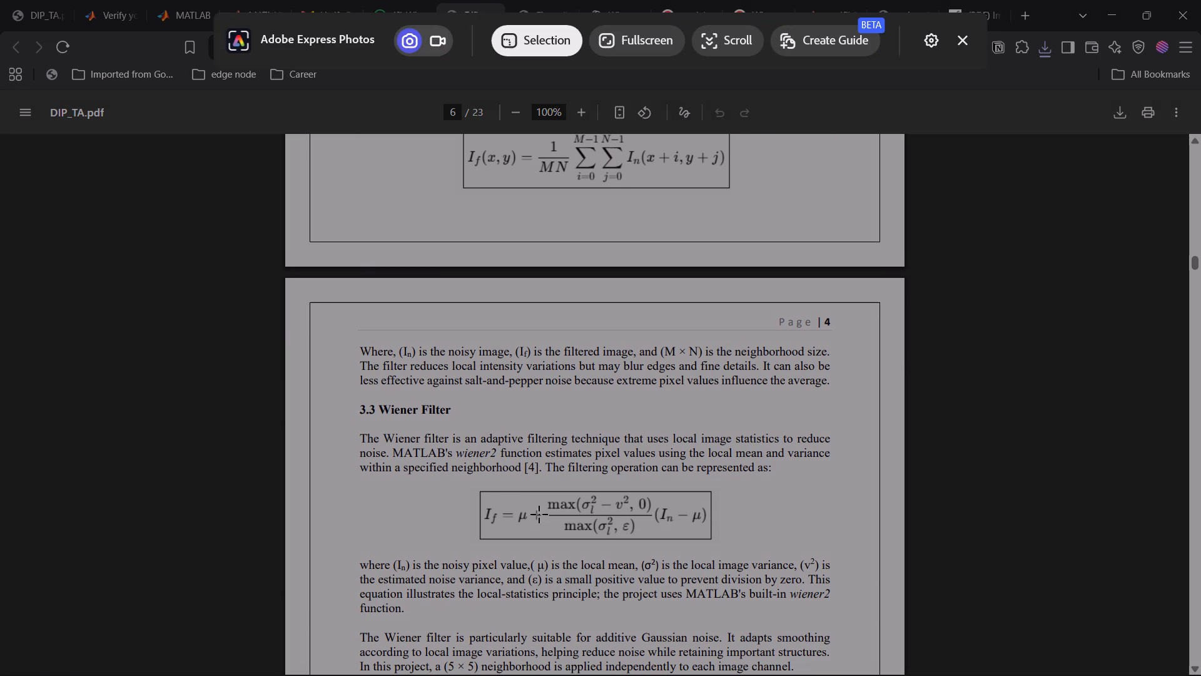
{"action": "left_click_drag", "start_coordinate": [475, 484], "coordinate": [678, 555]}
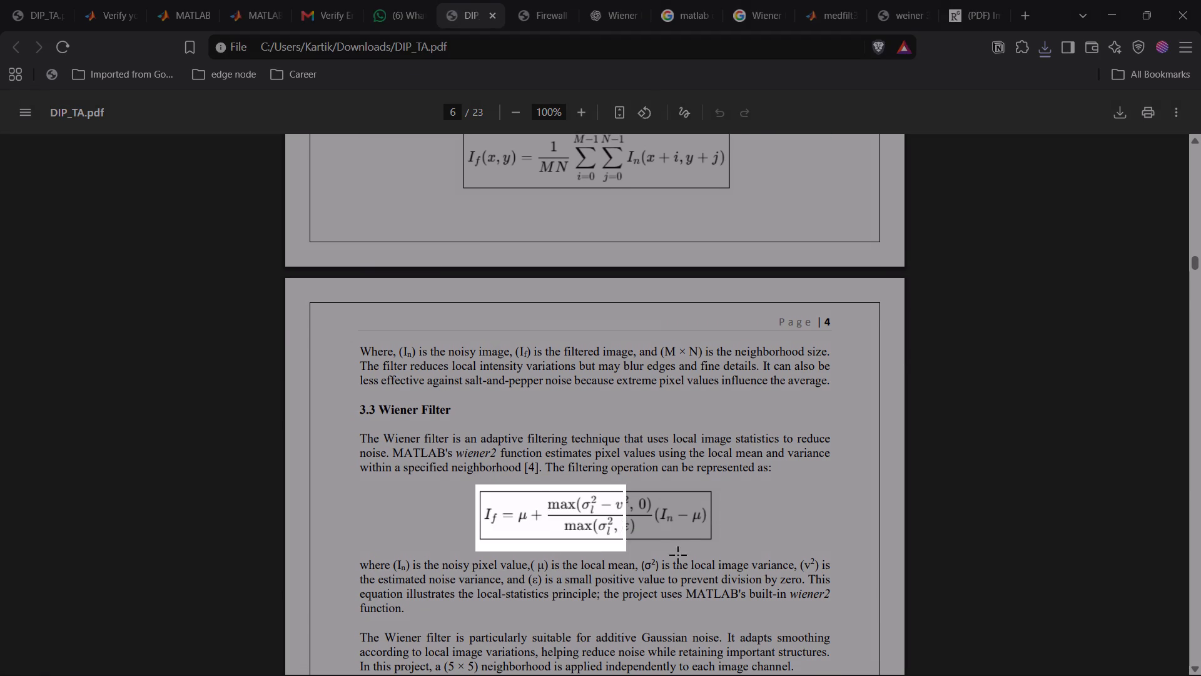
{"action": "left_click_drag", "start_coordinate": [678, 555], "coordinate": [717, 548]}
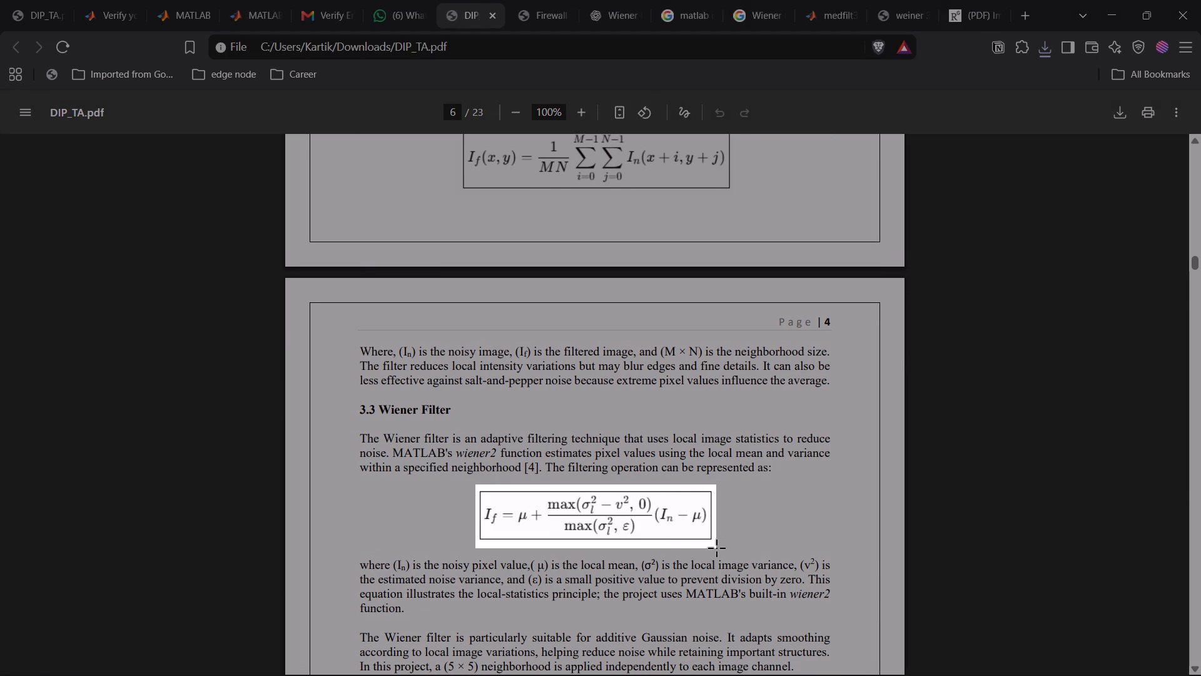
{"action": "left_click_drag", "start_coordinate": [717, 548], "coordinate": [717, 548]}
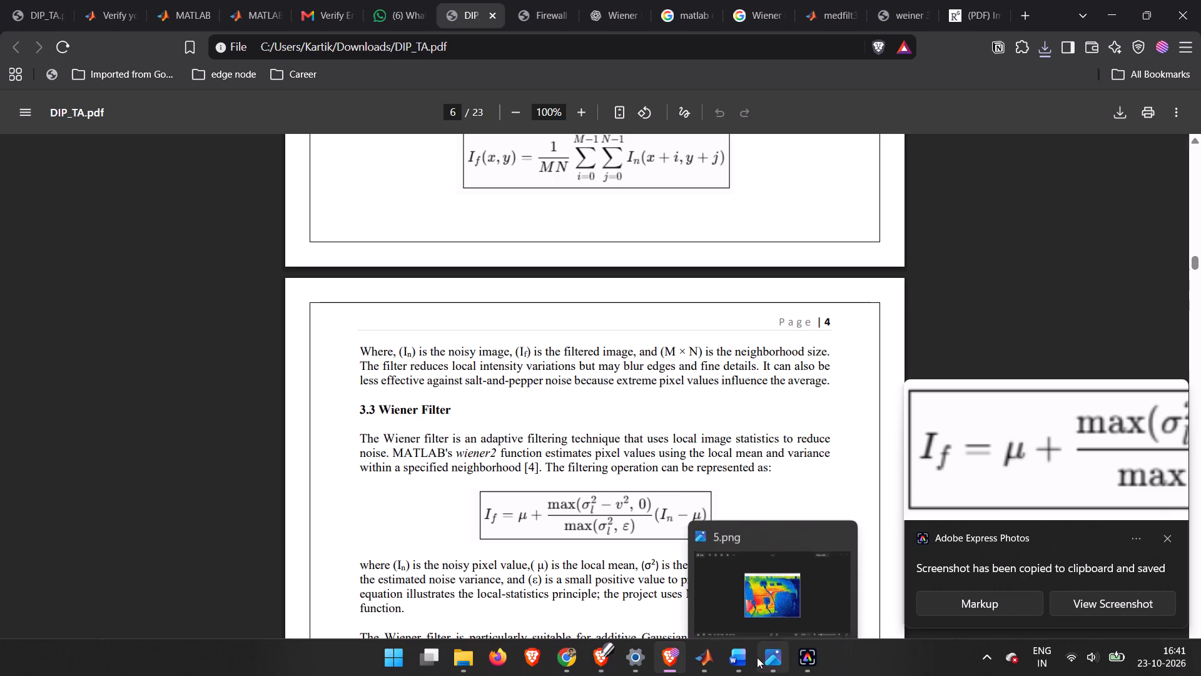
{"action": "left_click", "coordinate": [744, 660]}
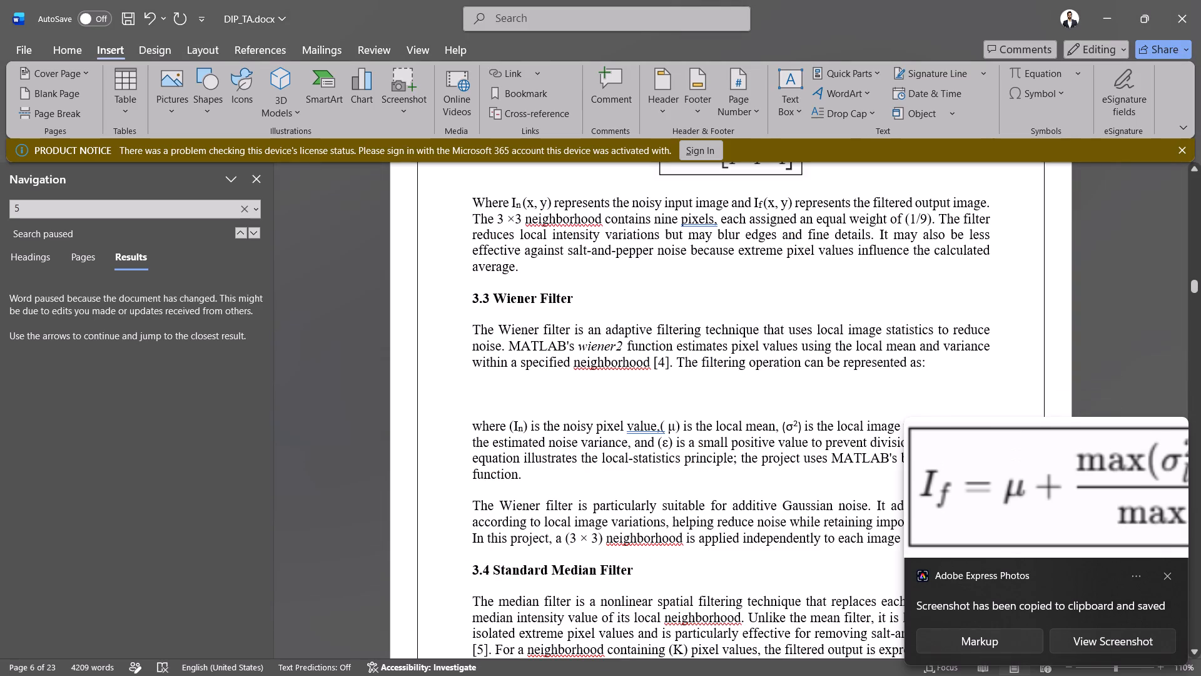
{"action": "left_click", "coordinate": [751, 398]}
{"action": "key", "text": "ctrl+v"}
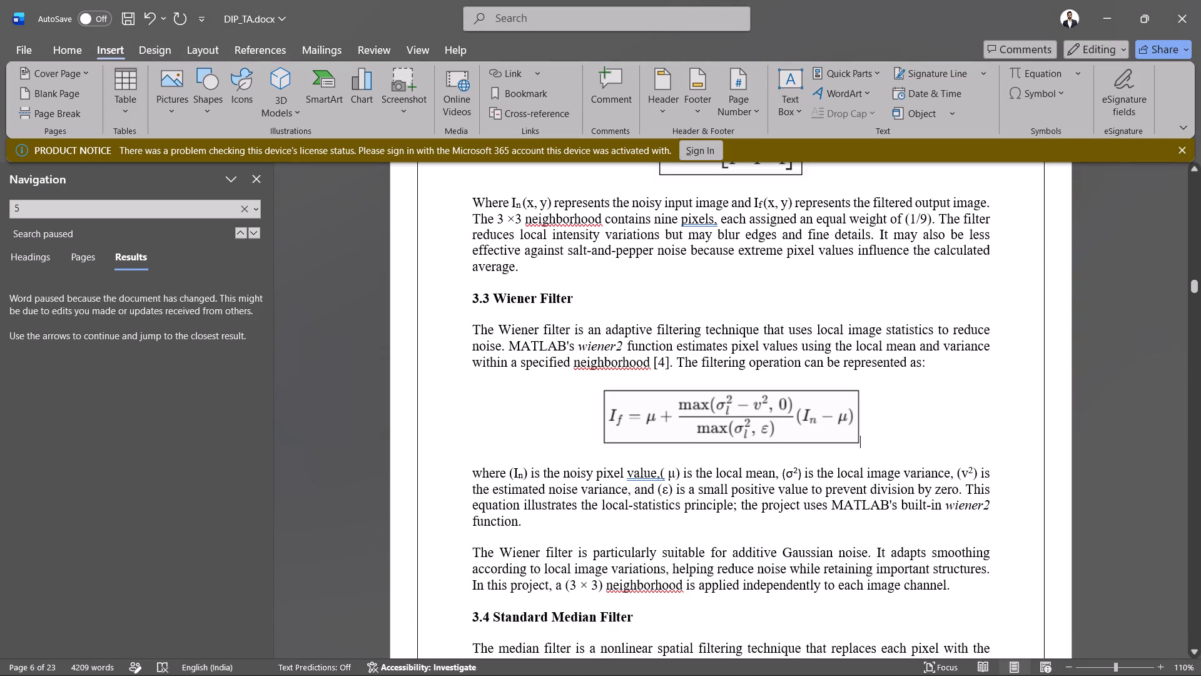
Remove the empty lines above the "4. Flow chart:" heading.
{"action": "scroll", "coordinate": [774, 616], "scroll_direction": "down", "scroll_amount": 8}
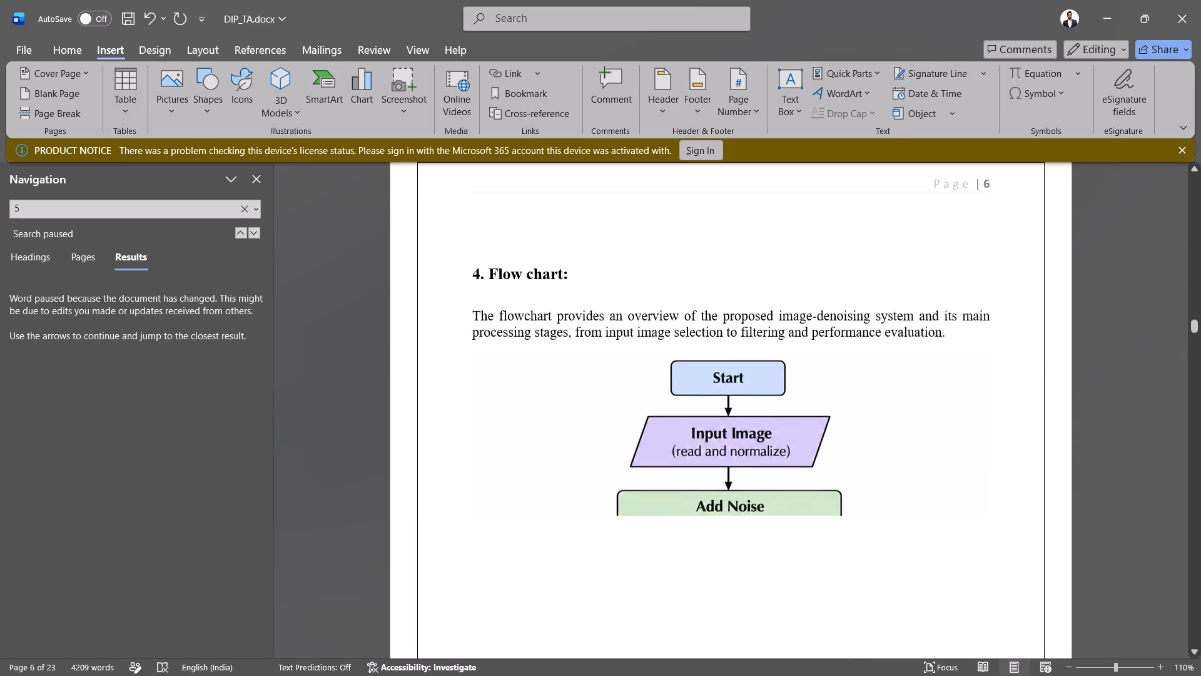
{"action": "scroll", "coordinate": [774, 616], "scroll_direction": "up", "scroll_amount": 1}
{"action": "left_click", "coordinate": [581, 526]}
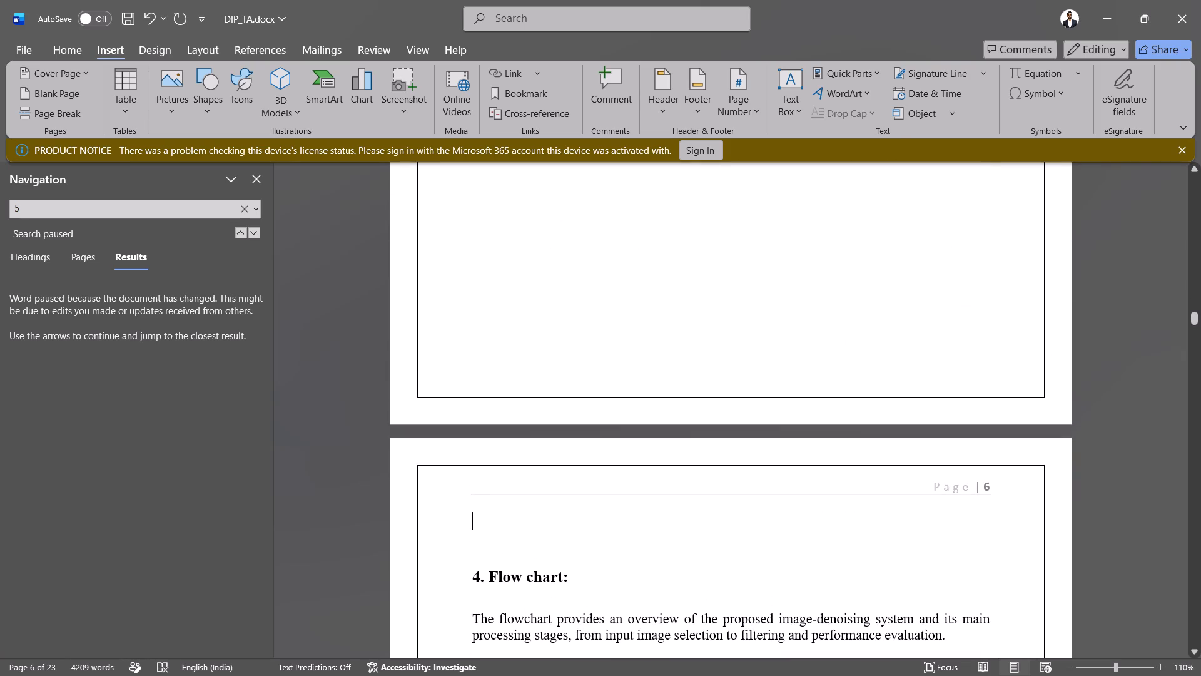
{"action": "key", "text": "BackSpace"}
{"action": "key", "text": "BackSpace"}
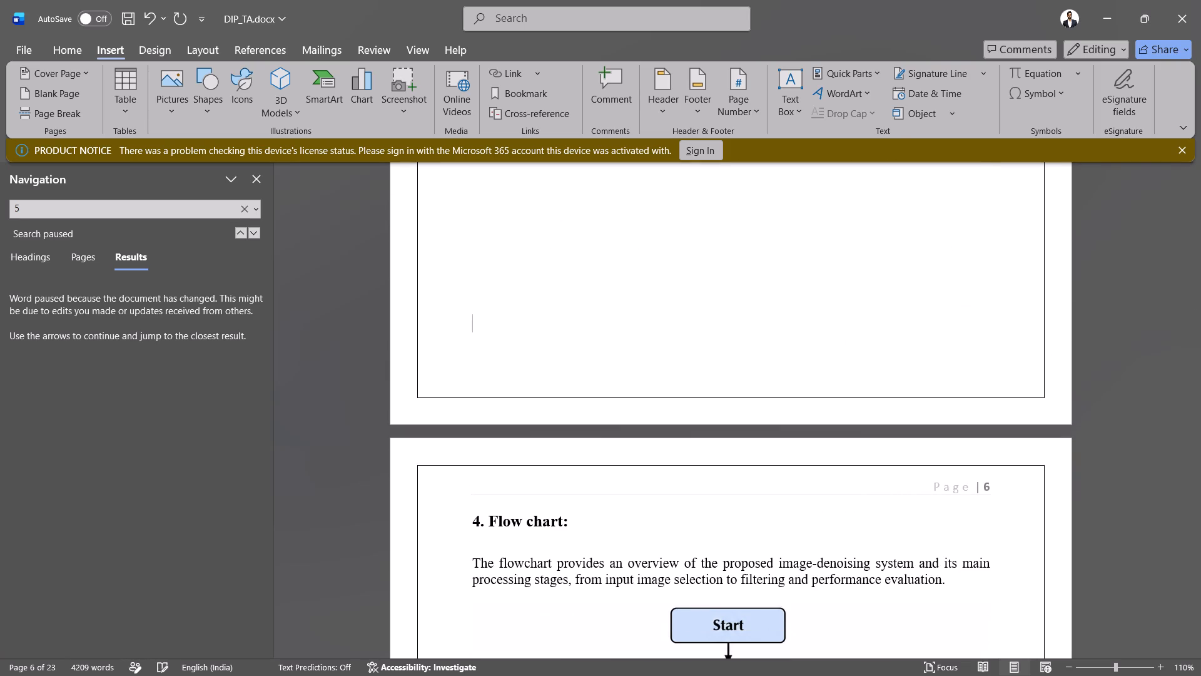
Look through the report from the PSNR equations through the flowchart, code and results to the section 6.6 discussion.
{"action": "scroll", "coordinate": [581, 526], "scroll_direction": "up", "scroll_amount": 2}
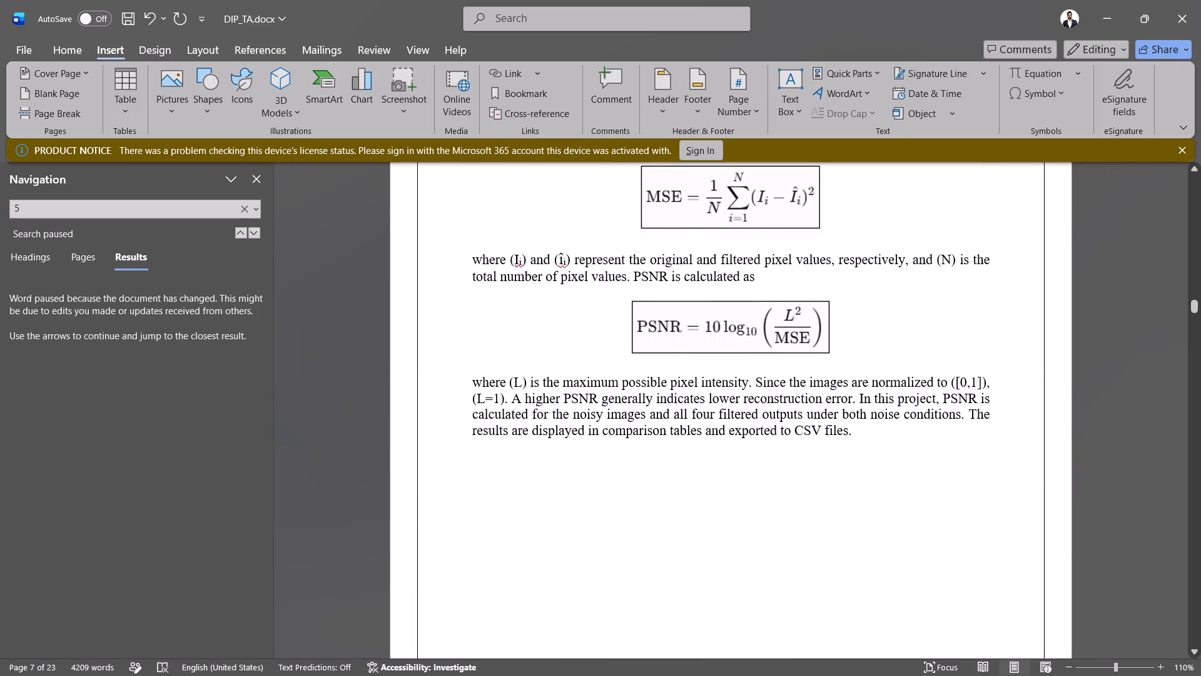
{"action": "scroll", "coordinate": [581, 526], "scroll_direction": "down", "scroll_amount": 4}
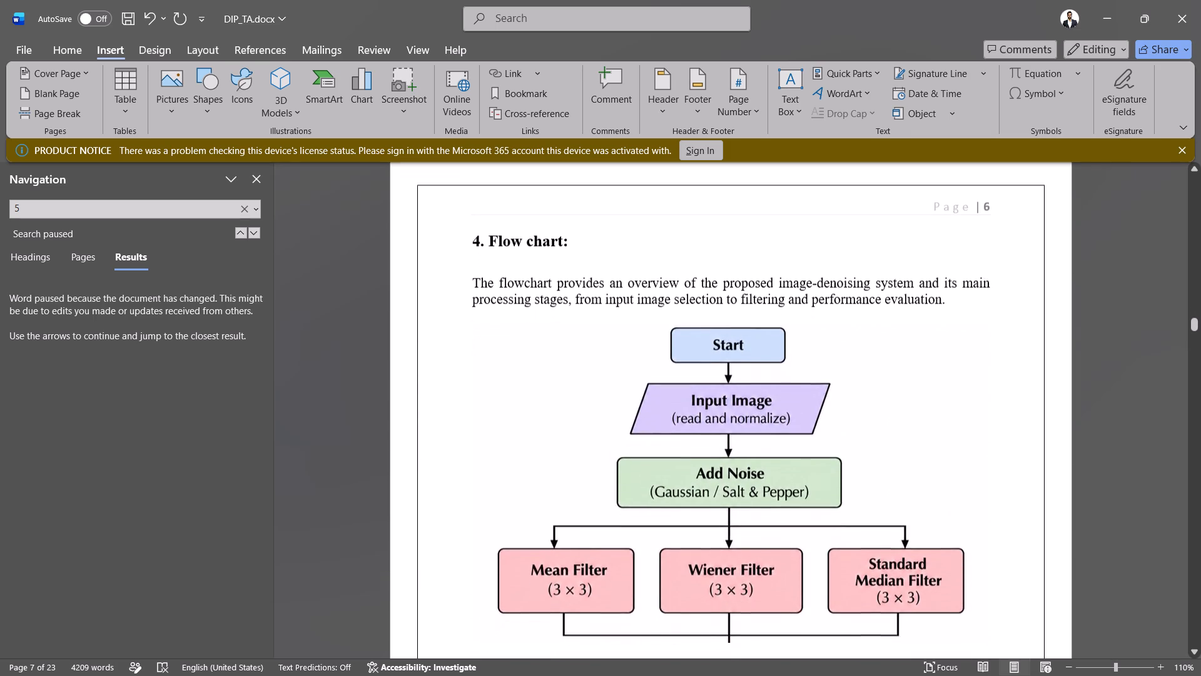
{"action": "scroll", "coordinate": [581, 526], "scroll_direction": "down", "scroll_amount": 2}
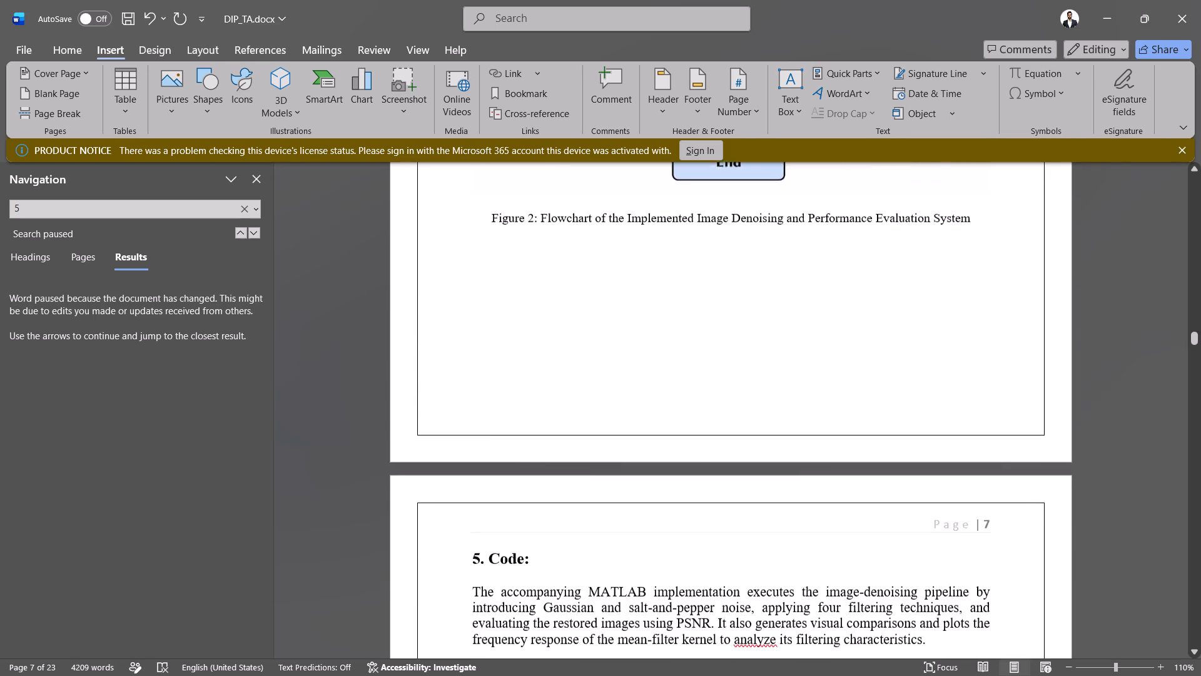
{"action": "scroll", "coordinate": [581, 526], "scroll_direction": "down", "scroll_amount": 2}
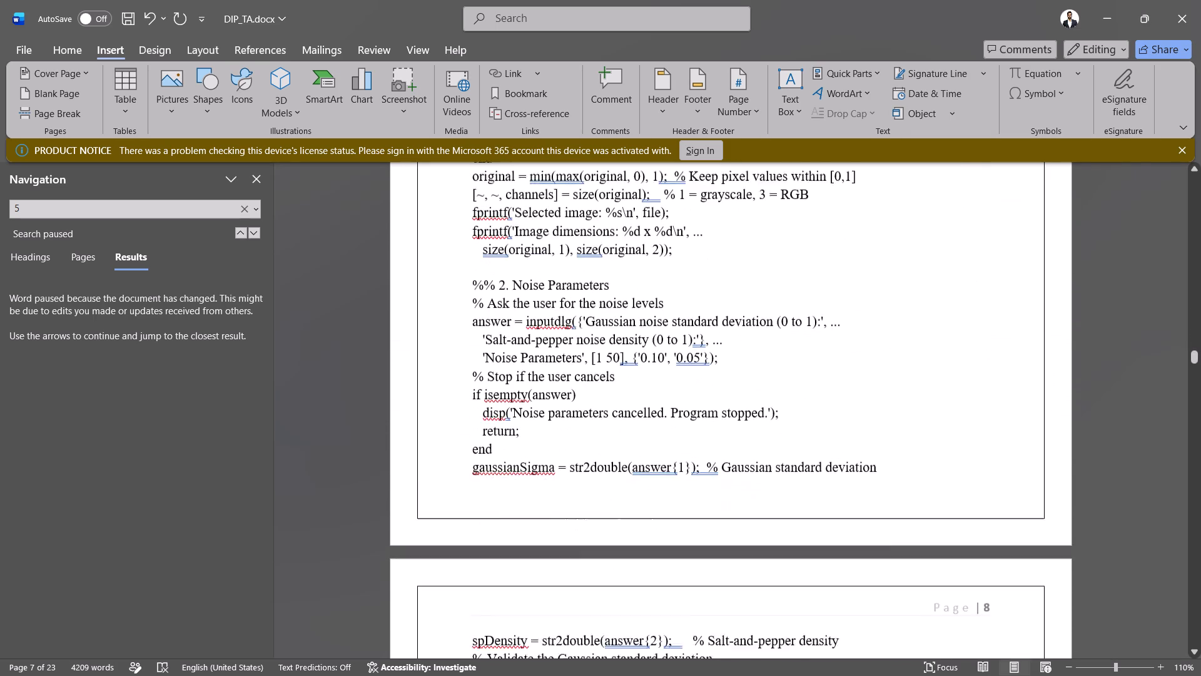
{"action": "scroll", "coordinate": [581, 526], "scroll_direction": "down", "scroll_amount": 6}
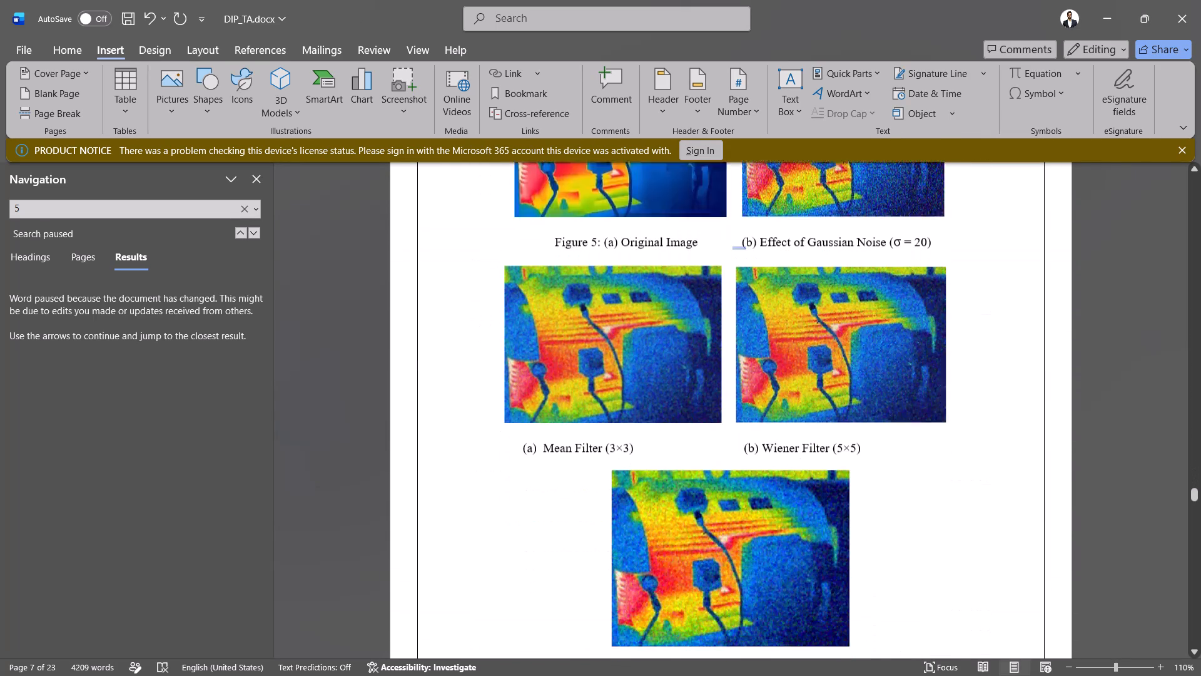
{"action": "scroll", "coordinate": [581, 526], "scroll_direction": "down", "scroll_amount": 2}
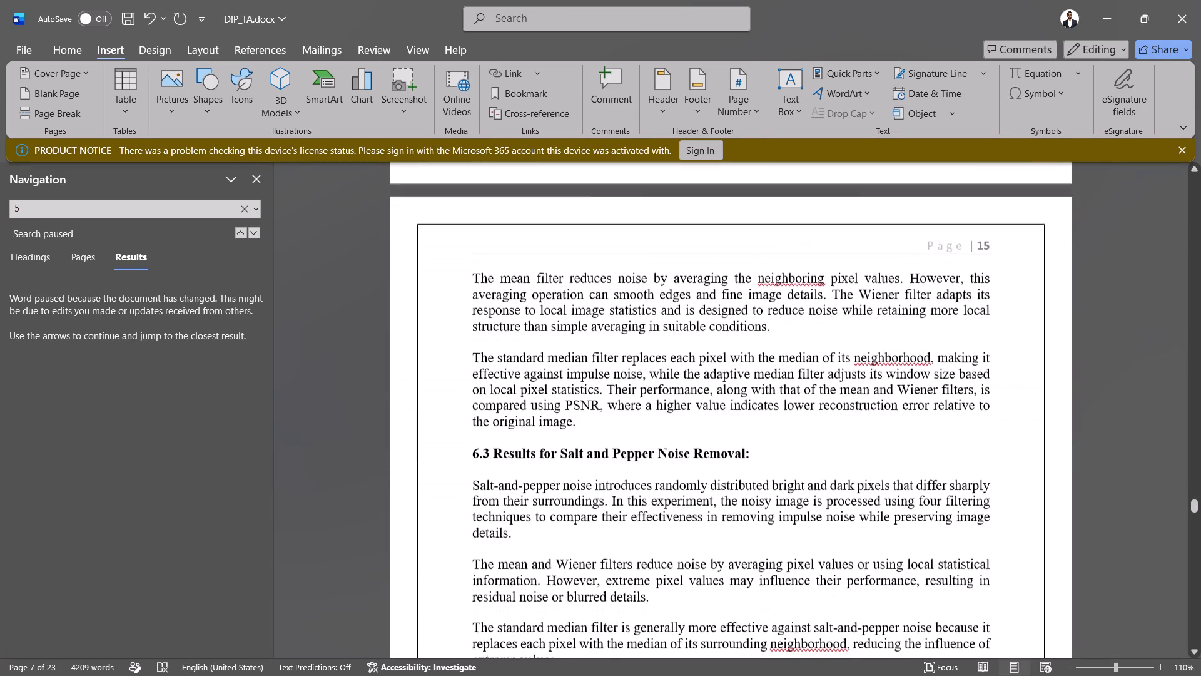
{"action": "scroll", "coordinate": [581, 526], "scroll_direction": "down", "scroll_amount": 20}
{"action": "scroll", "coordinate": [581, 526], "scroll_direction": "down", "scroll_amount": 3}
{"action": "scroll", "coordinate": [581, 526], "scroll_direction": "up", "scroll_amount": 2}
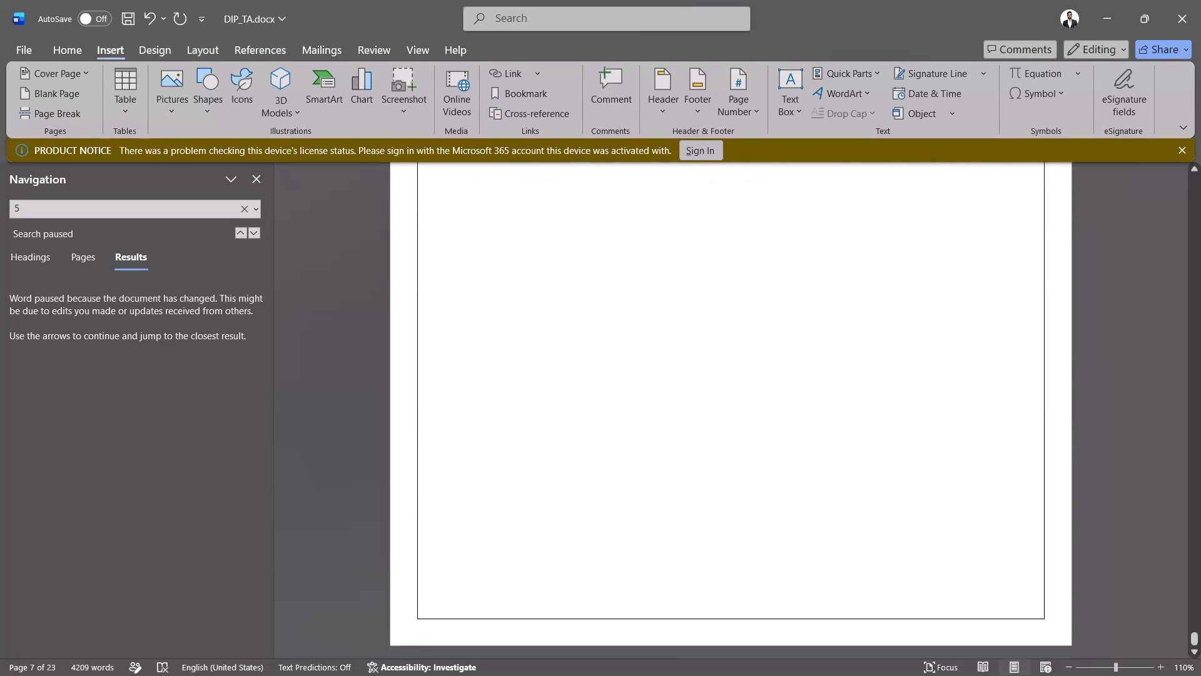
{"action": "scroll", "coordinate": [581, 526], "scroll_direction": "up", "scroll_amount": 3}
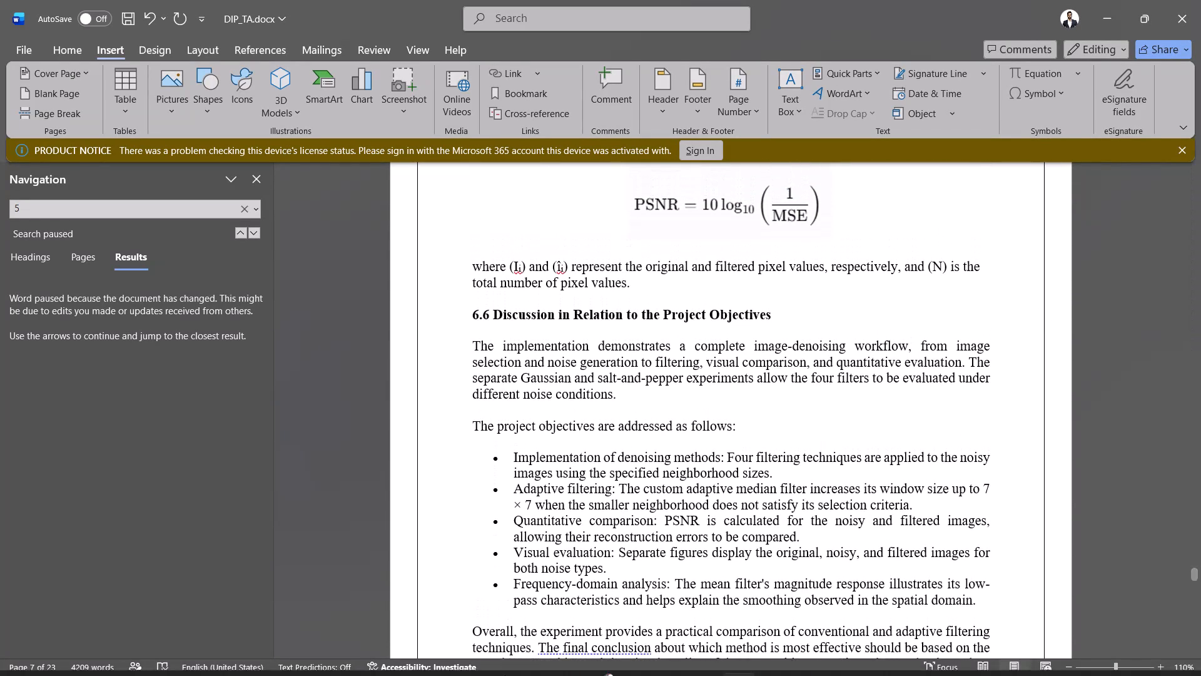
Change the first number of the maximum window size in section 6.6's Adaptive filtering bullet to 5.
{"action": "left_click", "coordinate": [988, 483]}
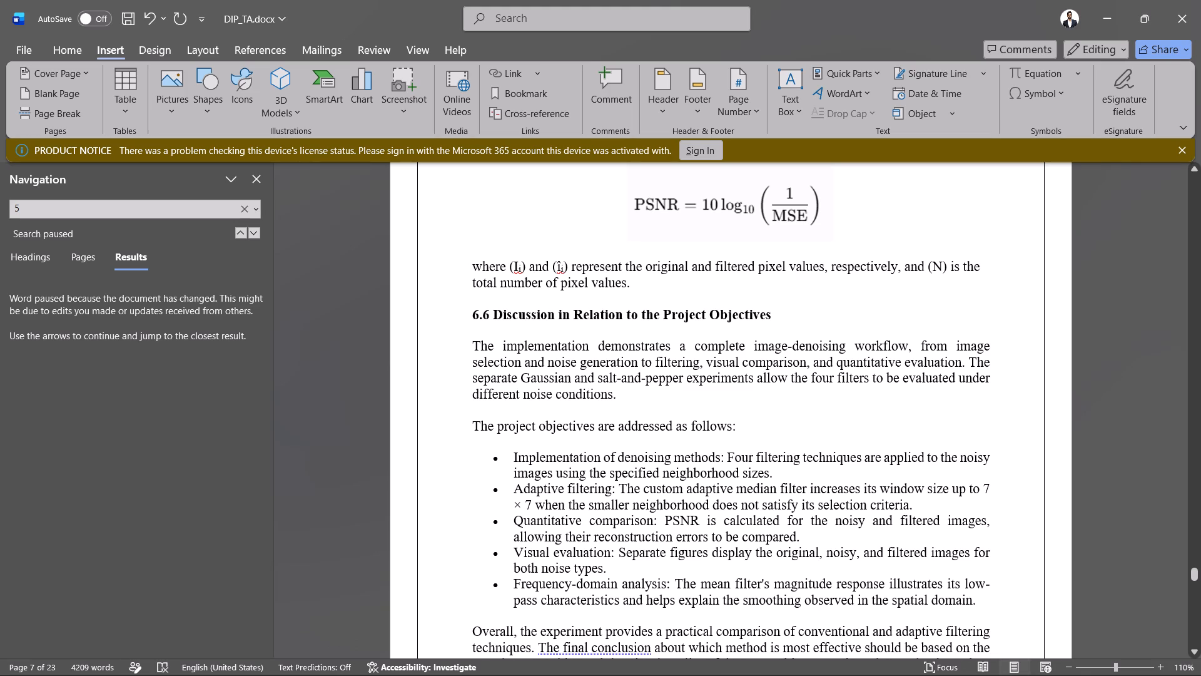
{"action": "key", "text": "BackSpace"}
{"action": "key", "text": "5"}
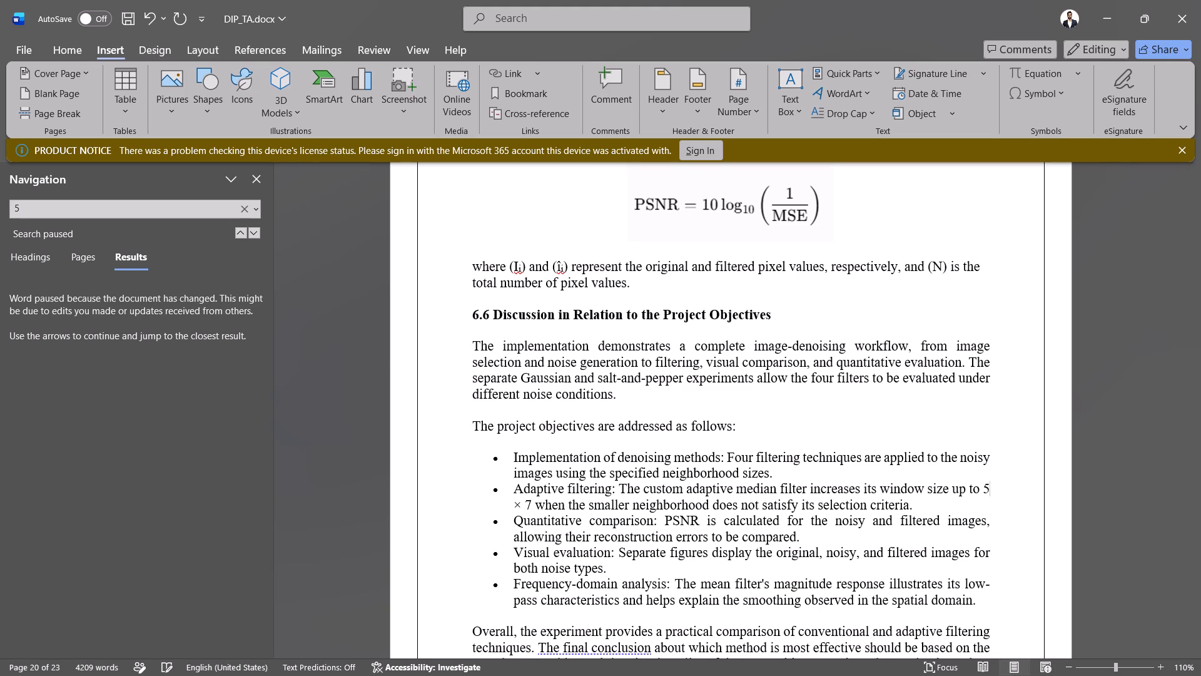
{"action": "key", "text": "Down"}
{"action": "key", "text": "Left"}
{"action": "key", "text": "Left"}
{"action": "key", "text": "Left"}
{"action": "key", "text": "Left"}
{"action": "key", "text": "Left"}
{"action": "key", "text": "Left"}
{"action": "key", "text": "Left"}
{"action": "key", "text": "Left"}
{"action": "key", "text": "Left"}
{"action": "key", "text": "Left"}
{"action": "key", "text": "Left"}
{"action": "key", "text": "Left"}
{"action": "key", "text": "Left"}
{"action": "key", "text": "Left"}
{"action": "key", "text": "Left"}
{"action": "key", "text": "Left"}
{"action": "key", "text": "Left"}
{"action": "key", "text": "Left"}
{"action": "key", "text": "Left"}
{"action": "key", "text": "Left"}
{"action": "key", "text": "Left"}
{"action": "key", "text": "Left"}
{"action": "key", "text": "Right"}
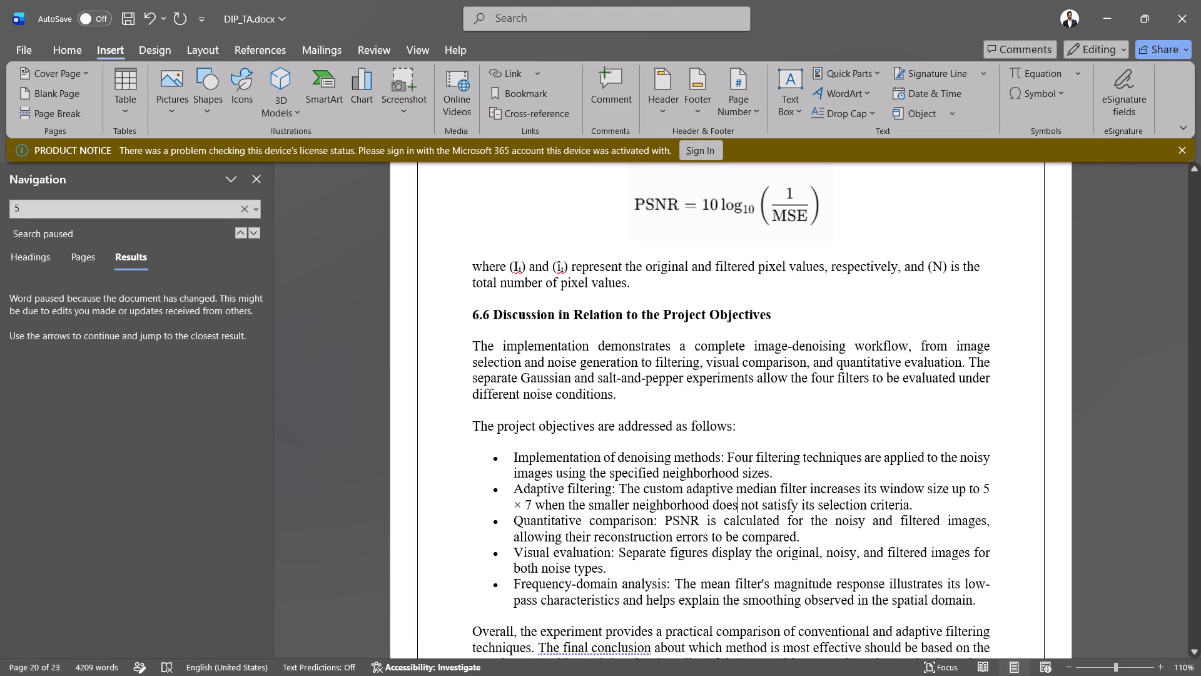
Delete the whole Adaptive filtering bullet from the project objectives list in section 6.6.
{"action": "left_click_drag", "start_coordinate": [940, 507], "coordinate": [579, 487]}
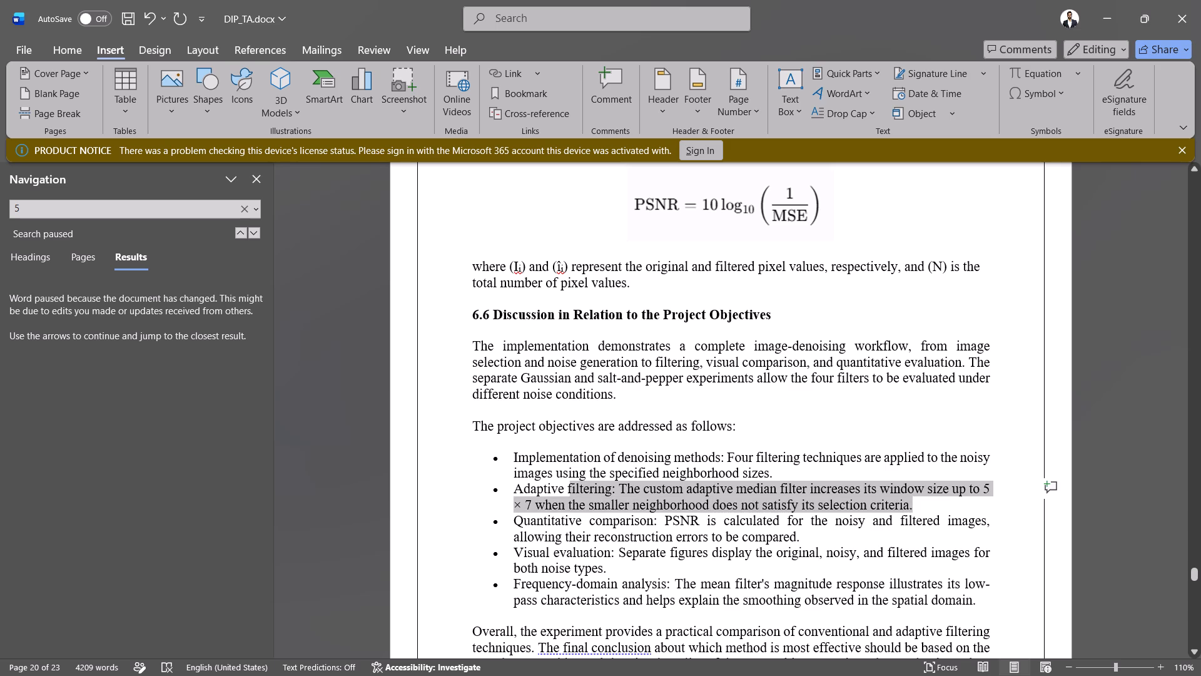
{"action": "left_click_drag", "start_coordinate": [579, 487], "coordinate": [532, 493]}
{"action": "key", "text": "BackSpace"}
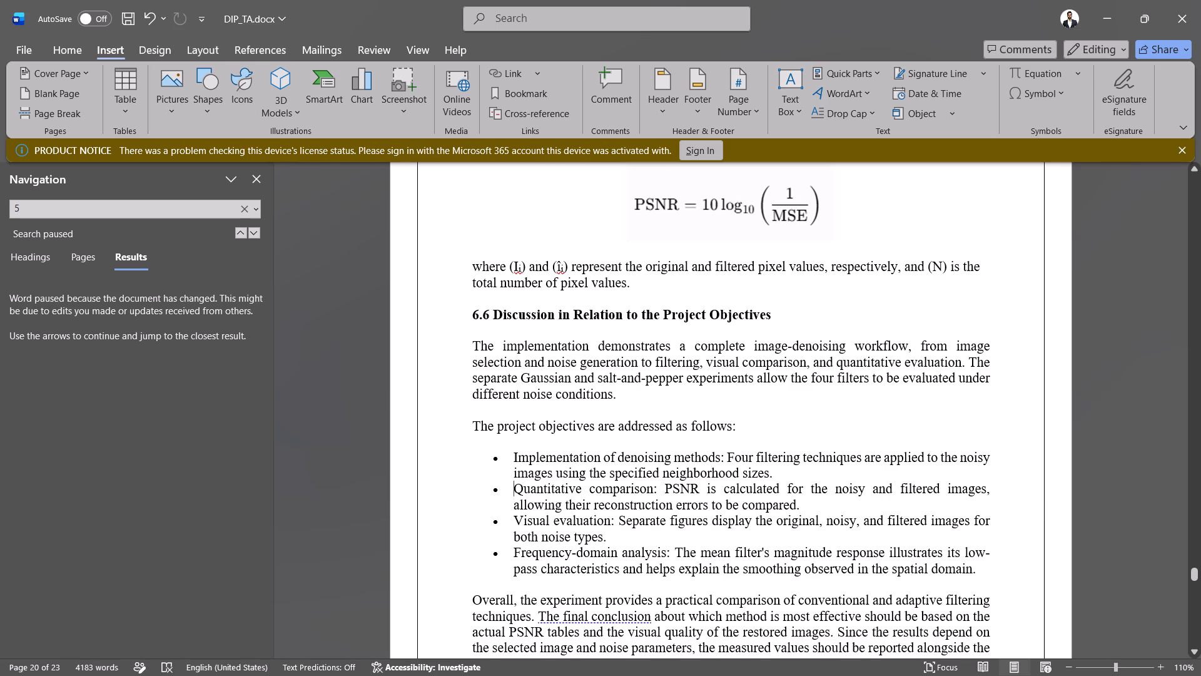
Add an empty line after section 6.6's closing paragraph to push the "7. Applications" heading onto the next page.
{"action": "scroll", "coordinate": [768, 593], "scroll_direction": "down", "scroll_amount": 2}
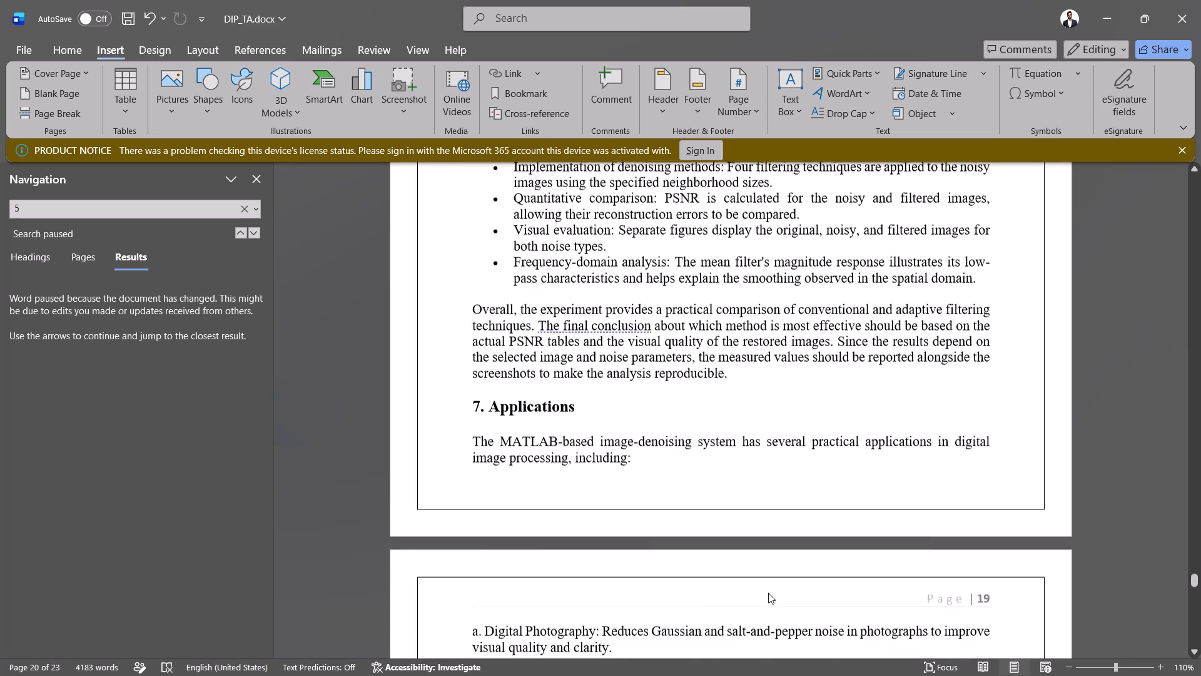
{"action": "scroll", "coordinate": [768, 593], "scroll_direction": "down", "scroll_amount": 1}
{"action": "scroll", "coordinate": [772, 513], "scroll_direction": "up", "scroll_amount": 1}
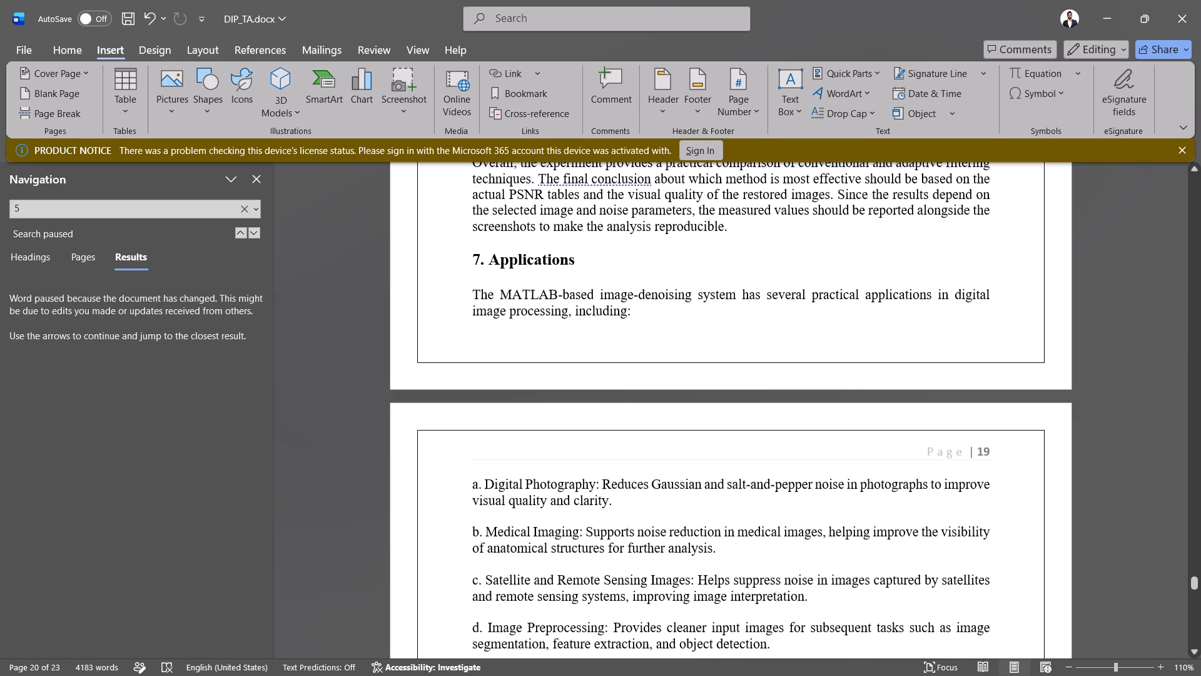
{"action": "left_click", "coordinate": [778, 244]}
{"action": "key", "text": "Return"}
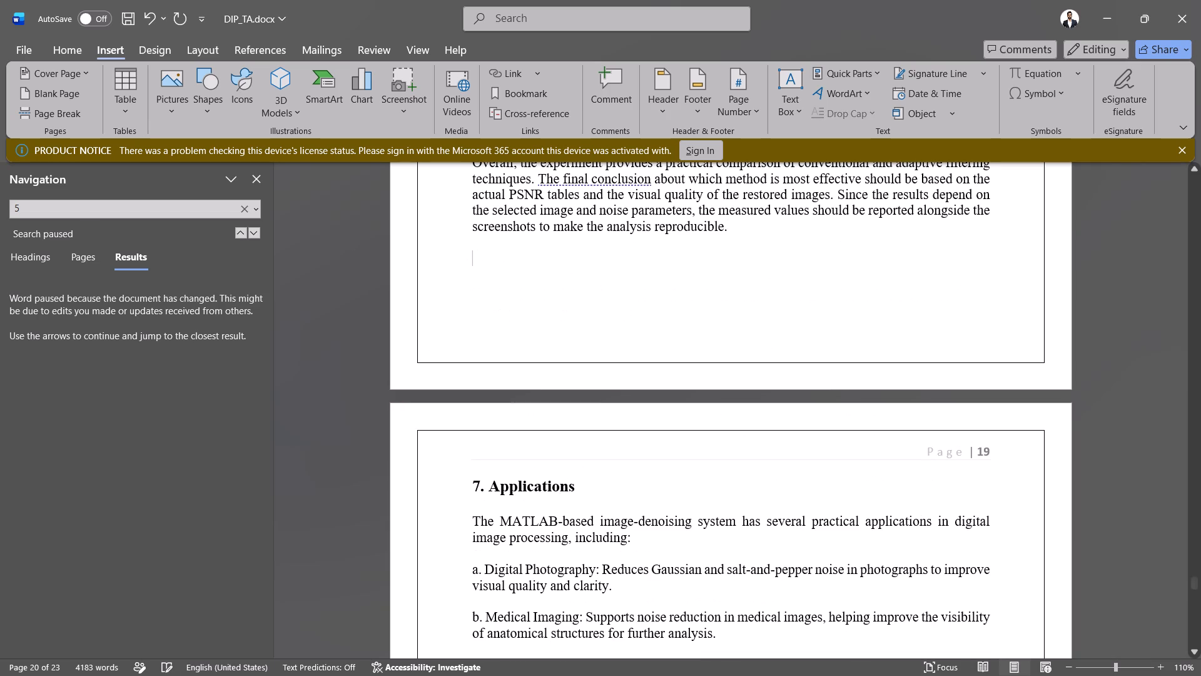
Read through sections 7 Applications, 8 Limitations & Future Scope and 8.1 Future Scope to check their content and layout.
{"action": "scroll", "coordinate": [759, 397], "scroll_direction": "down", "scroll_amount": 2}
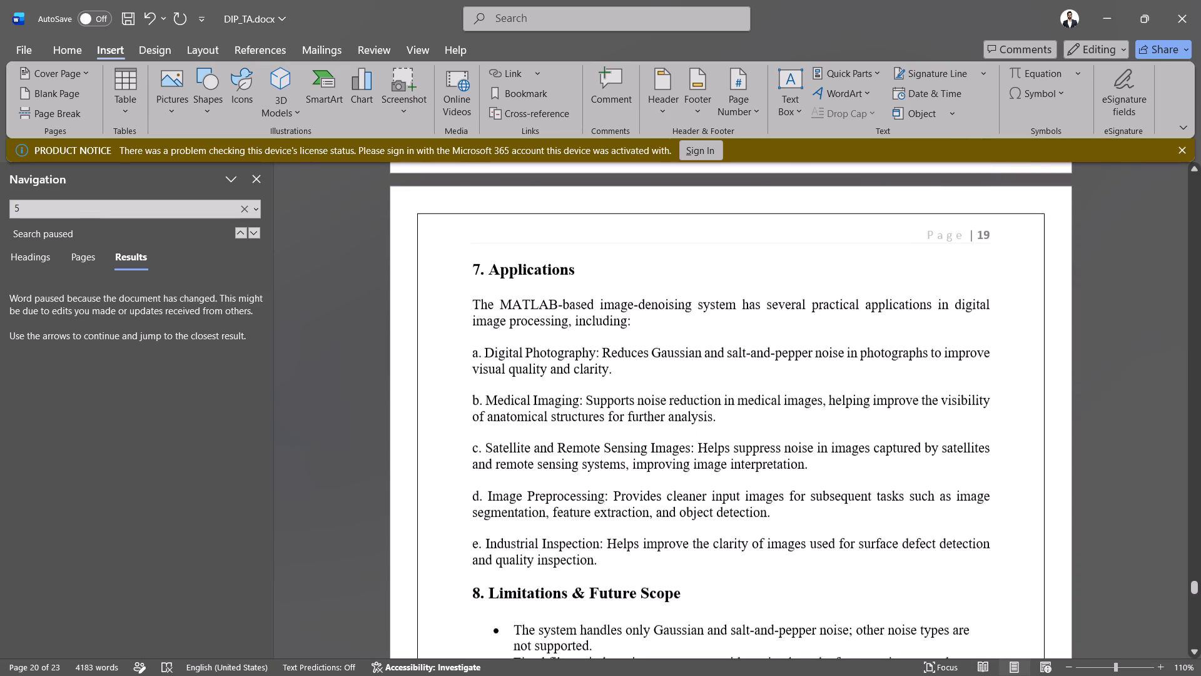
{"action": "scroll", "coordinate": [759, 397], "scroll_direction": "down", "scroll_amount": 1}
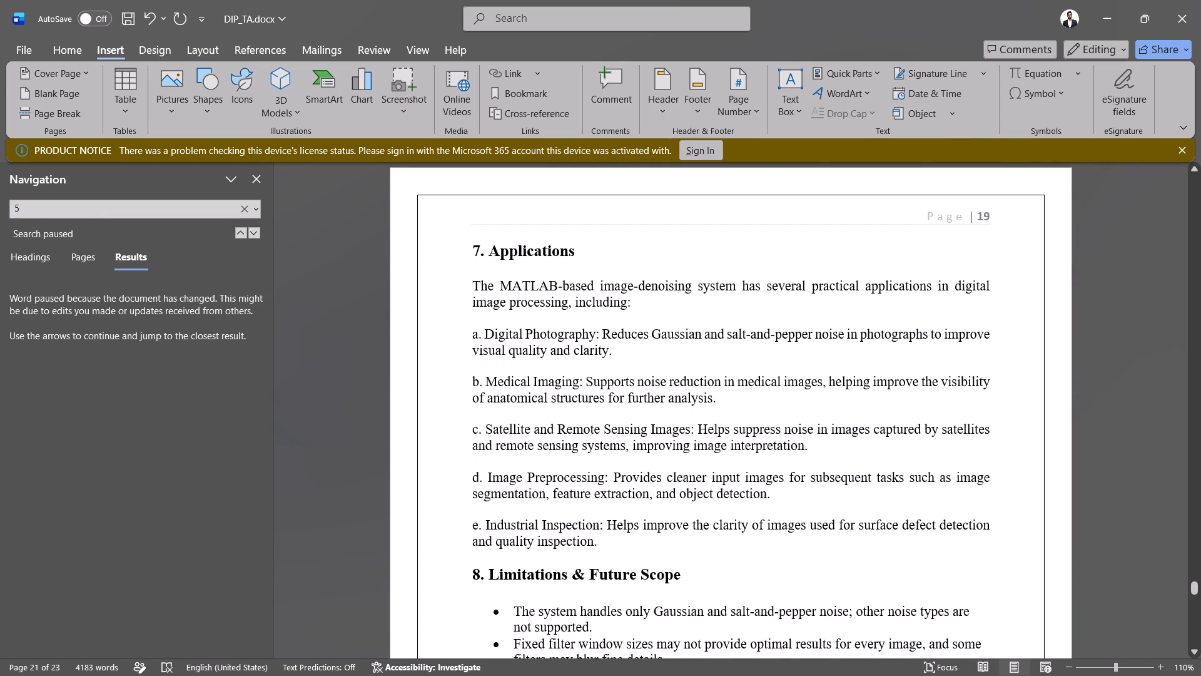
{"action": "scroll", "coordinate": [759, 397], "scroll_direction": "down", "scroll_amount": 1}
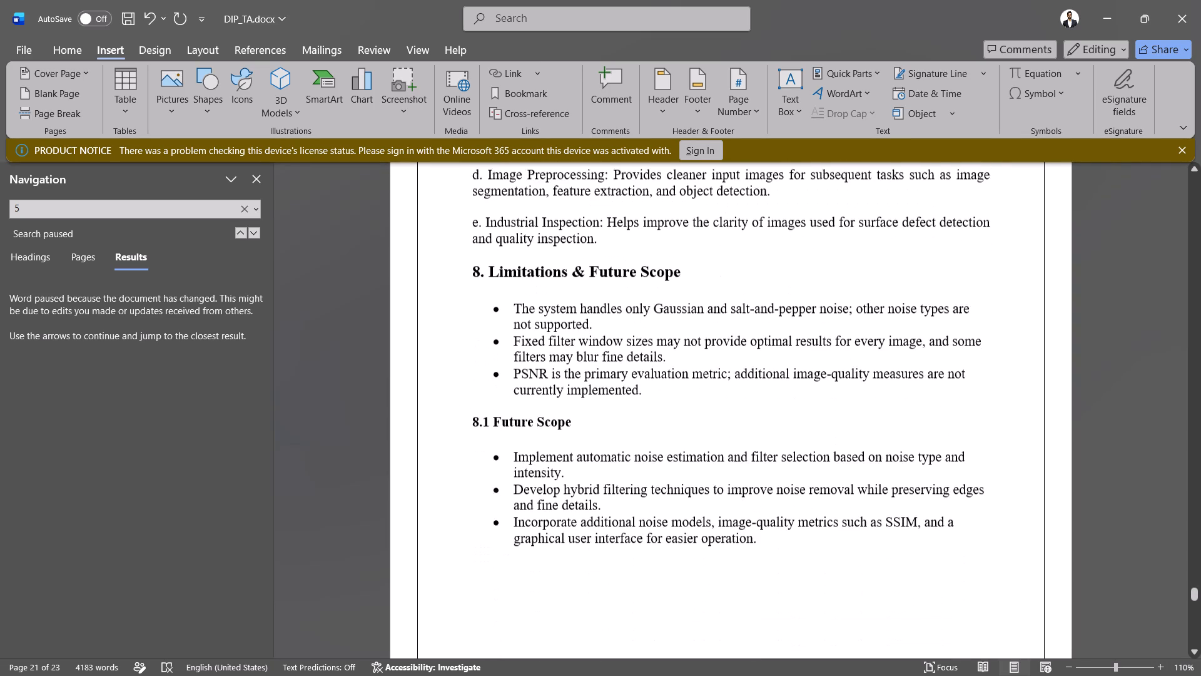
{"action": "scroll", "coordinate": [759, 397], "scroll_direction": "down", "scroll_amount": 1}
{"action": "scroll", "coordinate": [759, 397], "scroll_direction": "up", "scroll_amount": 1}
{"action": "scroll", "coordinate": [759, 397], "scroll_direction": "down", "scroll_amount": 1}
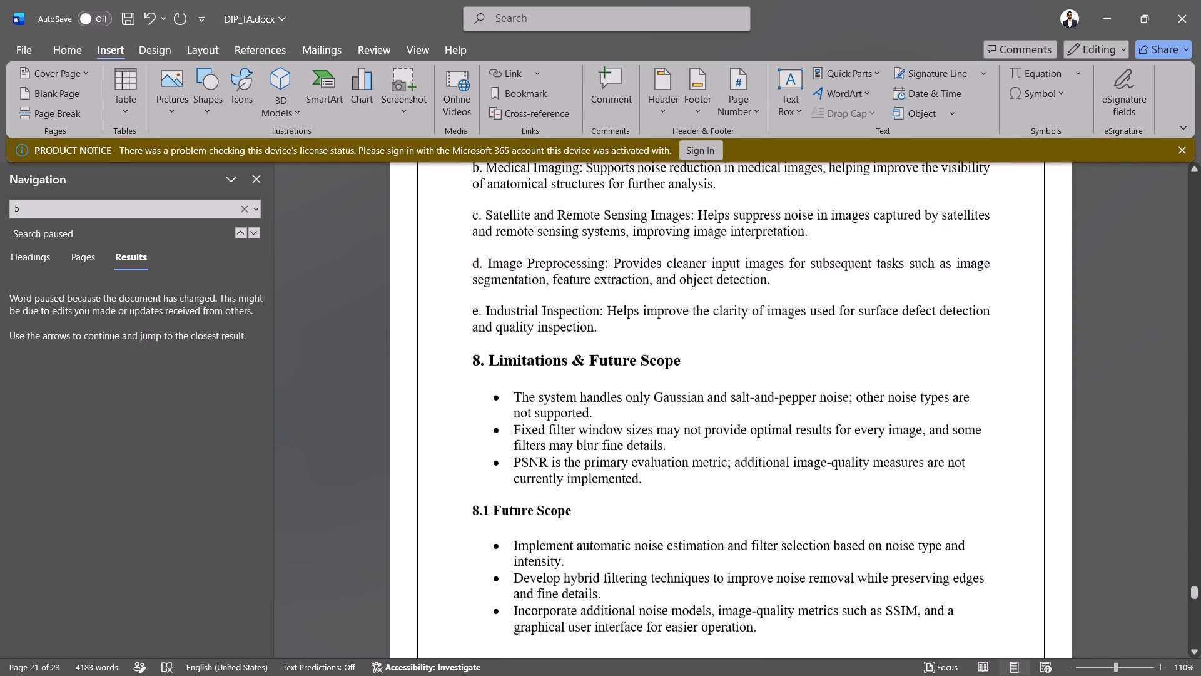
{"action": "scroll", "coordinate": [759, 397], "scroll_direction": "down", "scroll_amount": 2}
{"action": "scroll", "coordinate": [759, 397], "scroll_direction": "up", "scroll_amount": 1}
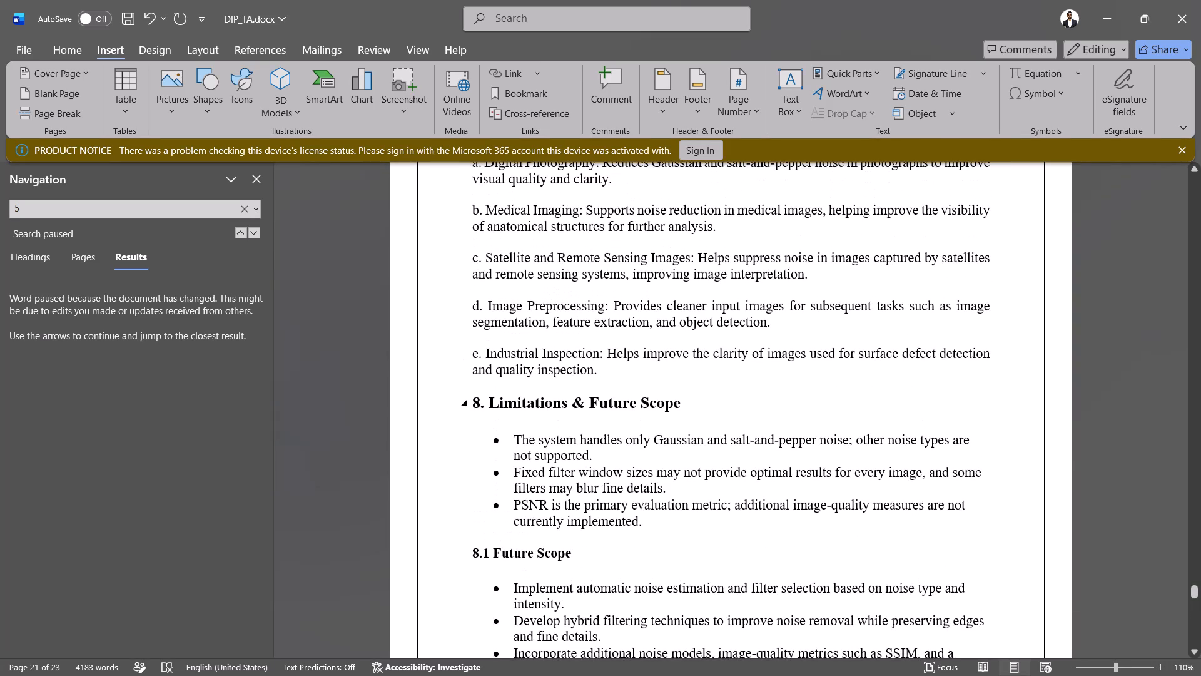
{"action": "scroll", "coordinate": [759, 397], "scroll_direction": "down", "scroll_amount": 1}
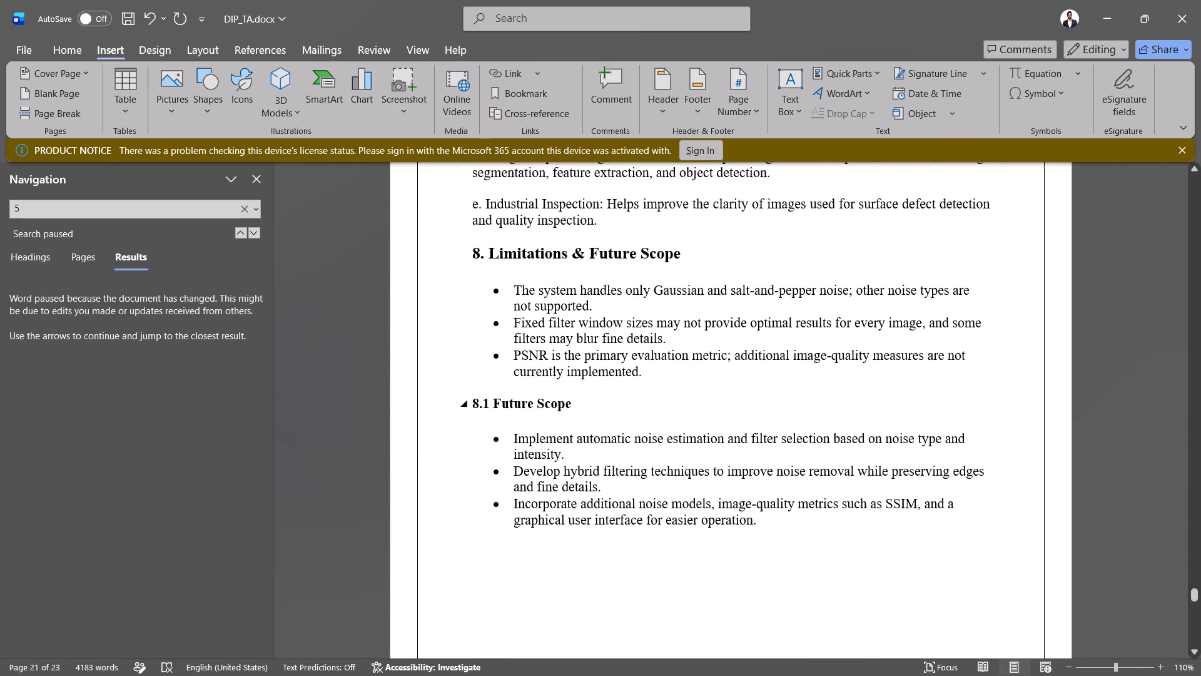
{"action": "scroll", "coordinate": [759, 397], "scroll_direction": "down", "scroll_amount": 1}
{"action": "scroll", "coordinate": [767, 561], "scroll_direction": "up", "scroll_amount": 1}
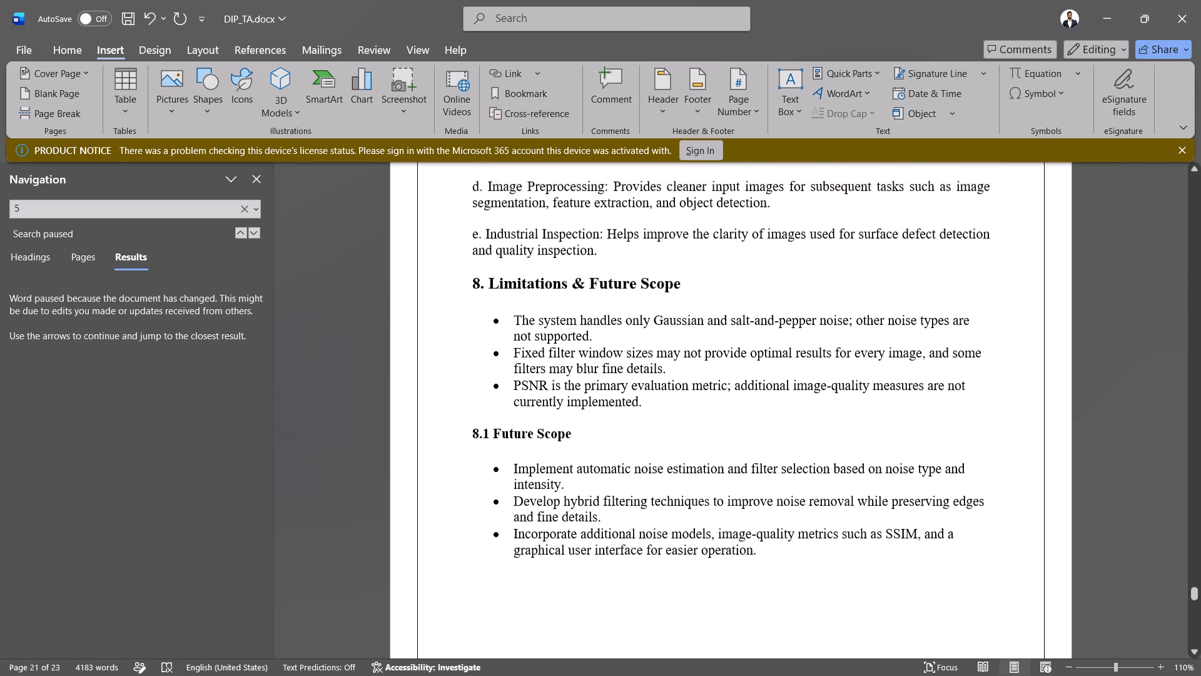
Review the report backwards from section 8 to the end of section 6.2, examining text, figures and PSNR tables for leftover adaptive-filter mentions.
{"action": "scroll", "coordinate": [767, 561], "scroll_direction": "up", "scroll_amount": 3}
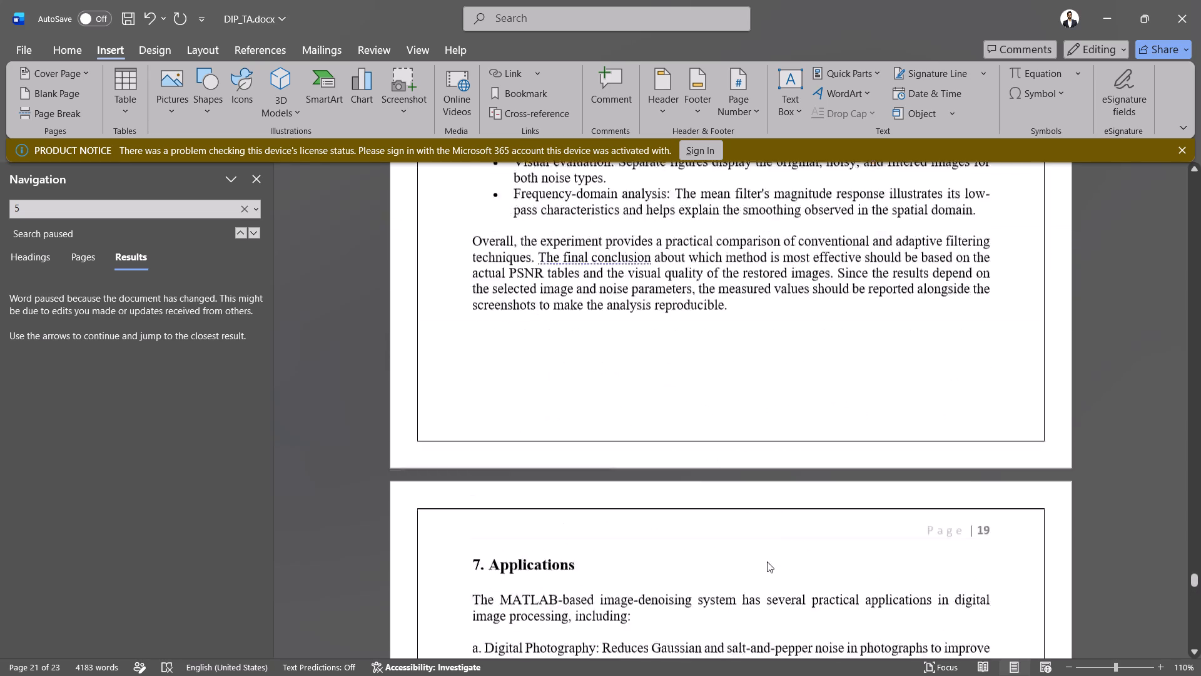
{"action": "scroll", "coordinate": [767, 561], "scroll_direction": "up", "scroll_amount": 2}
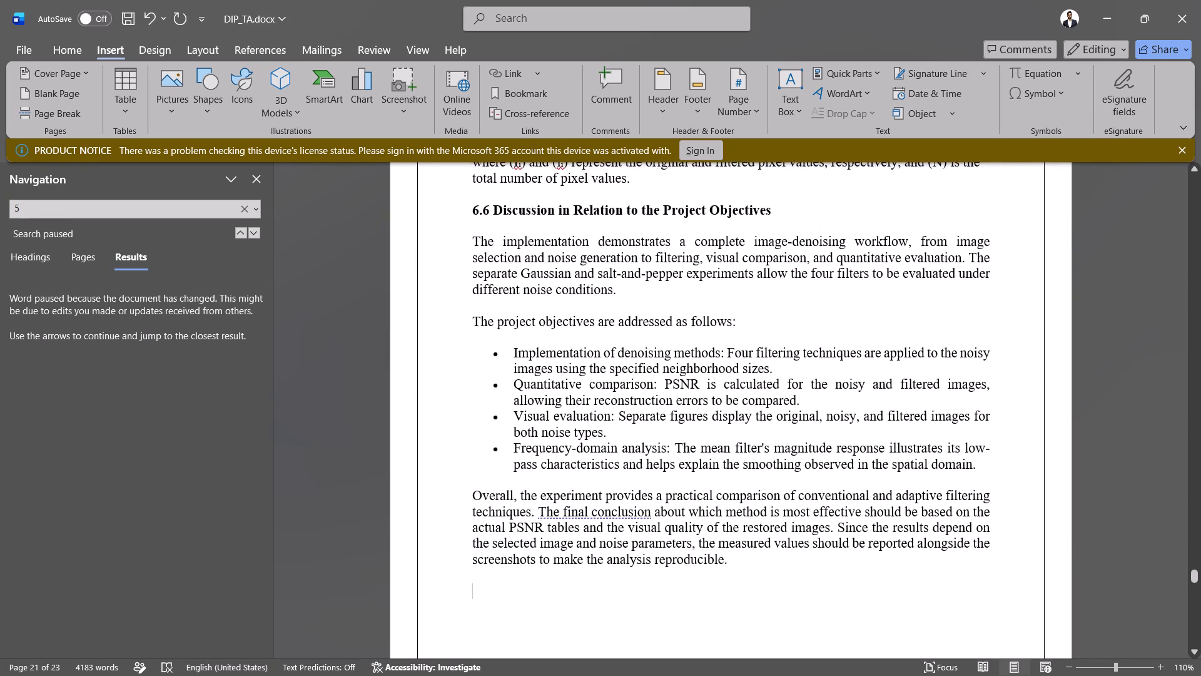
{"action": "scroll", "coordinate": [767, 561], "scroll_direction": "up", "scroll_amount": 2}
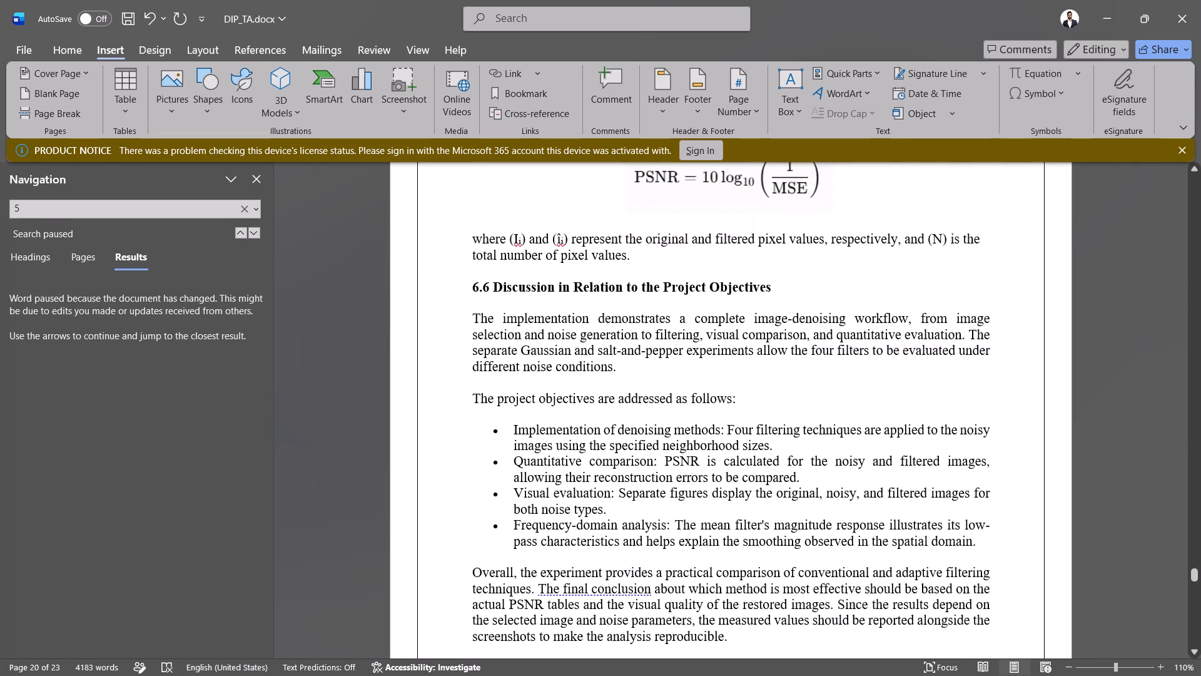
{"action": "scroll", "coordinate": [767, 561], "scroll_direction": "up", "scroll_amount": 1}
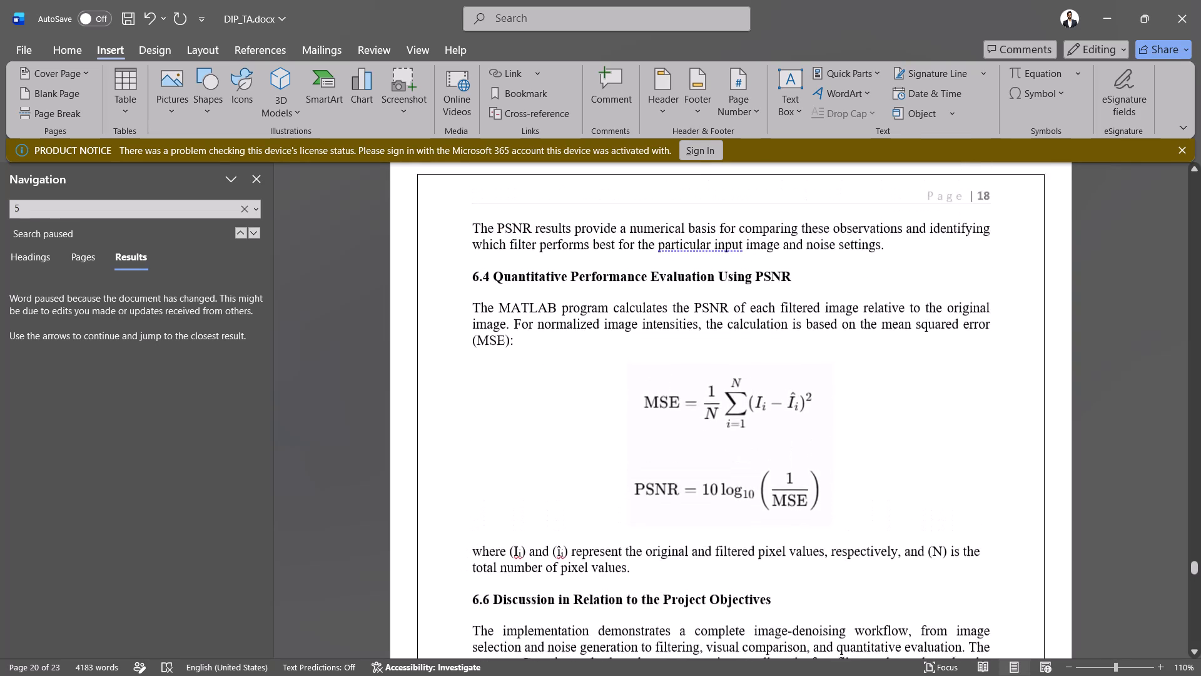
{"action": "scroll", "coordinate": [767, 561], "scroll_direction": "up", "scroll_amount": 2}
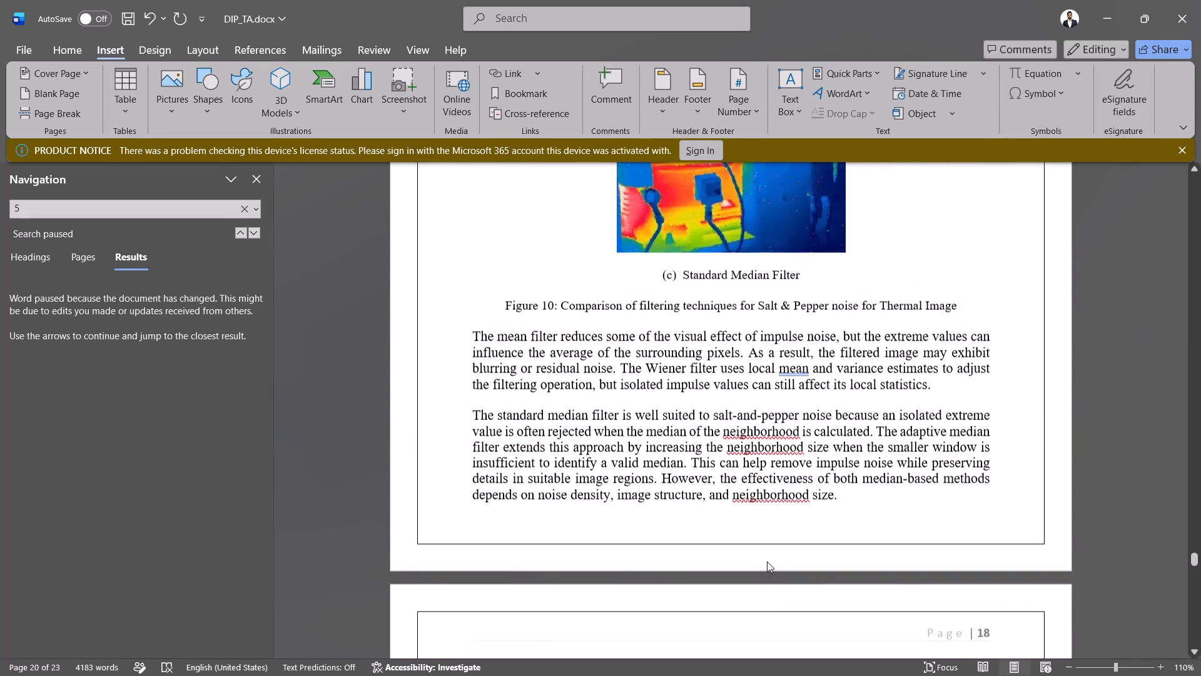
{"action": "scroll", "coordinate": [767, 561], "scroll_direction": "up", "scroll_amount": 5}
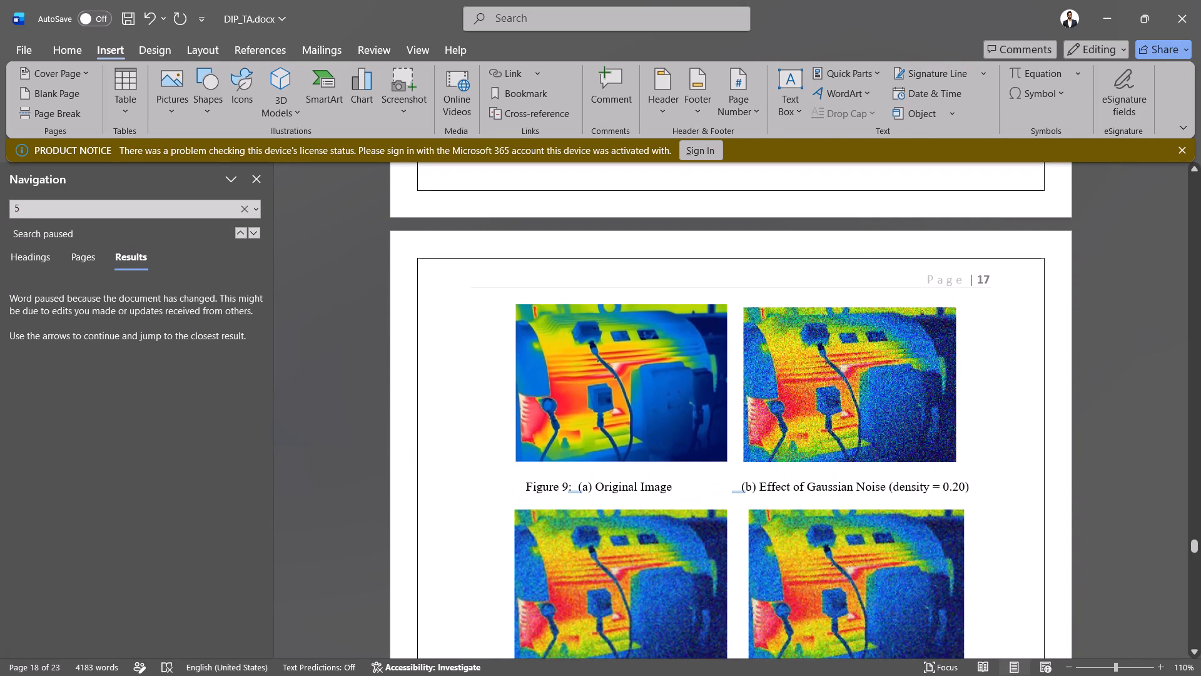
{"action": "scroll", "coordinate": [767, 561], "scroll_direction": "down", "scroll_amount": 2}
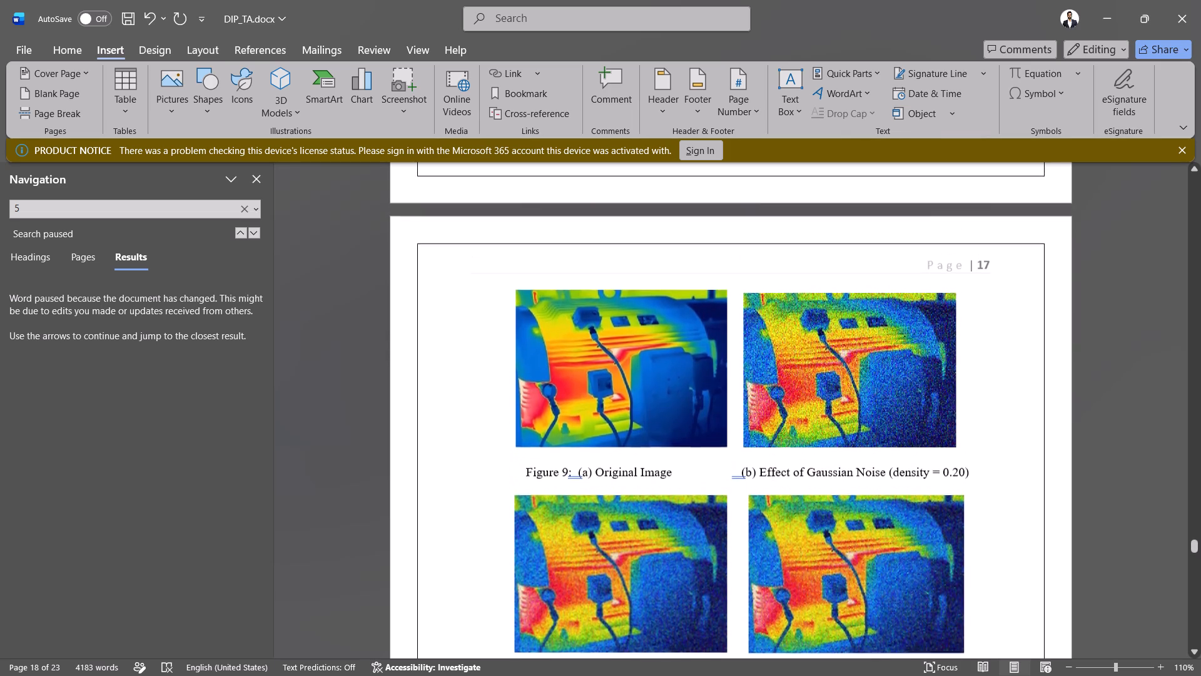
{"action": "scroll", "coordinate": [767, 561], "scroll_direction": "up", "scroll_amount": 3}
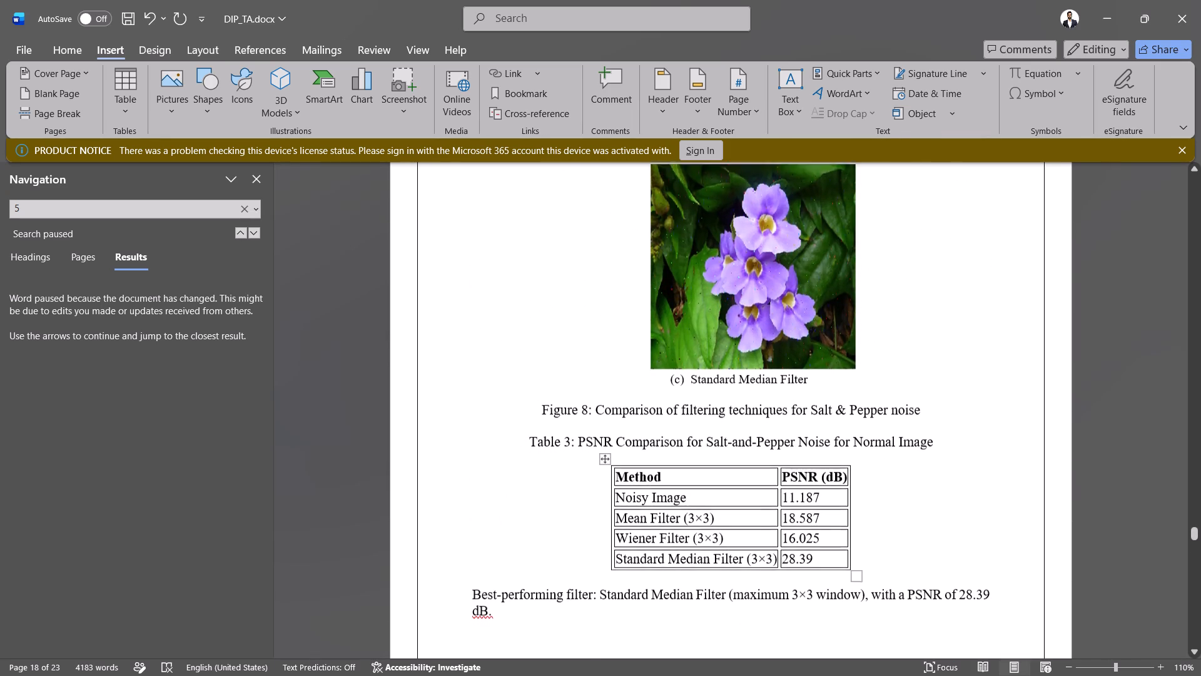
{"action": "scroll", "coordinate": [767, 561], "scroll_direction": "up", "scroll_amount": 2}
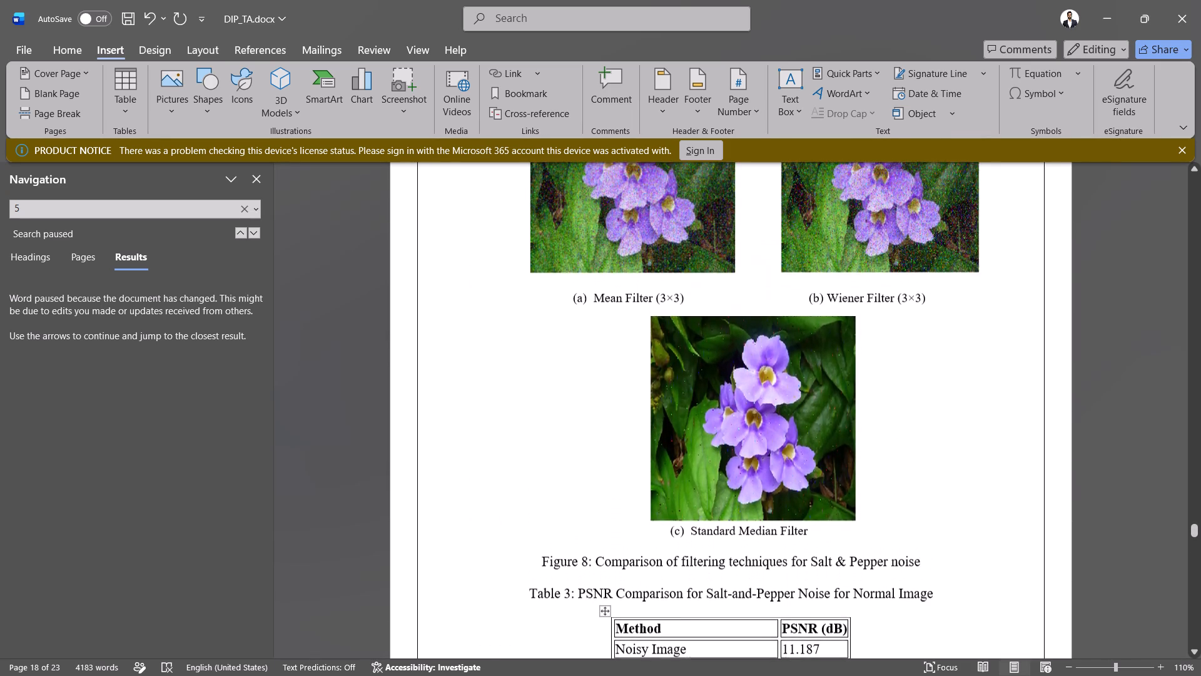
{"action": "scroll", "coordinate": [767, 561], "scroll_direction": "up", "scroll_amount": 3}
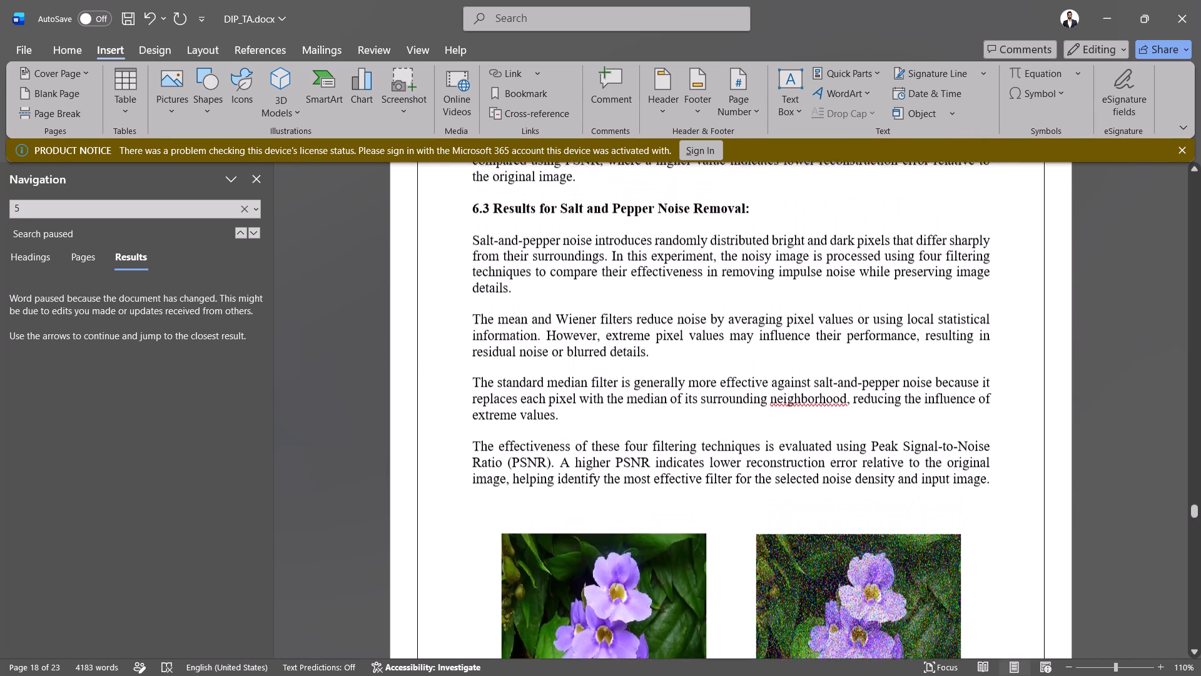
{"action": "scroll", "coordinate": [767, 561], "scroll_direction": "up", "scroll_amount": 1}
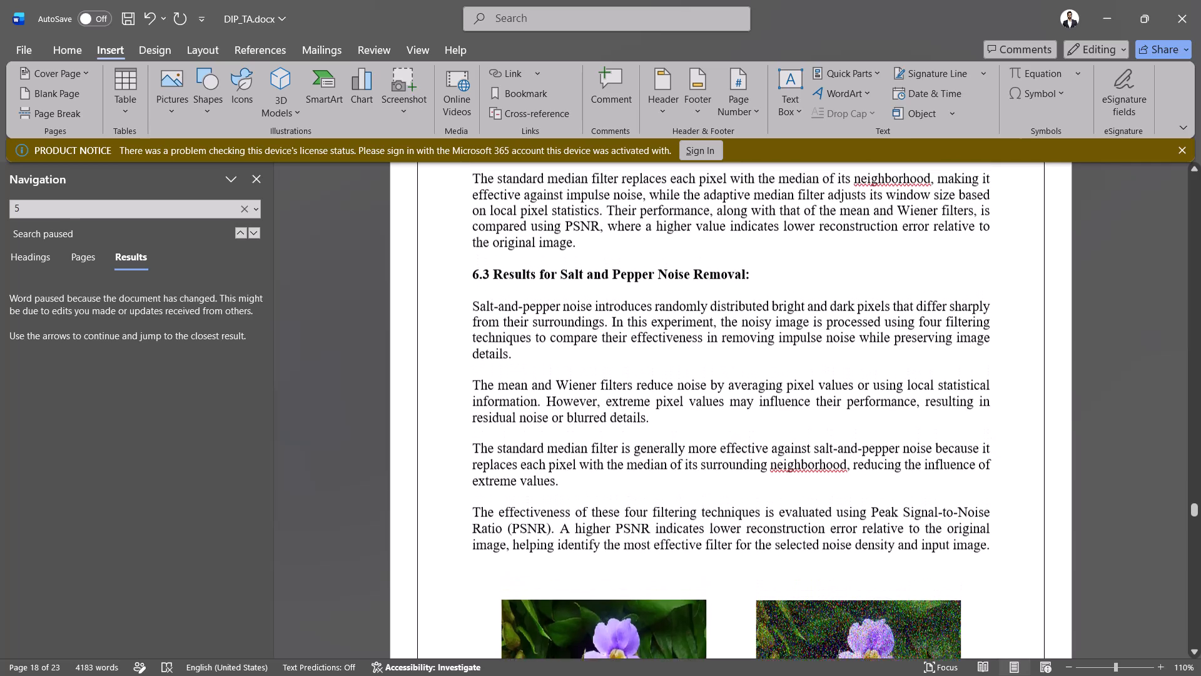
{"action": "scroll", "coordinate": [767, 561], "scroll_direction": "up", "scroll_amount": 2}
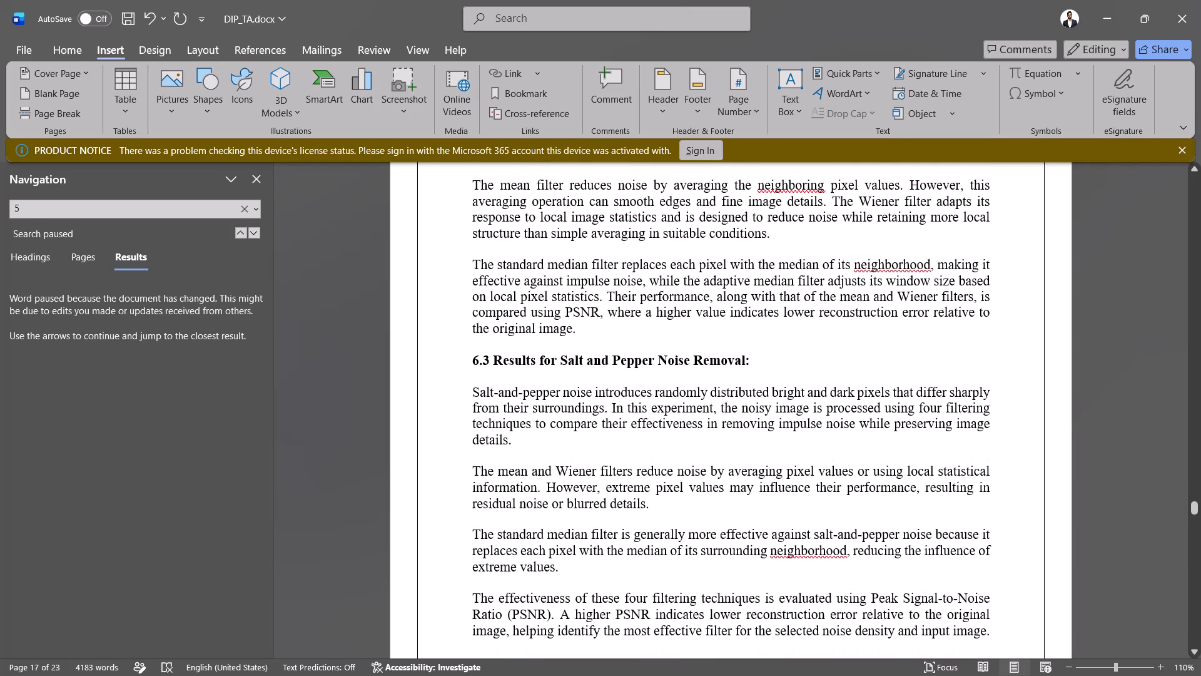
Search the document for "adaptive" and delete the words "and adaptive" from section 6.6's closing paragraph.
{"action": "key", "text": "ctrl+f"}
{"action": "type", "text": "adaptive"}
{"action": "key", "text": "Return"}
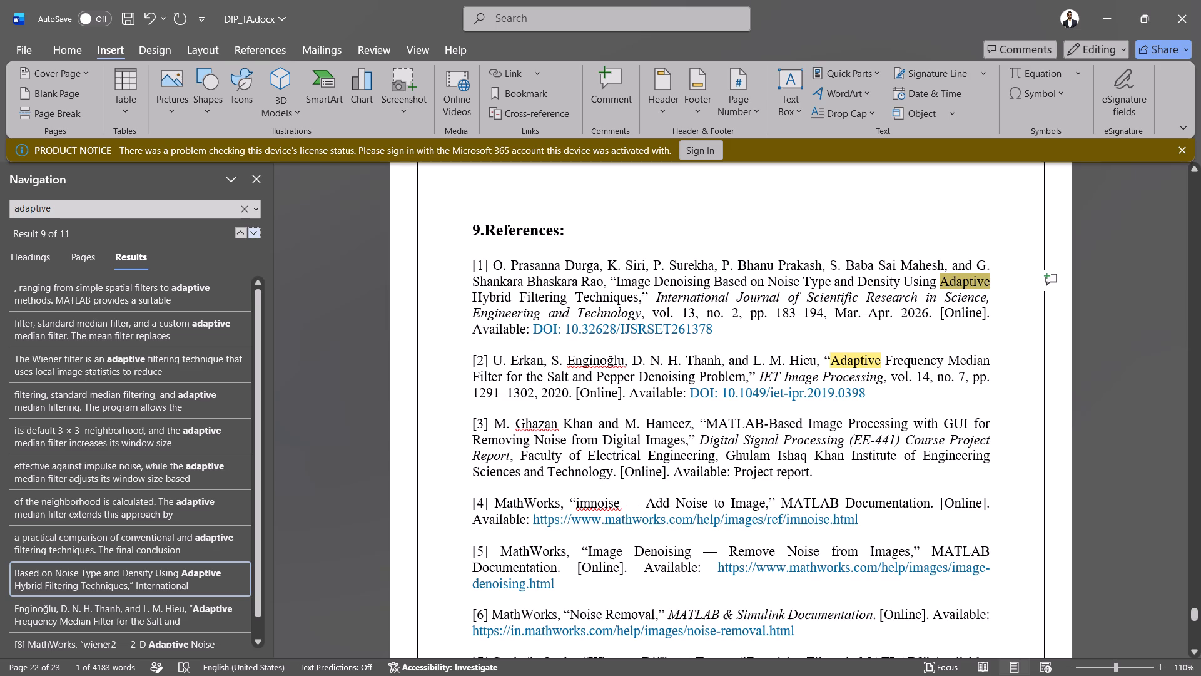
{"action": "key", "text": "Up"}
{"action": "key", "text": "Up"}
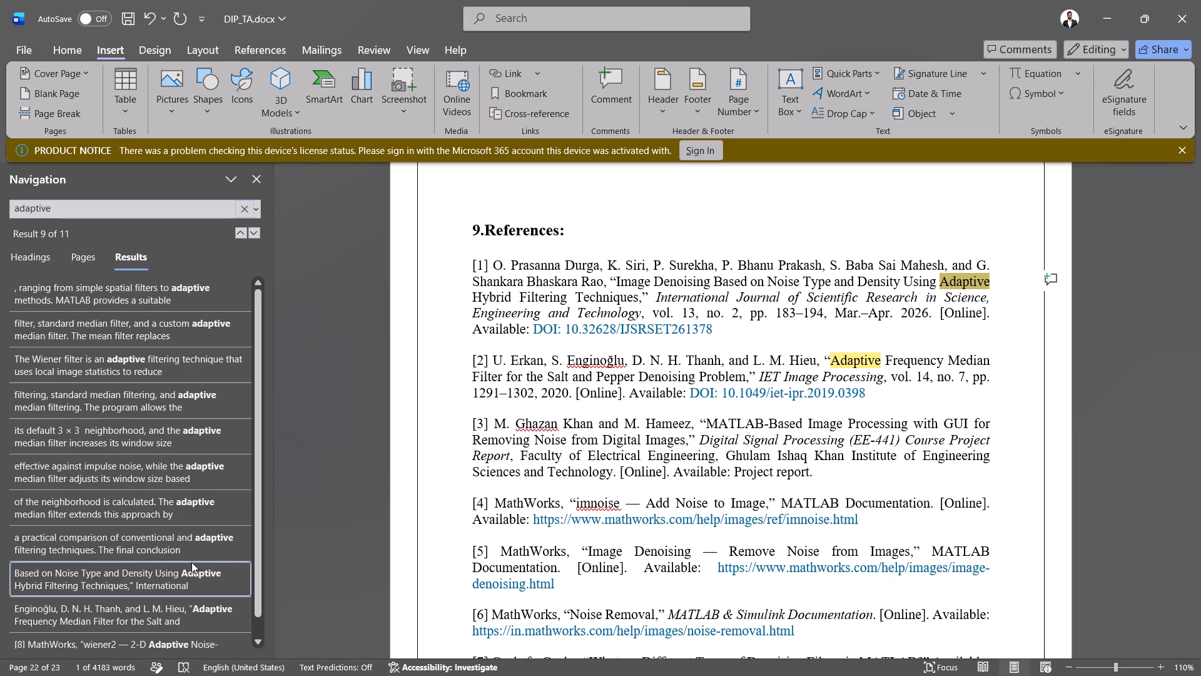
{"action": "left_click", "coordinate": [196, 547]}
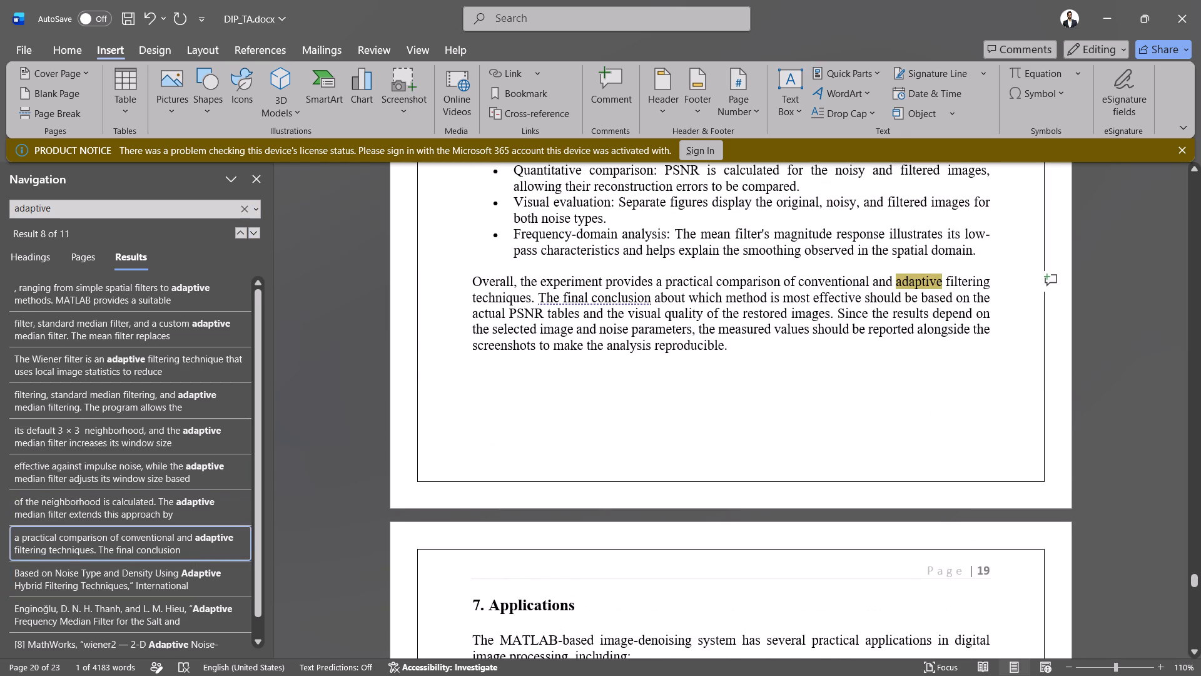
{"action": "left_click_drag", "start_coordinate": [875, 284], "coordinate": [935, 284]}
{"action": "key", "text": "BackSpace"}
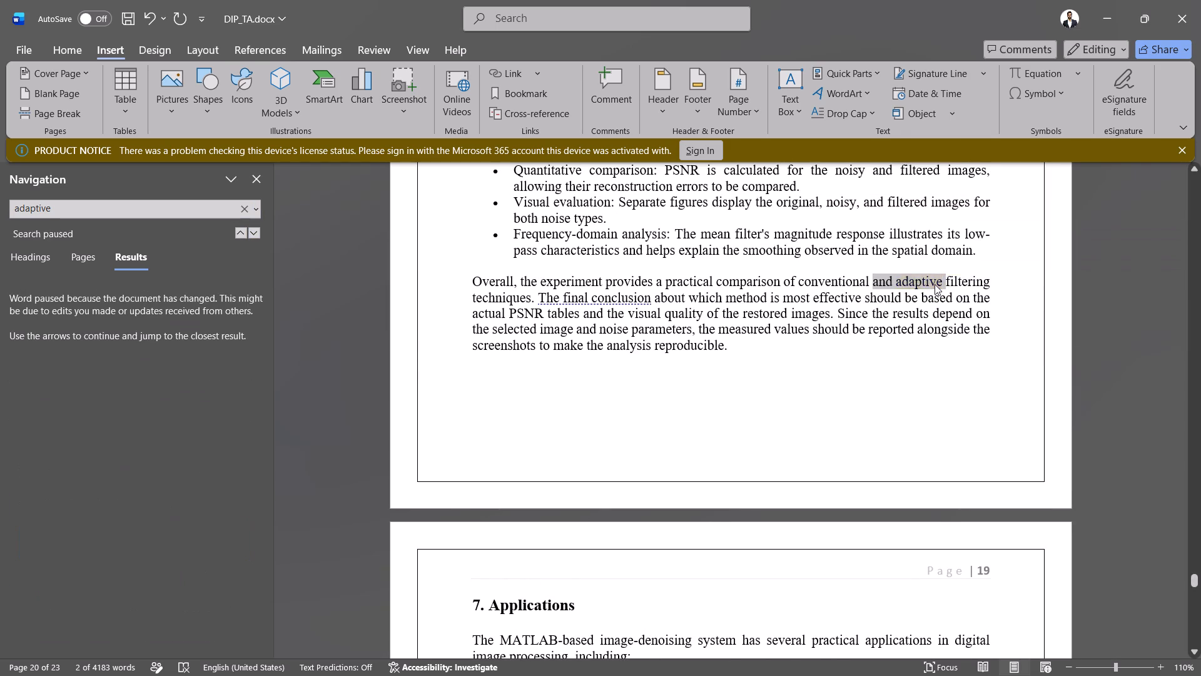
Search for "adaptive" again and delete the sentence about the adaptive median filter increasing neighborhood size from the paragraph below Figure 10.
{"action": "left_click", "coordinate": [134, 223]}
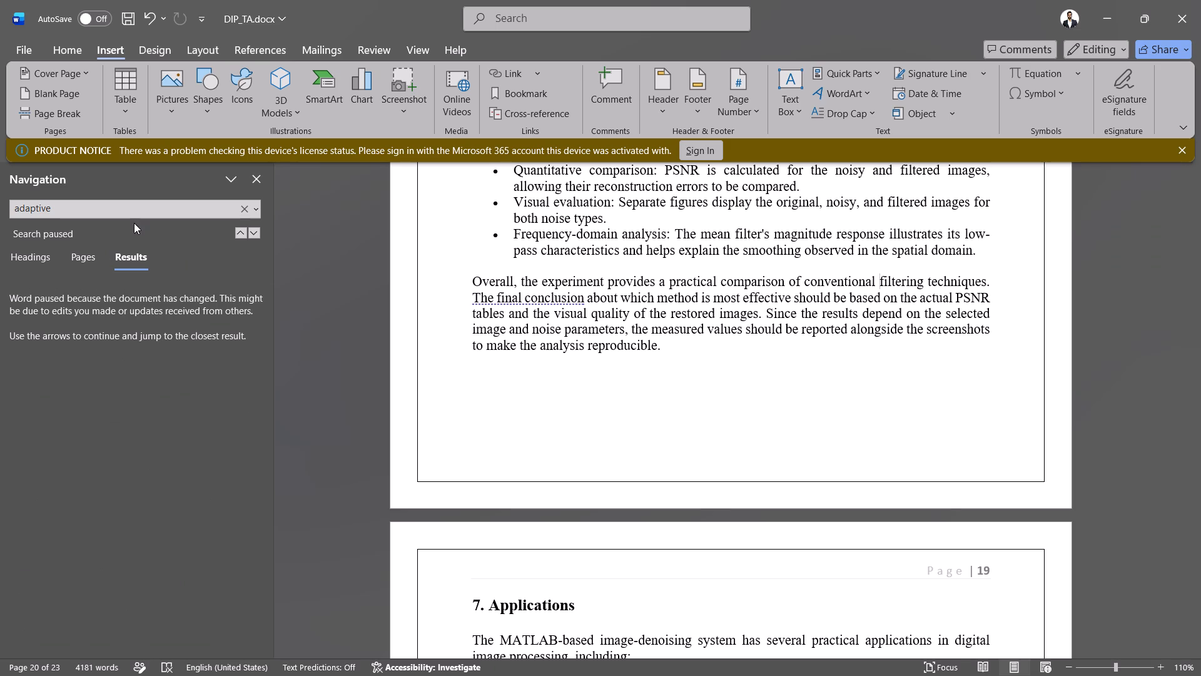
{"action": "left_click", "coordinate": [139, 212]}
{"action": "key", "text": "Return"}
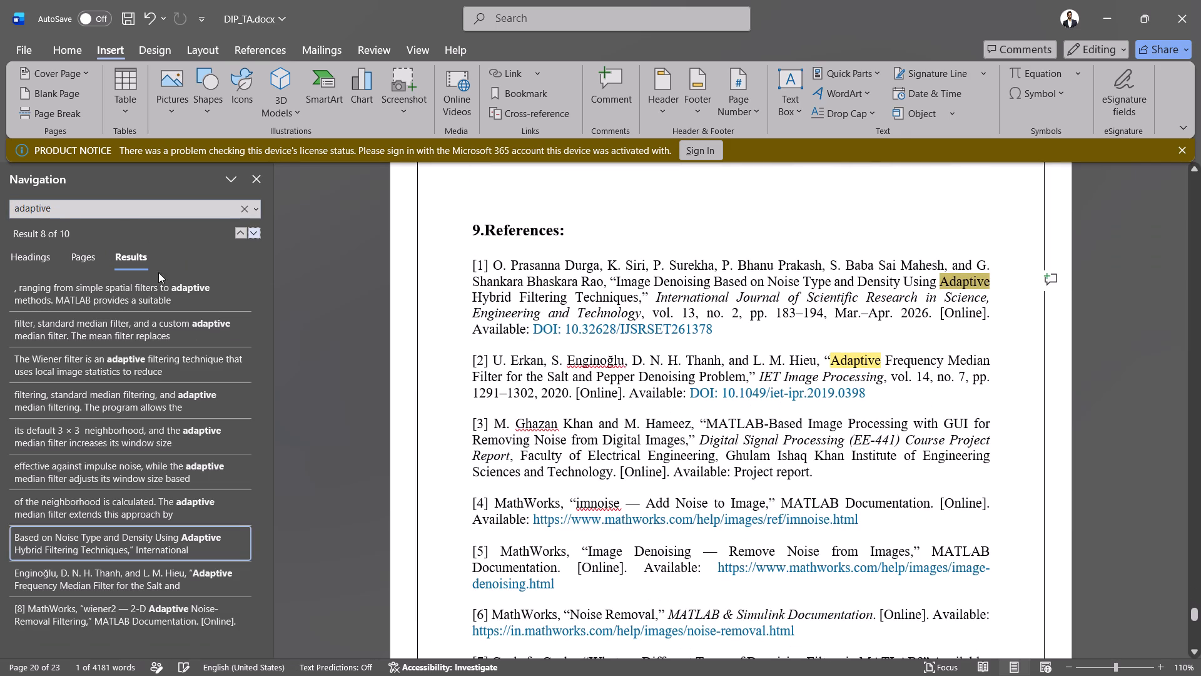
{"action": "left_click", "coordinate": [221, 513]}
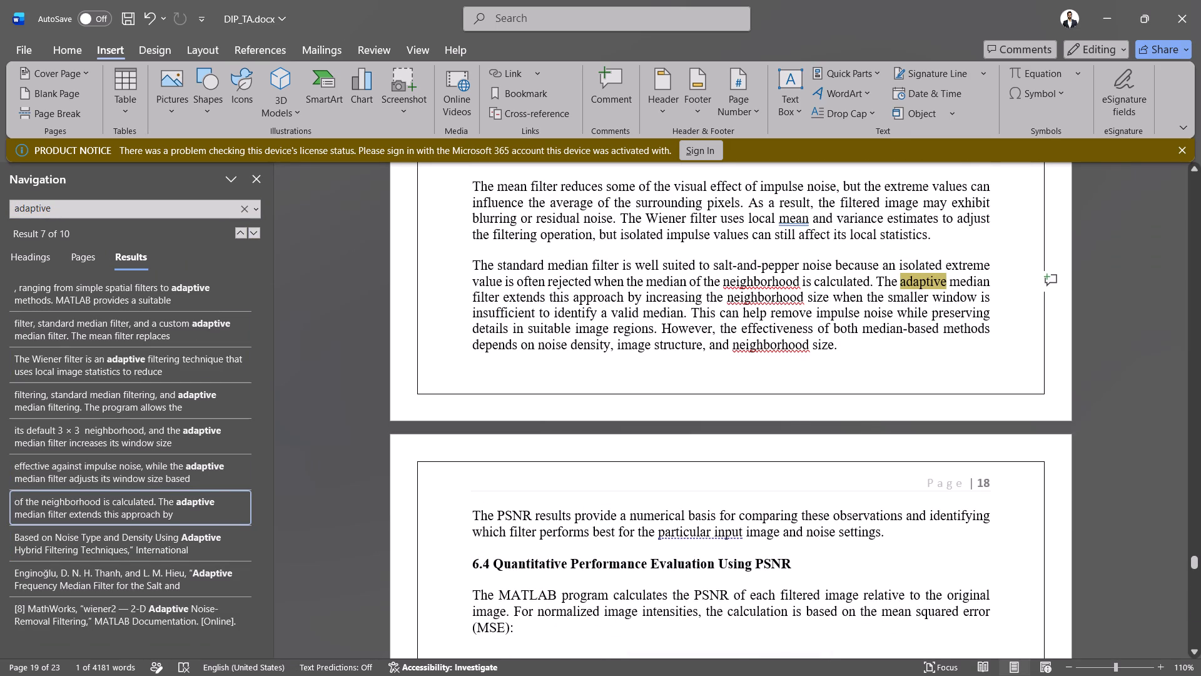
{"action": "left_click_drag", "start_coordinate": [875, 275], "coordinate": [692, 320]}
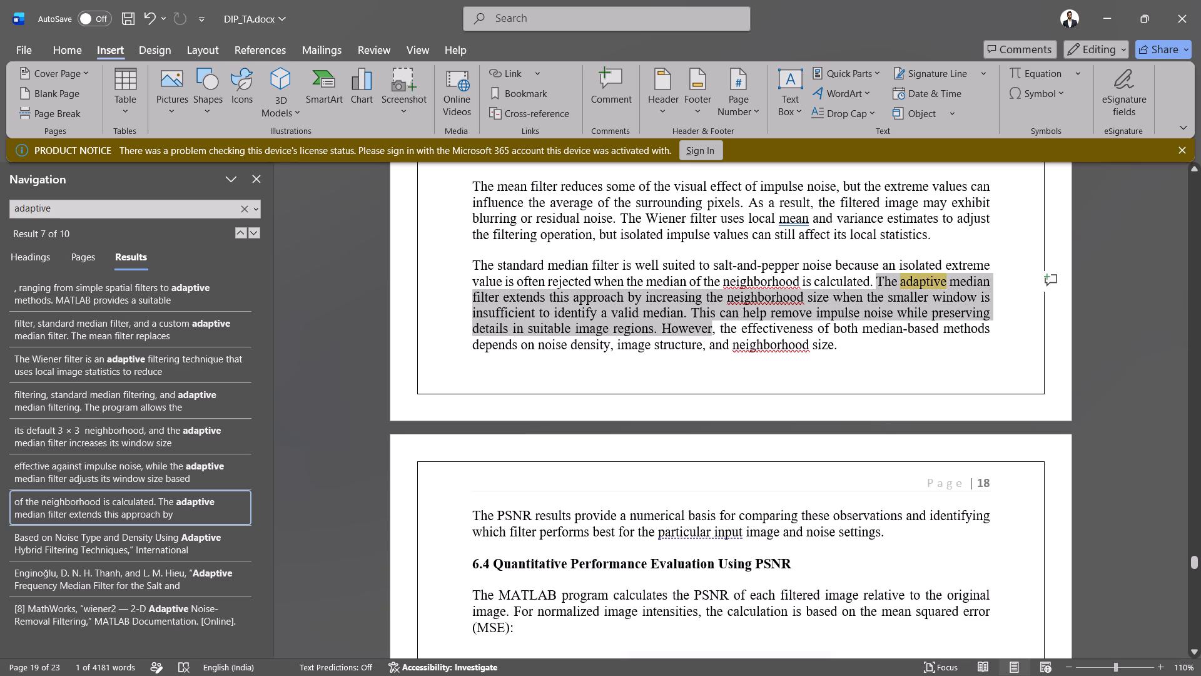
{"action": "left_click_drag", "start_coordinate": [692, 320], "coordinate": [689, 313]}
{"action": "key", "text": "BackSpace"}
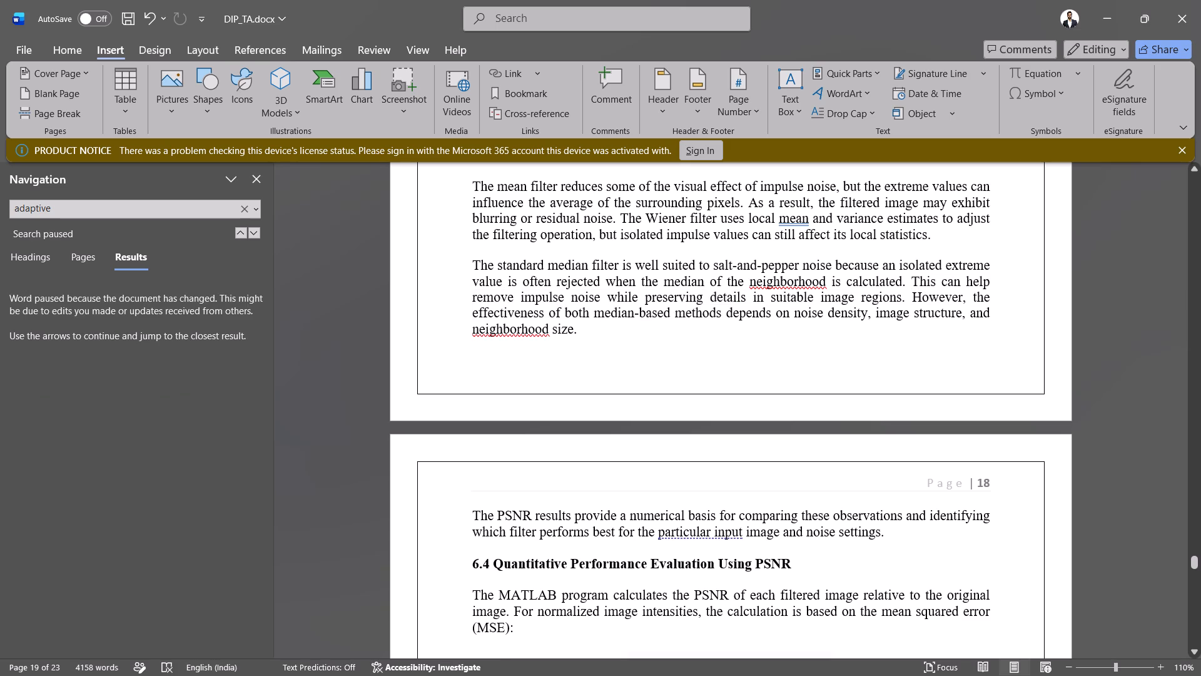
Find the "adaptive" mention in the paragraph above Table 1 and set that paragraph's Wiener filter window size to 3 × 3.
{"action": "left_click", "coordinate": [110, 204]}
{"action": "key", "text": "Return"}
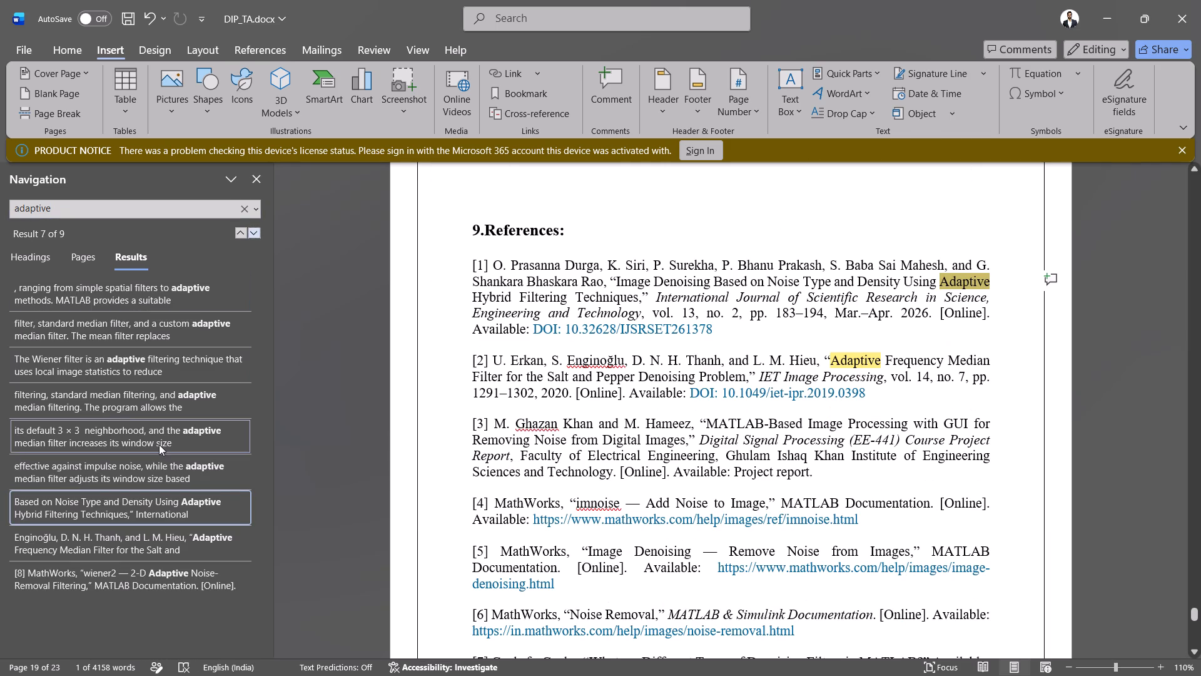
{"action": "left_click", "coordinate": [173, 456]}
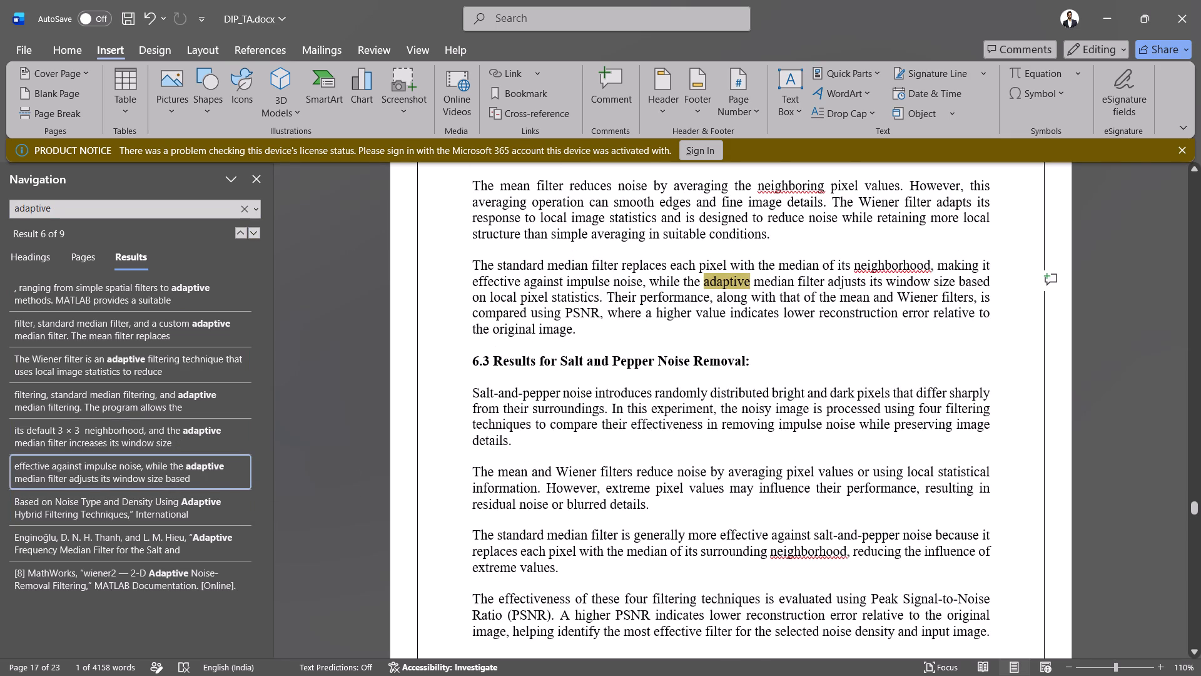
{"action": "double_click", "coordinate": [195, 501]}
{"action": "left_click", "coordinate": [206, 436]}
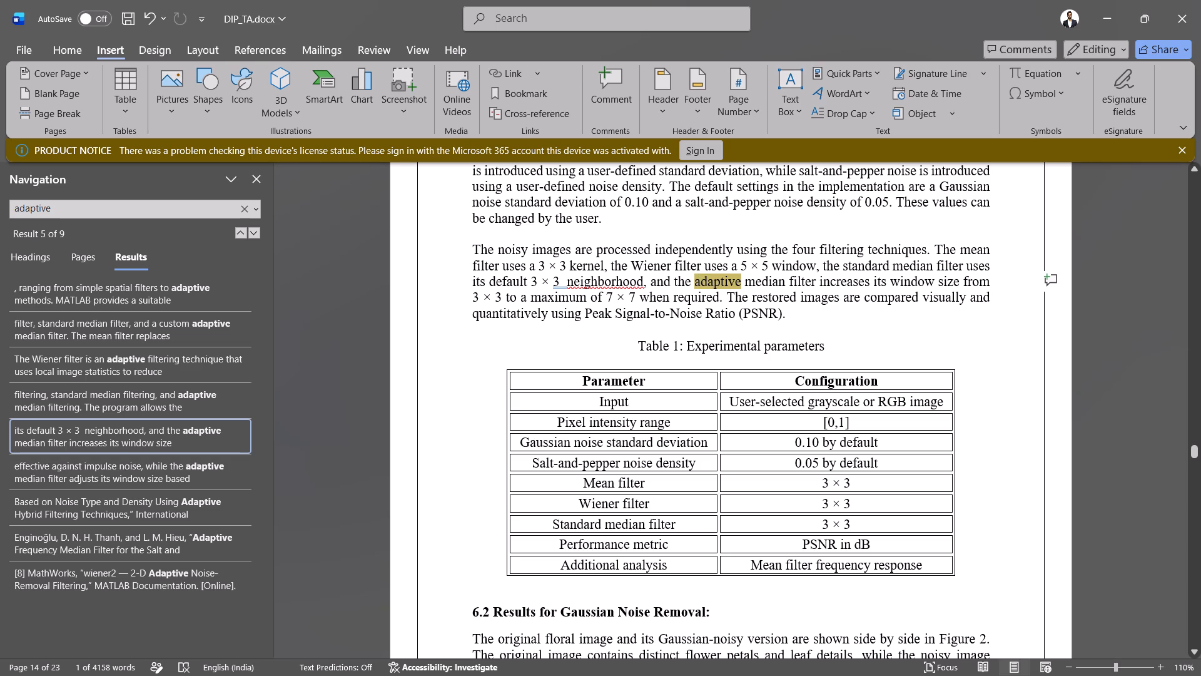
{"action": "left_click", "coordinate": [742, 267]}
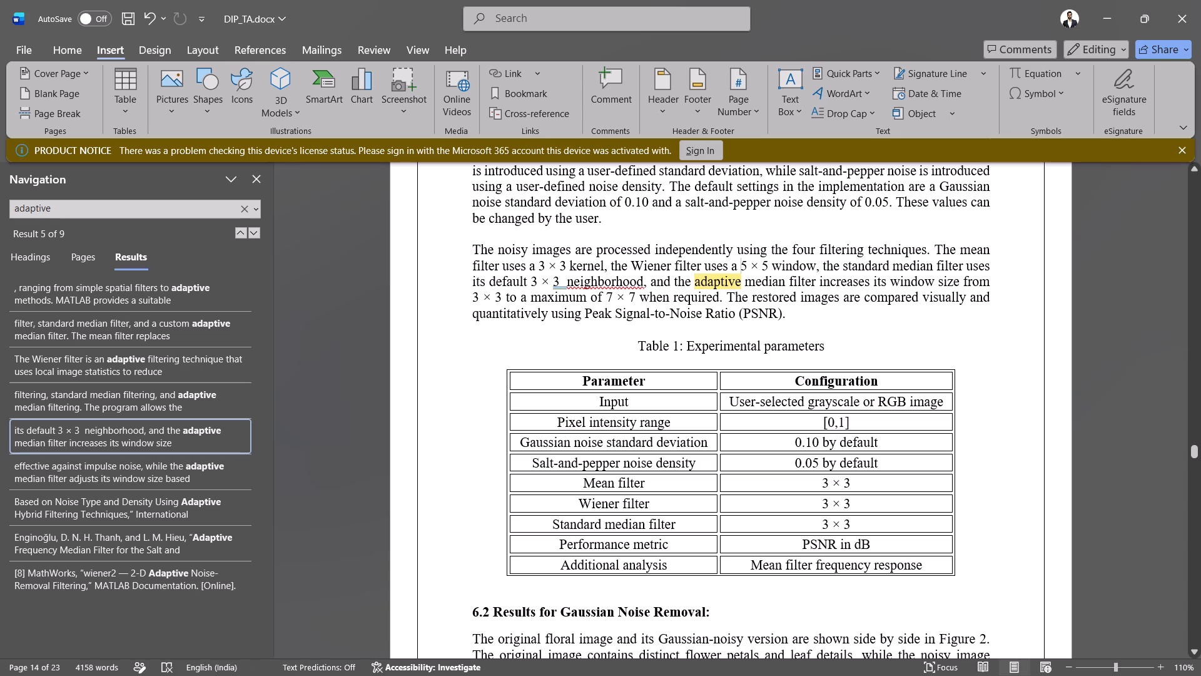
{"action": "key", "text": "Delete"}
{"action": "key", "text": "3"}
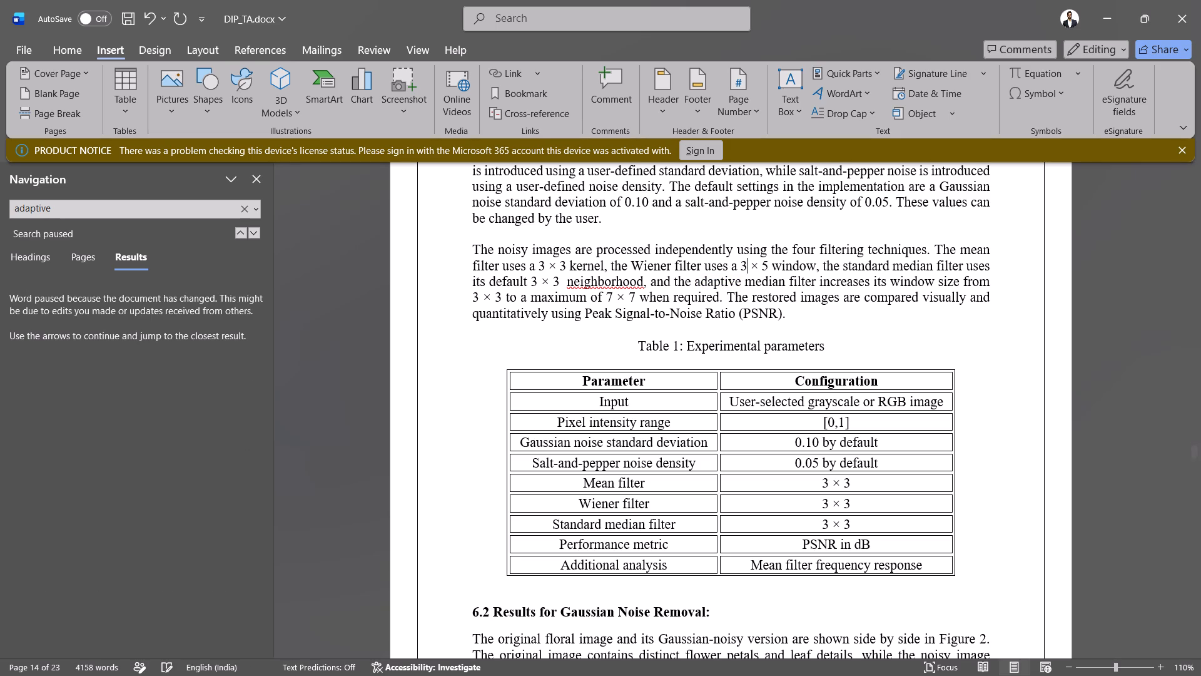
{"action": "key", "text": "Down"}
{"action": "key", "text": "Down"}
{"action": "key", "text": "Down"}
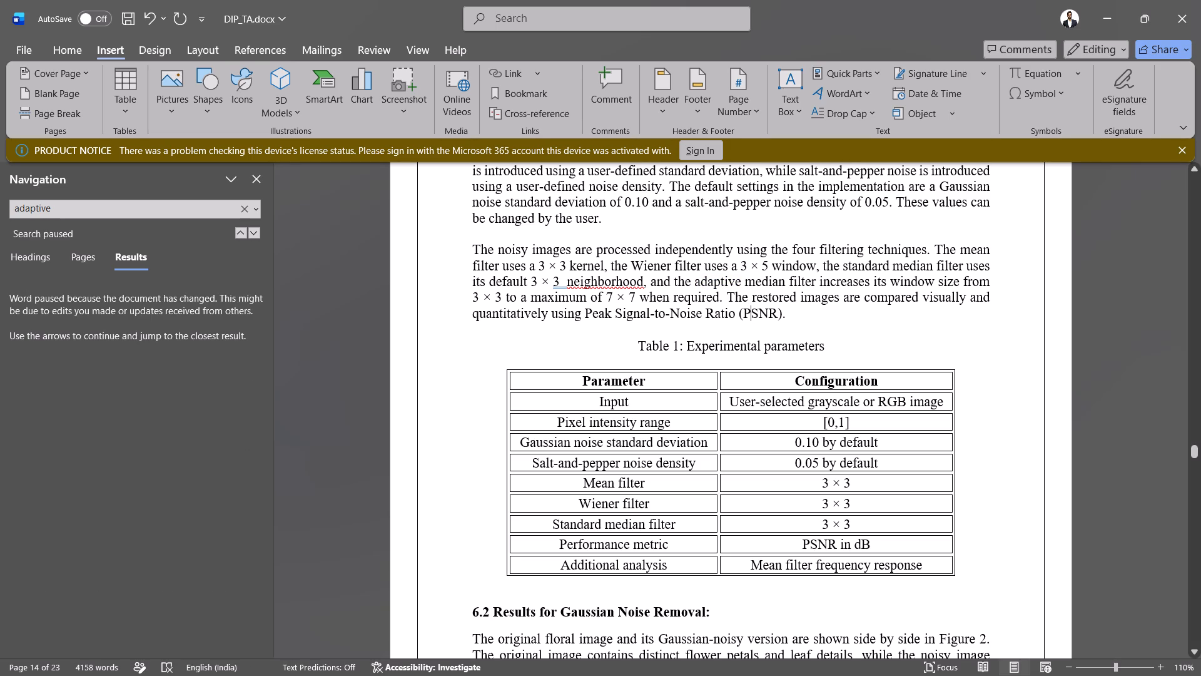
{"action": "left_click", "coordinate": [768, 264]}
{"action": "key", "text": "BackSpace"}
{"action": "key", "text": "3"}
Delete the clause about the adaptive median filter increasing its window size up to 7 × 7 from the paragraph above Table 1.
{"action": "left_click_drag", "start_coordinate": [654, 281], "coordinate": [708, 302]}
{"action": "key", "text": "BackSpace"}
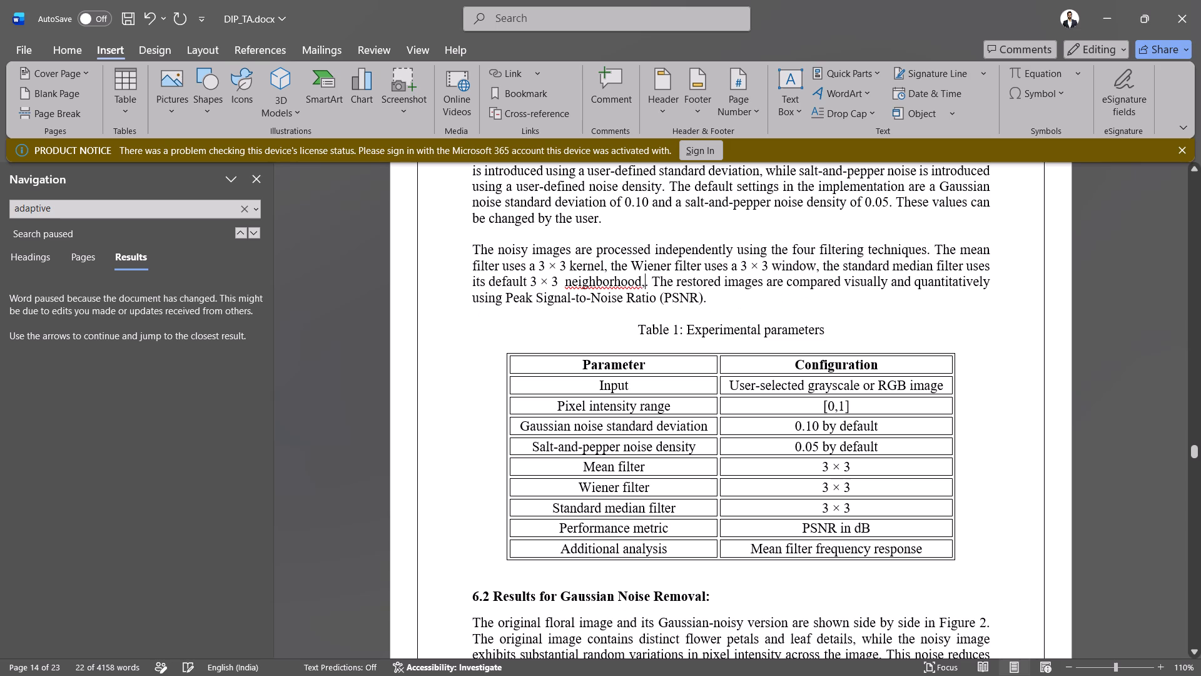
Search for "adaptive" and delete the clause about the adaptive median filter adjusting its window size from the paragraph above section 6.3.
{"action": "left_click", "coordinate": [184, 208]}
{"action": "key", "text": "Return"}
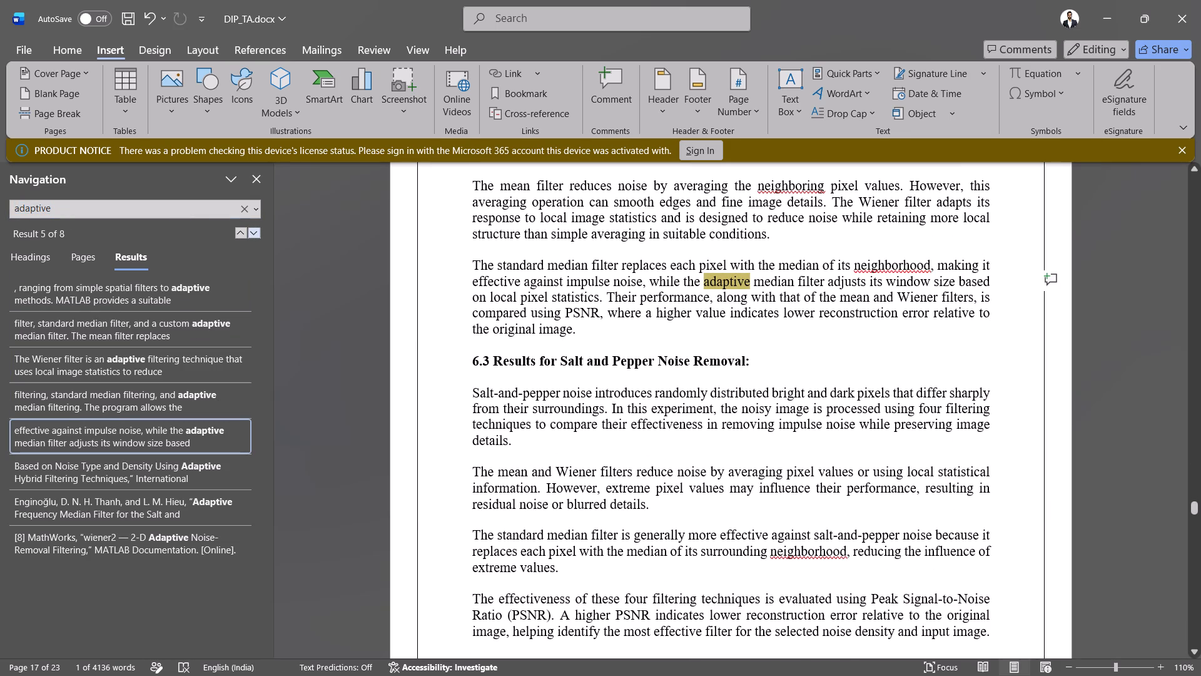
{"action": "left_click_drag", "start_coordinate": [607, 297], "coordinate": [493, 266]}
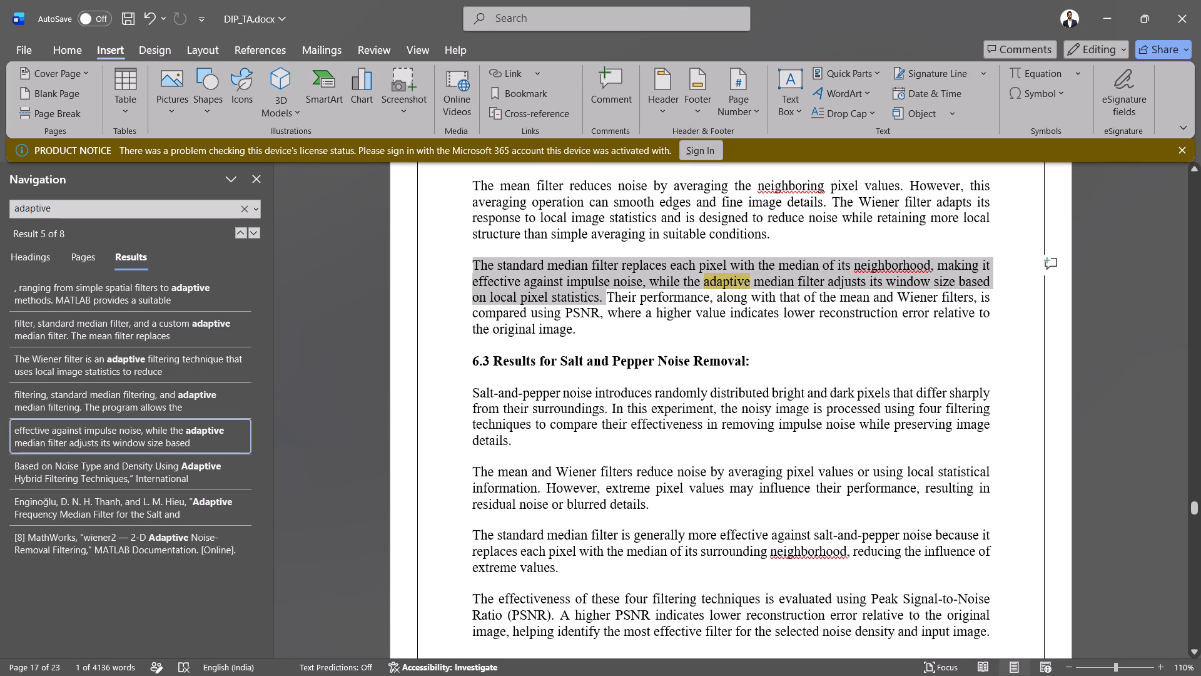
{"action": "left_click_drag", "start_coordinate": [493, 266], "coordinate": [494, 272]}
{"action": "left_click_drag", "start_coordinate": [494, 272], "coordinate": [484, 266]}
{"action": "left_click_drag", "start_coordinate": [484, 266], "coordinate": [479, 268]}
{"action": "left_click_drag", "start_coordinate": [479, 268], "coordinate": [669, 284]}
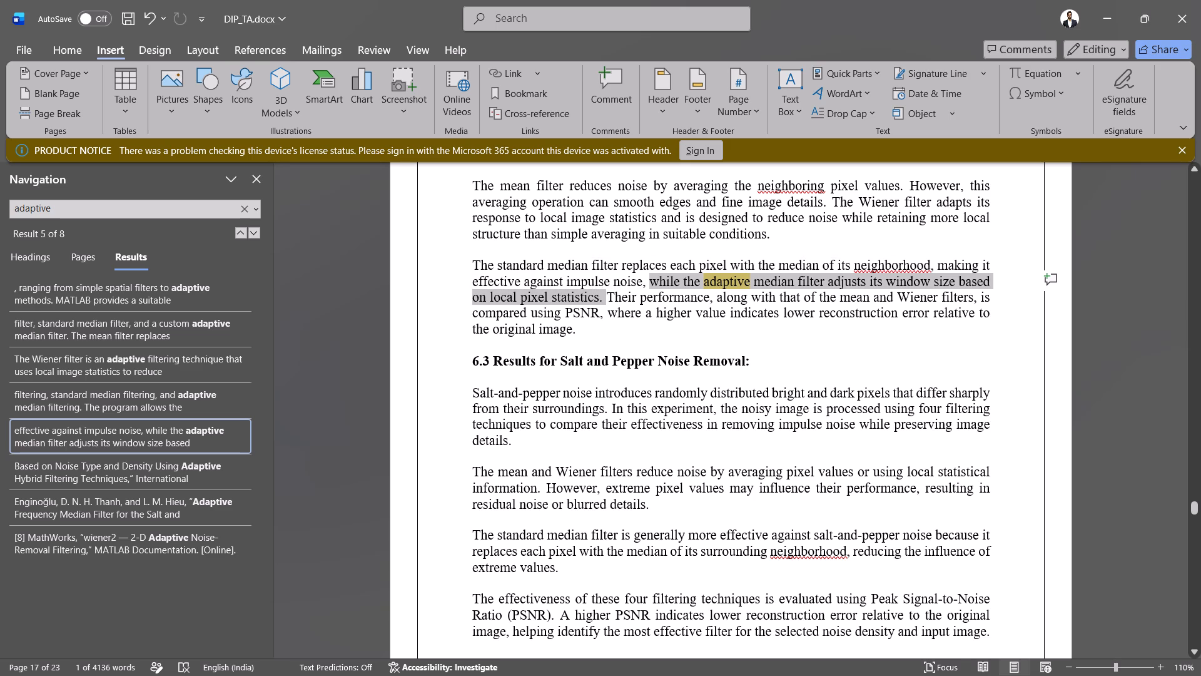
{"action": "left_click_drag", "start_coordinate": [669, 284], "coordinate": [651, 284]}
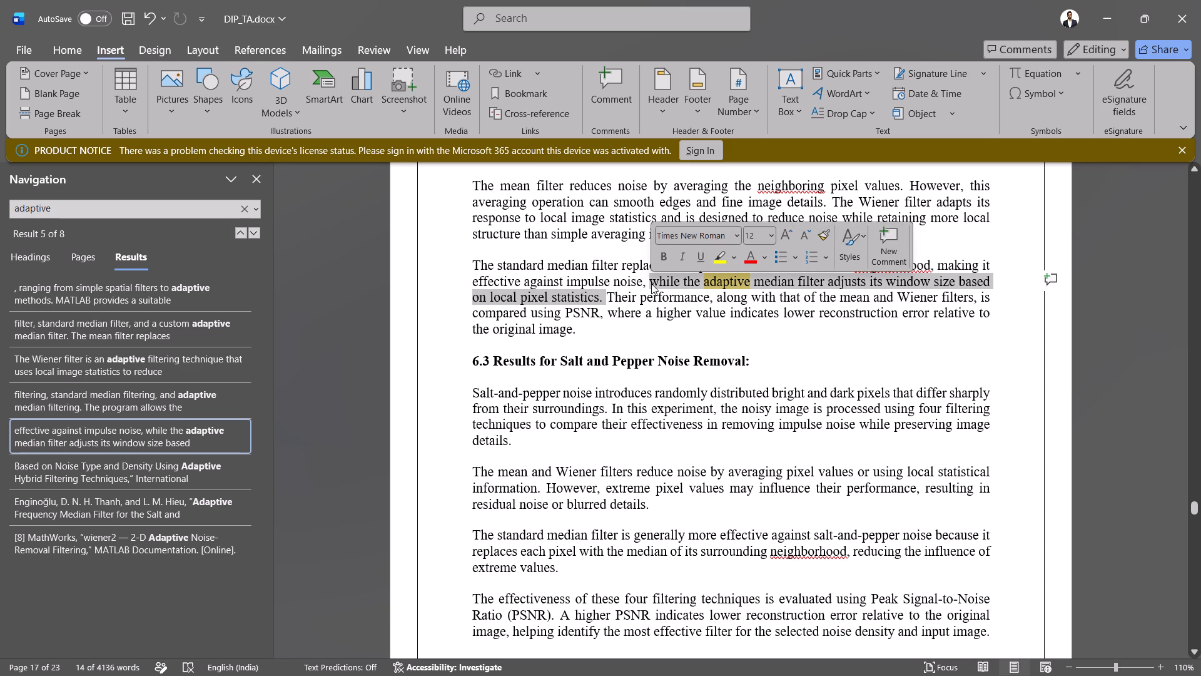
{"action": "key", "text": "BackSpace"}
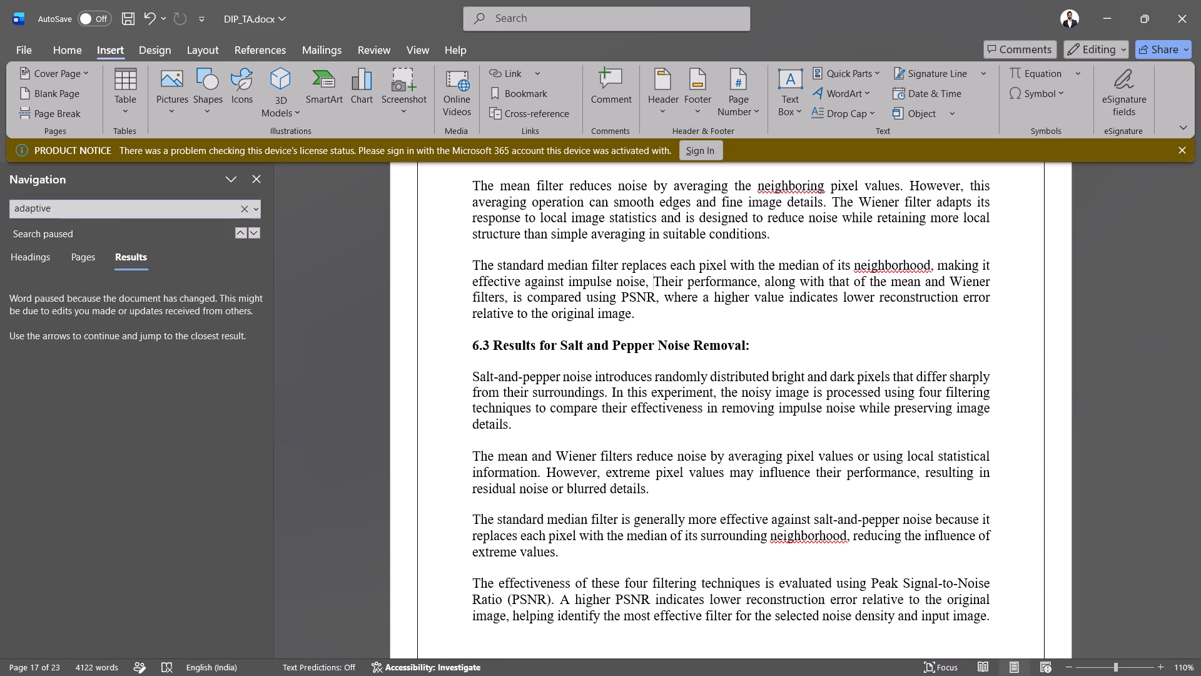
Search for "adaptive" again and delete "adaptive median filtering." from the first paragraph of section 6.1.
{"action": "left_click", "coordinate": [181, 207]}
{"action": "key", "text": "Return"}
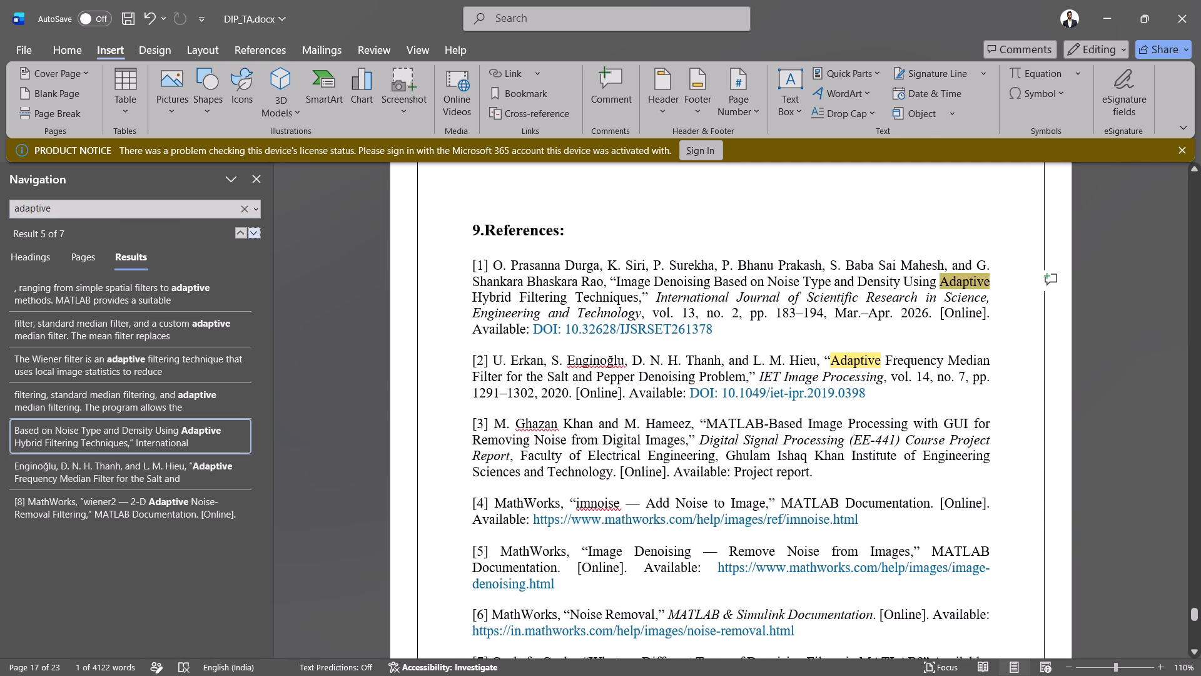
{"action": "left_click", "coordinate": [165, 387]}
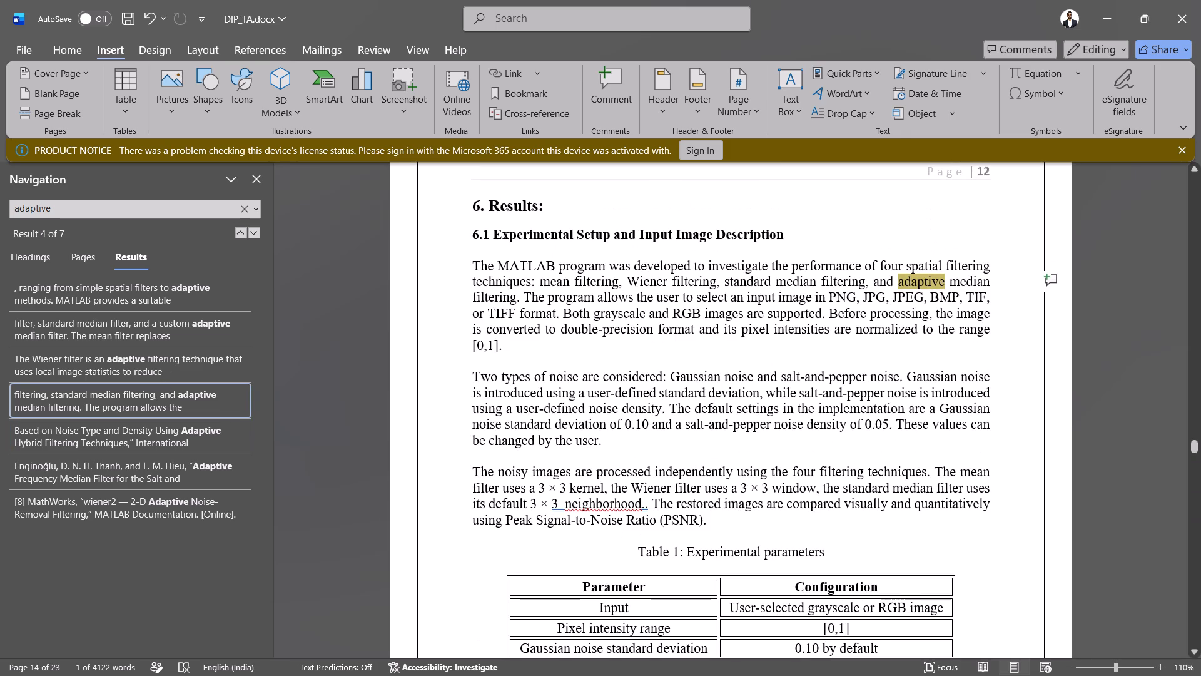
{"action": "left_click_drag", "start_coordinate": [897, 279], "coordinate": [941, 285]}
{"action": "left_click_drag", "start_coordinate": [941, 285], "coordinate": [571, 303]}
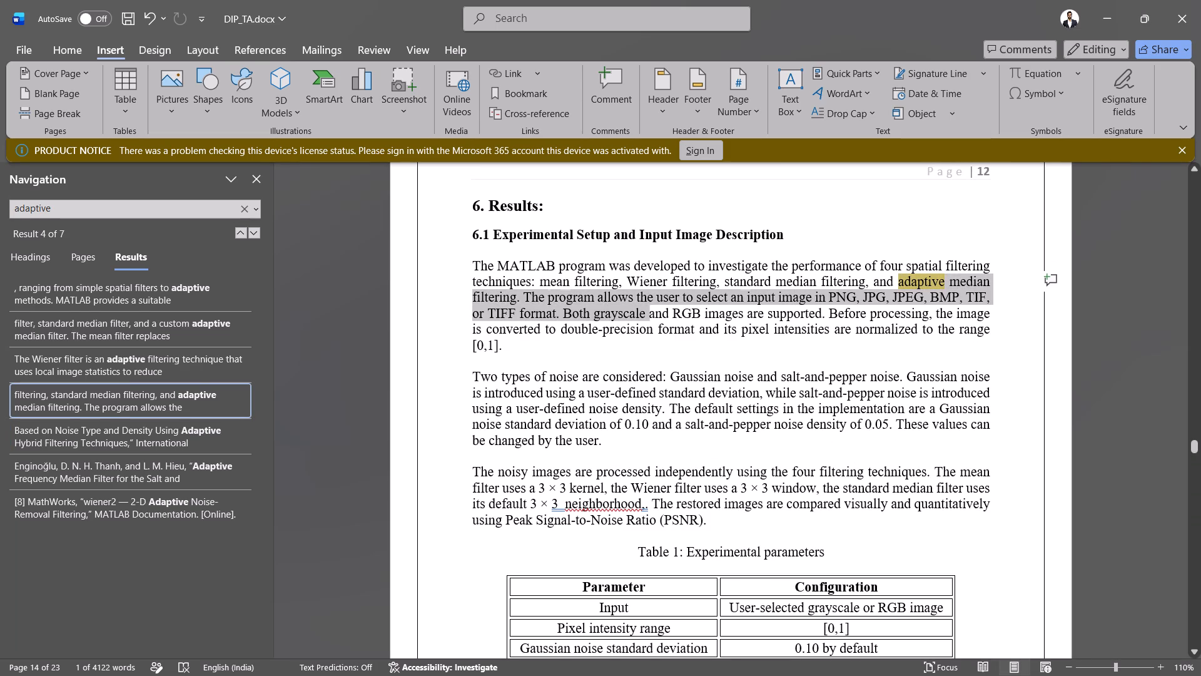
{"action": "left_click_drag", "start_coordinate": [571, 303], "coordinate": [523, 303]}
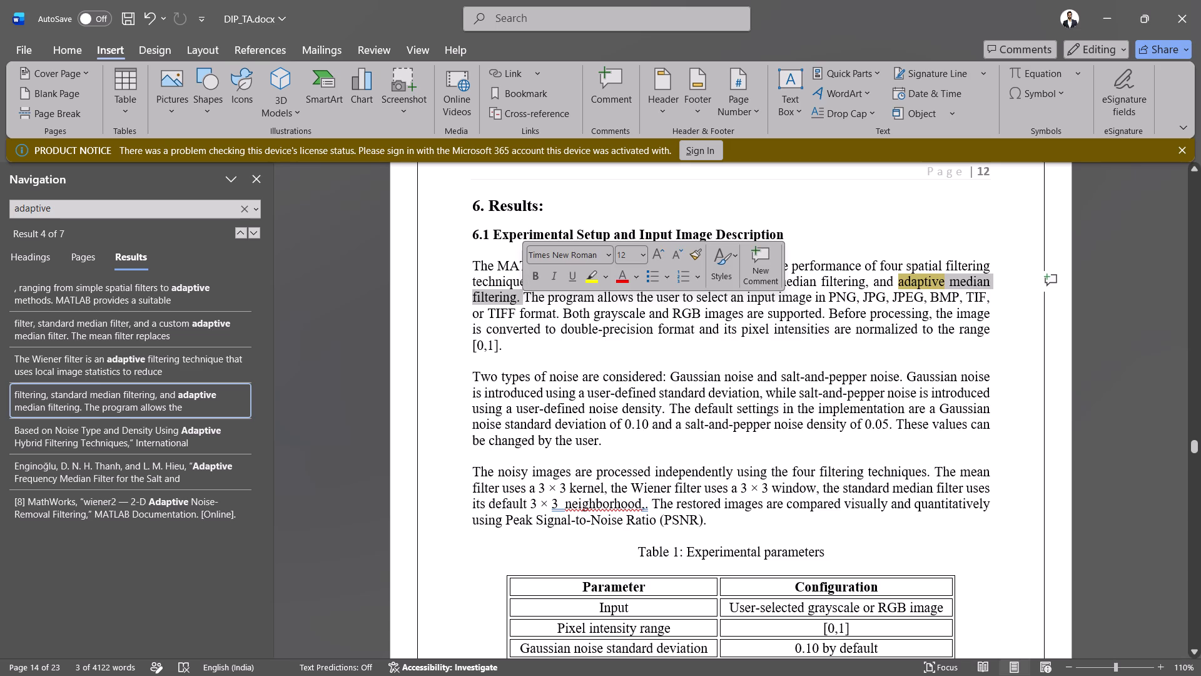
{"action": "key", "text": "BackSpace"}
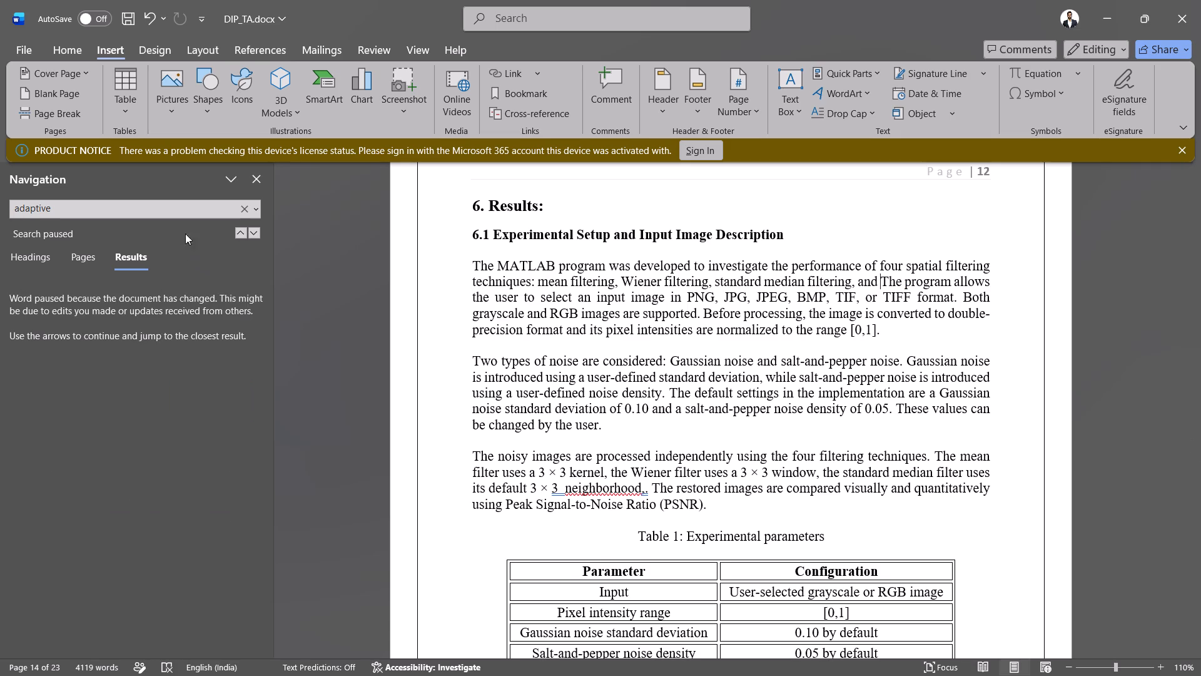
Find the "custom adaptive" mention and delete "and a custom adaptive median filter" from the introduction's list of filtering techniques.
{"action": "left_click", "coordinate": [191, 212]}
{"action": "key", "text": "Return"}
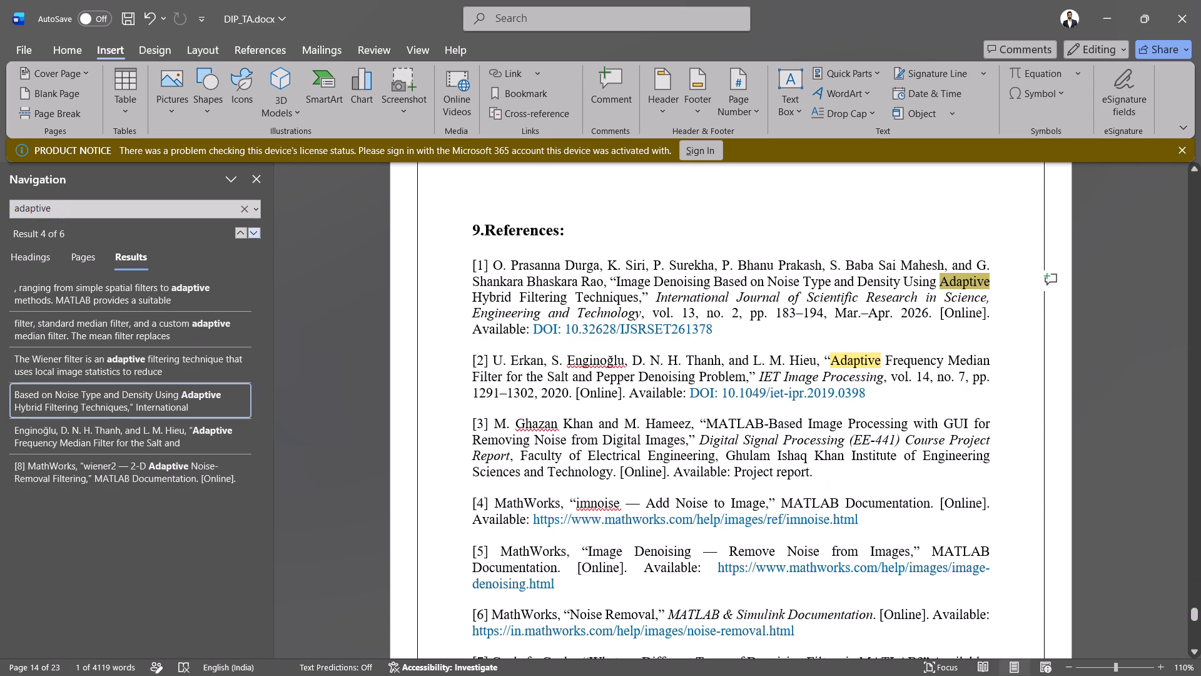
{"action": "left_click", "coordinate": [190, 316]}
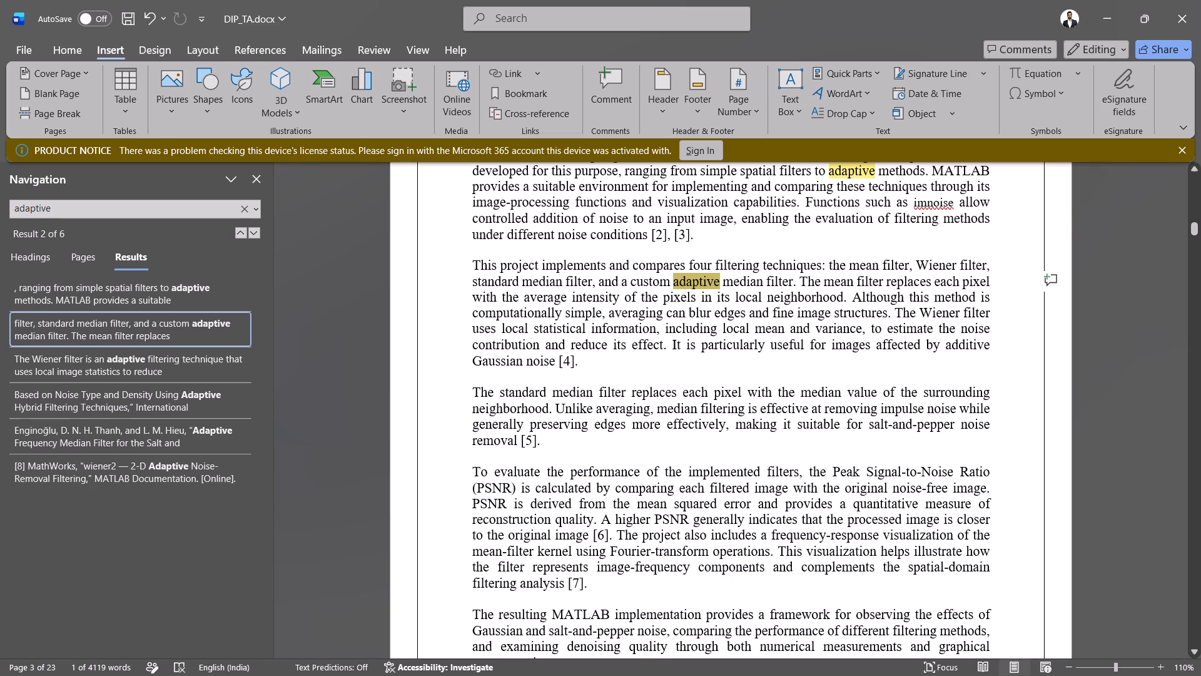
{"action": "left_click_drag", "start_coordinate": [787, 278], "coordinate": [785, 278]}
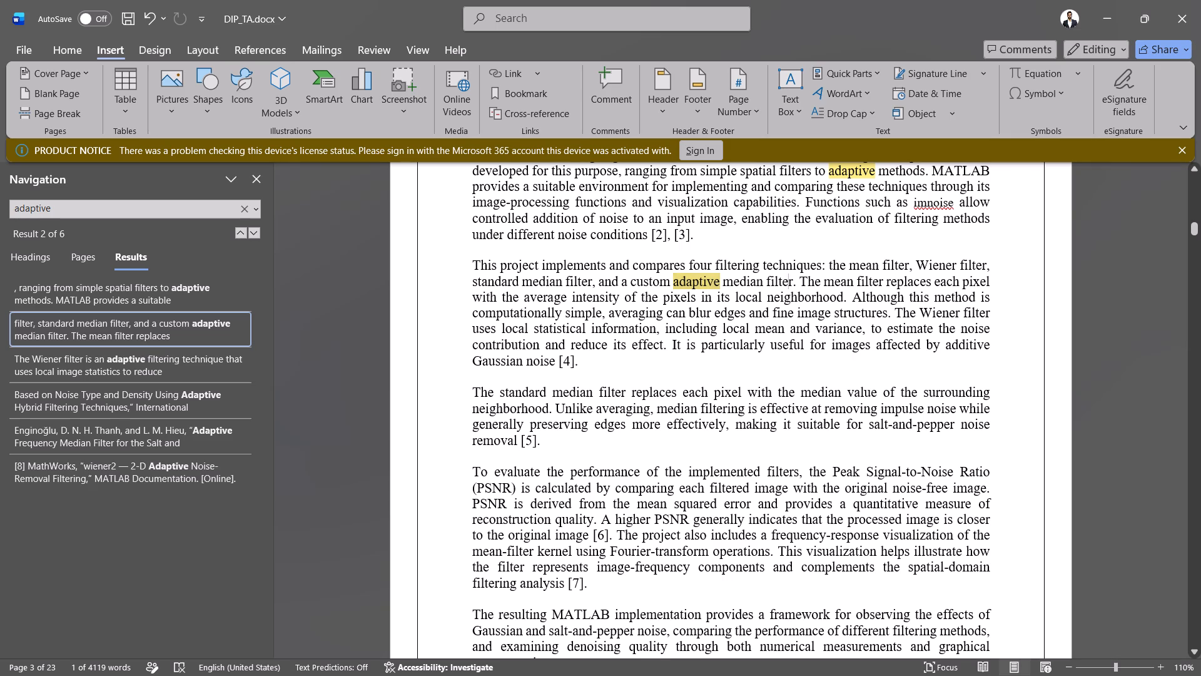
{"action": "left_click_drag", "start_coordinate": [785, 278], "coordinate": [599, 284]}
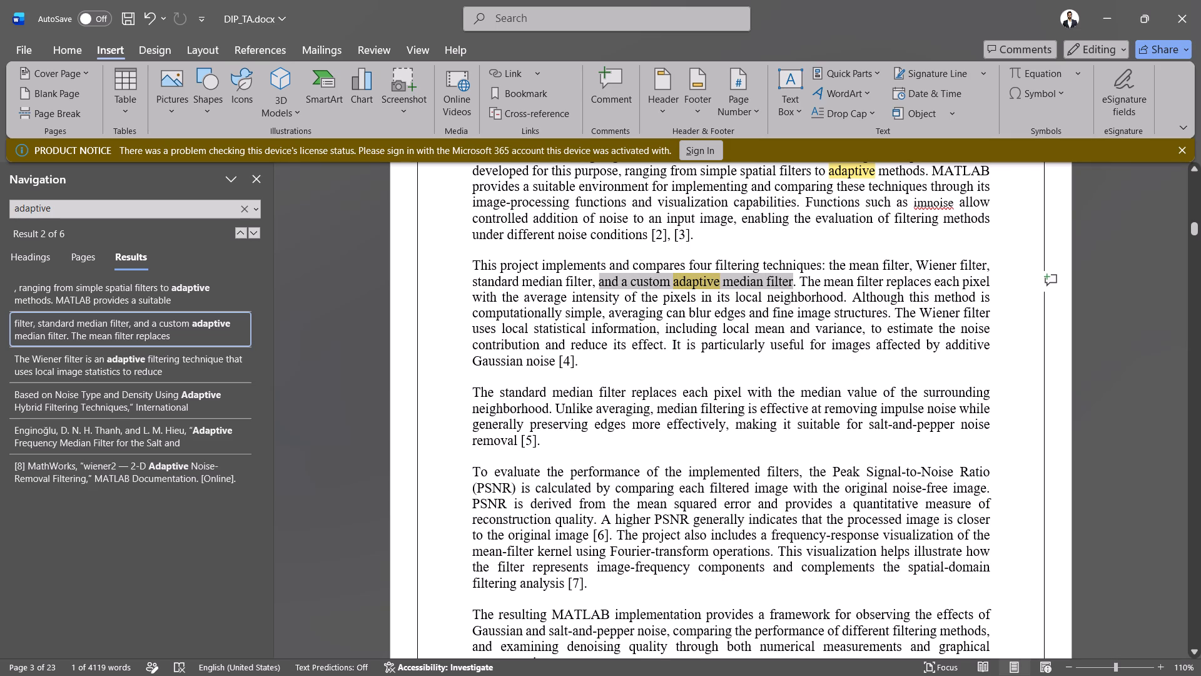
{"action": "left_click_drag", "start_coordinate": [599, 284], "coordinate": [595, 284]}
{"action": "key", "text": "BackSpace"}
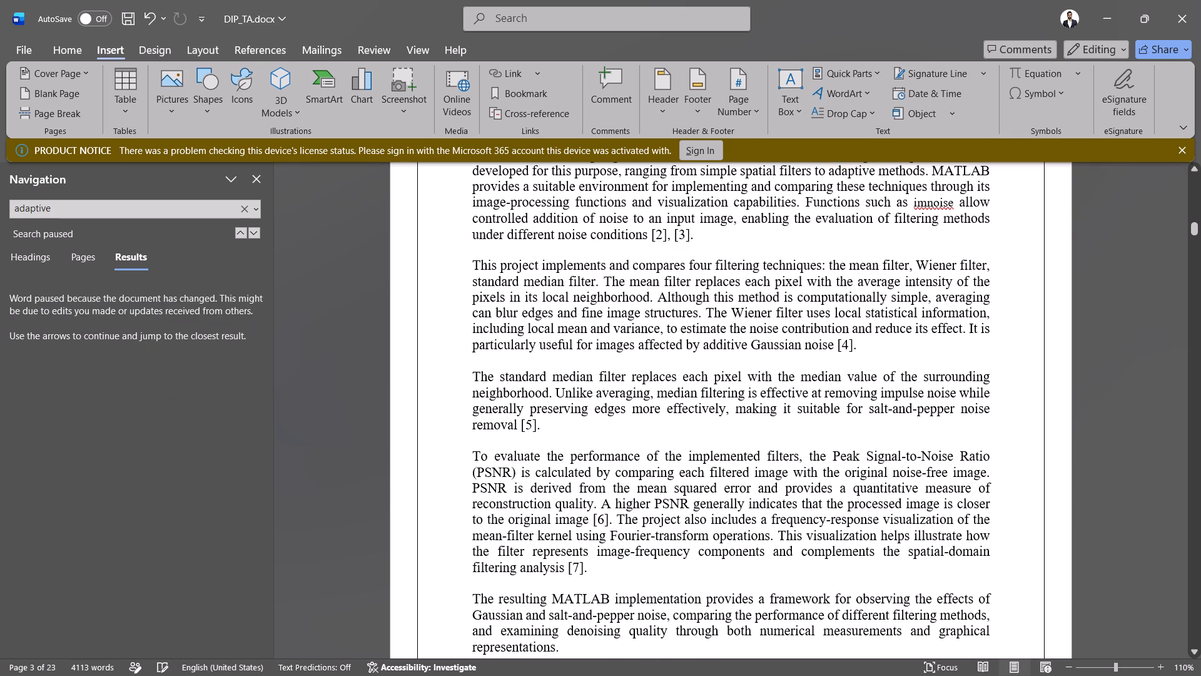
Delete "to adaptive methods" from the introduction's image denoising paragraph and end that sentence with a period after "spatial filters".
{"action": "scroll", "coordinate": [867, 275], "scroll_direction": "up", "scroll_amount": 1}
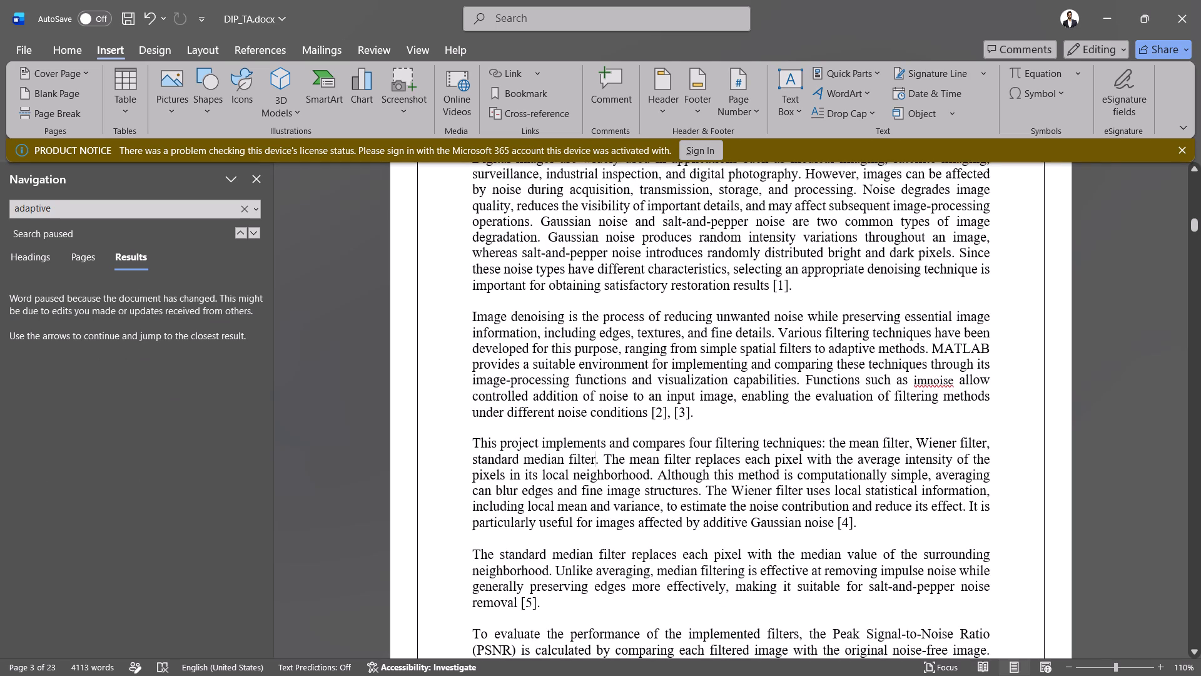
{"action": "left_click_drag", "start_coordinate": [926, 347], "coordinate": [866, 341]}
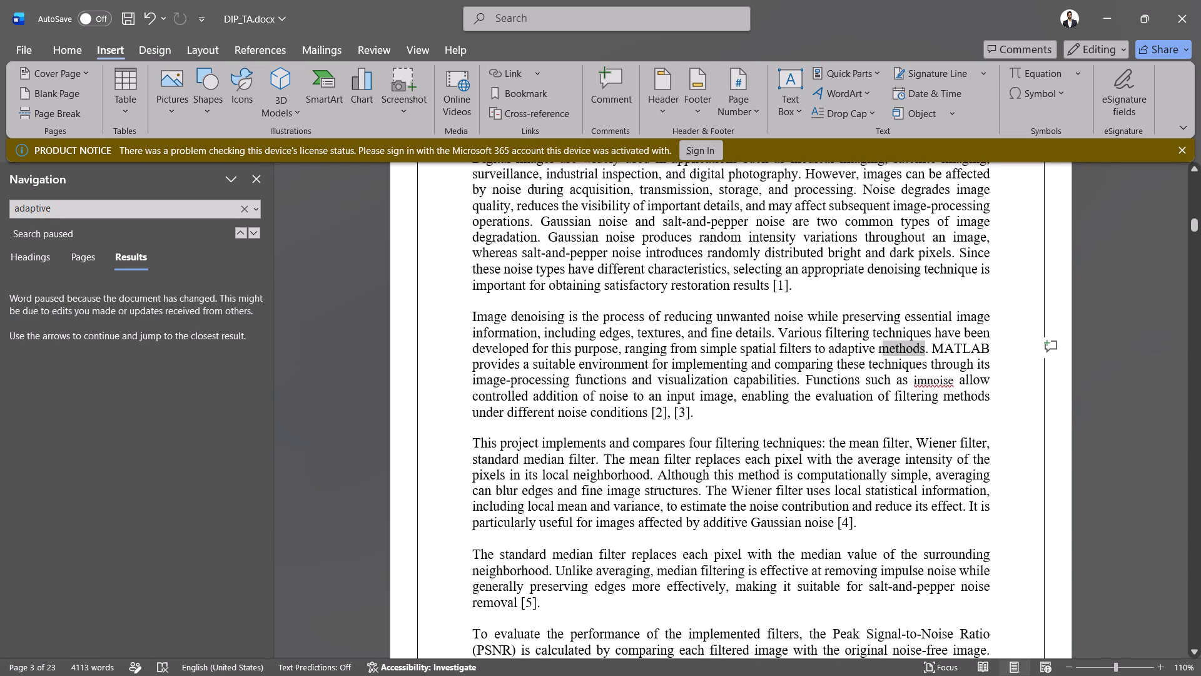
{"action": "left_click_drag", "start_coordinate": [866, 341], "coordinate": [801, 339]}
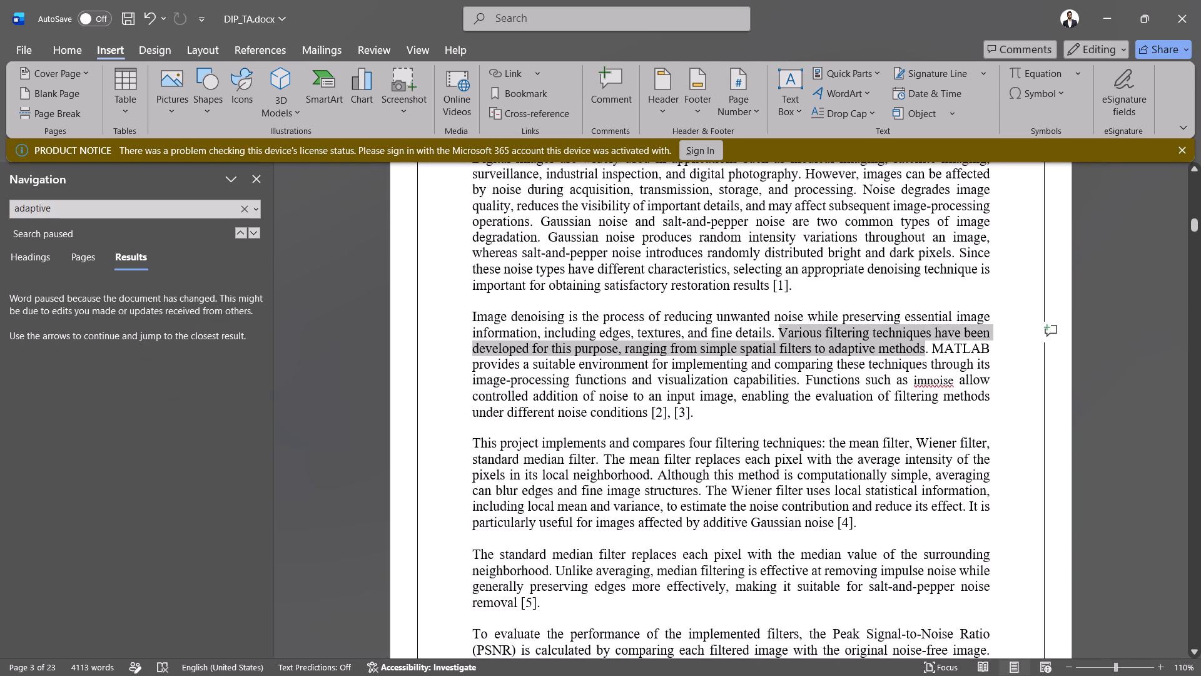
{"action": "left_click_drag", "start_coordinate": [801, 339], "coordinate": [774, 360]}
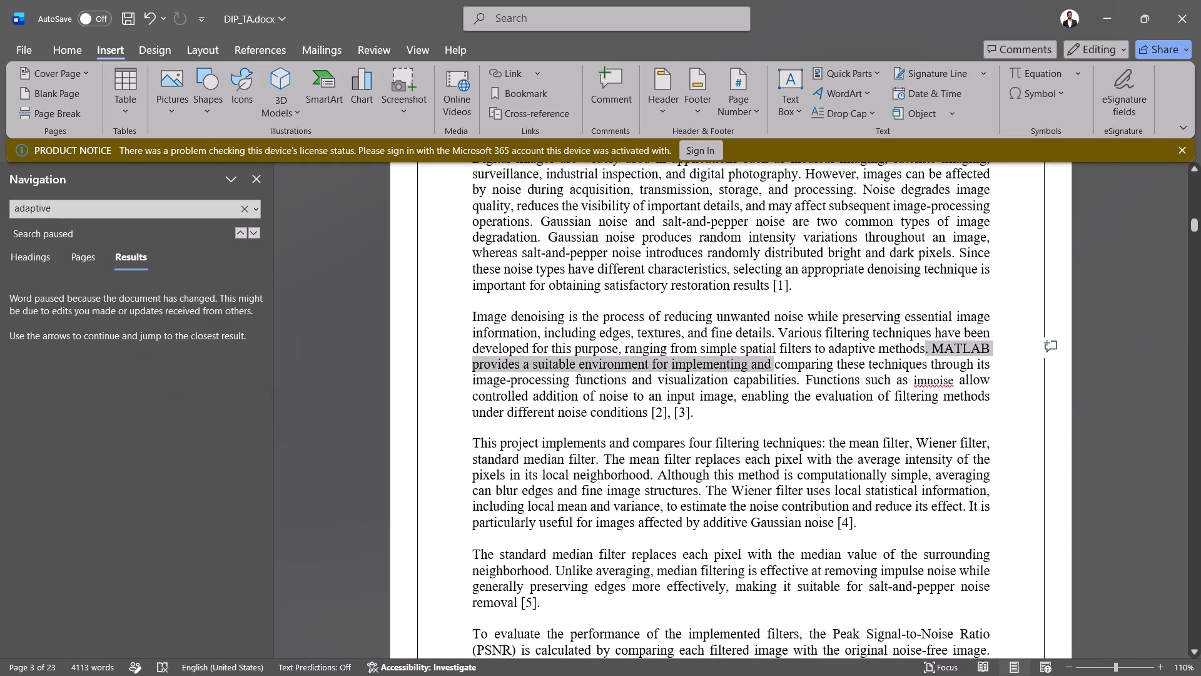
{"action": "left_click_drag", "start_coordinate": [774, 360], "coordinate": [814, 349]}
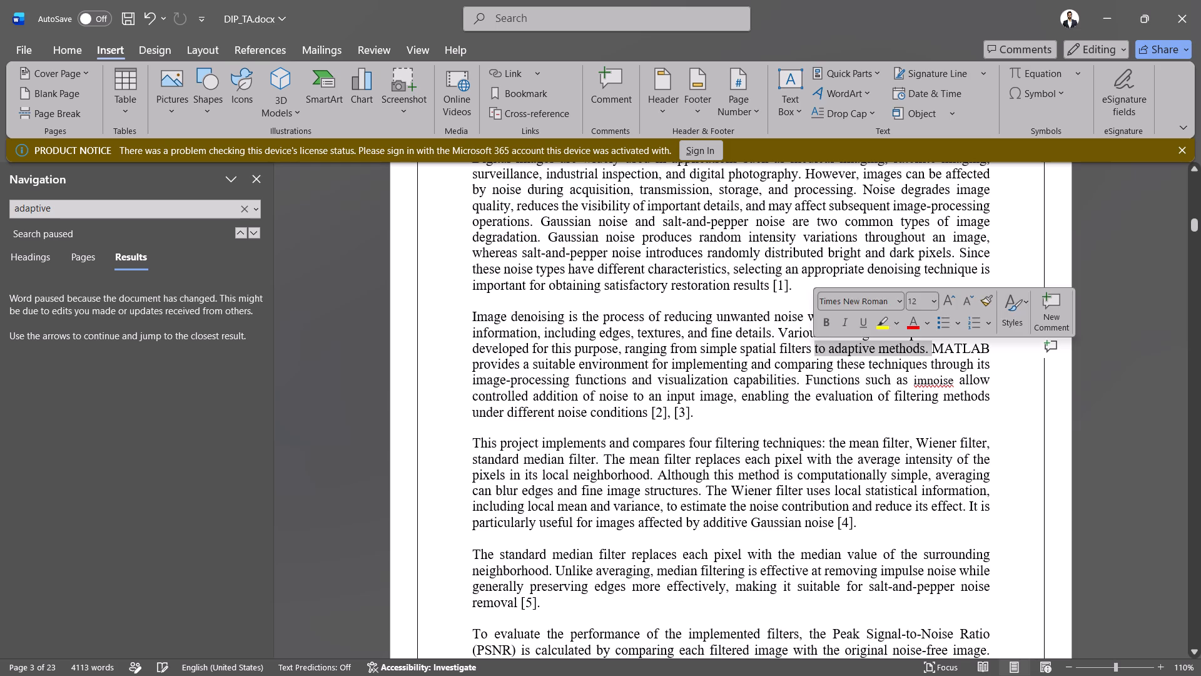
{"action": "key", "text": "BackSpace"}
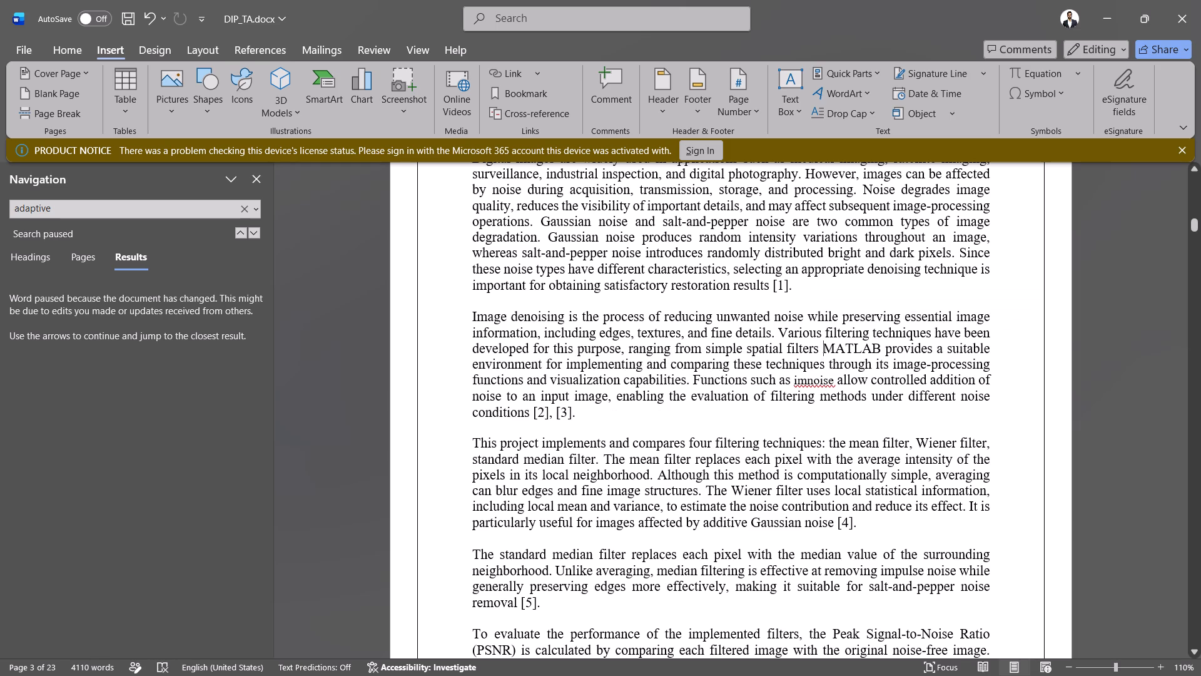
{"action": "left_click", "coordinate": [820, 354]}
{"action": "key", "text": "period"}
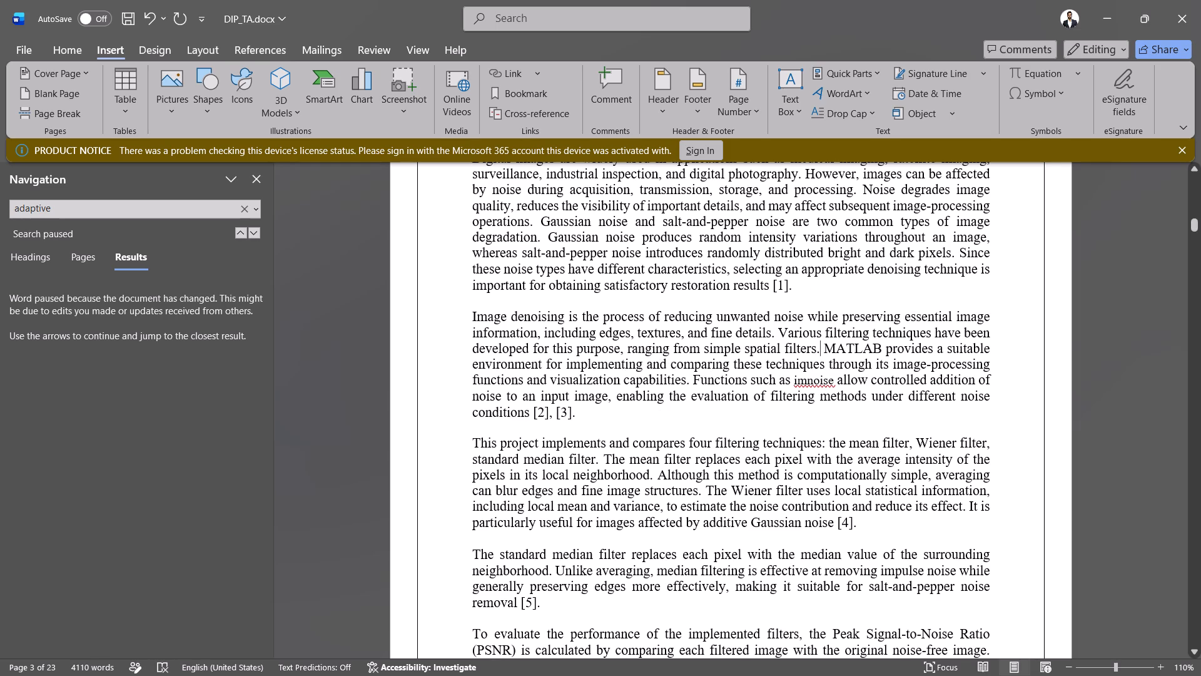
Delete the whole sentence beginning "Various filtering techniques have been developed" from the introduction's image denoising paragraph.
{"action": "left_click_drag", "start_coordinate": [814, 350], "coordinate": [778, 335]}
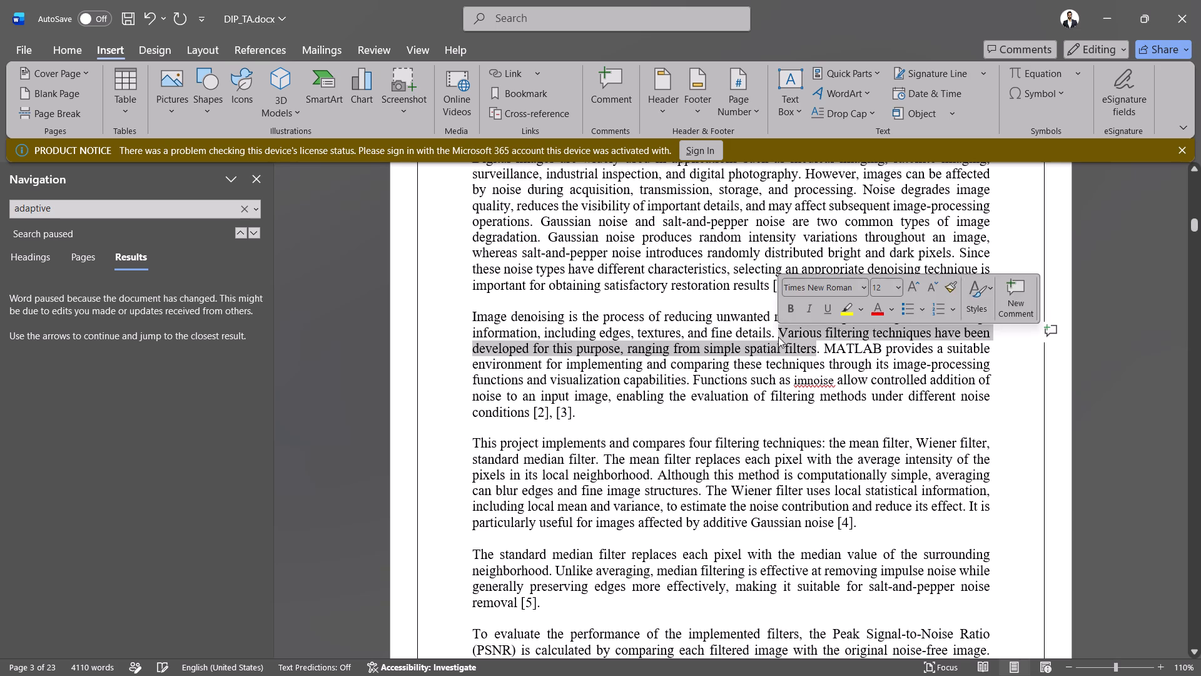
{"action": "key", "text": "BackSpace"}
{"action": "key", "text": "BackSpace"}
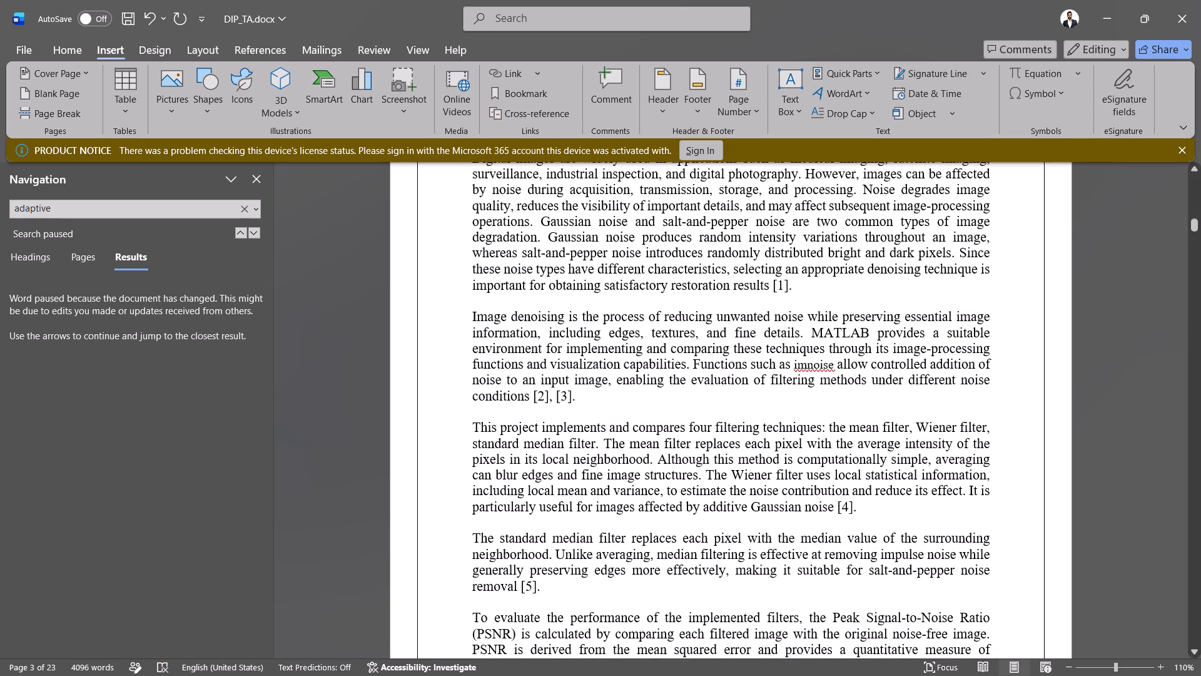
Search for "adaptive" again and check the mention in section 3.3 Wiener Filter.
{"action": "left_click", "coordinate": [193, 209]}
{"action": "key", "text": "Return"}
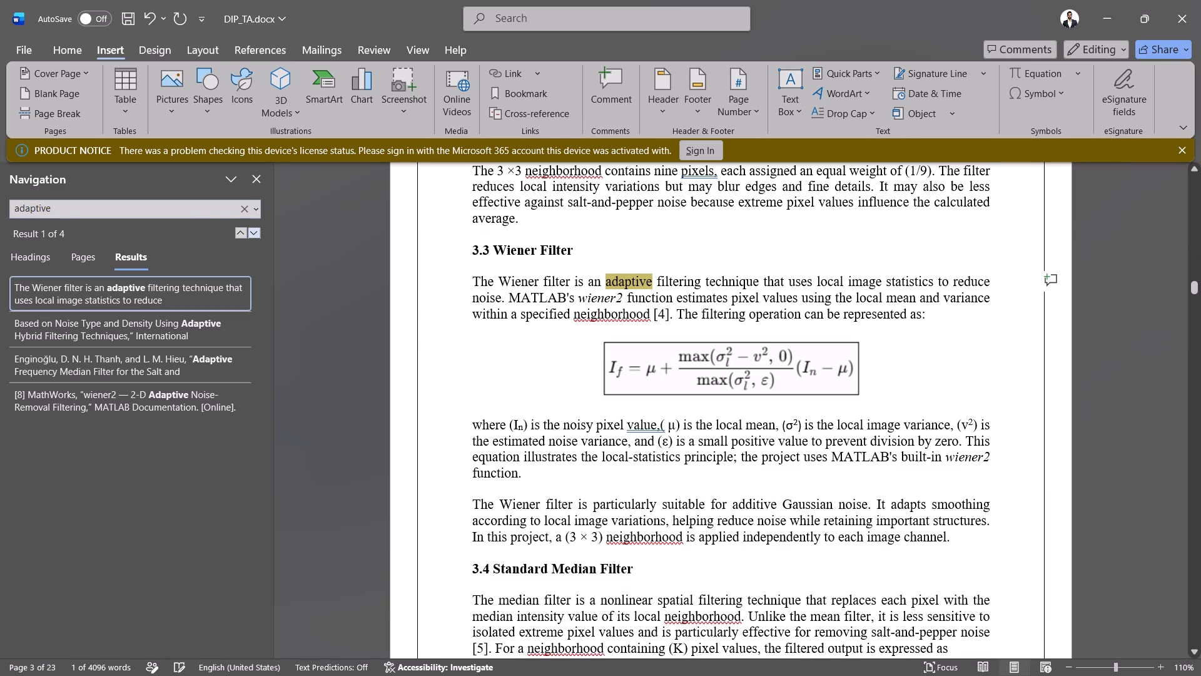
{"action": "double_click", "coordinate": [628, 283]}
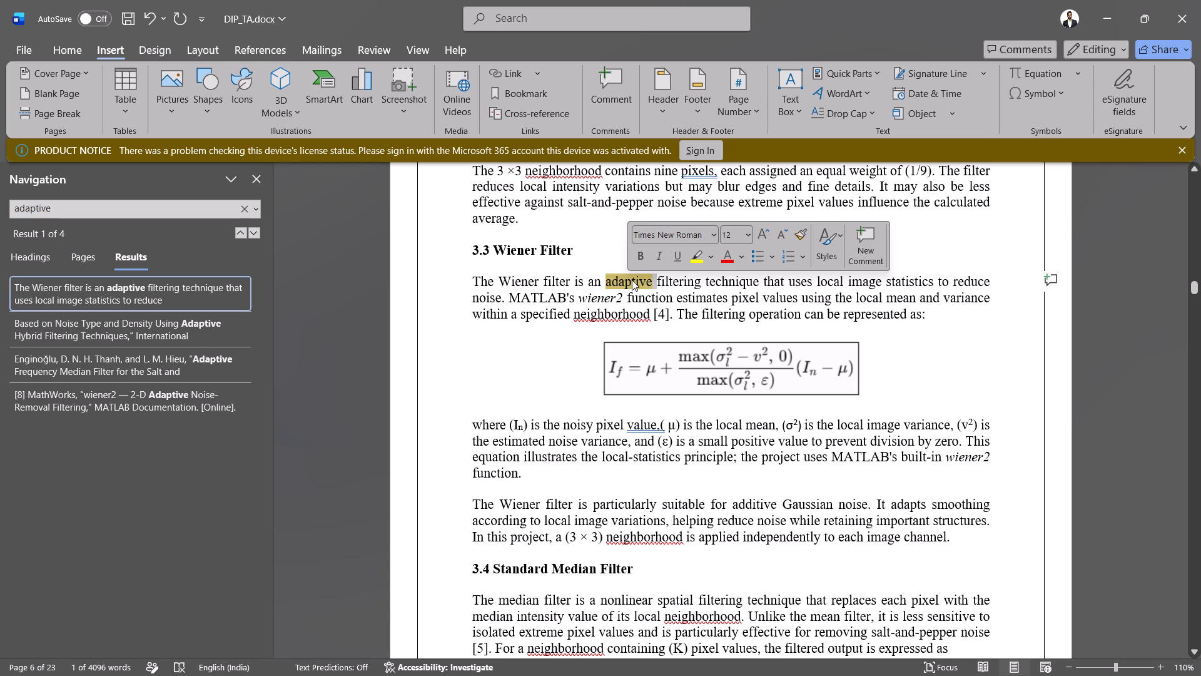
{"action": "left_click", "coordinate": [734, 317]}
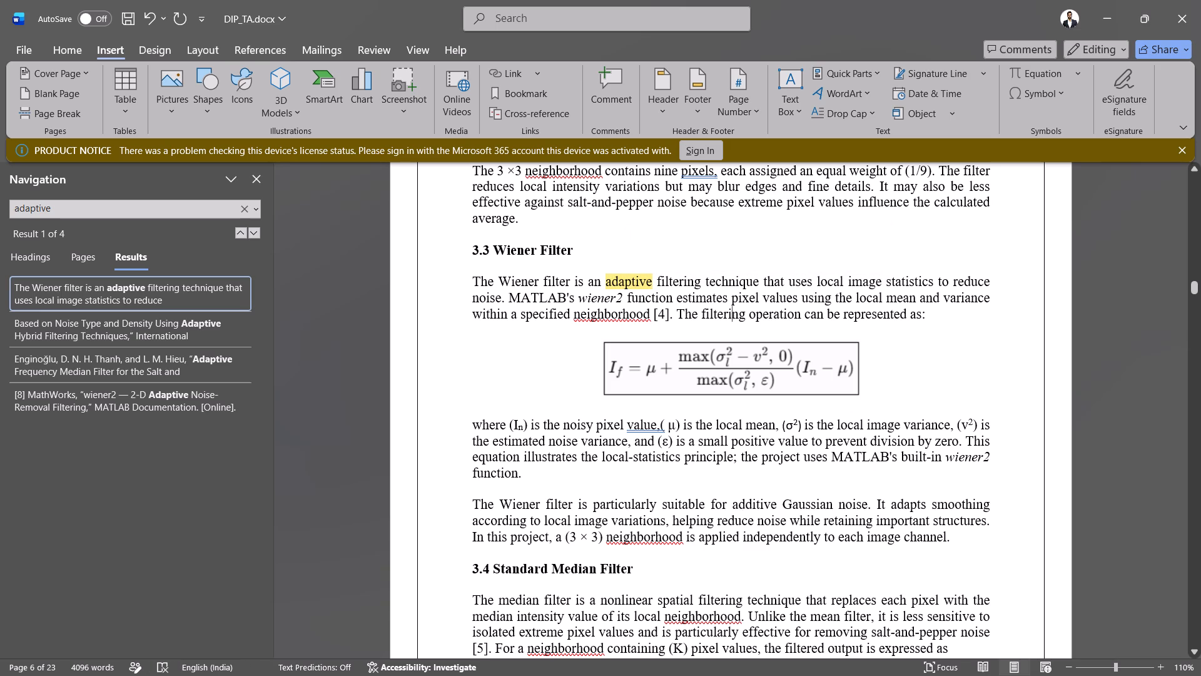
Insert a blank line below the Wiener filter equation in section 3.3.
{"action": "left_click", "coordinate": [880, 401]}
{"action": "key", "text": "Return"}
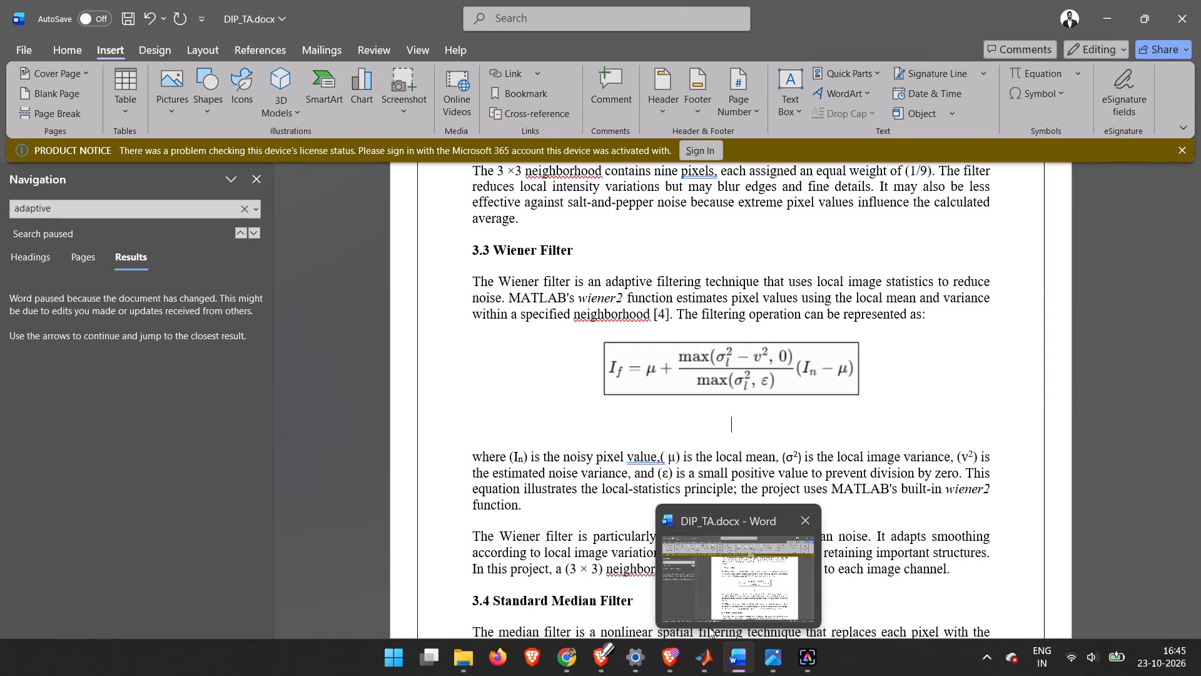
{"action": "left_click", "coordinate": [639, 508]}
{"action": "scroll", "coordinate": [639, 508], "scroll_direction": "up", "scroll_amount": 2}
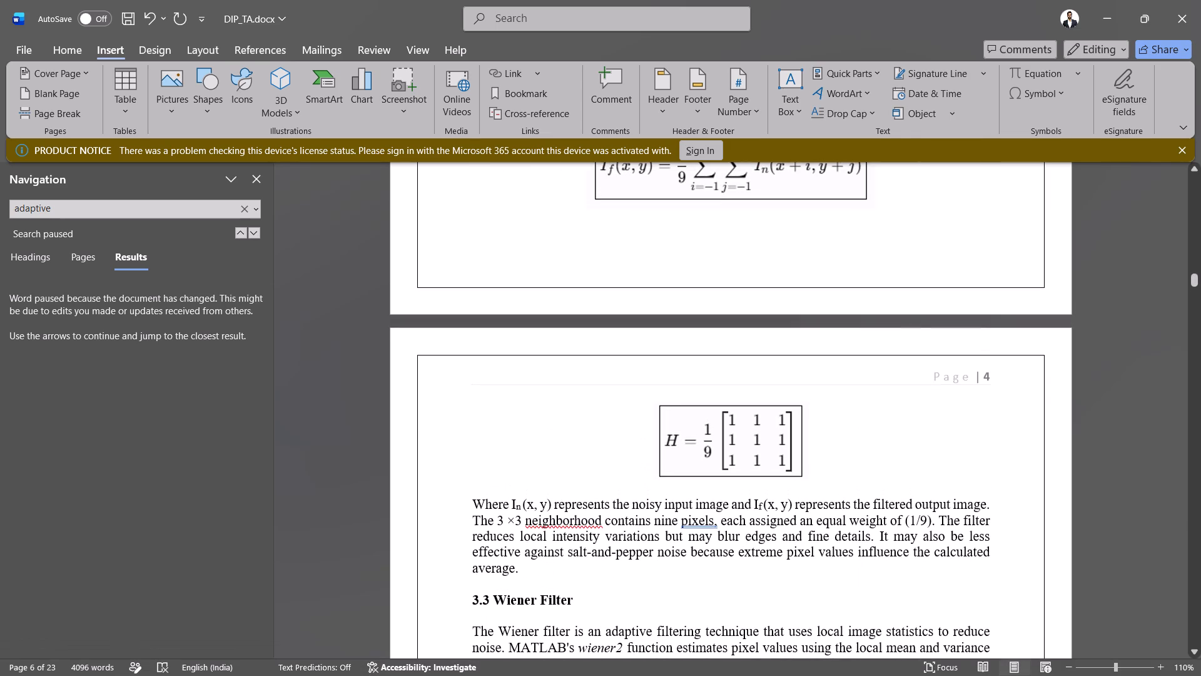
{"action": "key", "text": "shift+super+s"}
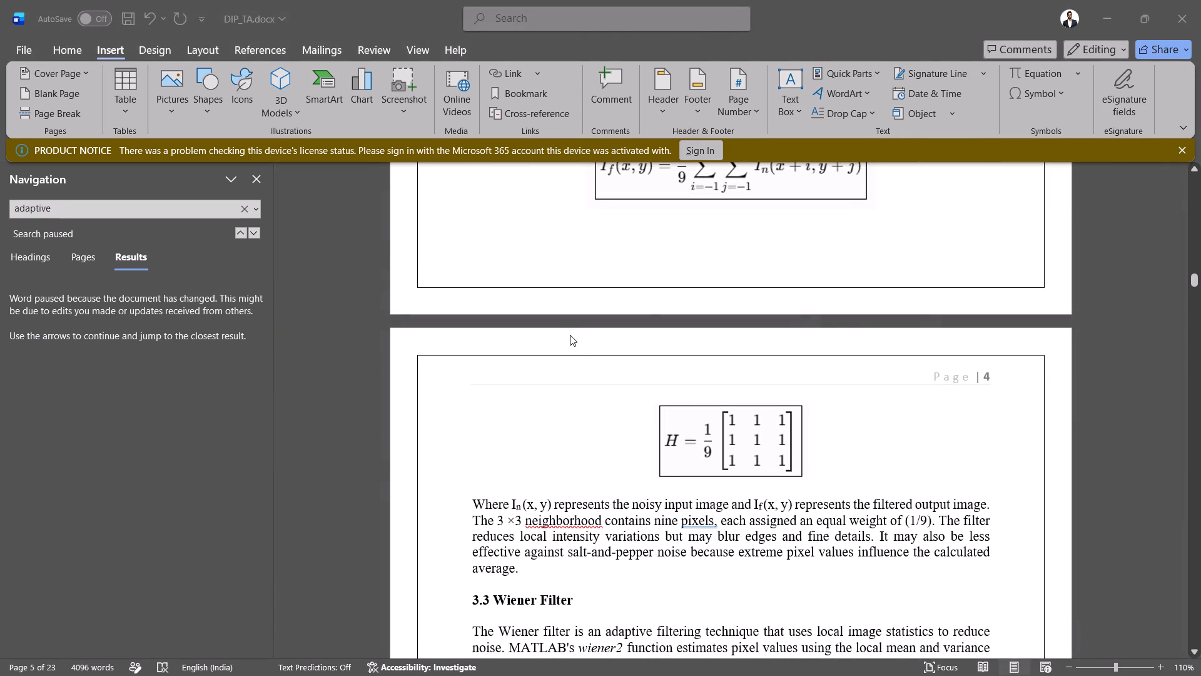
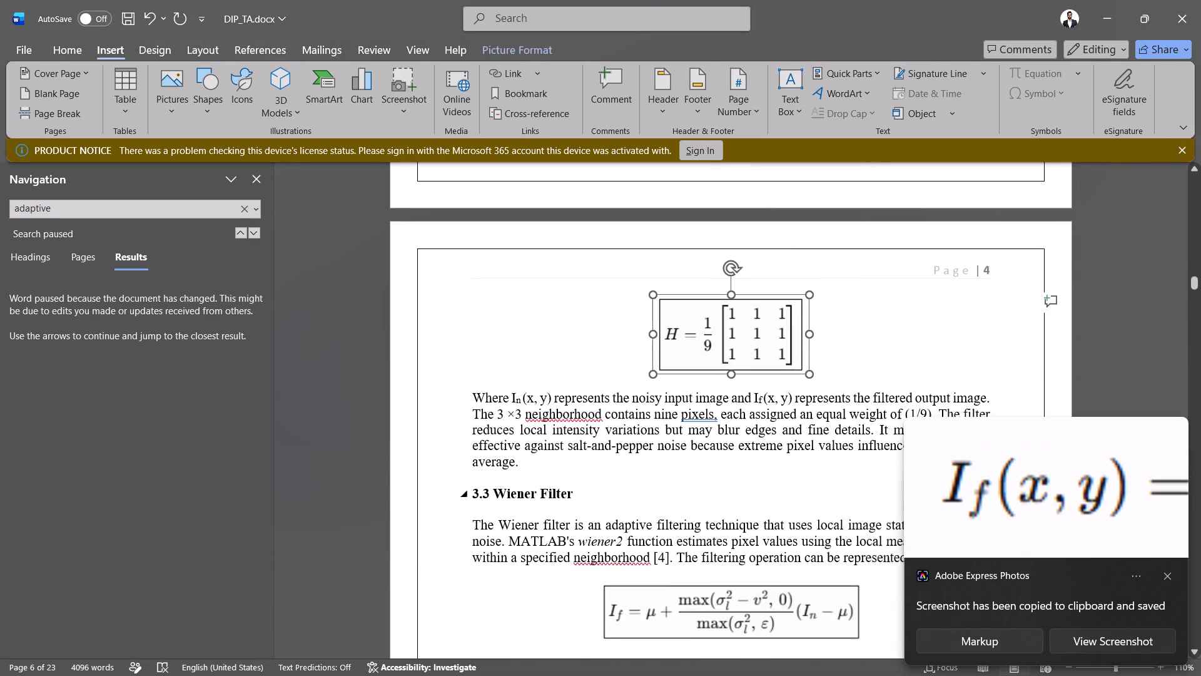
{"action": "scroll", "coordinate": [766, 465], "scroll_direction": "down", "scroll_amount": 1}
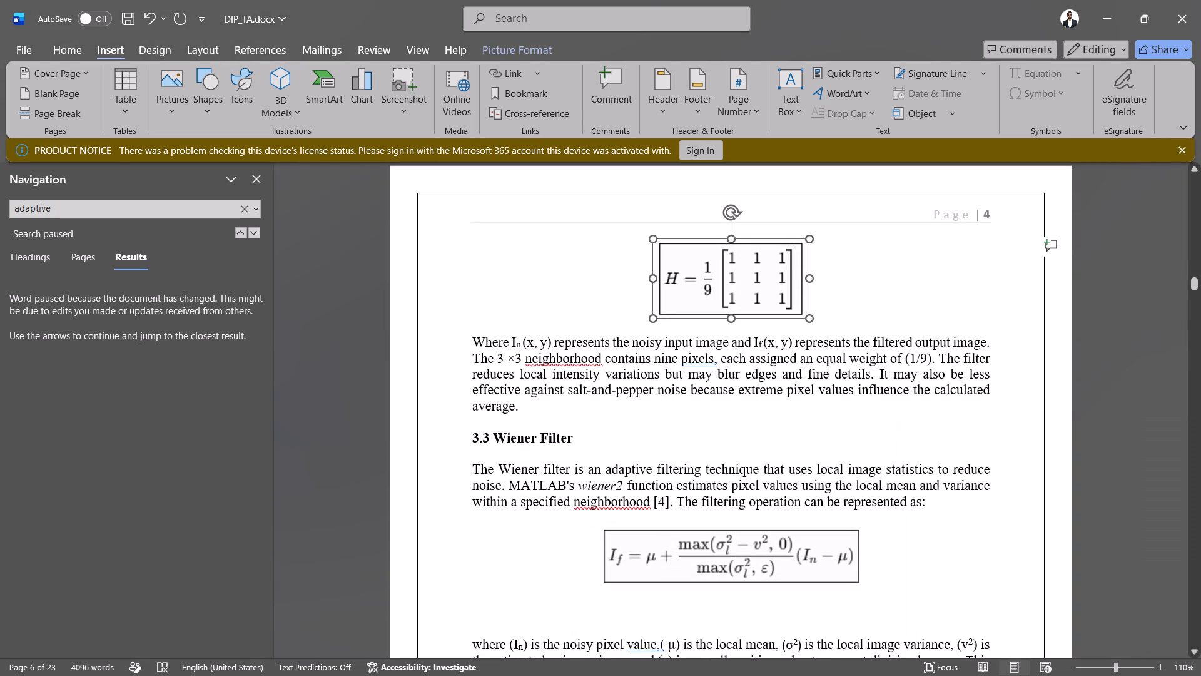
{"action": "left_click", "coordinate": [753, 605]}
{"action": "key", "text": "ctrl+v"}
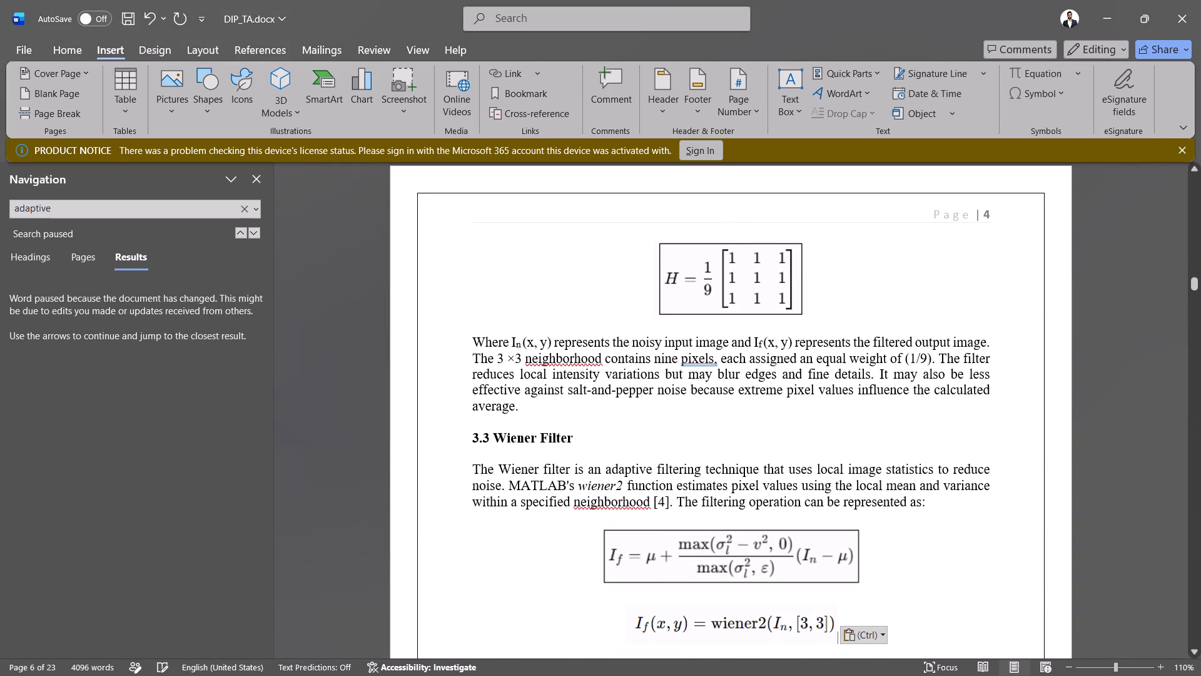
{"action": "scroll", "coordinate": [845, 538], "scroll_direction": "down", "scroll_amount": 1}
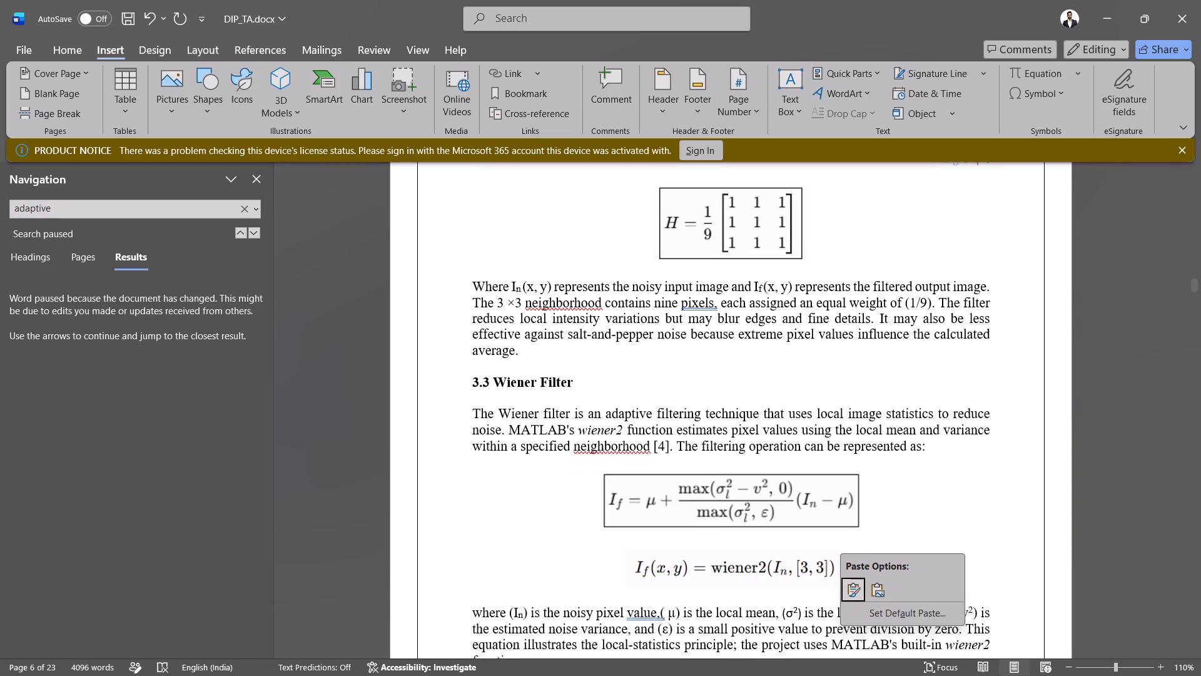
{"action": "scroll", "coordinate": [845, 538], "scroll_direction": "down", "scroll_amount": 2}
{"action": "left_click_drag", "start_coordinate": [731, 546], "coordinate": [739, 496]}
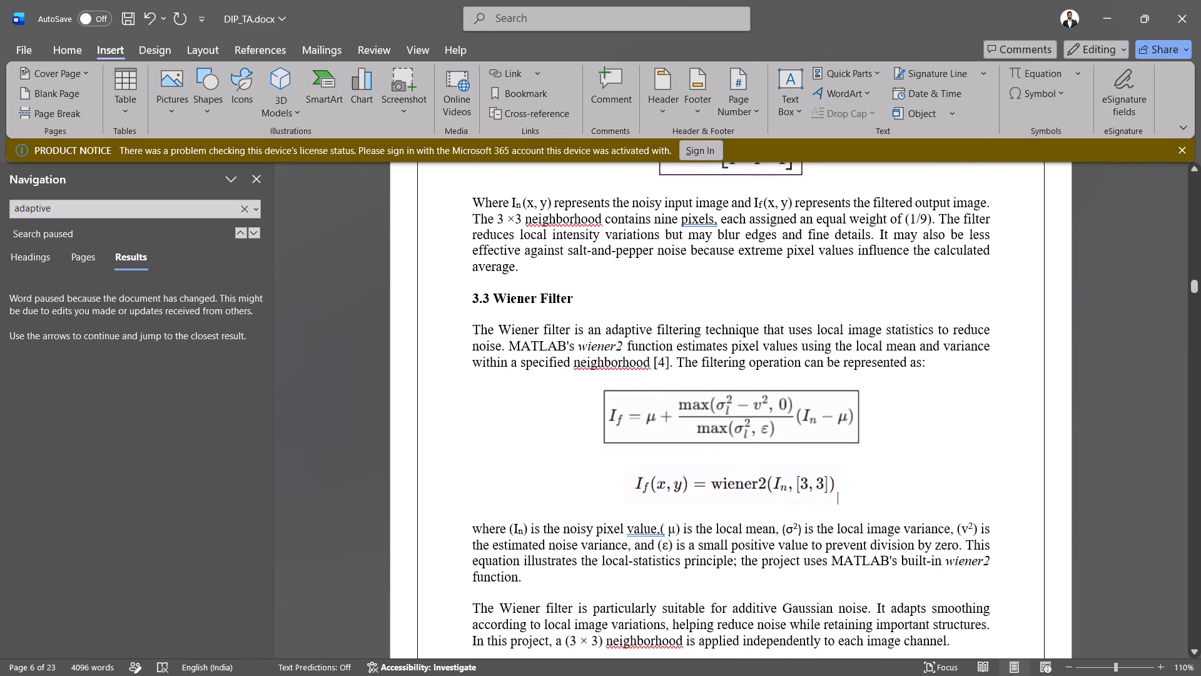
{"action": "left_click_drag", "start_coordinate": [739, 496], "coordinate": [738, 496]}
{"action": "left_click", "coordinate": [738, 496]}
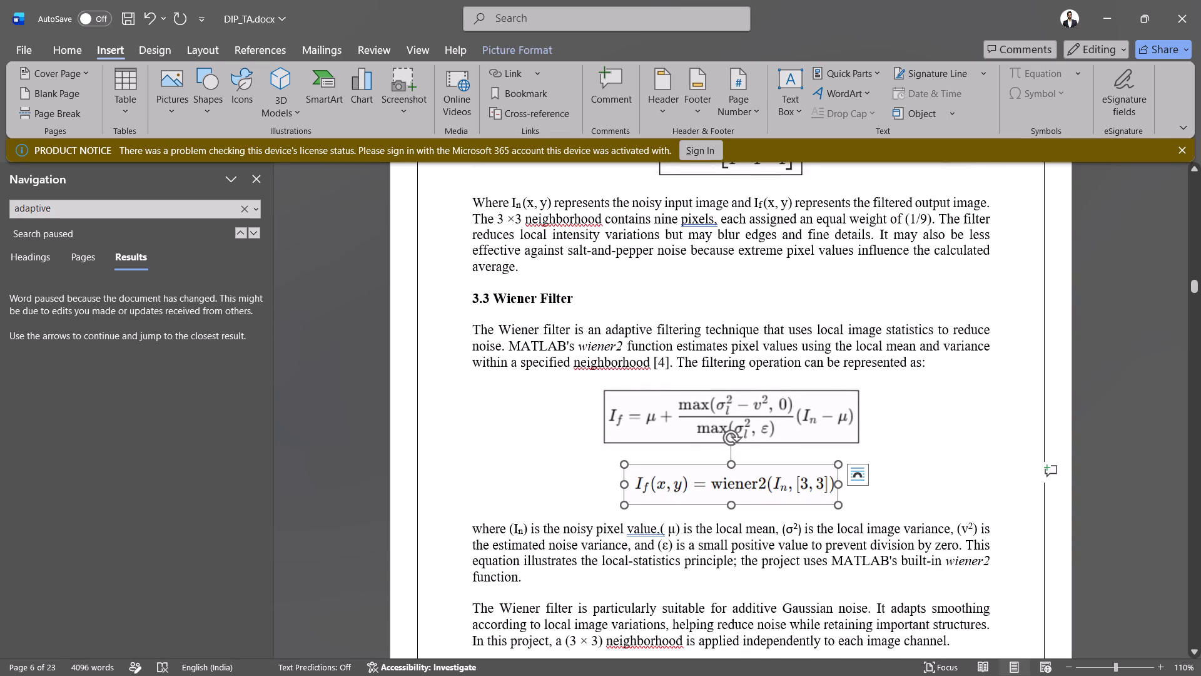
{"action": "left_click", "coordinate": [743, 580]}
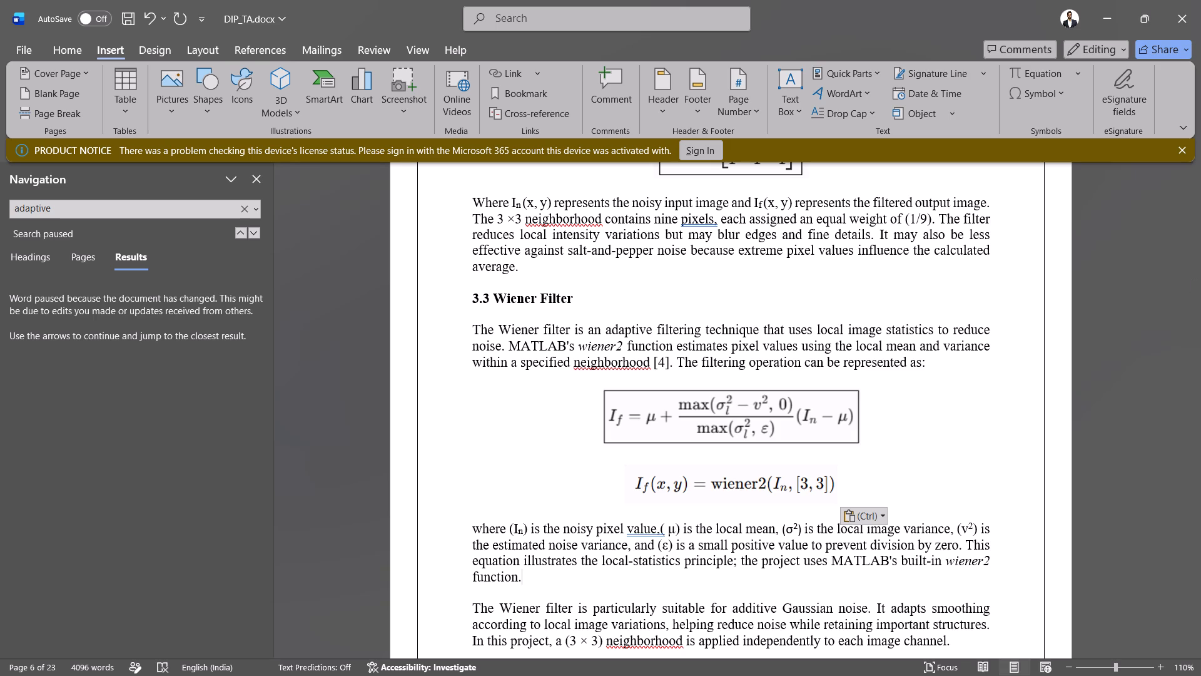
Add an empty line after the last paragraph of section 3.4 to push the 3.5 Peak Signal-to-Noise Ratio (PSNR) heading onto the following page.
{"action": "scroll", "coordinate": [743, 580], "scroll_direction": "down", "scroll_amount": 2}
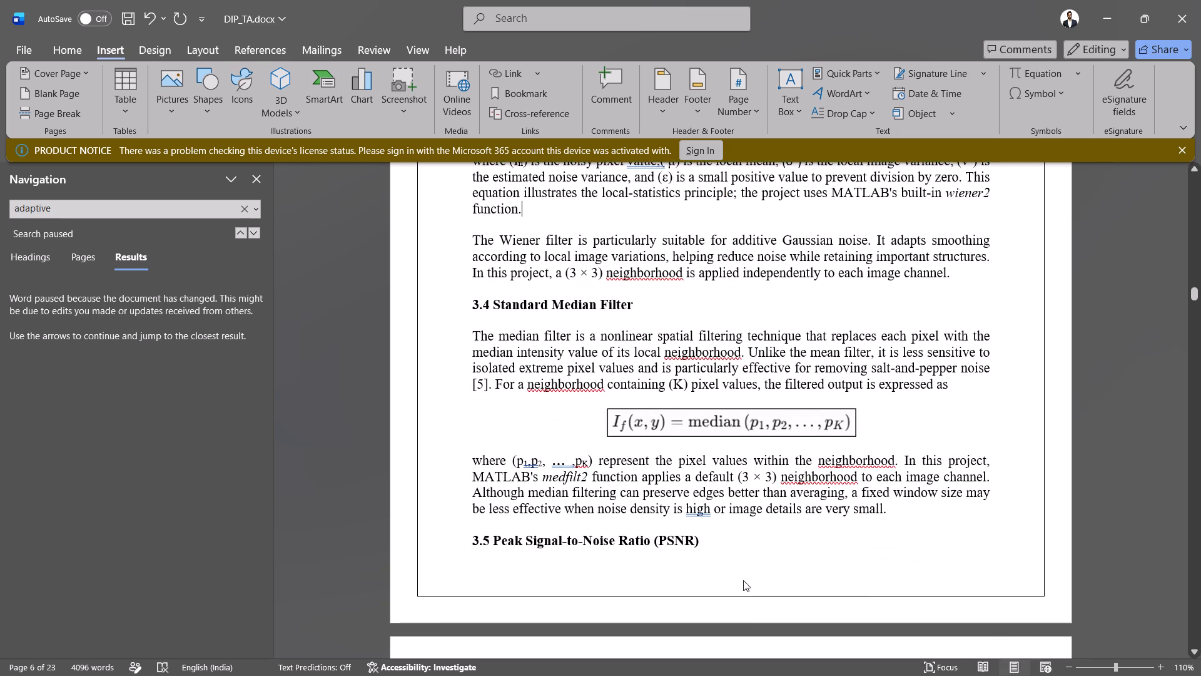
{"action": "scroll", "coordinate": [743, 580], "scroll_direction": "down", "scroll_amount": 1}
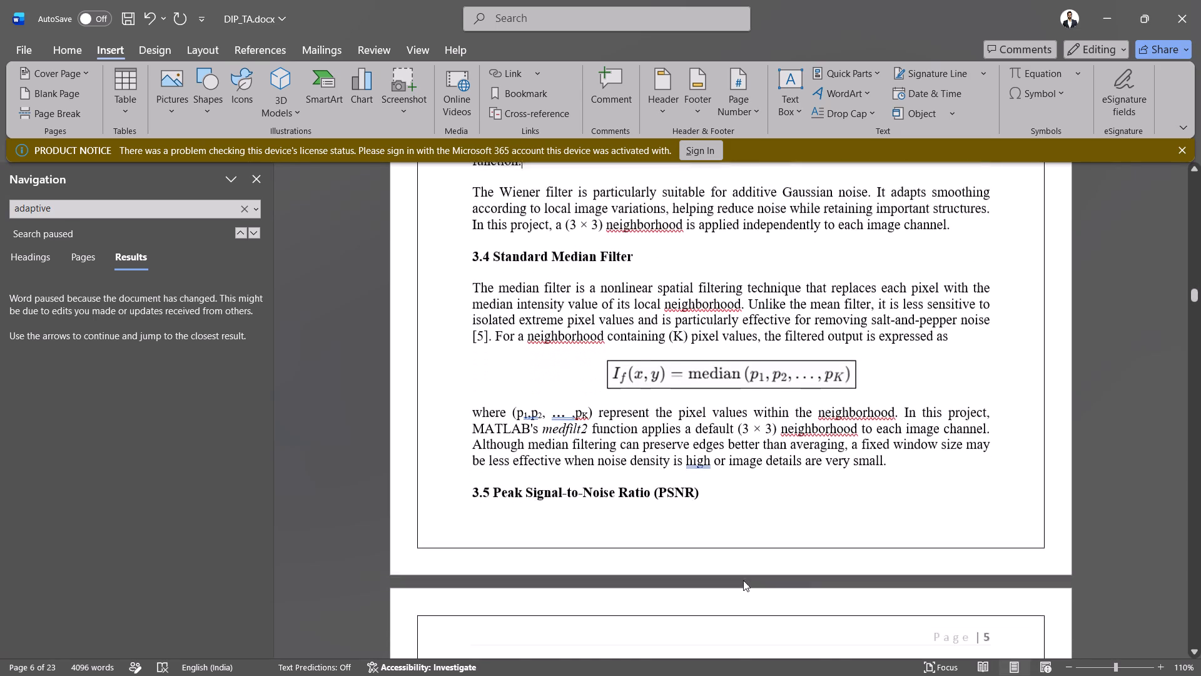
{"action": "scroll", "coordinate": [743, 580], "scroll_direction": "down", "scroll_amount": 3}
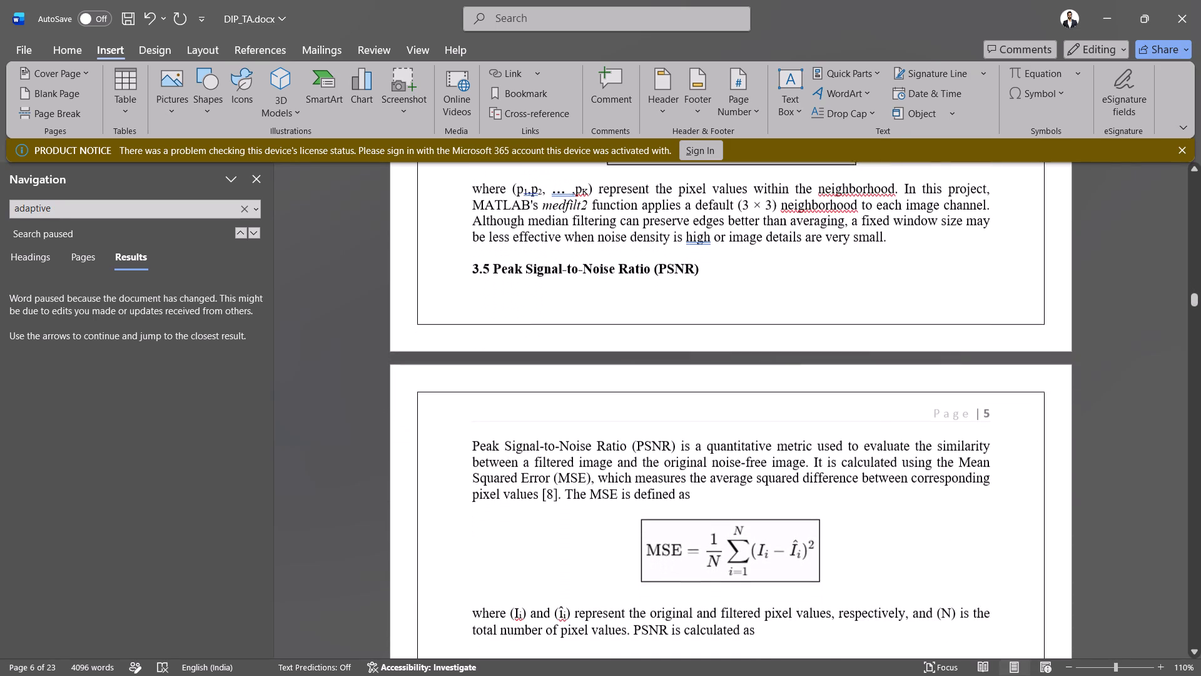
{"action": "scroll", "coordinate": [743, 580], "scroll_direction": "down", "scroll_amount": 1}
{"action": "left_click", "coordinate": [913, 197]}
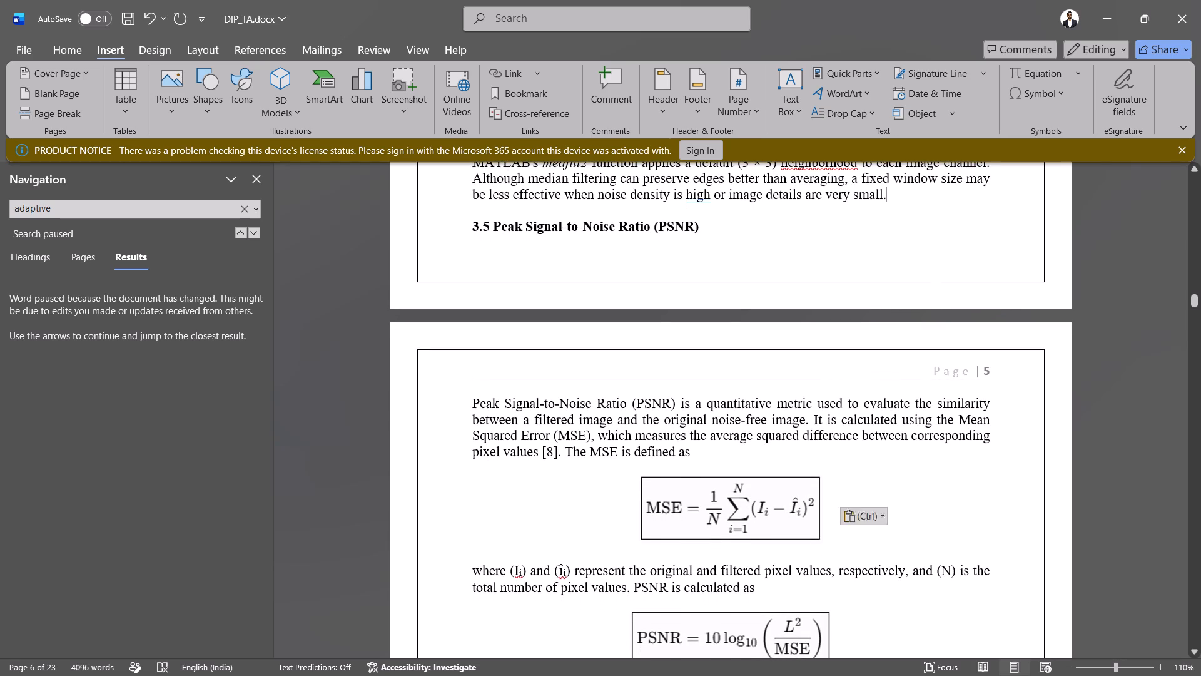
{"action": "key", "text": "Return"}
Delete the surplus empty lines above the "4. Flow chart:" heading.
{"action": "scroll", "coordinate": [853, 384], "scroll_direction": "down", "scroll_amount": 1}
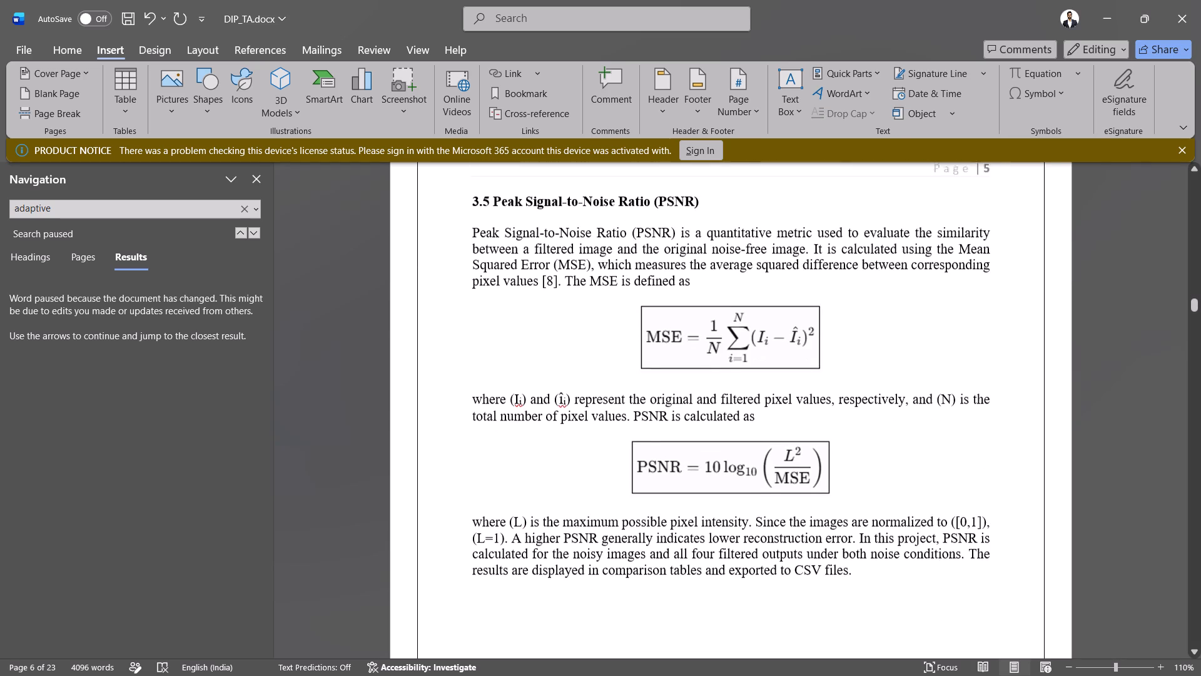
{"action": "scroll", "coordinate": [853, 384], "scroll_direction": "down", "scroll_amount": 2}
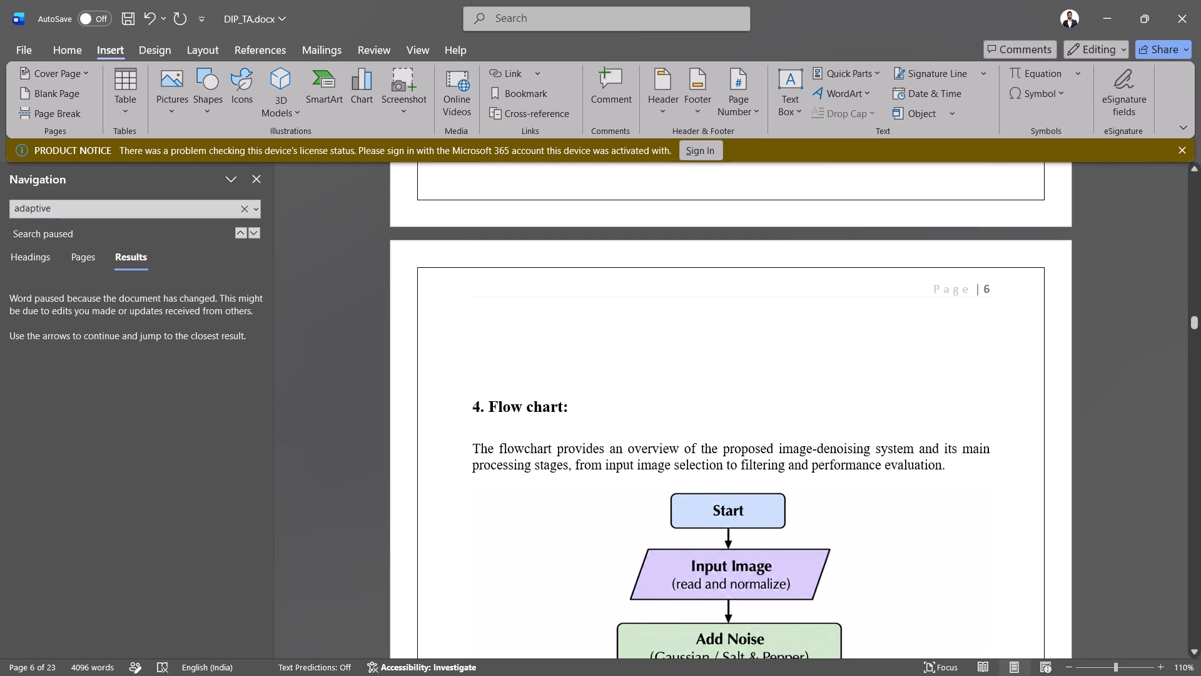
{"action": "left_click", "coordinate": [663, 347]}
{"action": "left_click", "coordinate": [663, 347]}
{"action": "key", "text": "BackSpace"}
{"action": "key", "text": "BackSpace"}
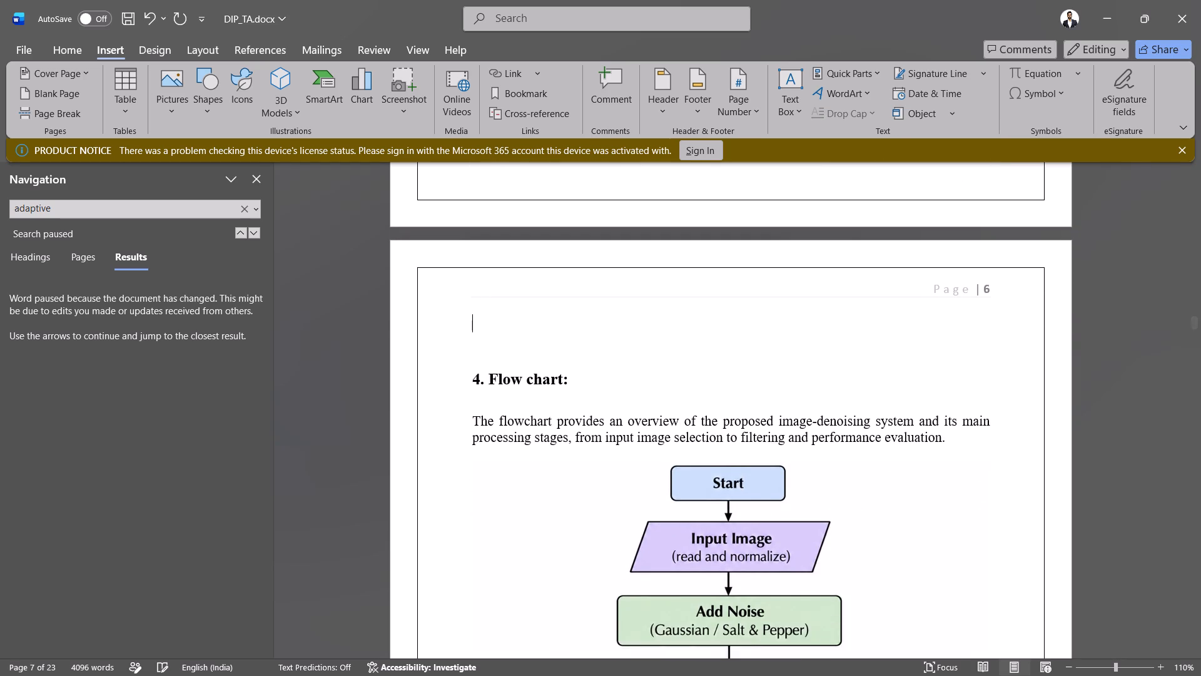
{"action": "key", "text": "BackSpace"}
Review the flowchart and the MATLAB code listing for content and page layout.
{"action": "scroll", "coordinate": [663, 347], "scroll_direction": "down", "scroll_amount": 1}
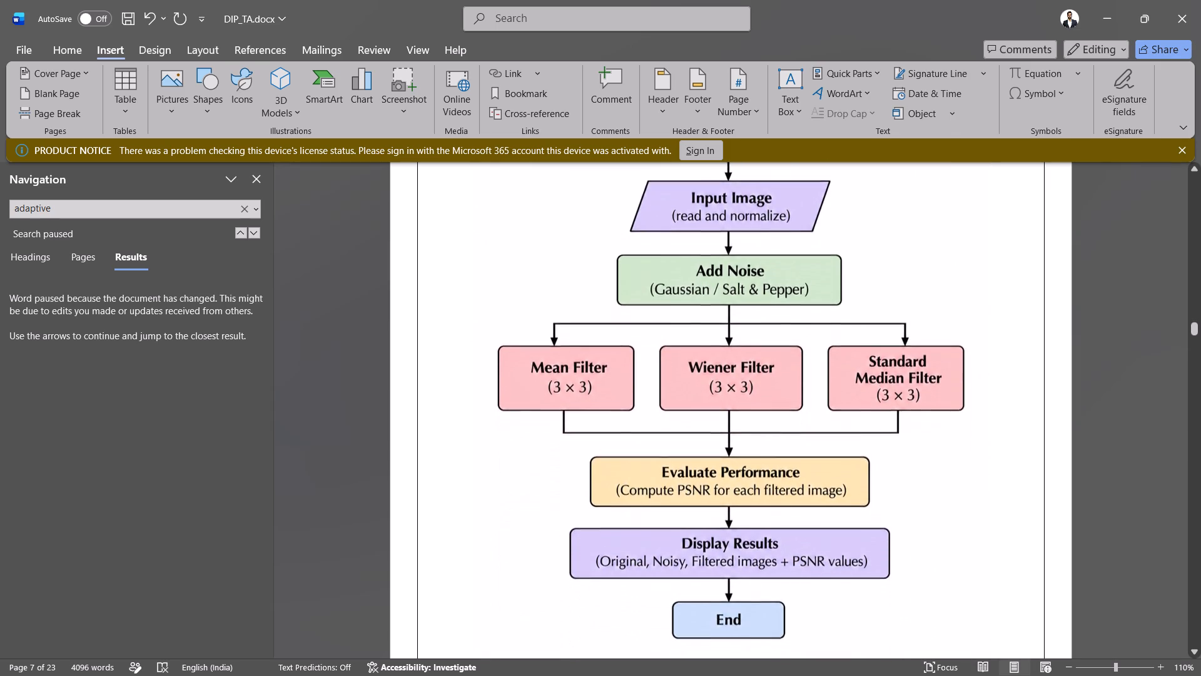
{"action": "scroll", "coordinate": [663, 347], "scroll_direction": "down", "scroll_amount": 2}
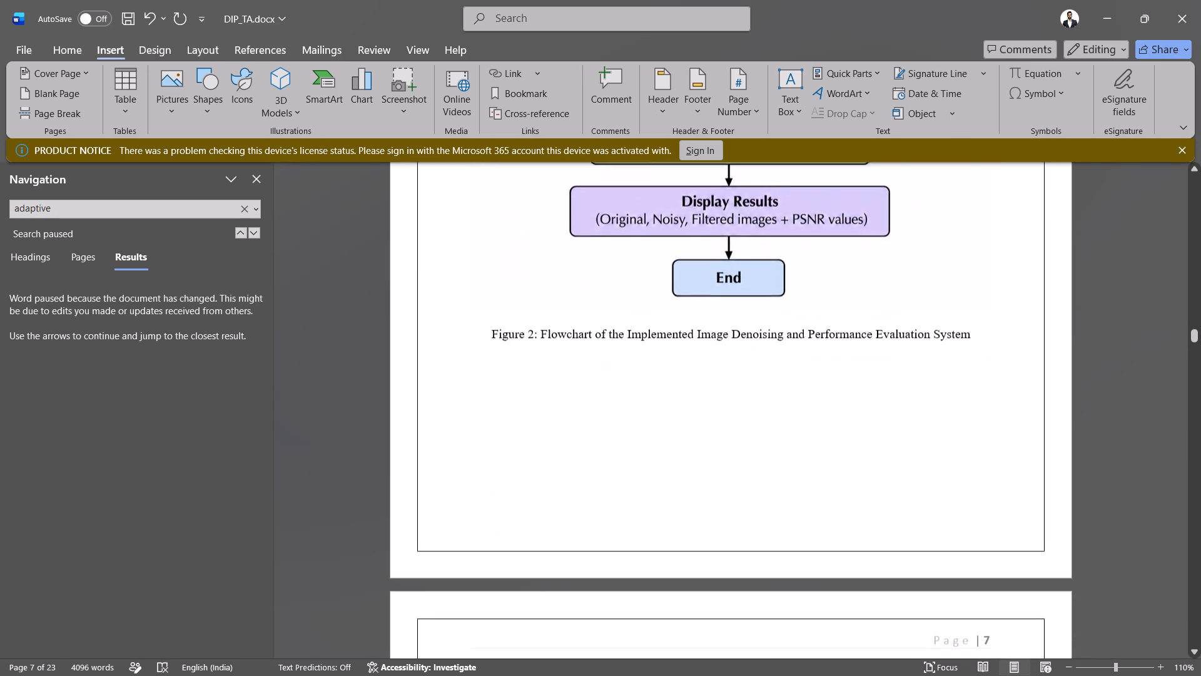
{"action": "scroll", "coordinate": [663, 347], "scroll_direction": "down", "scroll_amount": 3}
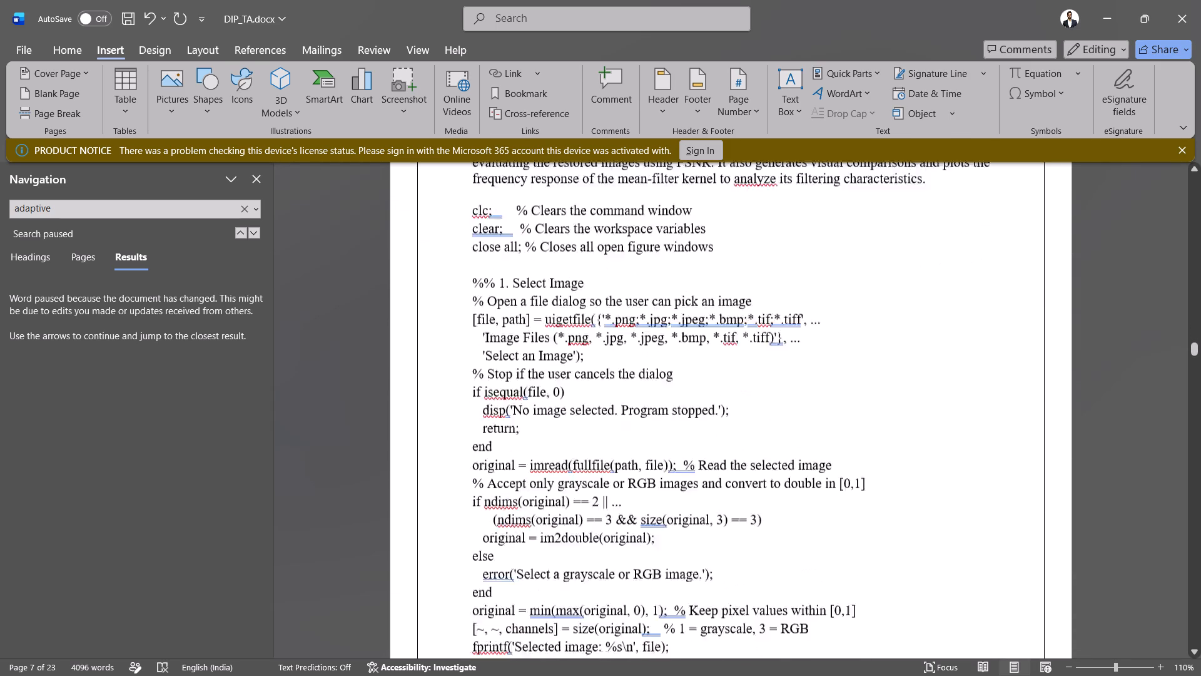
{"action": "scroll", "coordinate": [663, 347], "scroll_direction": "down", "scroll_amount": 5}
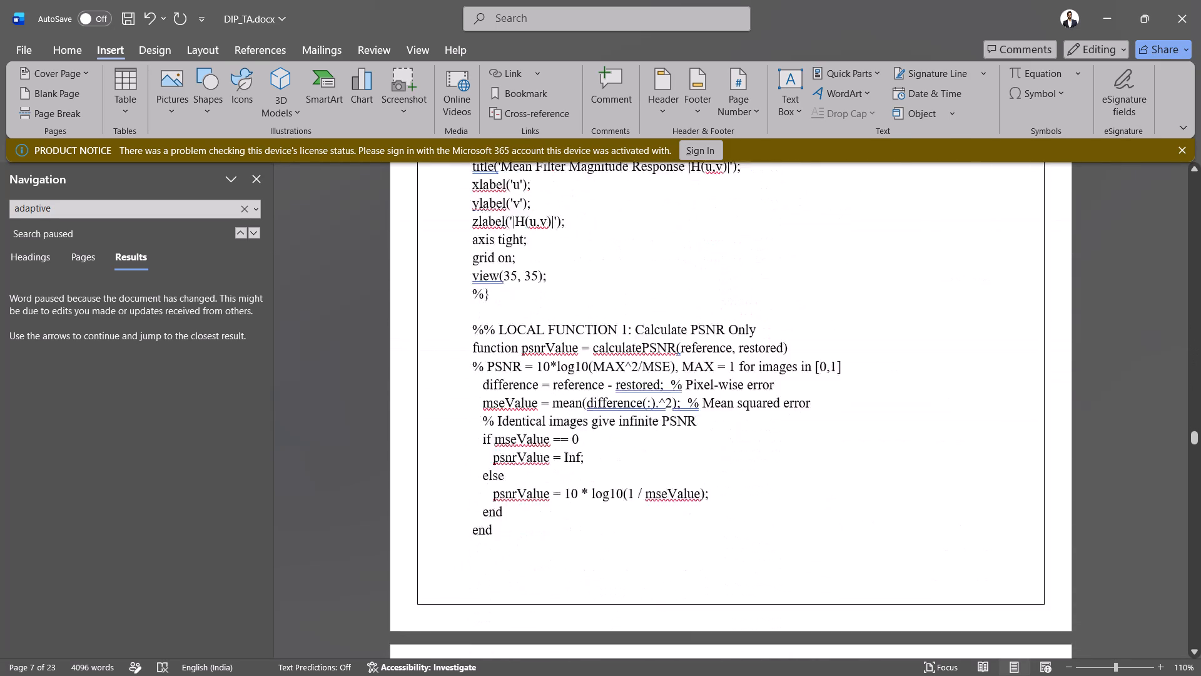
{"action": "scroll", "coordinate": [663, 347], "scroll_direction": "down", "scroll_amount": 2}
Review the Results section's experimental parameters, PSNR table, filter captions and the Gaussian and salt-and-pepper discussions for consistency with the 3×3 filters.
{"action": "scroll", "coordinate": [663, 347], "scroll_direction": "up", "scroll_amount": 2}
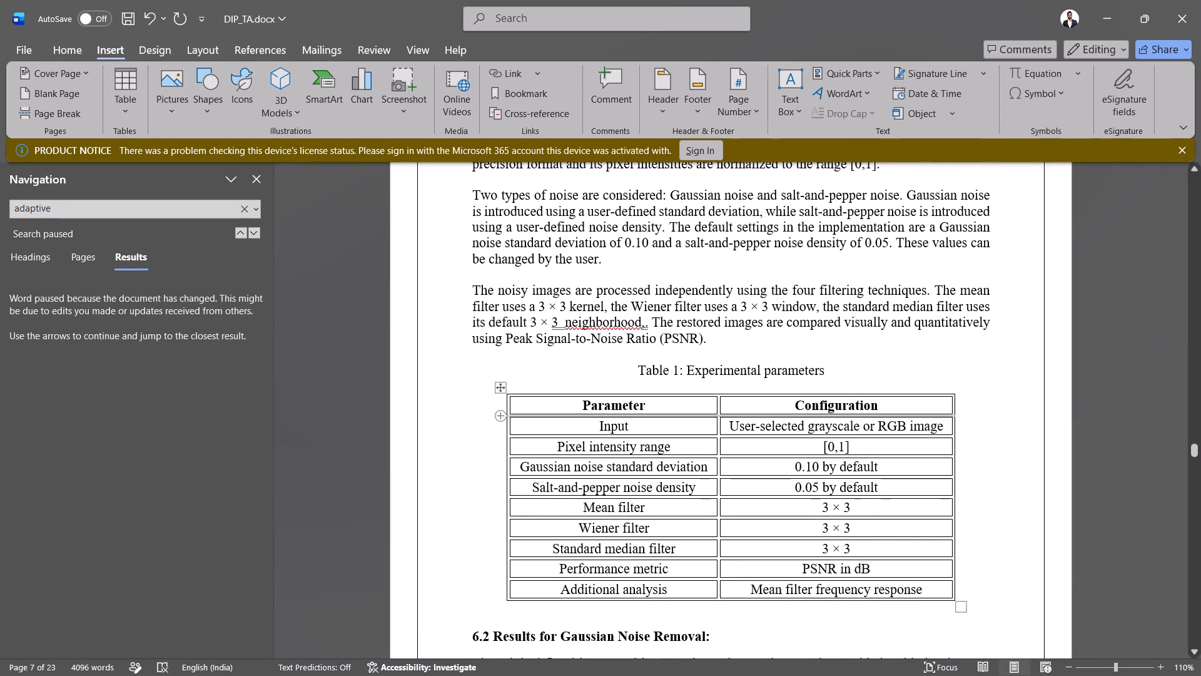
{"action": "scroll", "coordinate": [853, 516], "scroll_direction": "down", "scroll_amount": 1}
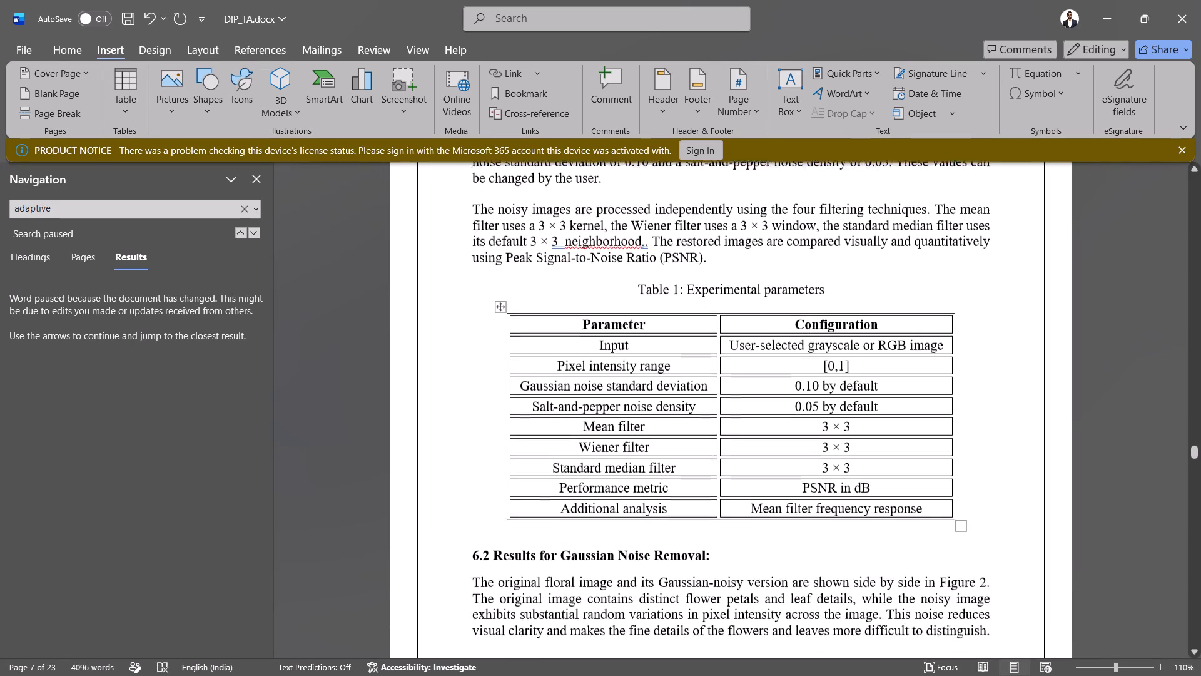
{"action": "scroll", "coordinate": [853, 516], "scroll_direction": "down", "scroll_amount": 3}
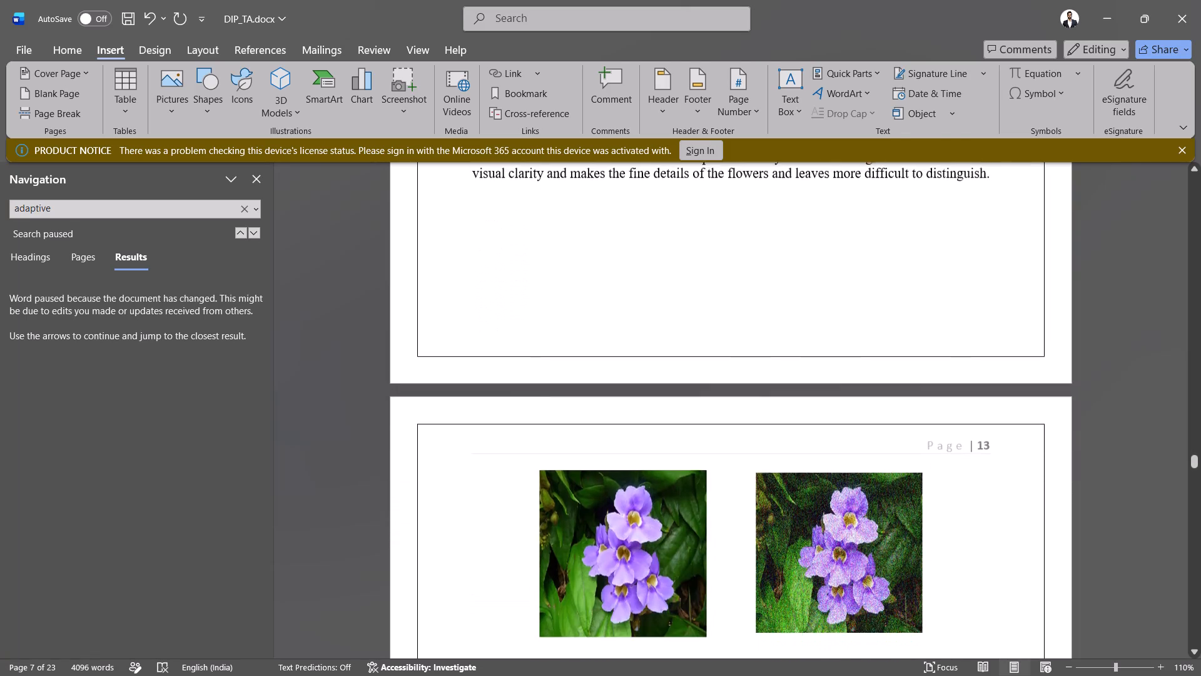
{"action": "scroll", "coordinate": [853, 516], "scroll_direction": "down", "scroll_amount": 3}
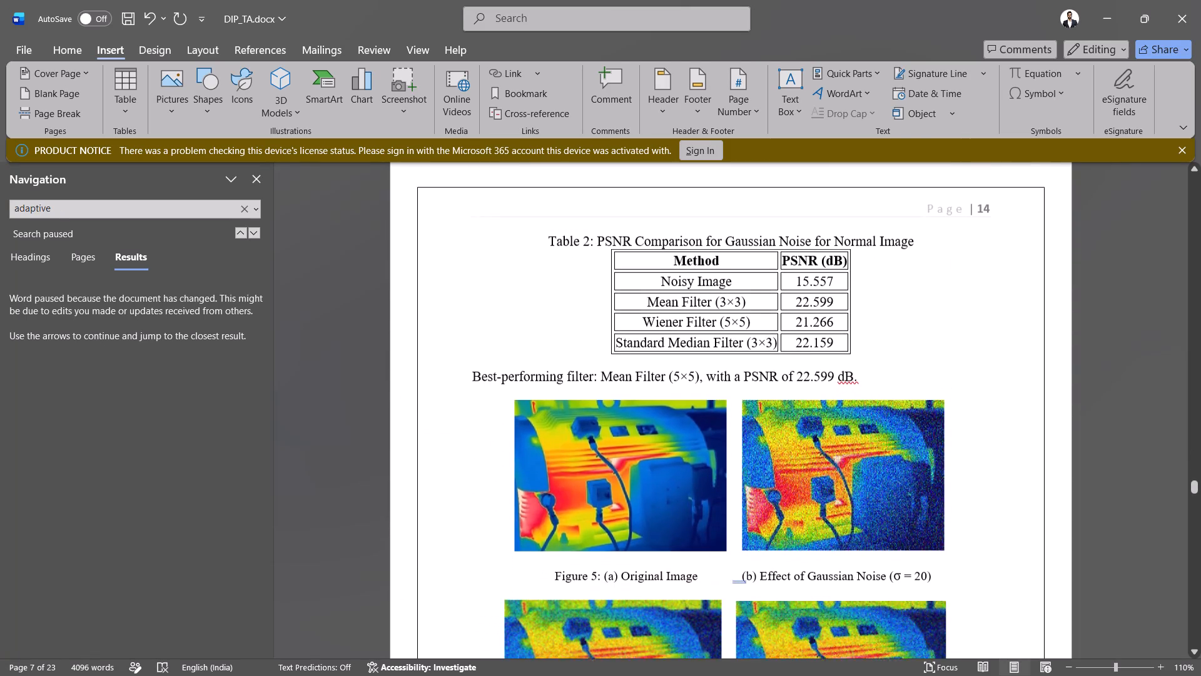
{"action": "scroll", "coordinate": [853, 516], "scroll_direction": "down", "scroll_amount": 2}
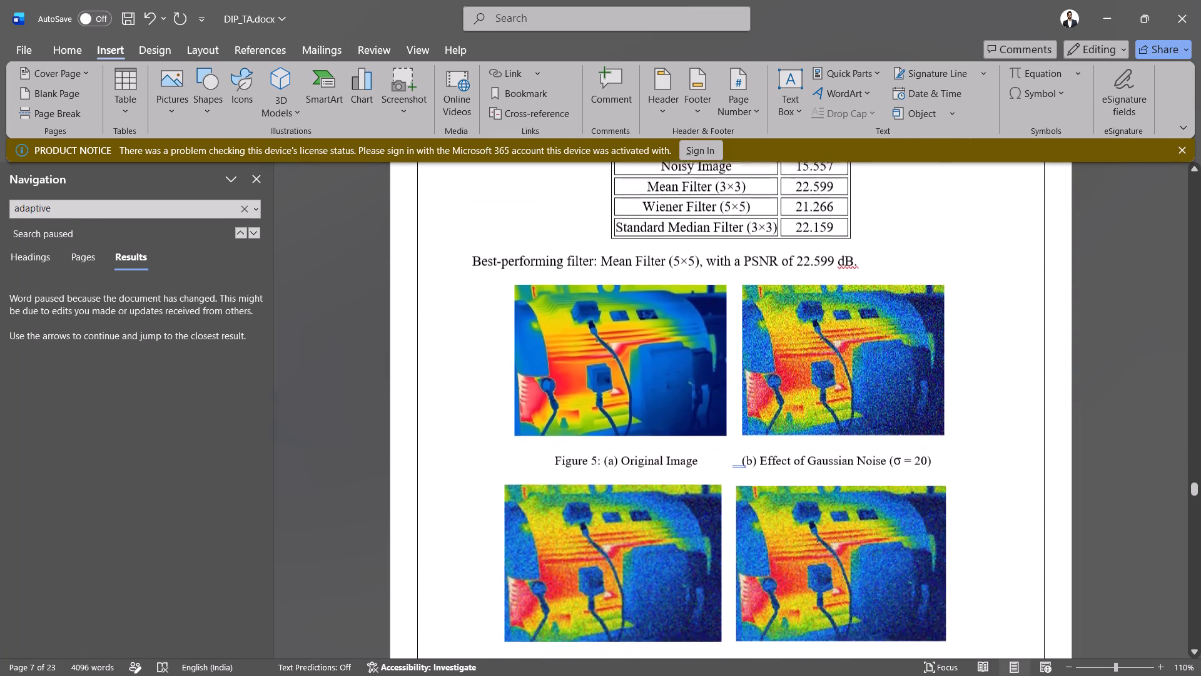
{"action": "scroll", "coordinate": [853, 516], "scroll_direction": "down", "scroll_amount": 3}
{"action": "scroll", "coordinate": [853, 516], "scroll_direction": "up", "scroll_amount": 1}
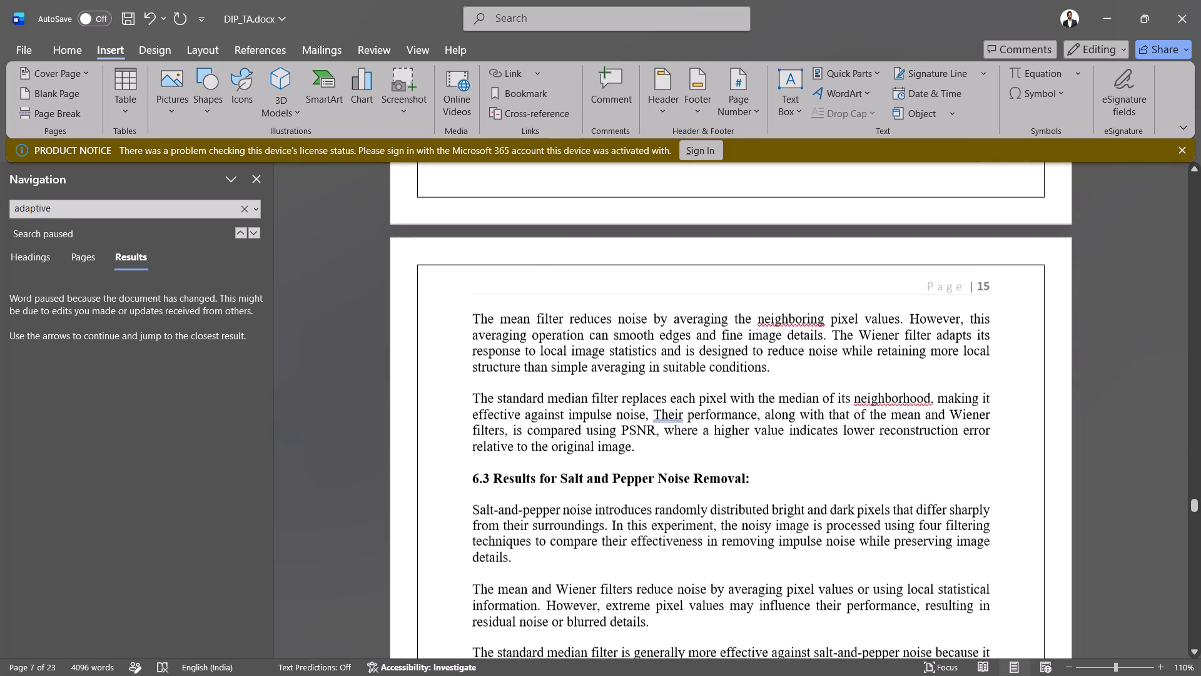
{"action": "scroll", "coordinate": [853, 516], "scroll_direction": "up", "scroll_amount": 2}
{"action": "scroll", "coordinate": [853, 516], "scroll_direction": "down", "scroll_amount": 1}
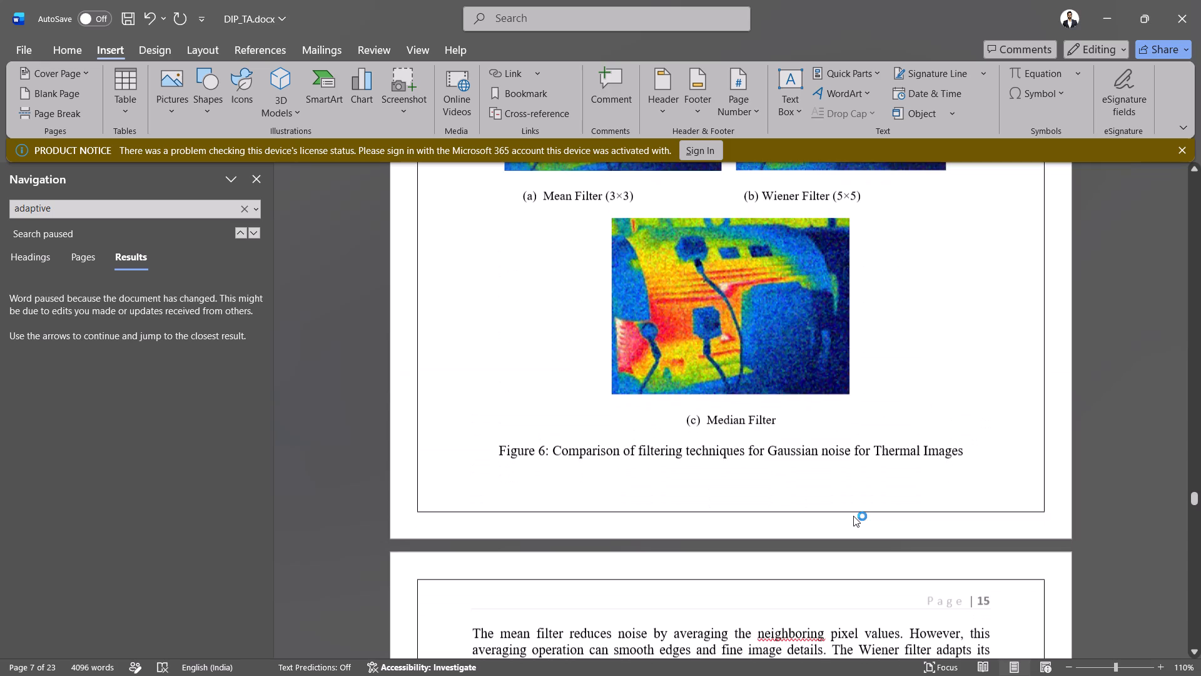
{"action": "scroll", "coordinate": [853, 516], "scroll_direction": "down", "scroll_amount": 2}
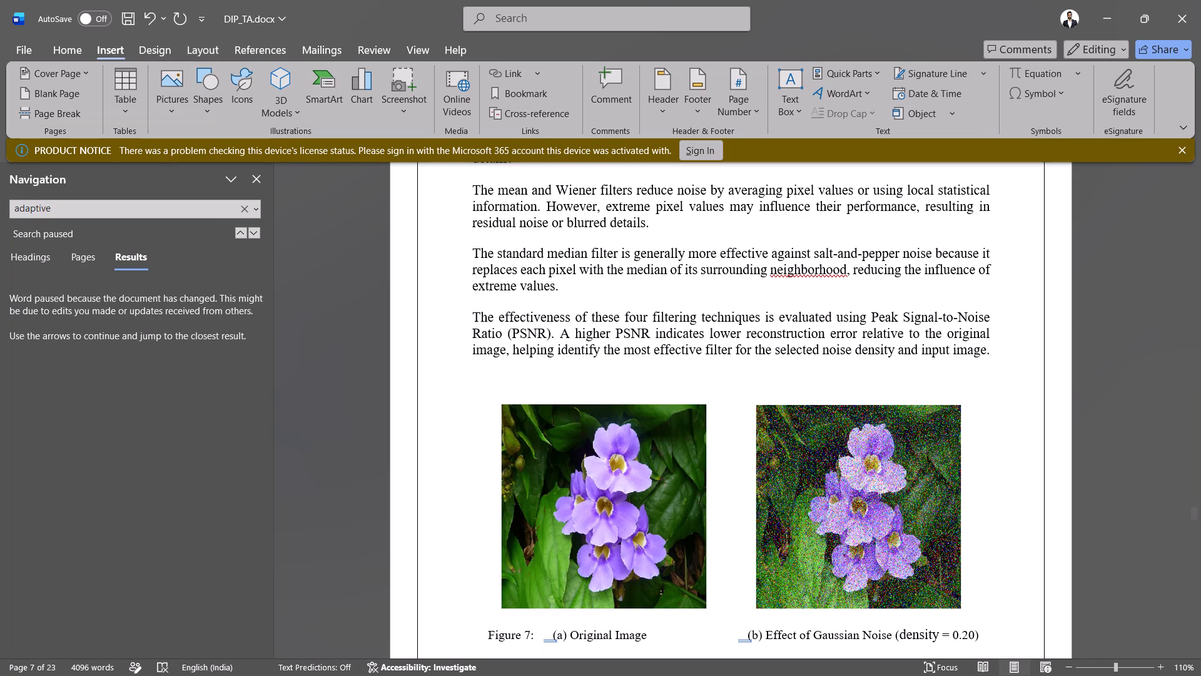
Return to section 3.3 Wiener Filter and check its two equations.
{"action": "scroll", "coordinate": [853, 516], "scroll_direction": "up", "scroll_amount": 4}
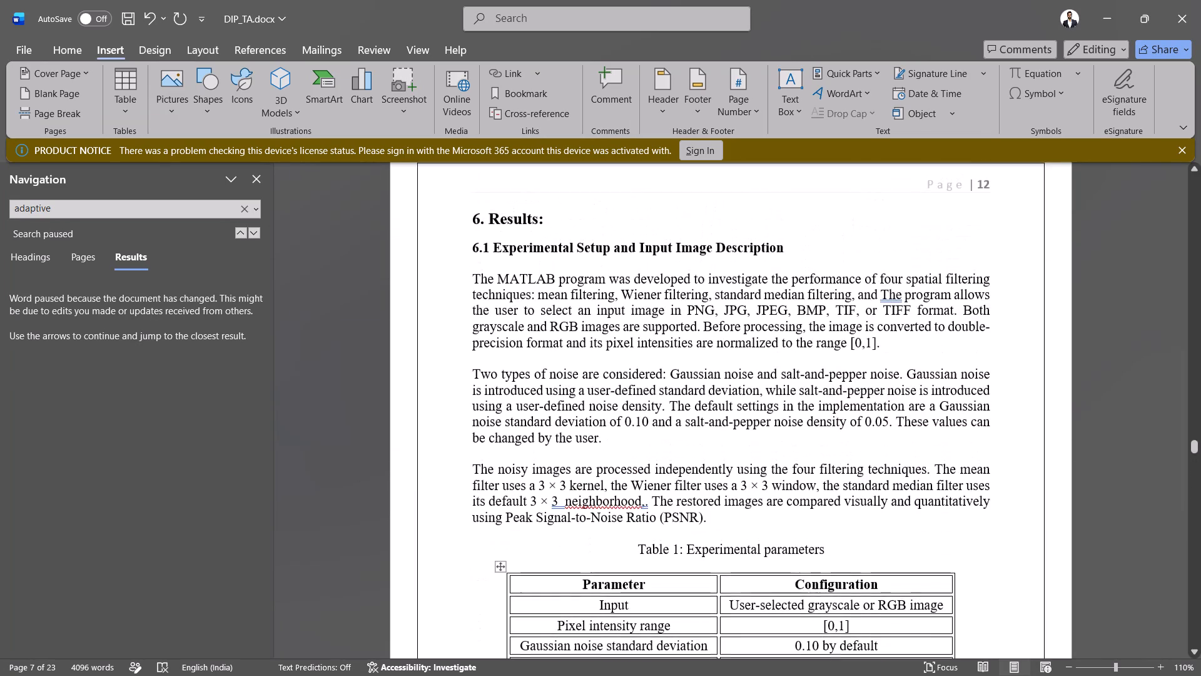
{"action": "scroll", "coordinate": [853, 516], "scroll_direction": "up", "scroll_amount": 3}
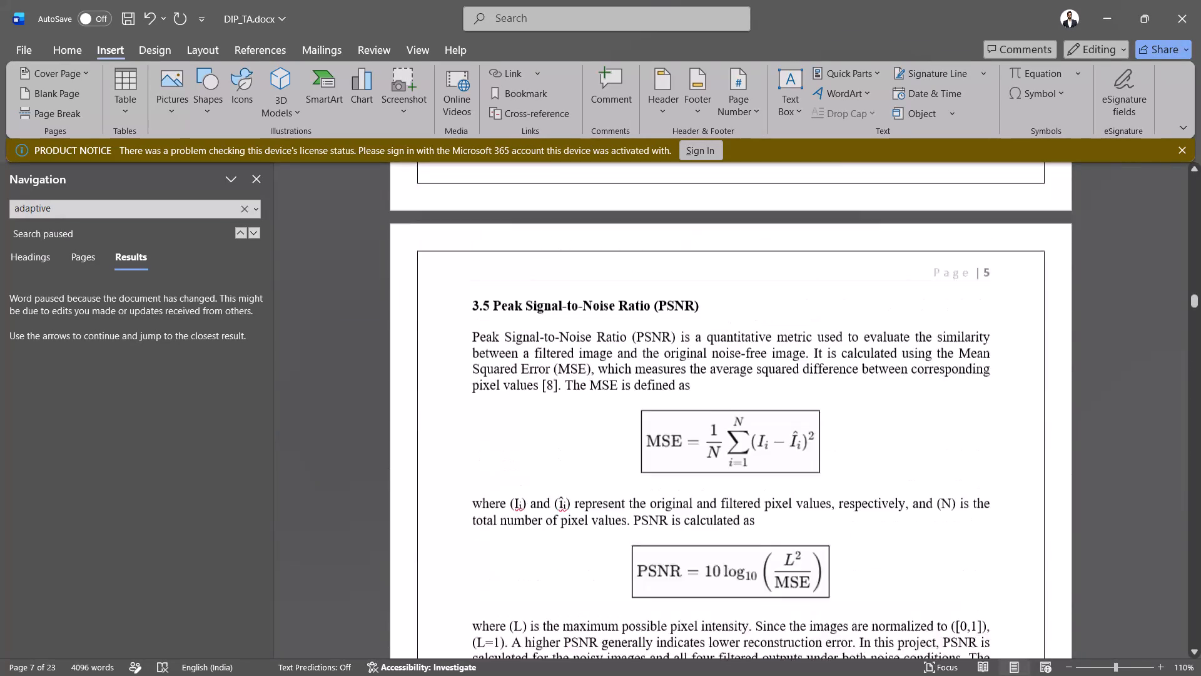
{"action": "scroll", "coordinate": [853, 516], "scroll_direction": "up", "scroll_amount": 2}
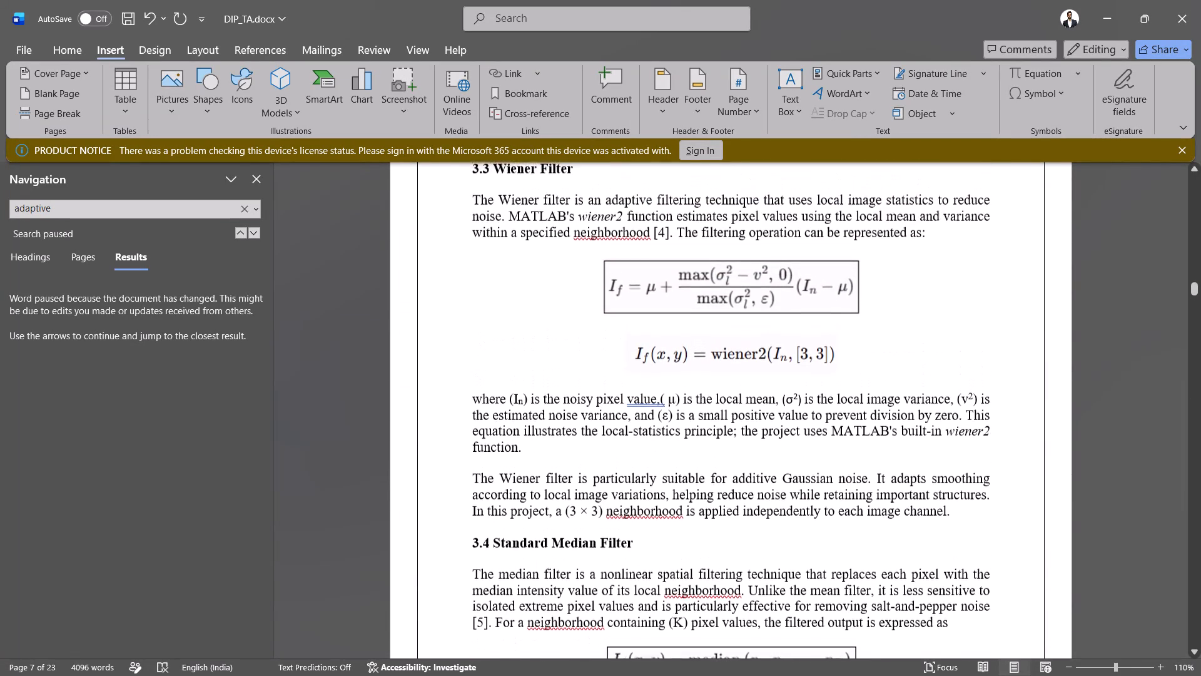
{"action": "scroll", "coordinate": [853, 516], "scroll_direction": "up", "scroll_amount": 1}
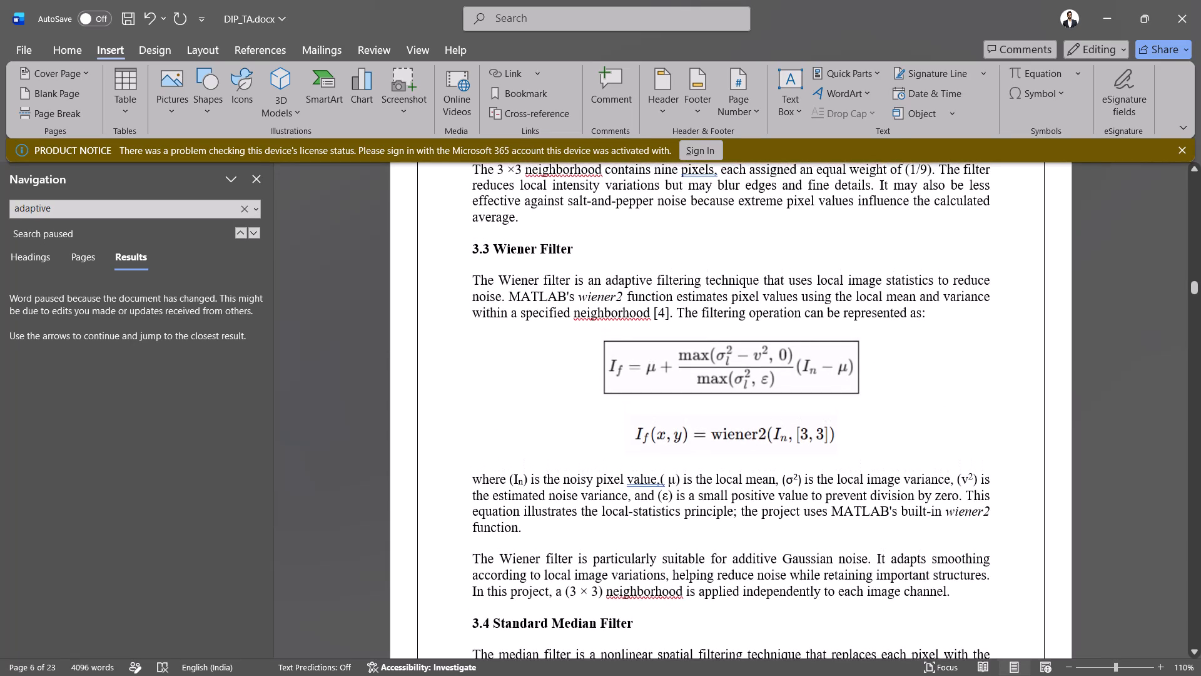
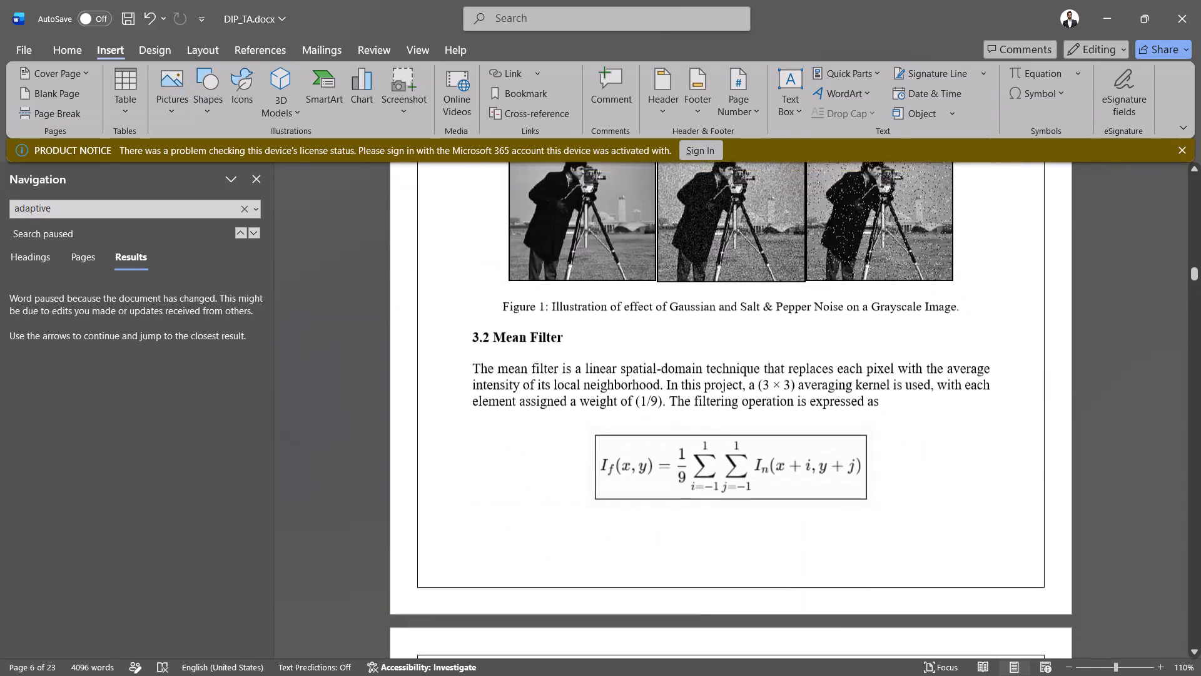
Save the report under the name DIP_TA as a Word Document in the Downloads folder.
{"action": "left_click", "coordinate": [11, 49]}
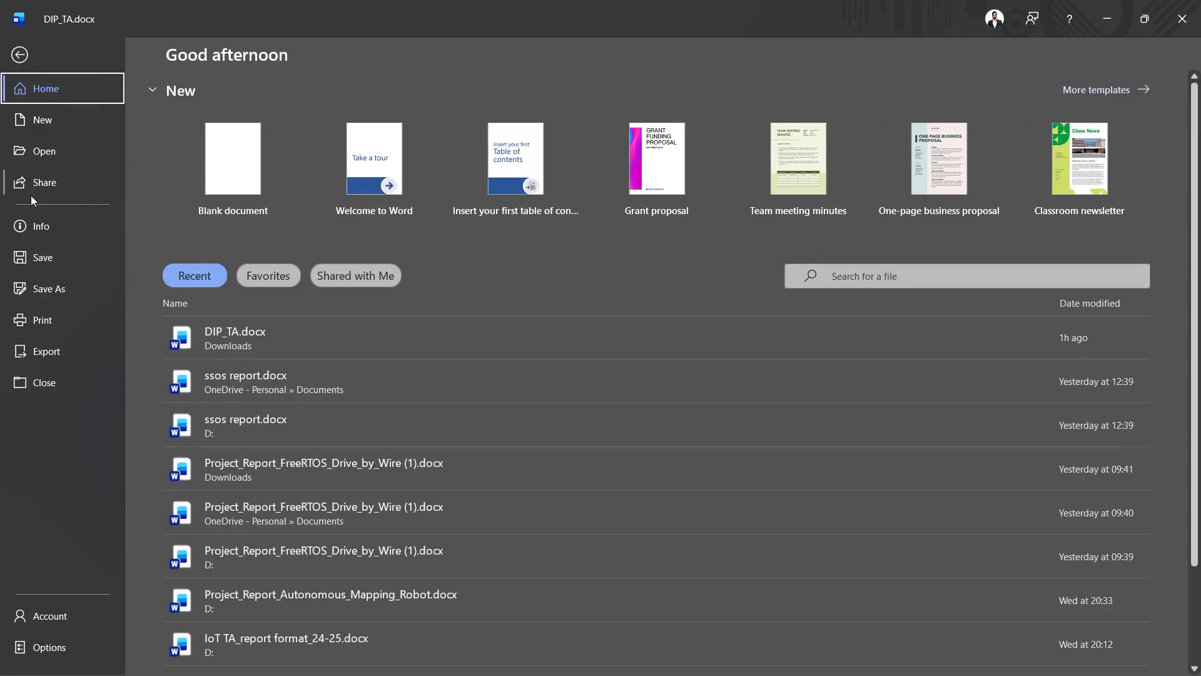
{"action": "left_click", "coordinate": [61, 293]}
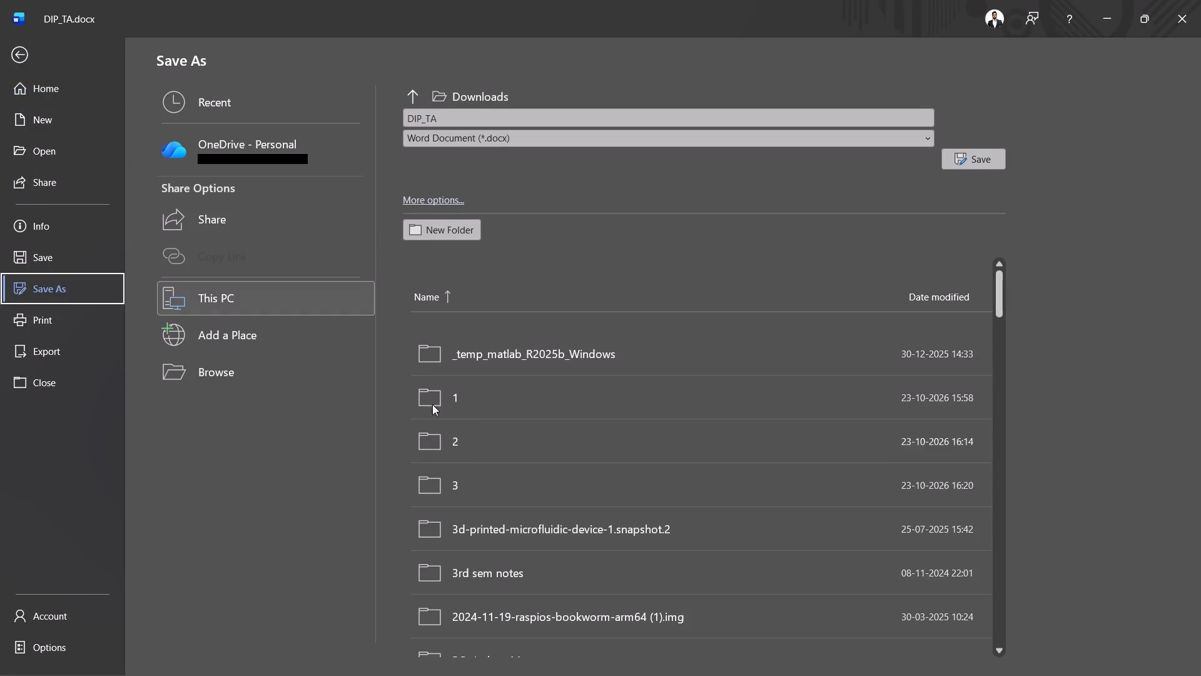
{"action": "left_click", "coordinate": [300, 302]}
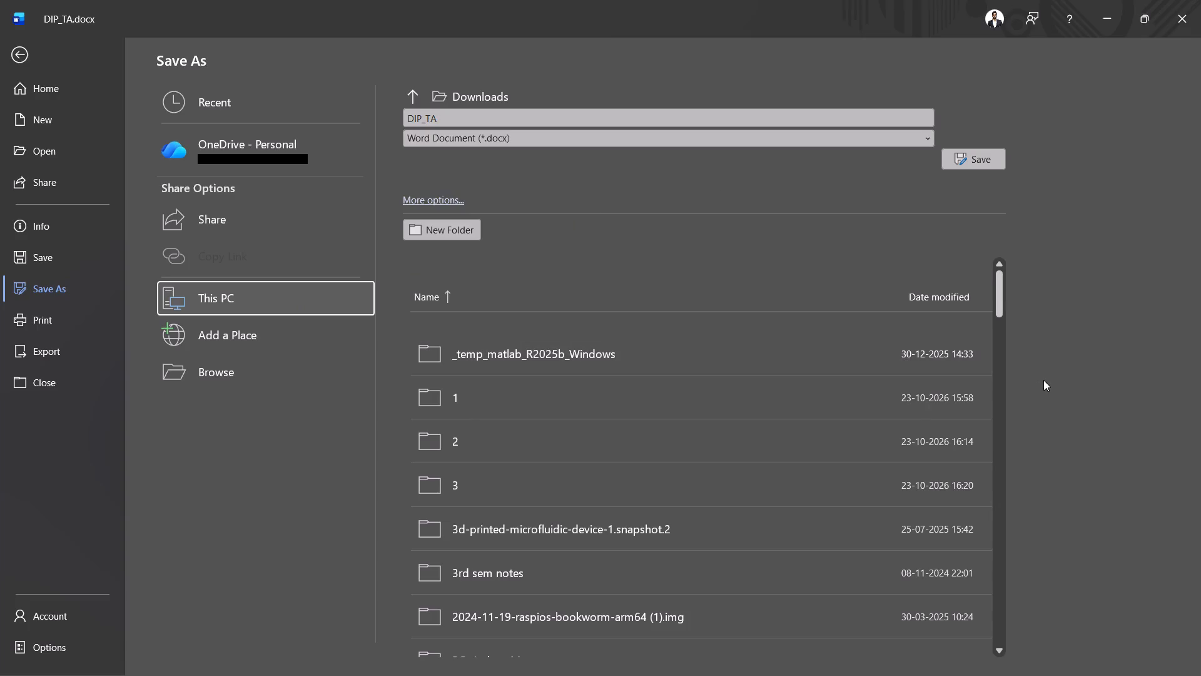
{"action": "scroll", "coordinate": [1130, 523], "scroll_direction": "down", "scroll_amount": 2}
{"action": "scroll", "coordinate": [1130, 523], "scroll_direction": "left", "scroll_amount": 1}
{"action": "left_click_drag", "start_coordinate": [998, 284], "coordinate": [1052, 190]}
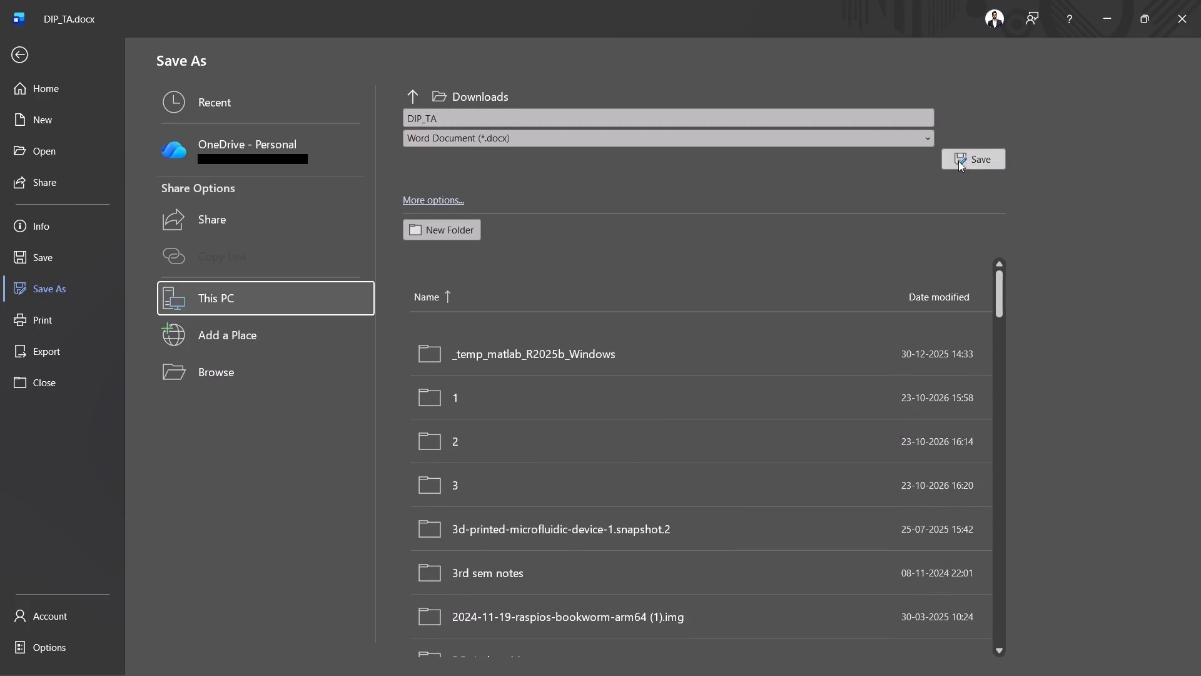
{"action": "left_click", "coordinate": [958, 161]}
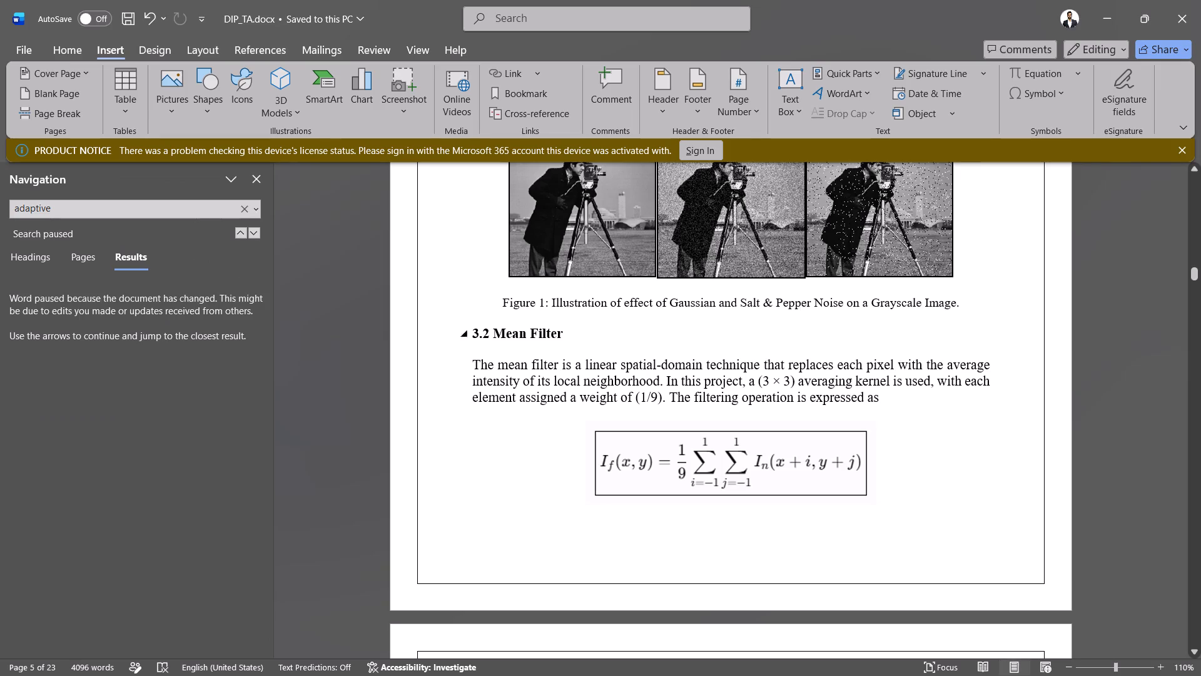
{"action": "left_click", "coordinate": [14, 56]}
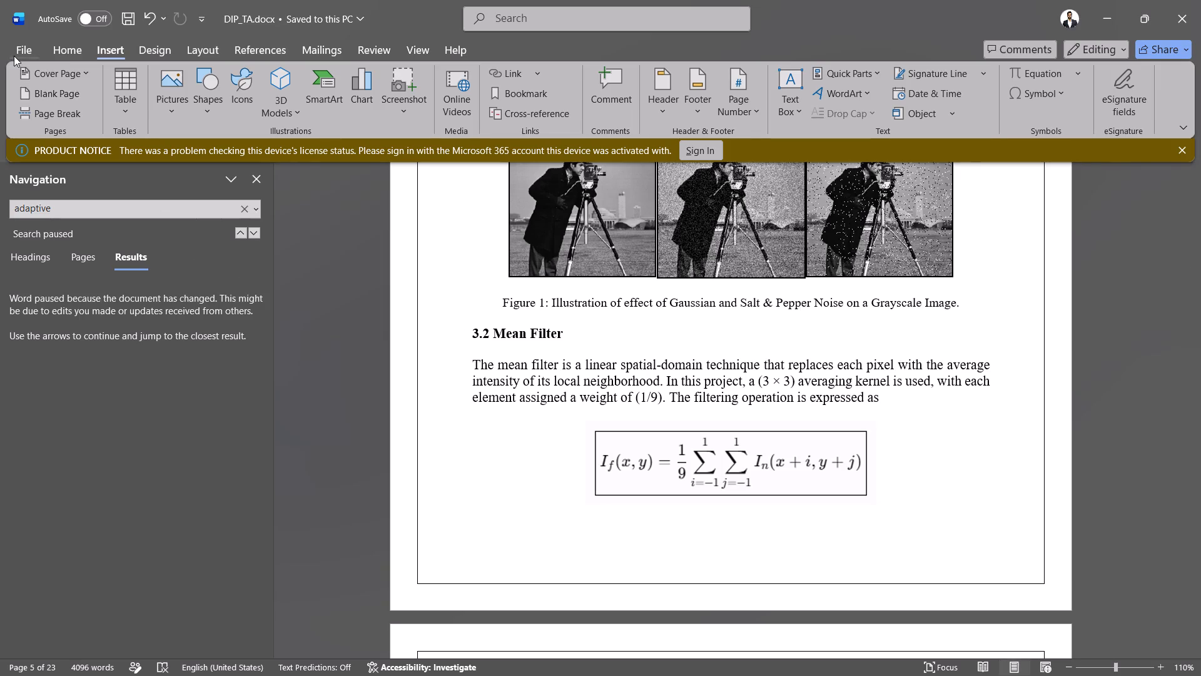
{"action": "double_click", "coordinate": [14, 56]}
{"action": "left_click", "coordinate": [14, 56]}
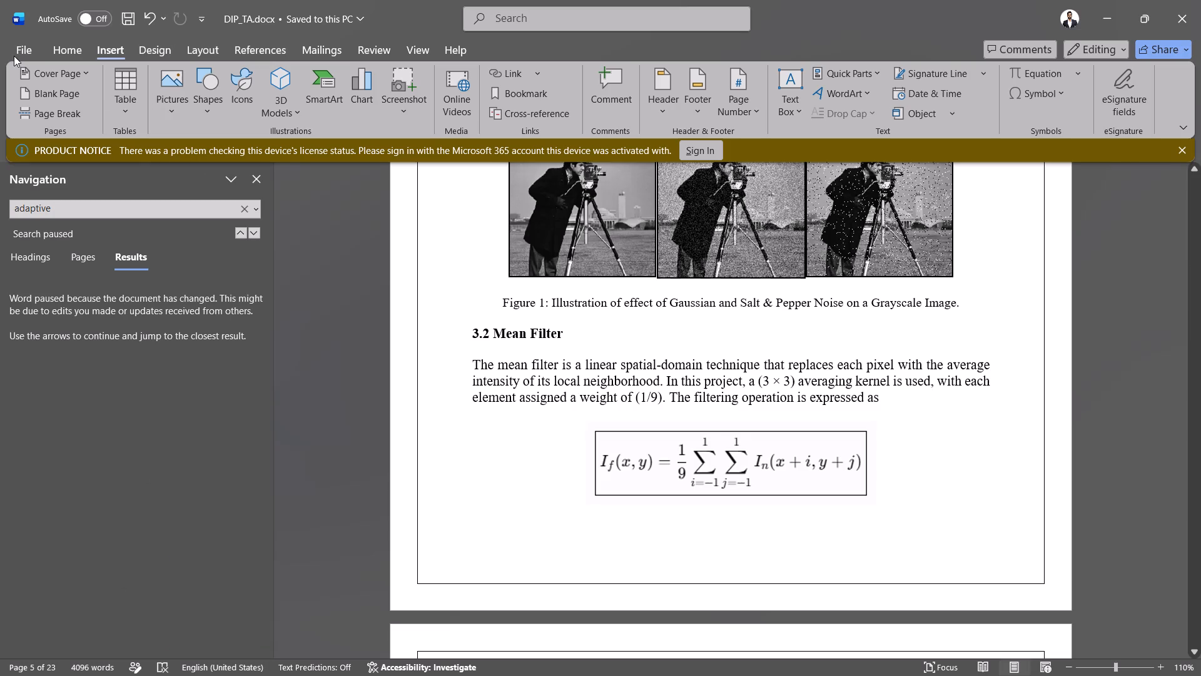
Review the title page, contents list and Introduction section of the report.
{"action": "scroll", "coordinate": [472, 255], "scroll_direction": "up", "scroll_amount": 10}
{"action": "scroll", "coordinate": [472, 255], "scroll_direction": "down", "scroll_amount": 2}
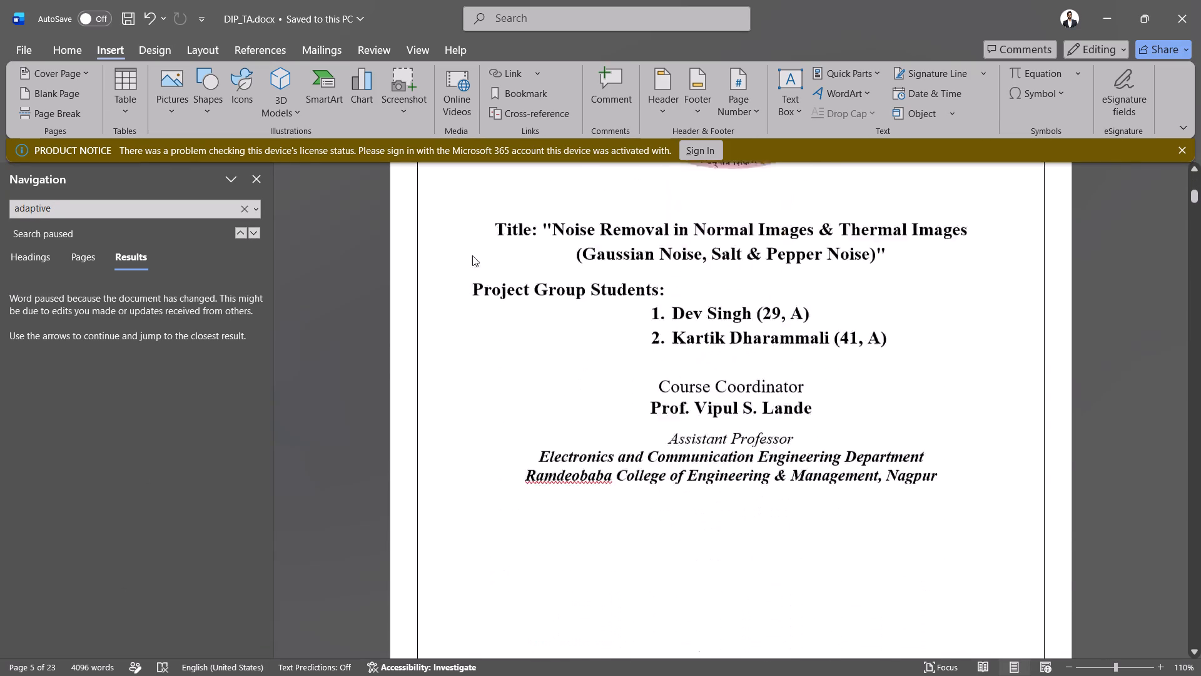
{"action": "scroll", "coordinate": [472, 255], "scroll_direction": "down", "scroll_amount": 3}
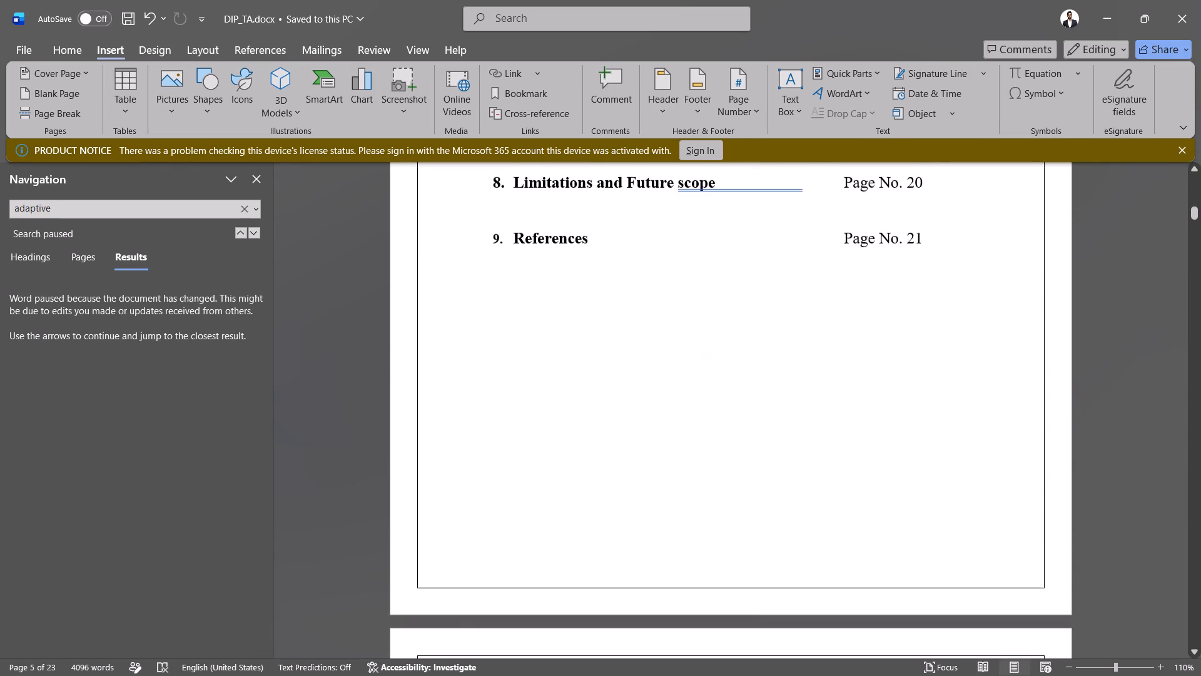
{"action": "scroll", "coordinate": [472, 255], "scroll_direction": "down", "scroll_amount": 1}
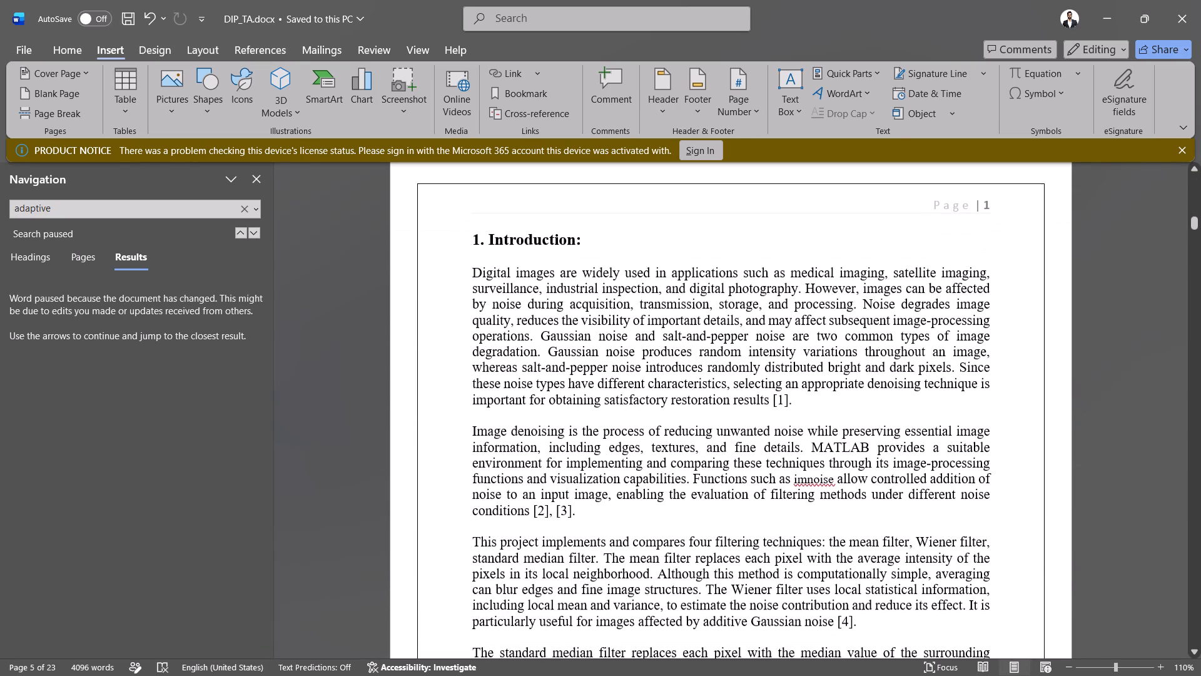
{"action": "scroll", "coordinate": [472, 255], "scroll_direction": "down", "scroll_amount": 3}
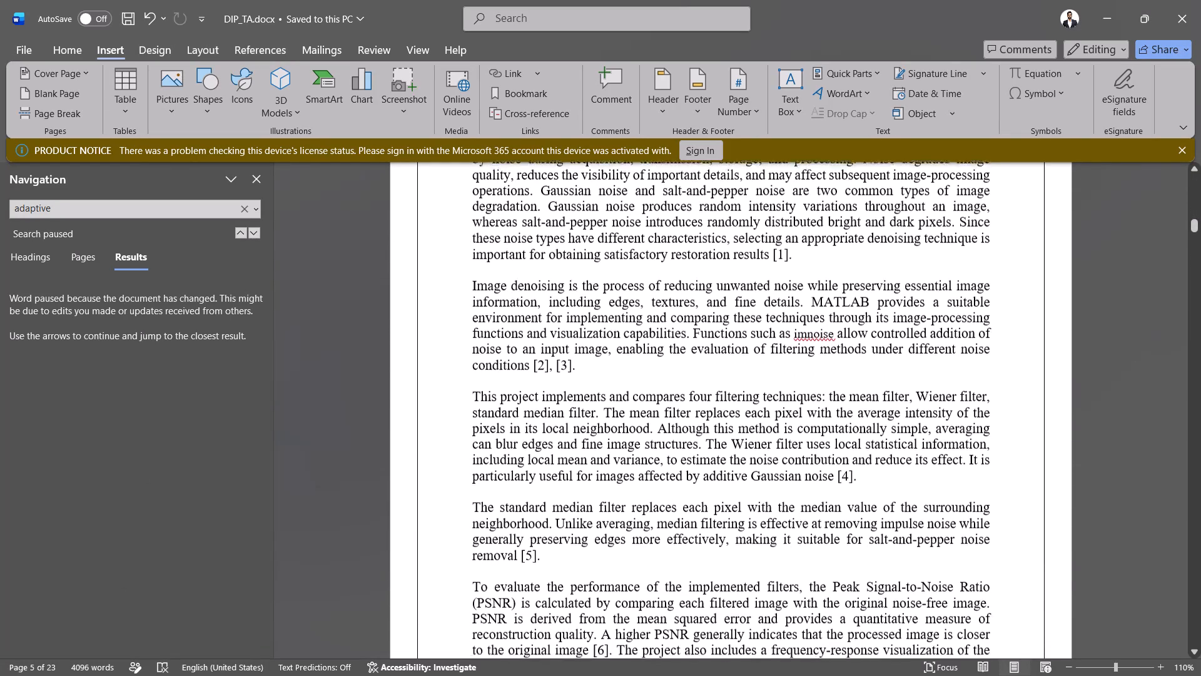
{"action": "scroll", "coordinate": [472, 255], "scroll_direction": "down", "scroll_amount": 1}
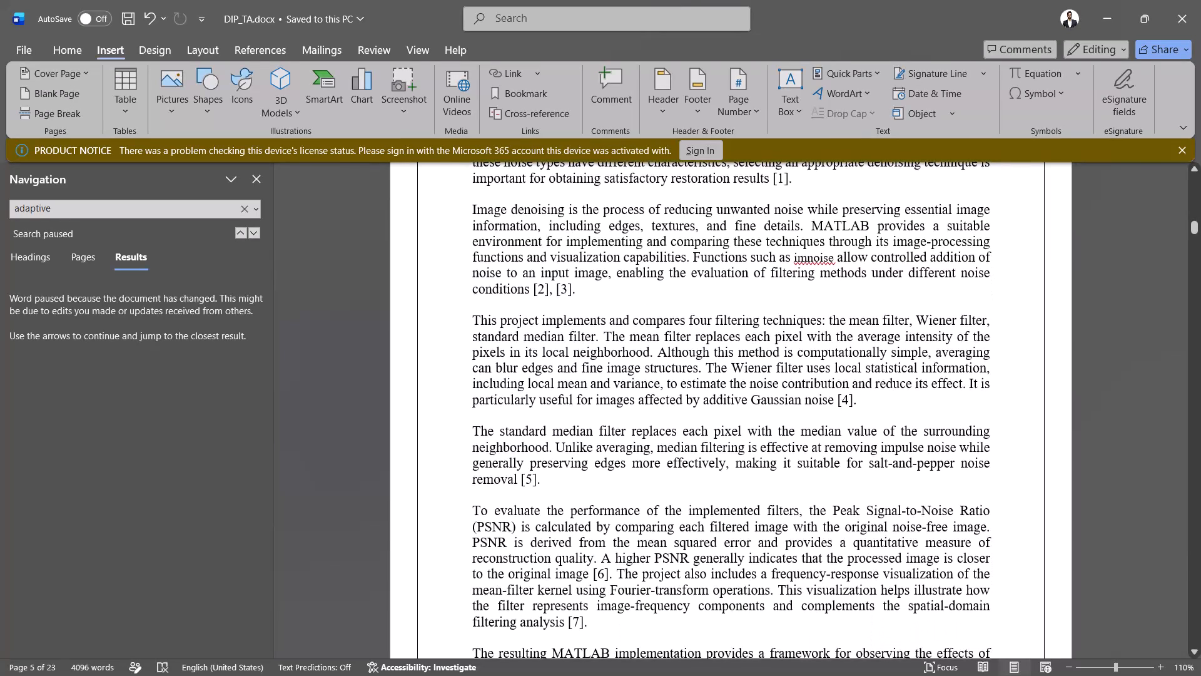
Search the report for "5" and go through the matches in the contents list, Introduction and MATLAB code.
{"action": "key", "text": "ctrl+f"}
{"action": "key", "text": "5"}
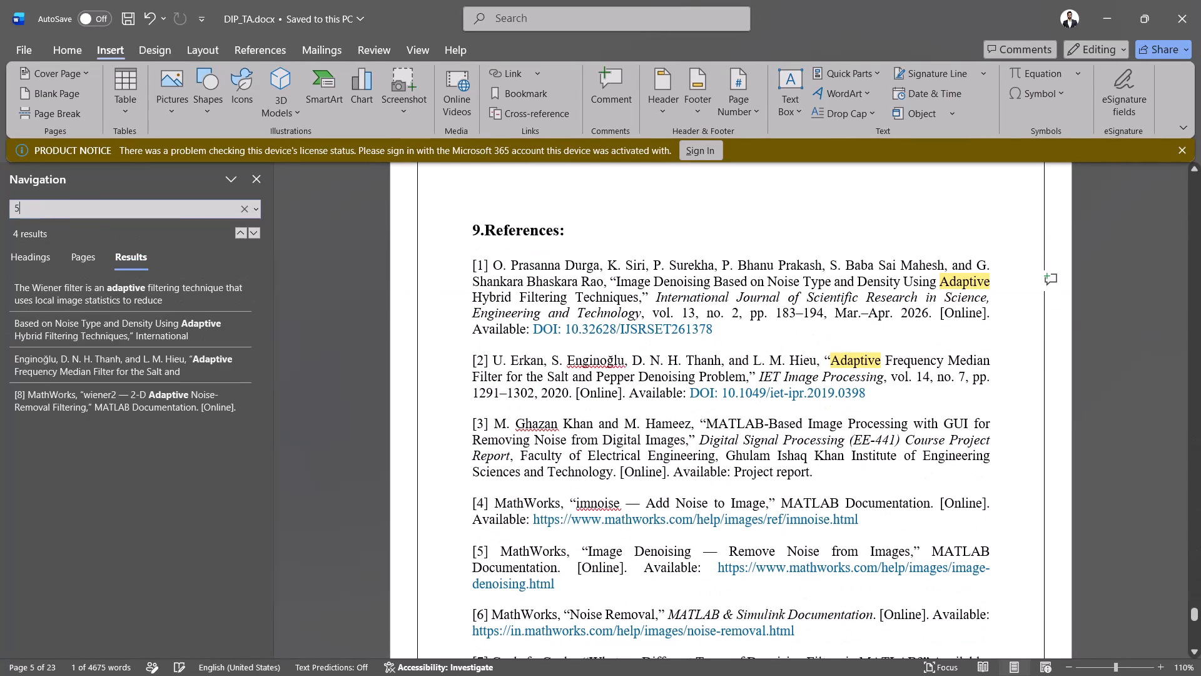
{"action": "left_click", "coordinate": [202, 290]}
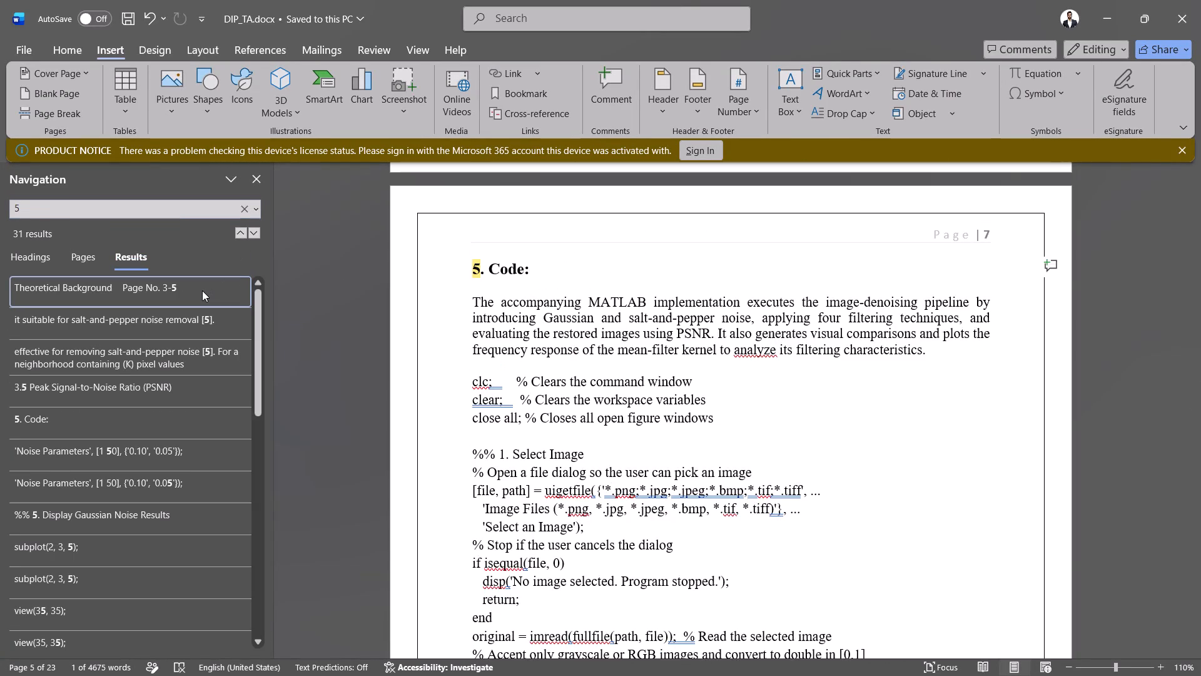
{"action": "key", "text": "Down"}
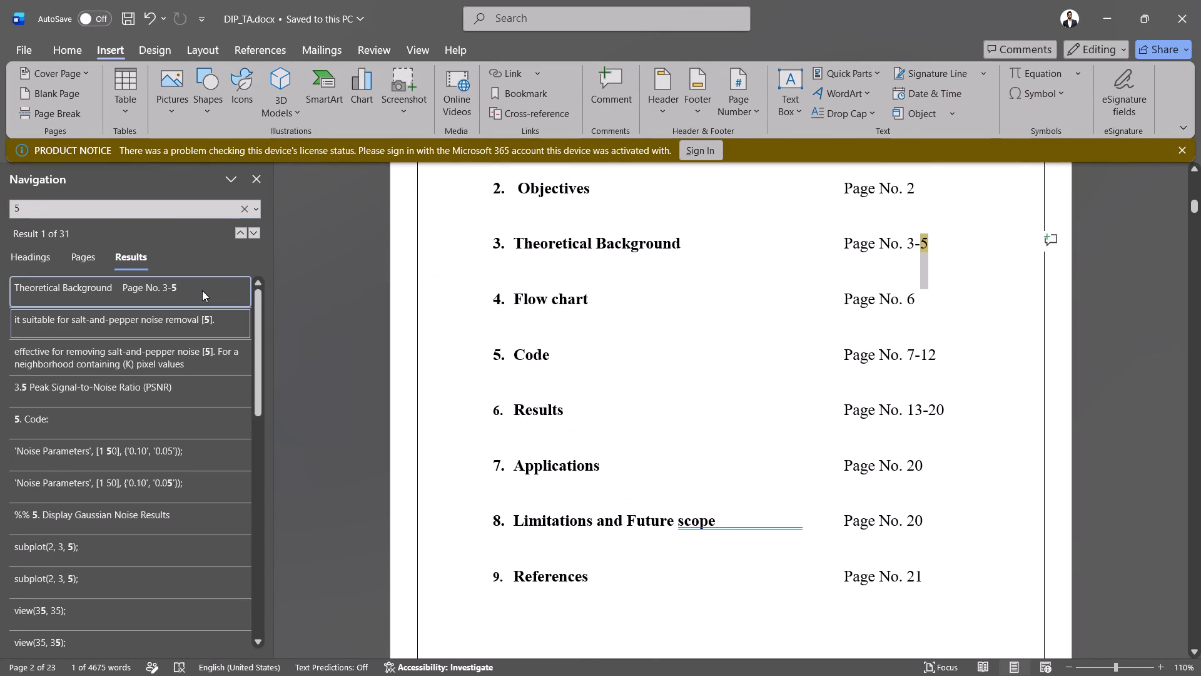
{"action": "key", "text": "shift+Return"}
{"action": "key", "text": "Left"}
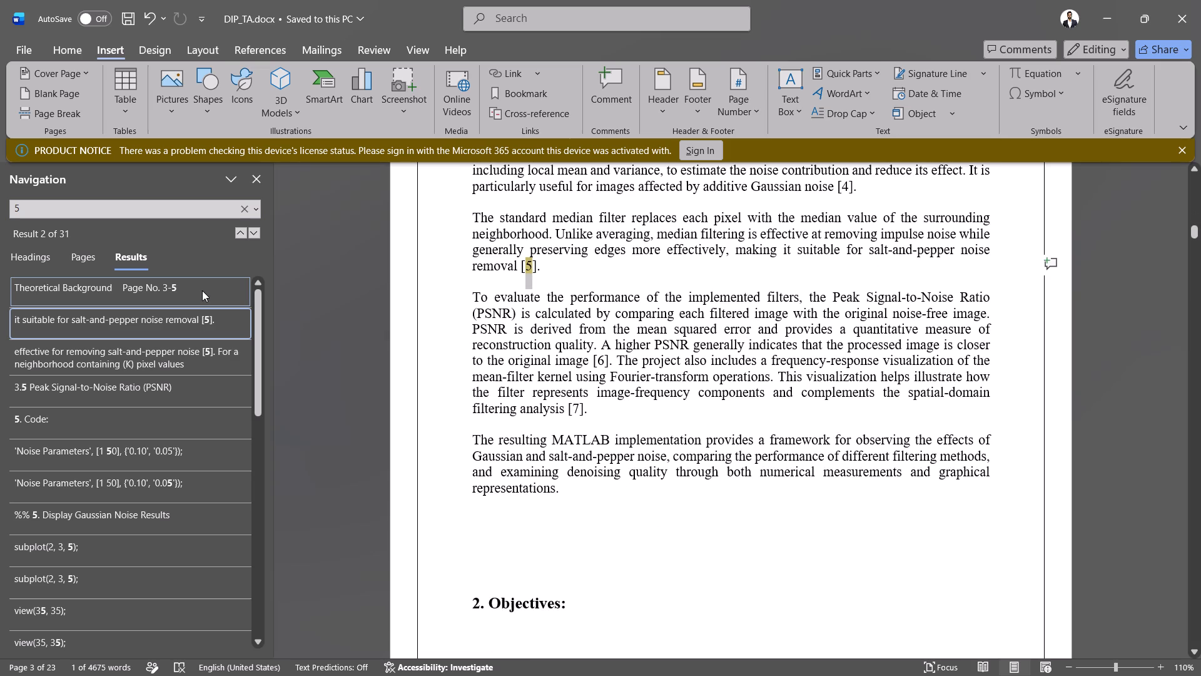
{"action": "key", "text": "Down"}
{"action": "key", "text": "Left"}
{"action": "left_click", "coordinate": [184, 357]}
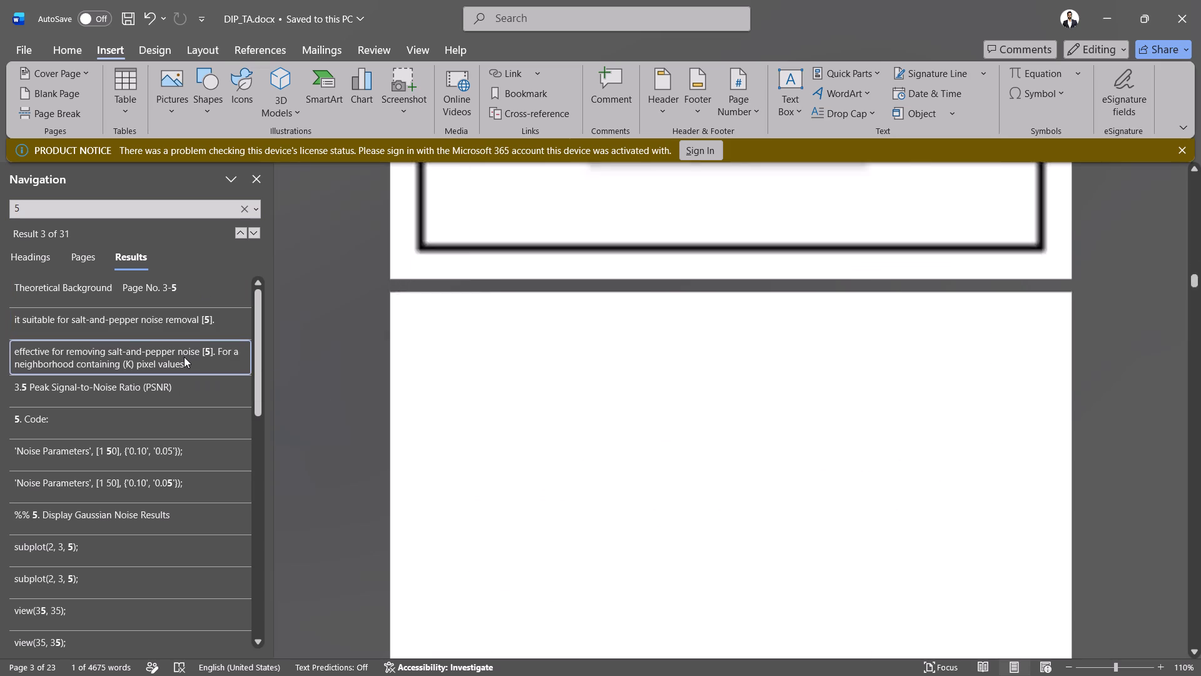
{"action": "left_click", "coordinate": [178, 389]}
{"action": "left_click", "coordinate": [181, 414]}
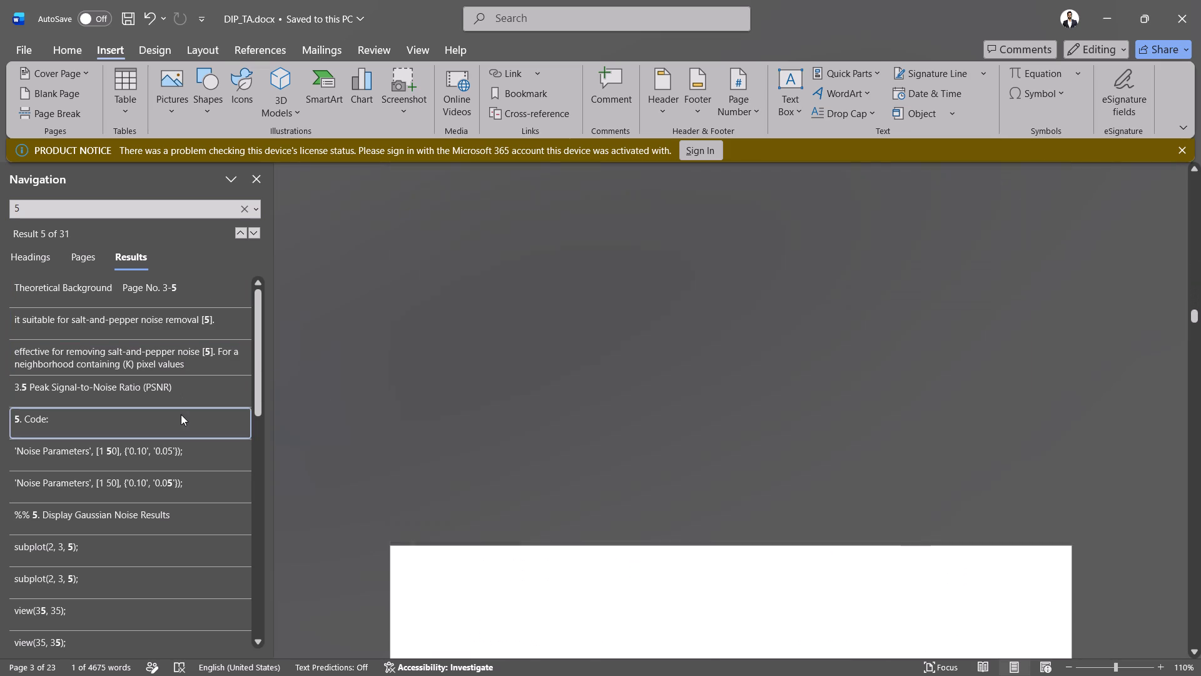
{"action": "left_click", "coordinate": [172, 496]}
{"action": "left_click", "coordinate": [167, 516]}
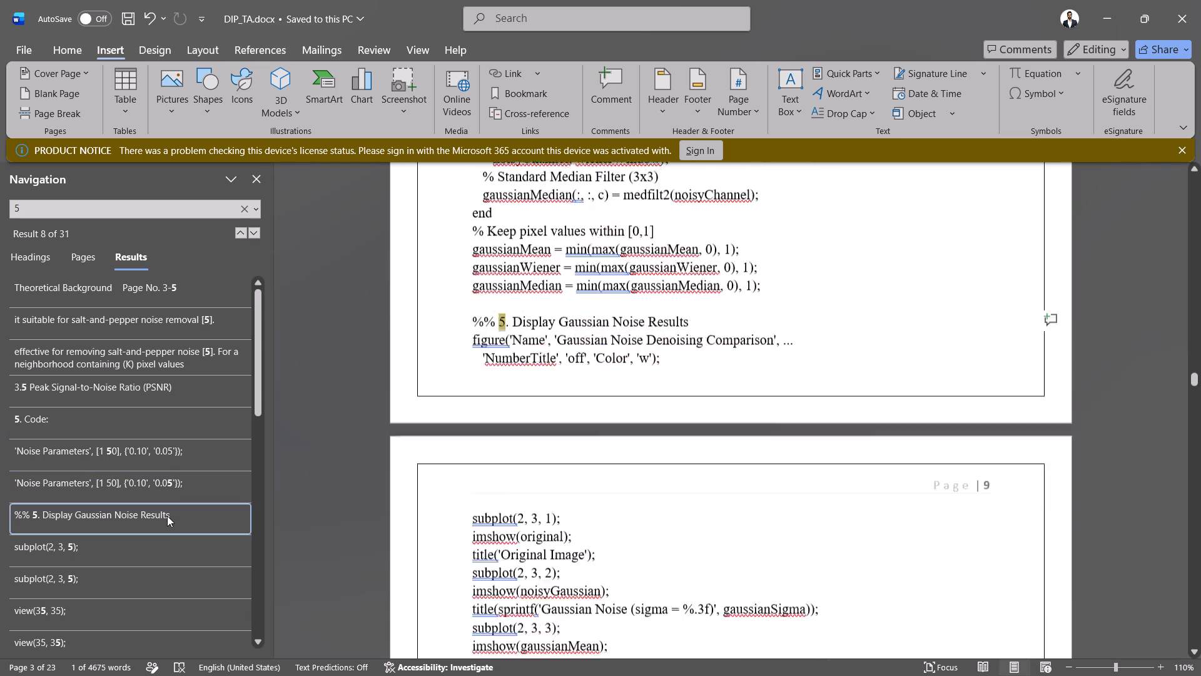
{"action": "left_click", "coordinate": [162, 535]}
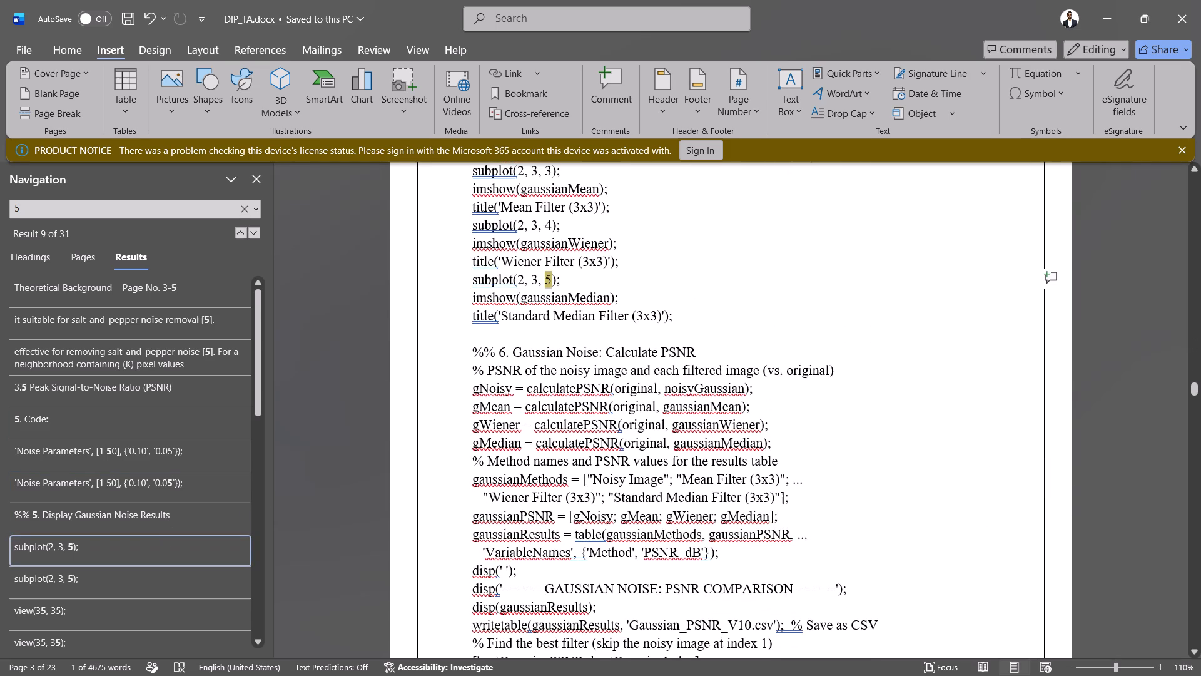
Search the report for "7", look through the matches, and return to the equations in section 3.5 Peak Signal-to-Noise Ratio.
{"action": "double_click", "coordinate": [71, 213]}
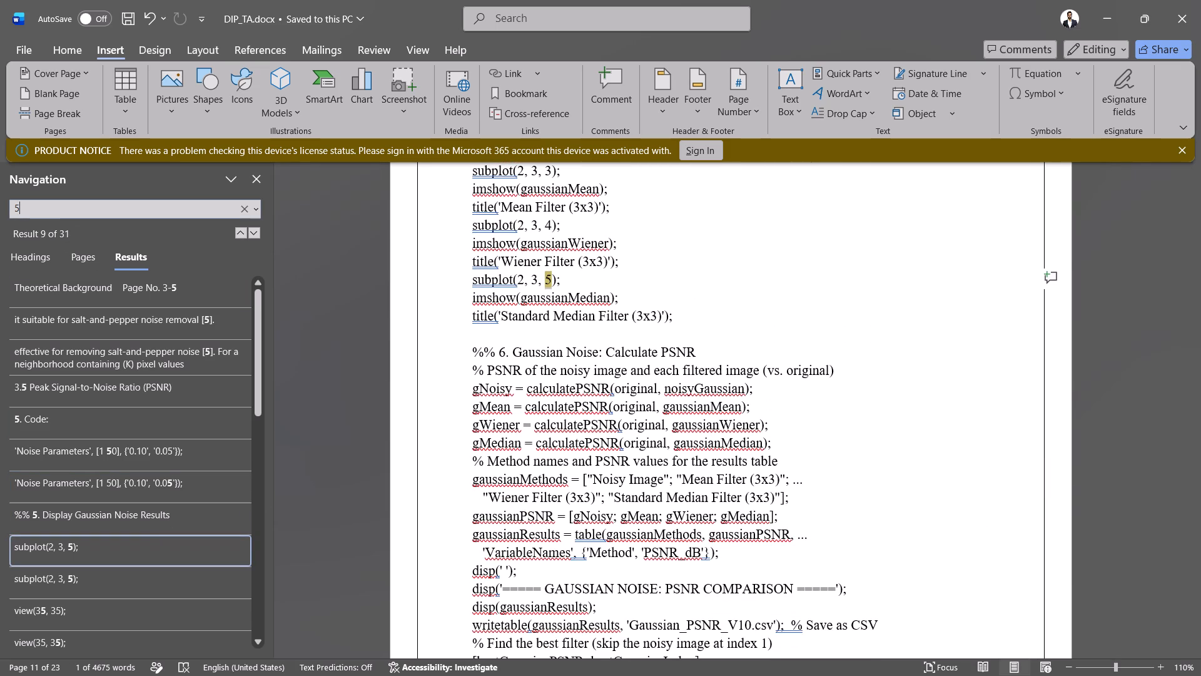
{"action": "key", "text": "7"}
{"action": "key", "text": "BackSpace"}
{"action": "key", "text": "BackSpace"}
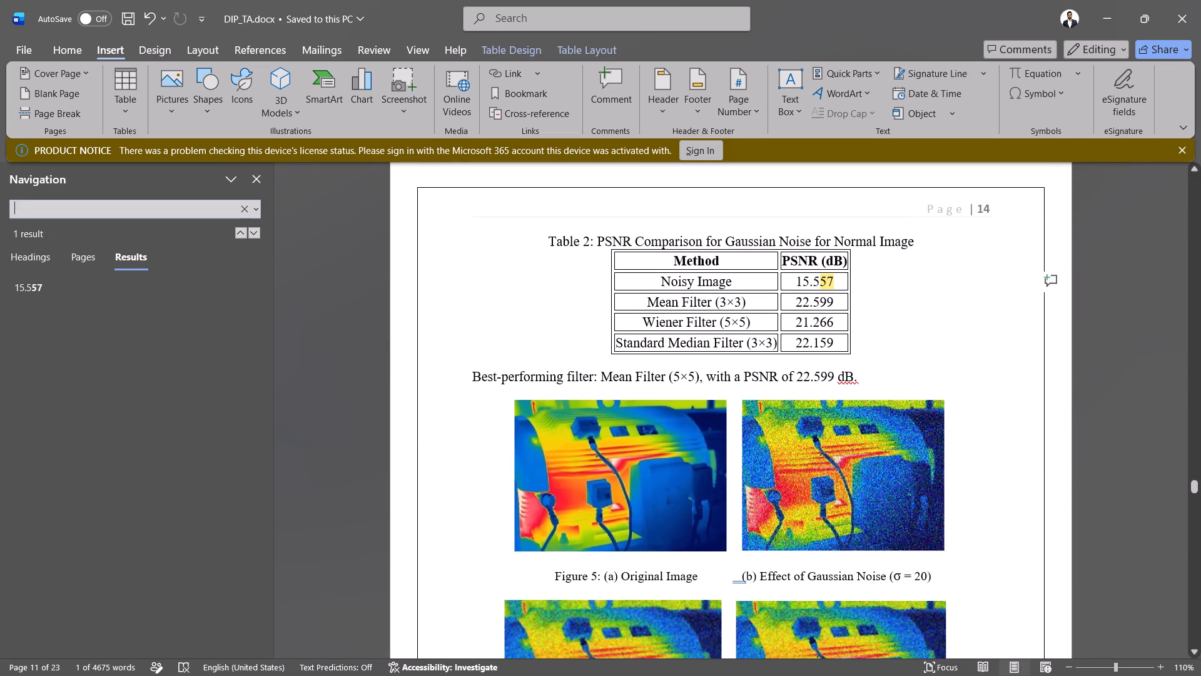
{"action": "key", "text": "7"}
{"action": "key", "text": "Return"}
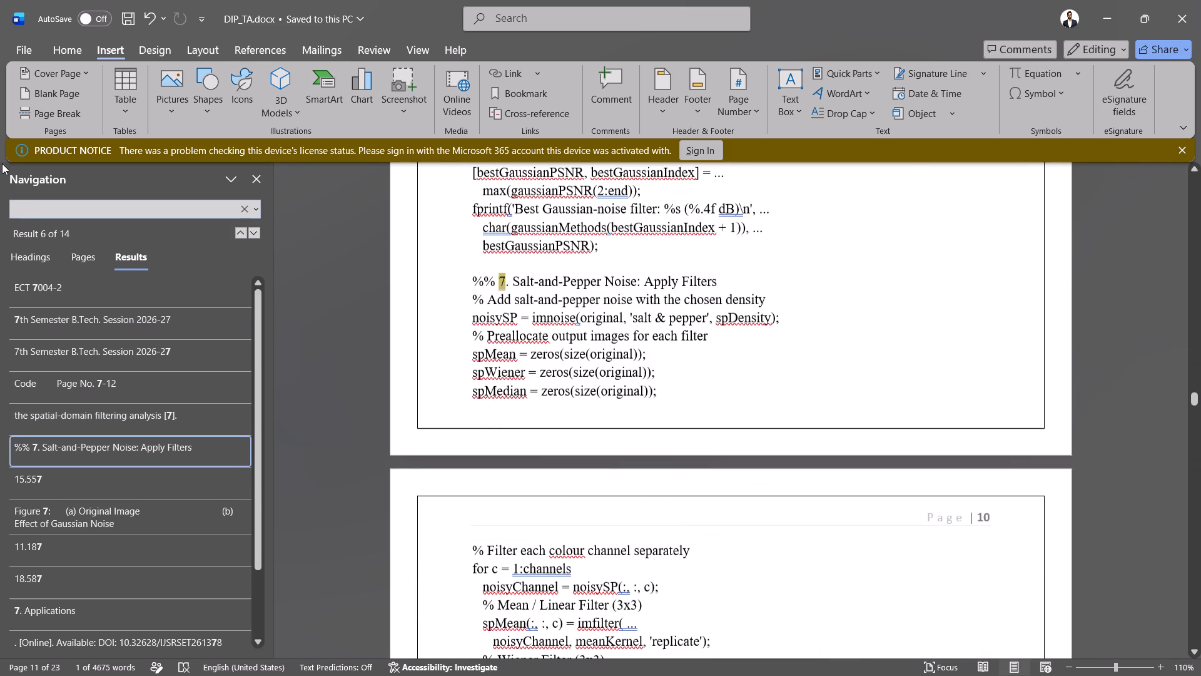
{"action": "left_click", "coordinate": [59, 467]}
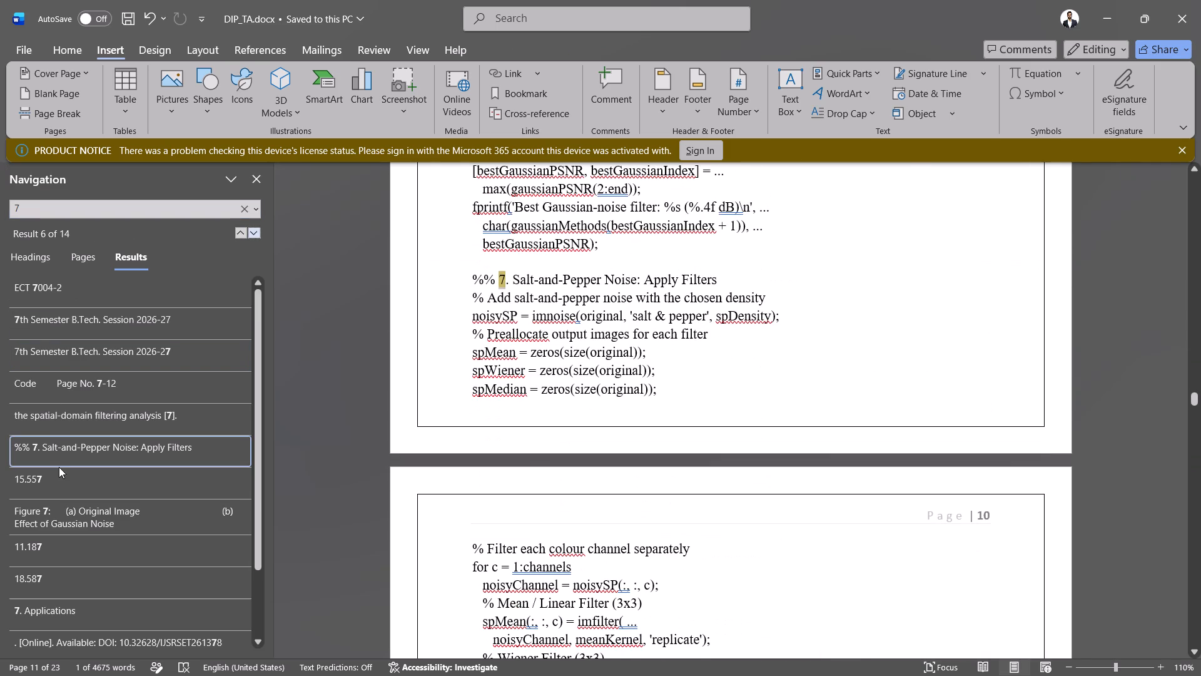
{"action": "key", "text": "Down"}
{"action": "key", "text": "Left"}
{"action": "left_click_drag", "start_coordinate": [251, 454], "coordinate": [255, 501]}
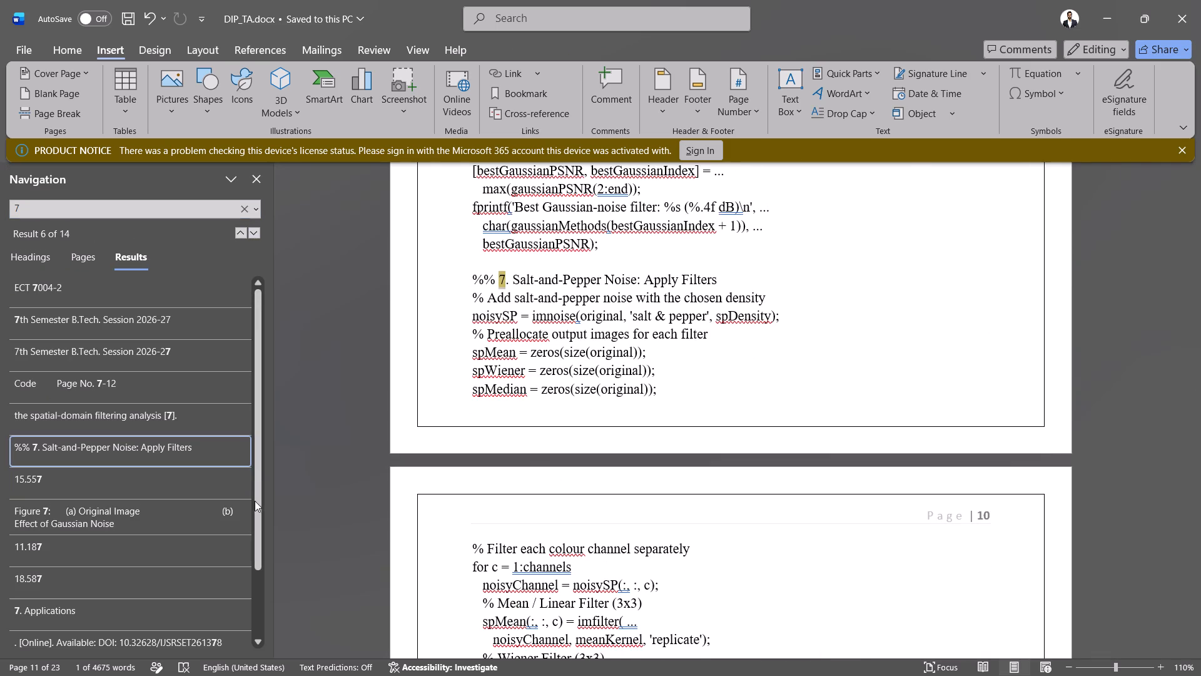
{"action": "left_click_drag", "start_coordinate": [255, 501], "coordinate": [255, 501]}
{"action": "left_click_drag", "start_coordinate": [255, 501], "coordinate": [281, 475]}
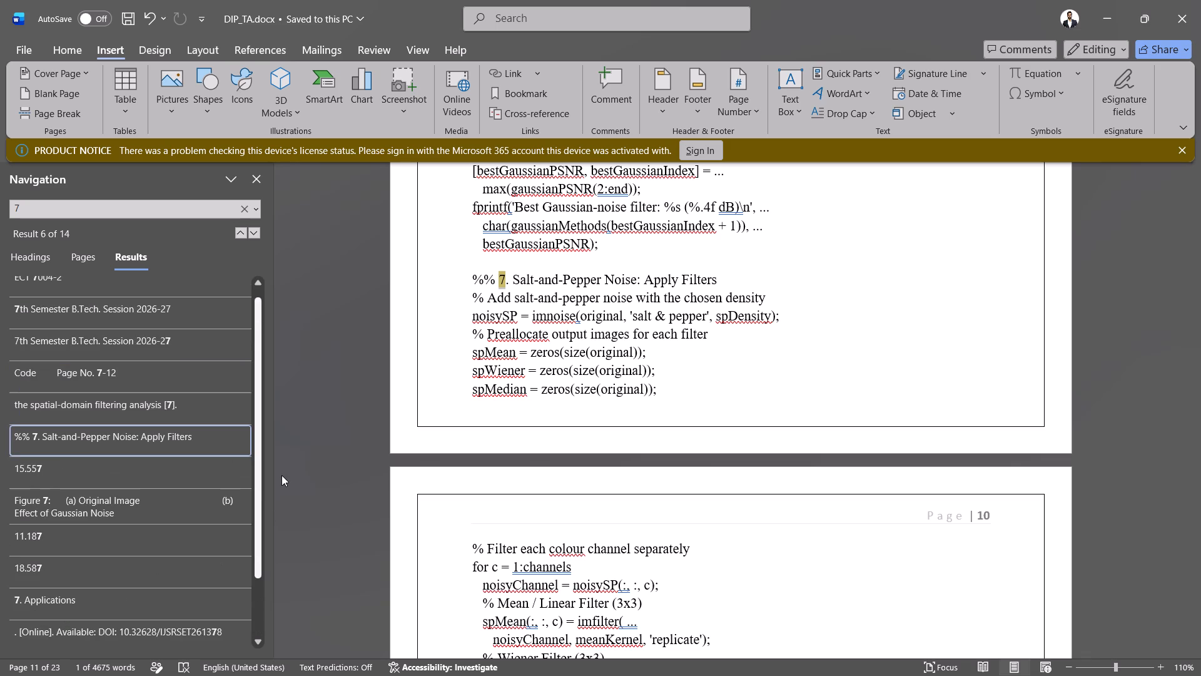
{"action": "left_click_drag", "start_coordinate": [281, 475], "coordinate": [287, 419]}
{"action": "left_click", "coordinate": [515, 388]}
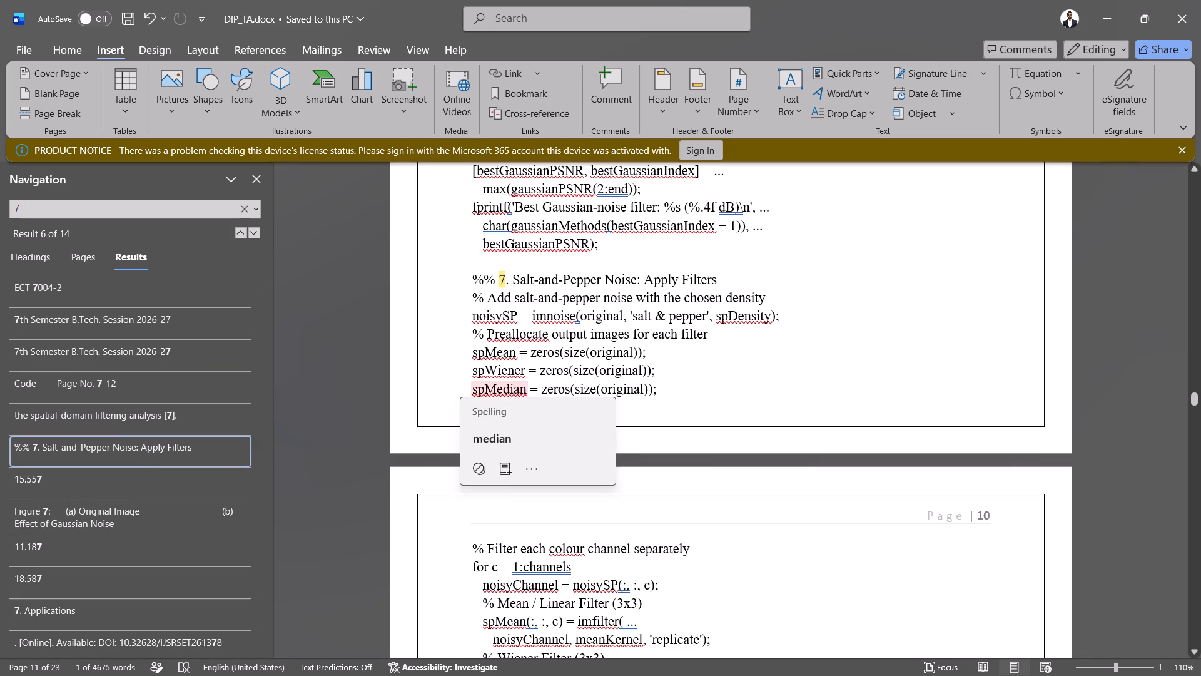
{"action": "scroll", "coordinate": [765, 333], "scroll_direction": "up", "scroll_amount": 15}
{"action": "left_click", "coordinate": [765, 333]}
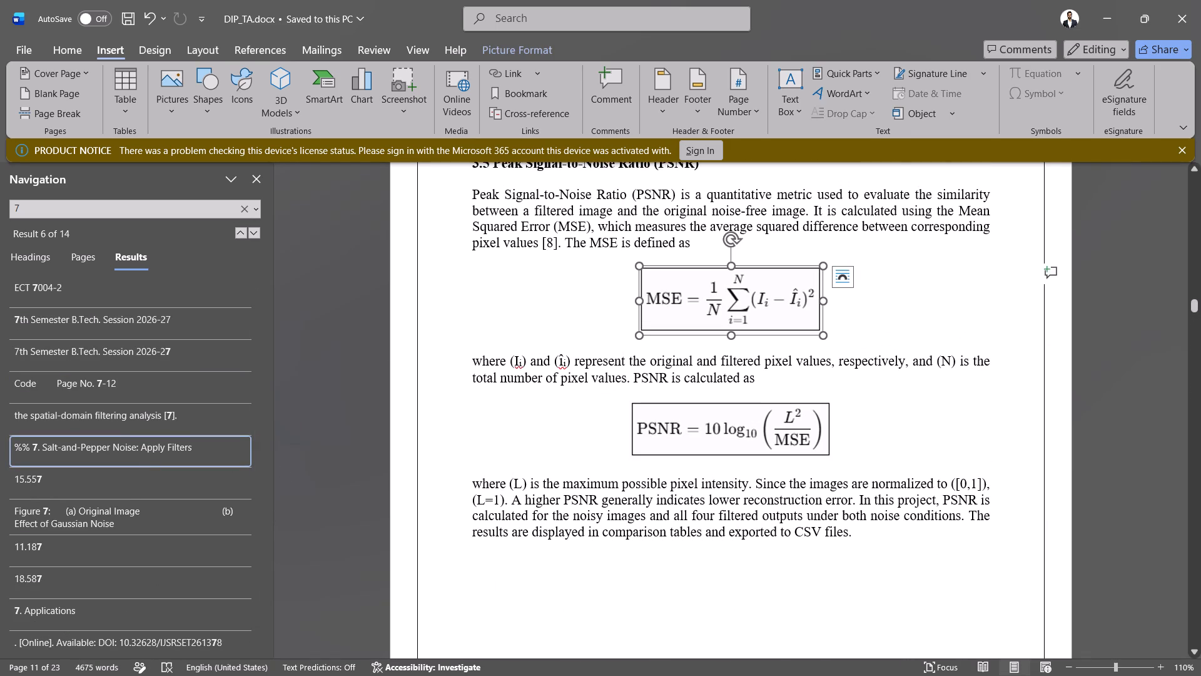
Save the report and export it as a PDF named DIP_TA in the Downloads folder.
{"action": "key", "text": "ctrl+s"}
{"action": "left_click", "coordinate": [11, 43]}
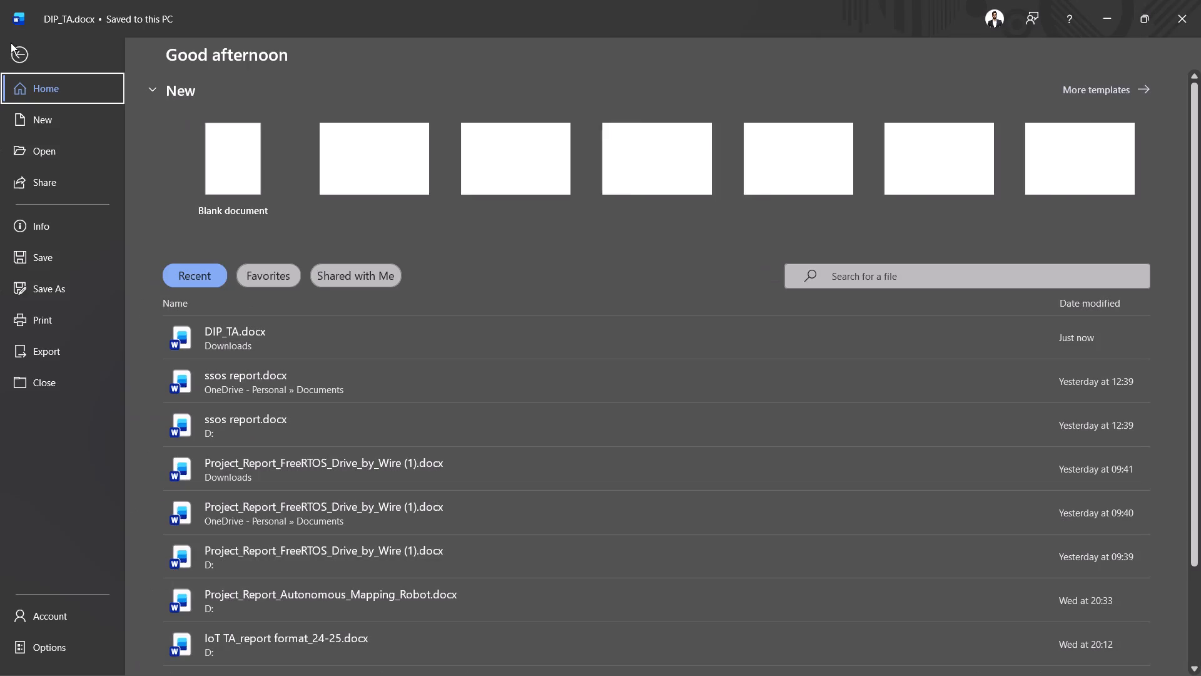
{"action": "left_click", "coordinate": [42, 284]}
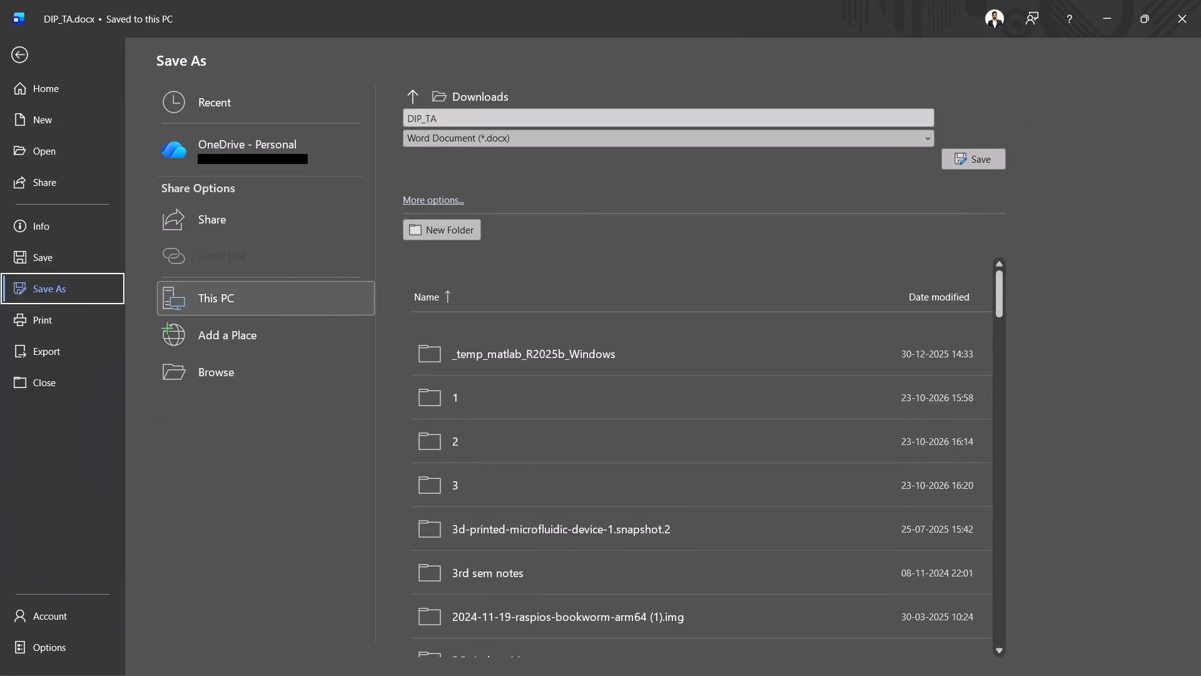
{"action": "left_click", "coordinate": [870, 143]}
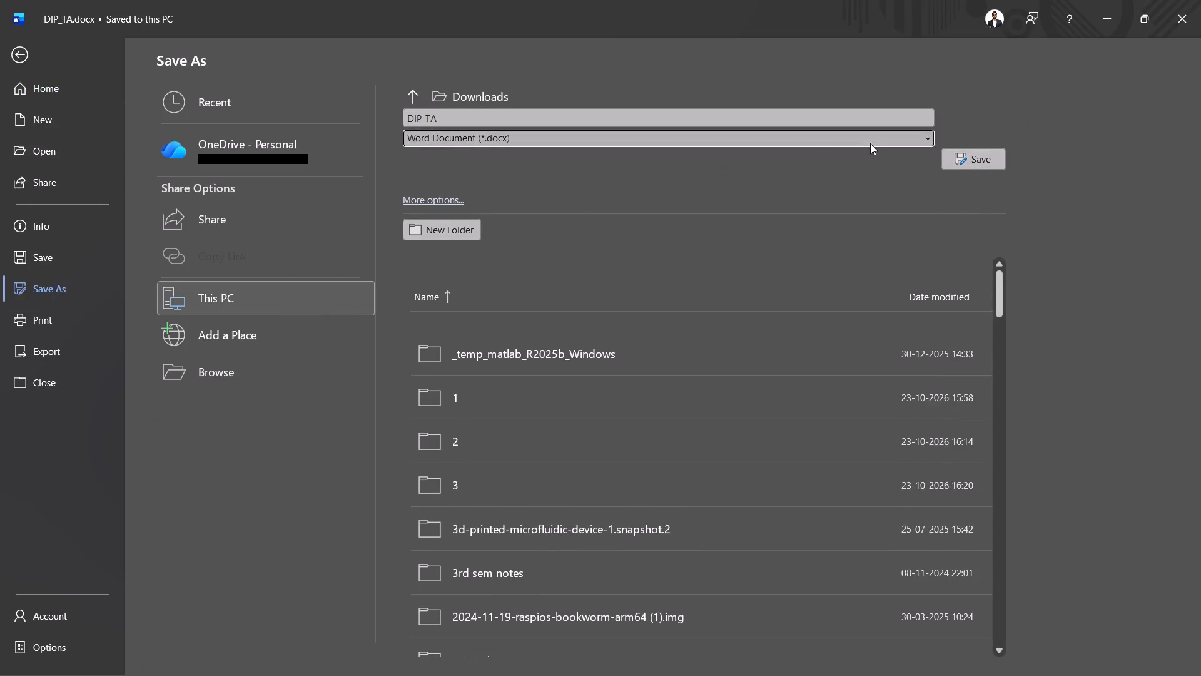
{"action": "left_click", "coordinate": [755, 276]}
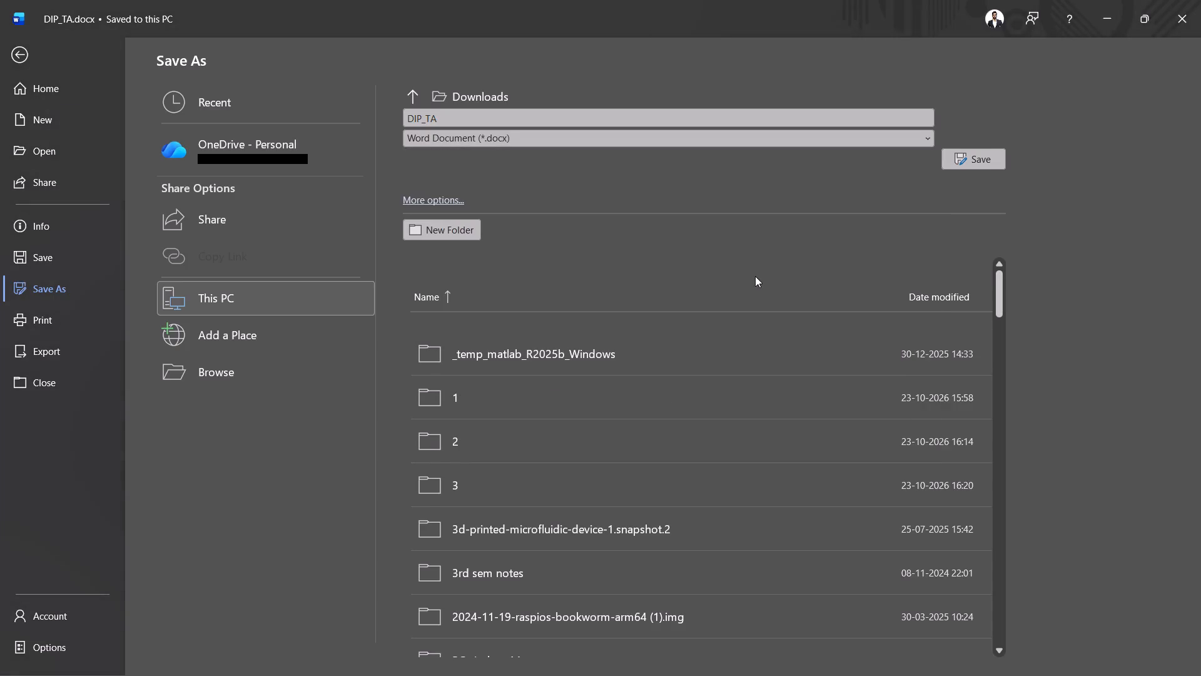
{"action": "left_click", "coordinate": [965, 158]}
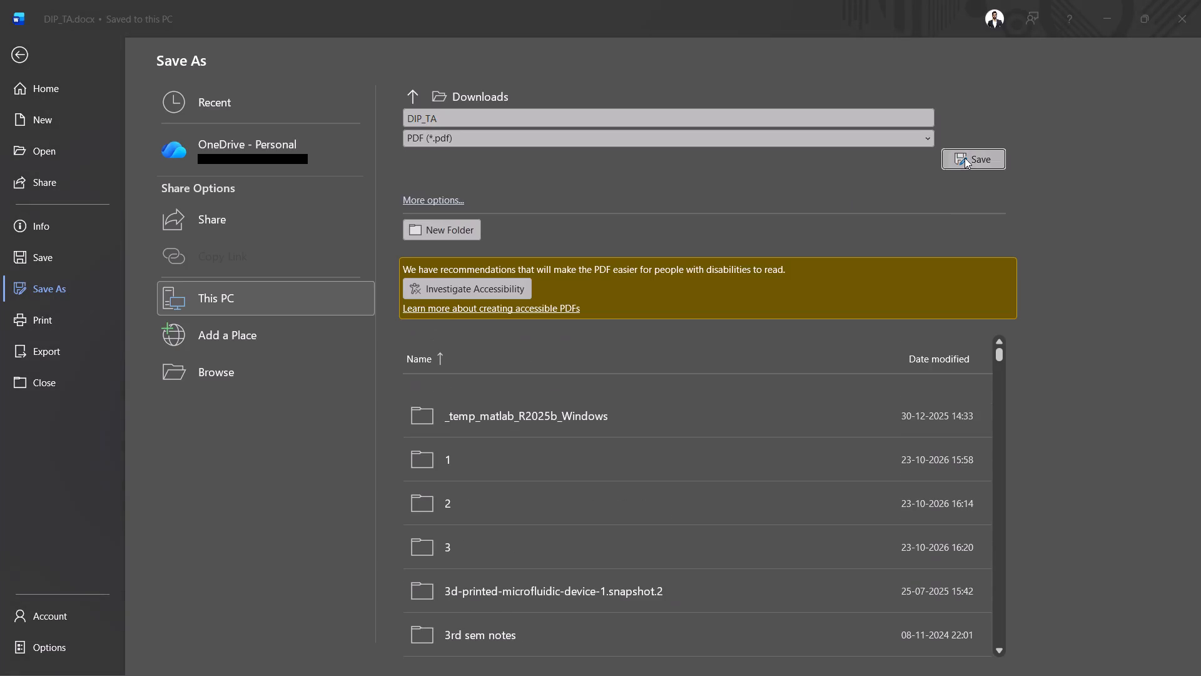
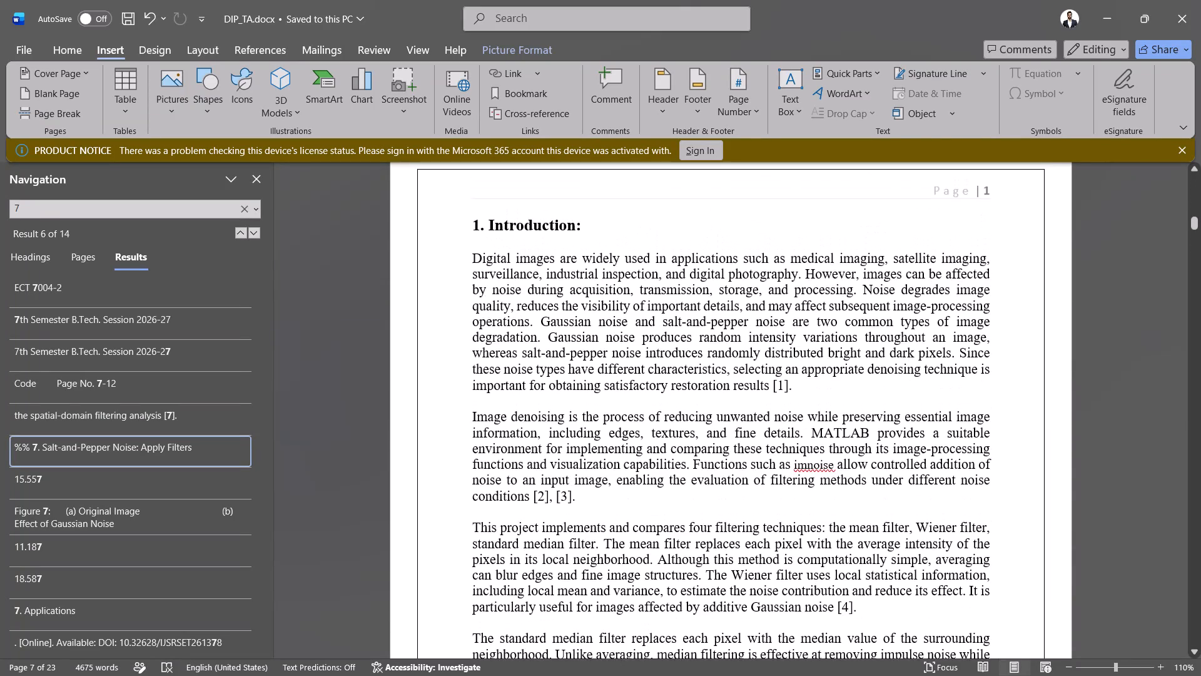
Insert a blank line before the "2. Objectives:" heading so it moves onto page 2 with its text.
{"action": "scroll", "coordinate": [728, 448], "scroll_direction": "down", "scroll_amount": 2}
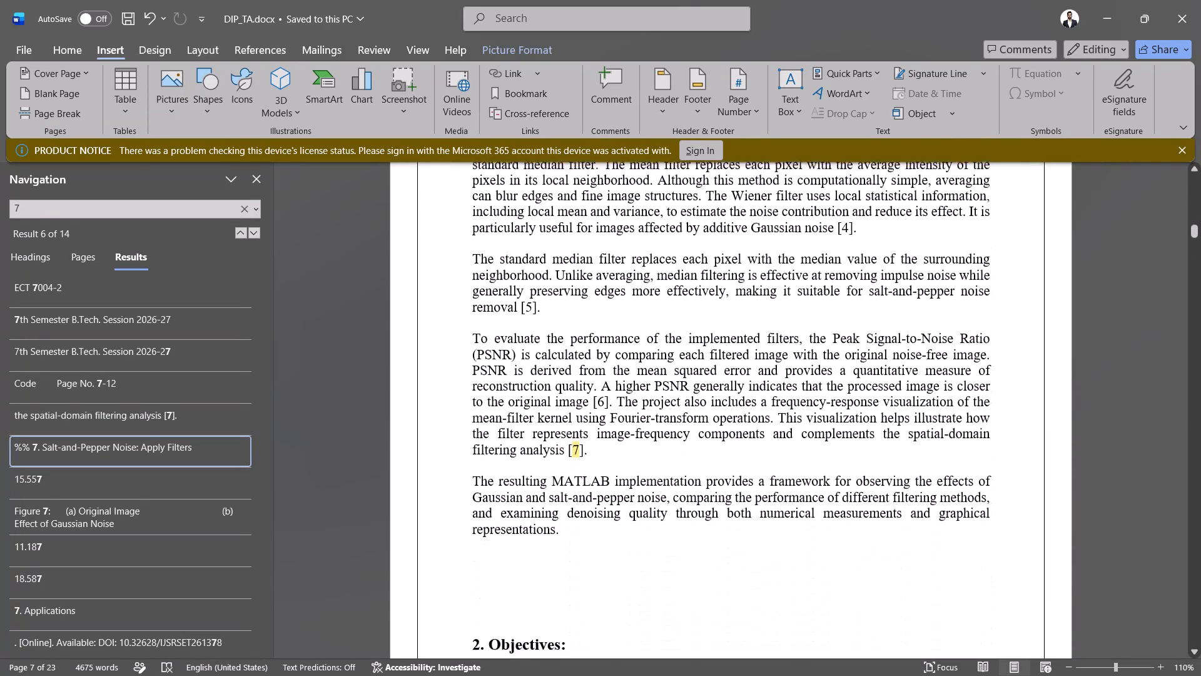
{"action": "scroll", "coordinate": [728, 448], "scroll_direction": "down", "scroll_amount": 1}
{"action": "left_click", "coordinate": [477, 464]}
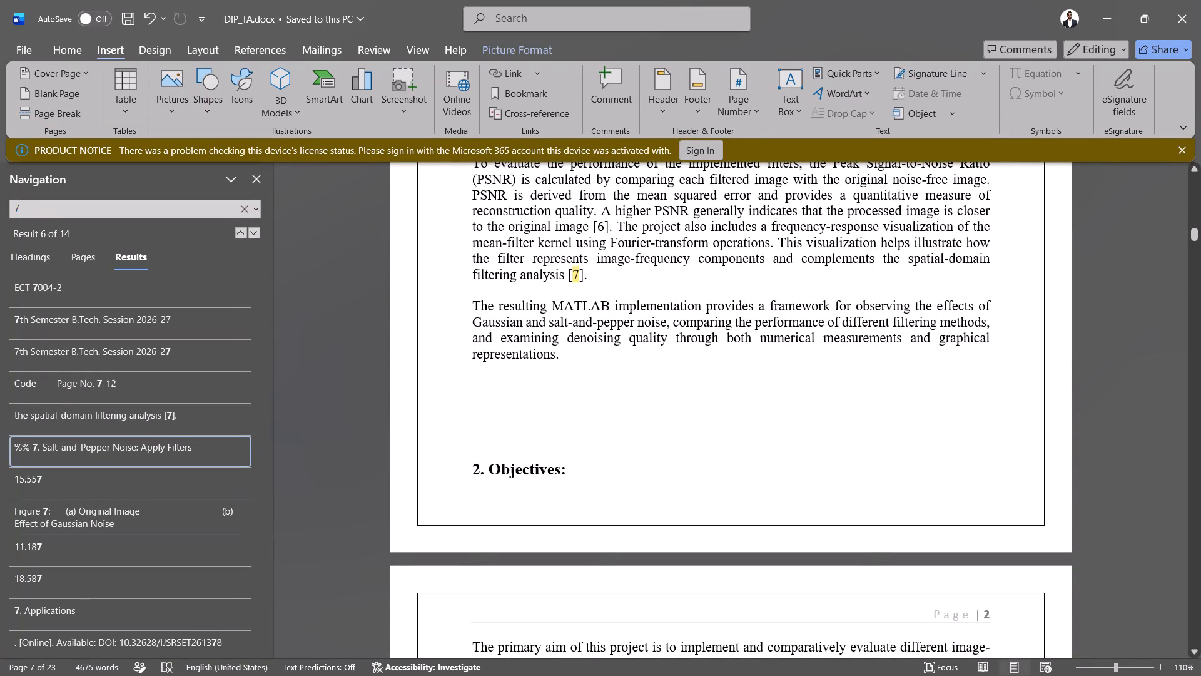
{"action": "key", "text": "Left"}
{"action": "key", "text": "Return"}
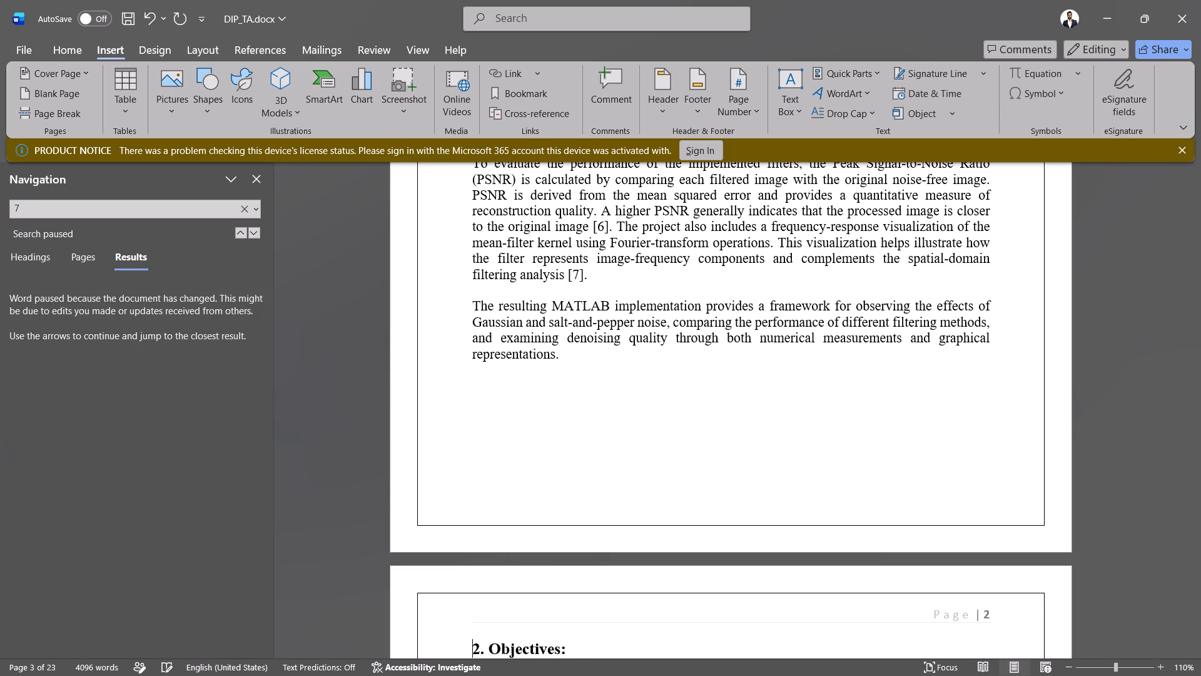
Review the report from the Objectives section through the noise, filter and PSNR theory to the Figure 2 flowchart.
{"action": "key", "text": "Down"}
{"action": "key", "text": "Down"}
{"action": "key", "text": "Down"}
{"action": "key", "text": "Down"}
{"action": "key", "text": "Down"}
{"action": "key", "text": "Down"}
{"action": "key", "text": "Down"}
{"action": "key", "text": "Down"}
{"action": "key", "text": "Down"}
{"action": "key", "text": "Down"}
{"action": "key", "text": "Down"}
{"action": "key", "text": "Down"}
{"action": "key", "text": "Down"}
{"action": "key", "text": "Down"}
{"action": "key", "text": "Down"}
{"action": "key", "text": "Down"}
{"action": "key", "text": "Down"}
{"action": "key", "text": "Down"}
{"action": "key", "text": "Down"}
{"action": "key", "text": "Down"}
{"action": "key", "text": "Down"}
{"action": "key", "text": "Down"}
{"action": "key", "text": "Down"}
{"action": "key", "text": "Down"}
{"action": "key", "text": "Down"}
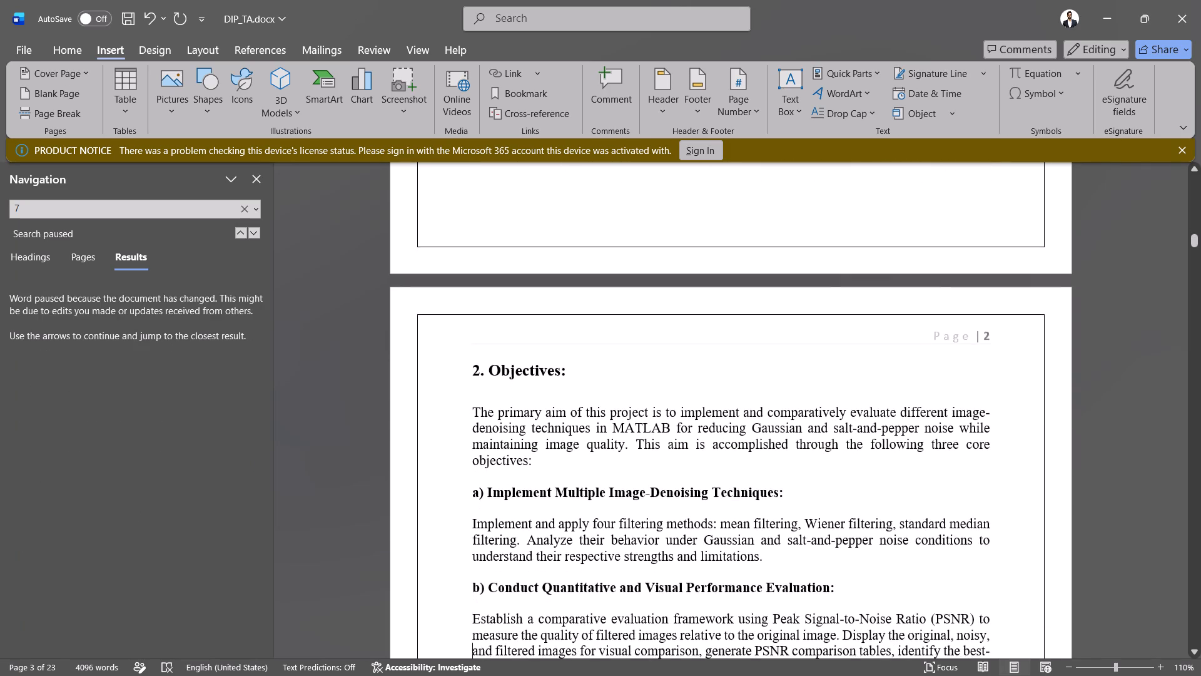
{"action": "key", "text": "Down"}
{"action": "key", "text": "Down"}
{"action": "key", "text": "Down"}
{"action": "key", "text": "Down"}
{"action": "key", "text": "Down"}
{"action": "key", "text": "Down"}
{"action": "key", "text": "Down"}
{"action": "key", "text": "Down"}
{"action": "key", "text": "Down"}
{"action": "key", "text": "Down"}
{"action": "key", "text": "Down"}
{"action": "key", "text": "Down"}
{"action": "key", "text": "Down"}
{"action": "key", "text": "Down"}
{"action": "key", "text": "Down"}
{"action": "key", "text": "Down"}
{"action": "key", "text": "Down"}
{"action": "key", "text": "Down"}
{"action": "key", "text": "Down"}
{"action": "key", "text": "Down"}
{"action": "key", "text": "Down"}
{"action": "key", "text": "Down"}
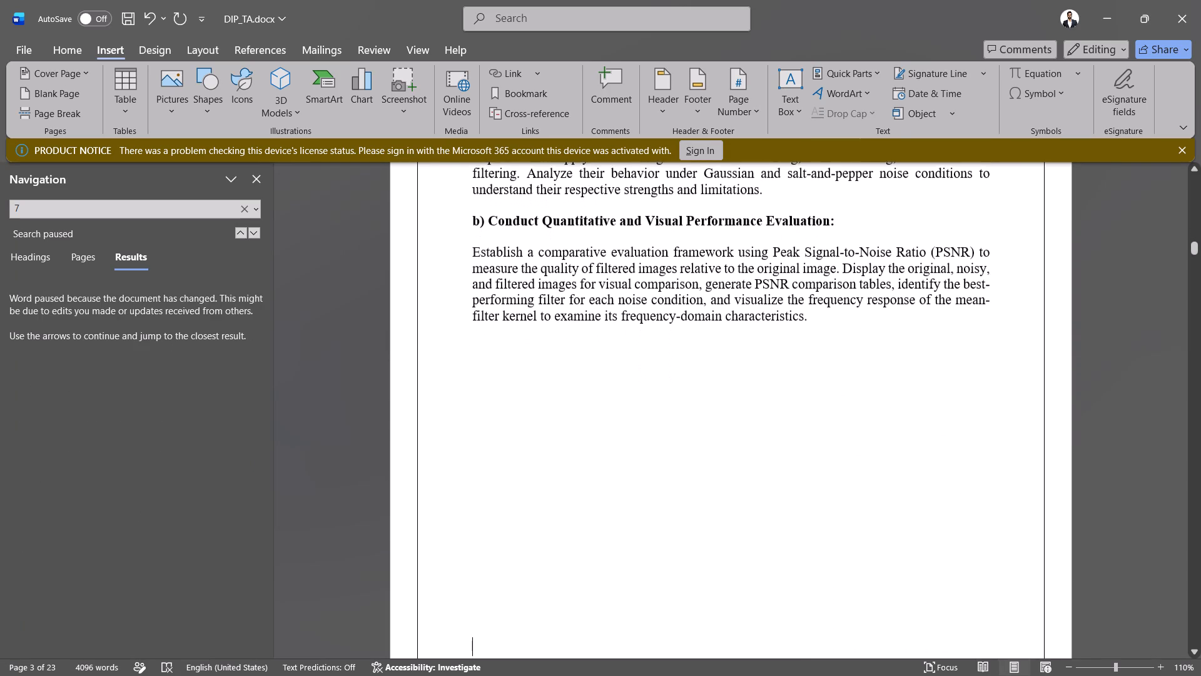
{"action": "key", "text": "Down"}
{"action": "key", "text": "Down"}
{"action": "key", "text": "Down"}
{"action": "key", "text": "Down"}
{"action": "key", "text": "Down"}
{"action": "key", "text": "Down"}
{"action": "key", "text": "Down"}
{"action": "key", "text": "Down"}
{"action": "key", "text": "Down"}
{"action": "key", "text": "Down"}
{"action": "key", "text": "Down"}
{"action": "key", "text": "Down"}
{"action": "key", "text": "Down"}
{"action": "key", "text": "Down"}
{"action": "key", "text": "Down"}
{"action": "key", "text": "Down"}
{"action": "key", "text": "Down"}
{"action": "key", "text": "Down"}
{"action": "key", "text": "Down"}
{"action": "key", "text": "Down"}
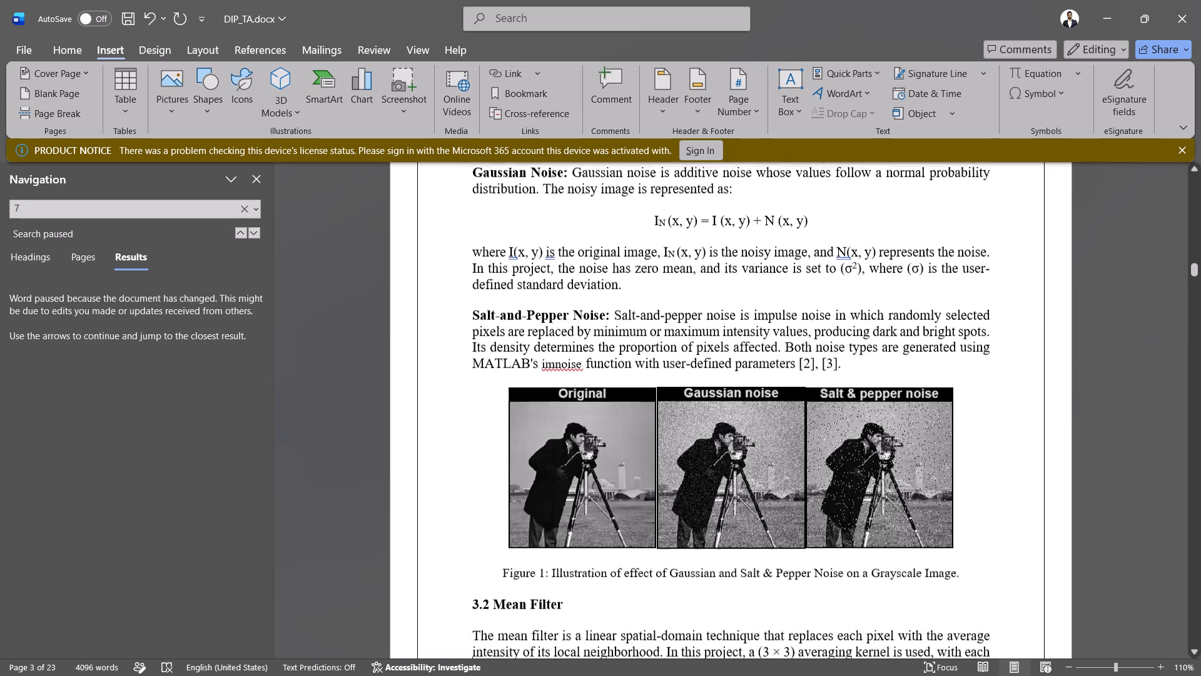
{"action": "key", "text": "Down"}
{"action": "key", "text": "Down"}
{"action": "key", "text": "Down"}
{"action": "key", "text": "Down"}
{"action": "key", "text": "Down"}
{"action": "key", "text": "Down"}
{"action": "key", "text": "Down"}
{"action": "key", "text": "Down"}
{"action": "key", "text": "Down"}
{"action": "key", "text": "Down"}
{"action": "key", "text": "Down"}
{"action": "key", "text": "Down"}
{"action": "key", "text": "Down"}
{"action": "key", "text": "Down"}
{"action": "key", "text": "Down"}
{"action": "key", "text": "Down"}
{"action": "key", "text": "Down"}
{"action": "key", "text": "Down"}
{"action": "key", "text": "Down"}
{"action": "key", "text": "Down"}
{"action": "key", "text": "Down"}
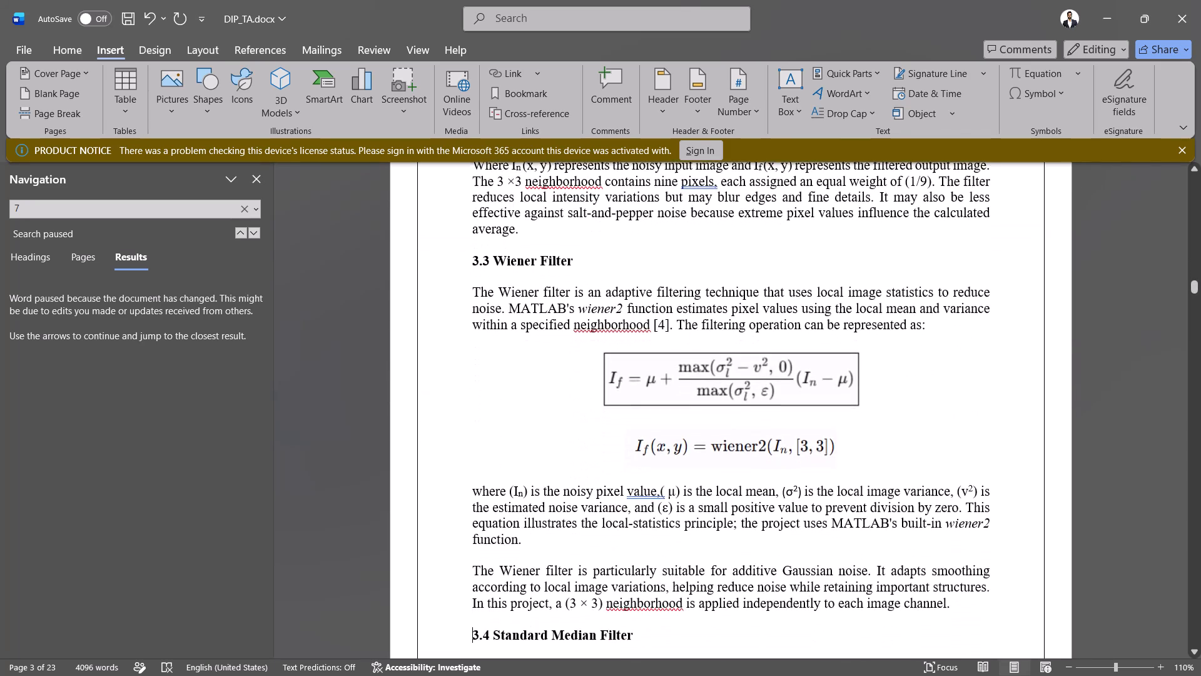
{"action": "key", "text": "Down"}
{"action": "key", "text": "Down"}
{"action": "key", "text": "Down"}
{"action": "key", "text": "Down"}
{"action": "key", "text": "Down"}
{"action": "key", "text": "Down"}
{"action": "key", "text": "Down"}
{"action": "key", "text": "Down"}
{"action": "key", "text": "Down"}
{"action": "key", "text": "Down"}
{"action": "key", "text": "Down"}
{"action": "key", "text": "Down"}
{"action": "key", "text": "Down"}
{"action": "key", "text": "Down"}
{"action": "key", "text": "Down"}
{"action": "key", "text": "Down"}
{"action": "key", "text": "Down"}
{"action": "key", "text": "Down"}
{"action": "key", "text": "Down"}
{"action": "key", "text": "Down"}
{"action": "key", "text": "Down"}
{"action": "key", "text": "Down"}
{"action": "key", "text": "Down"}
{"action": "key", "text": "Down"}
{"action": "key", "text": "Down"}
{"action": "key", "text": "Down"}
{"action": "key", "text": "Down"}
{"action": "key", "text": "Down"}
{"action": "key", "text": "Down"}
{"action": "key", "text": "Down"}
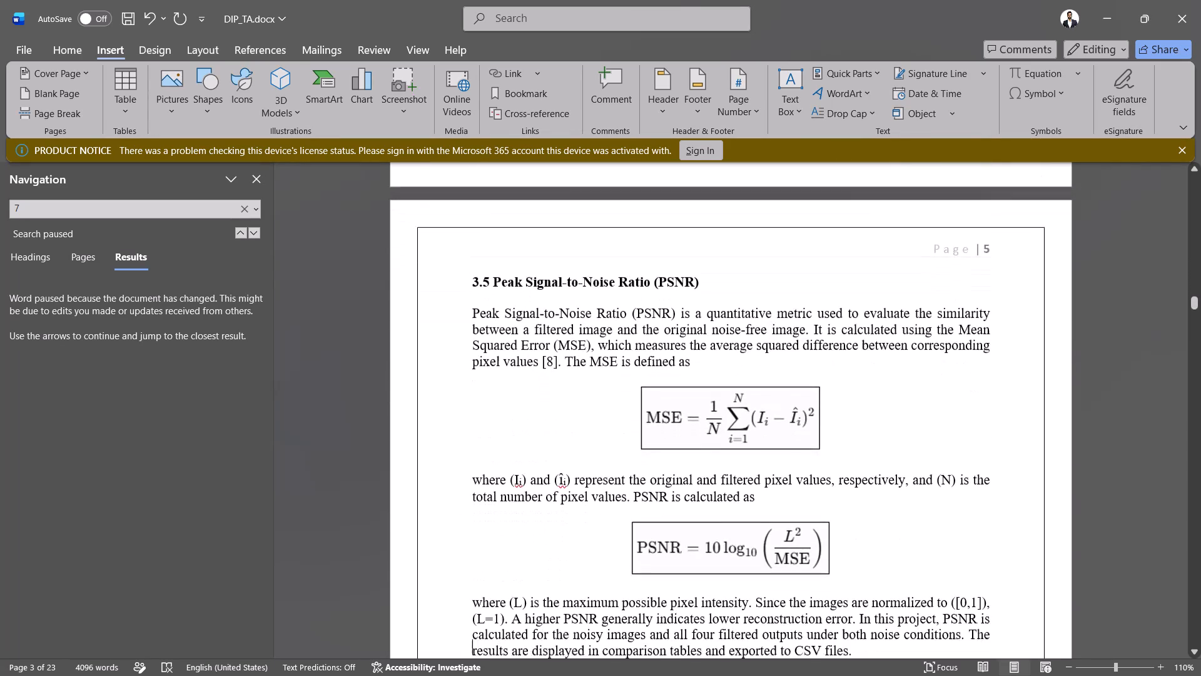
{"action": "key", "text": "Down"}
{"action": "key", "text": "Down"}
{"action": "key", "text": "Down"}
{"action": "key", "text": "Down"}
{"action": "key", "text": "Down"}
{"action": "key", "text": "Down"}
{"action": "key", "text": "Down"}
{"action": "key", "text": "Down"}
{"action": "key", "text": "Down"}
{"action": "key", "text": "Down"}
{"action": "key", "text": "Down"}
{"action": "key", "text": "Down"}
{"action": "key", "text": "Down"}
{"action": "key", "text": "Down"}
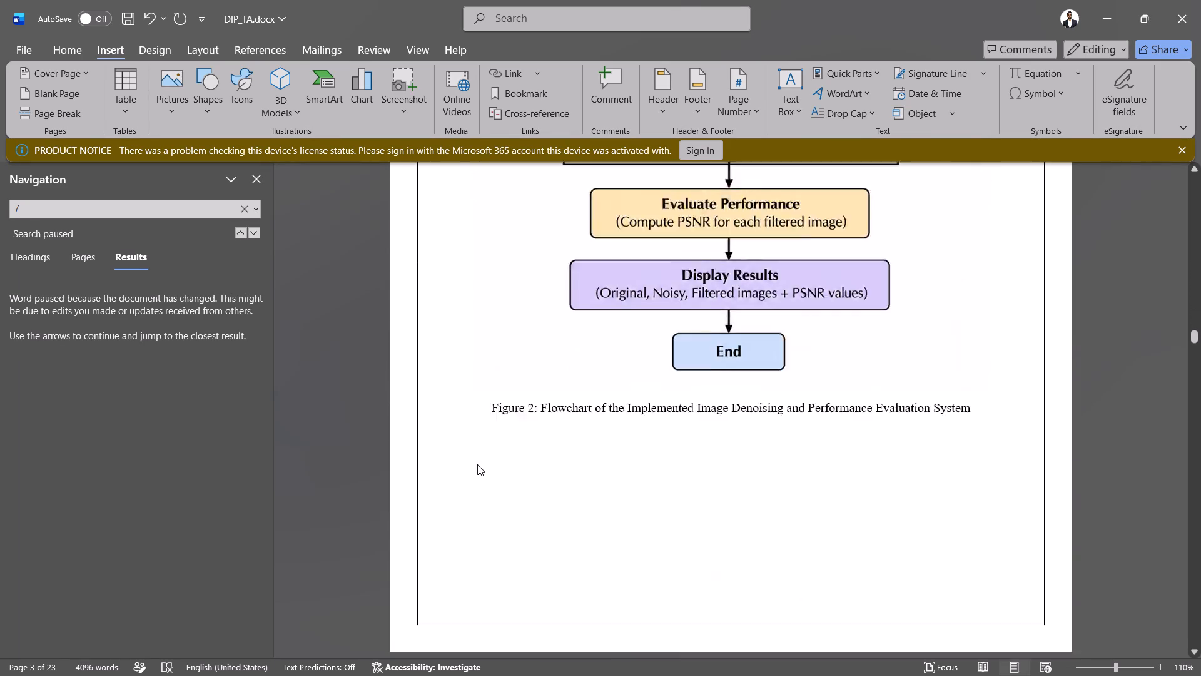
Look through the MATLAB code listing in section 5, from image selection to the salt-and-pepper PSNR calculations and the end of the code.
{"action": "key", "text": "Down"}
{"action": "key", "text": "Down"}
{"action": "key", "text": "Down"}
{"action": "key", "text": "Down"}
{"action": "key", "text": "Down"}
{"action": "key", "text": "Down"}
{"action": "key", "text": "Down"}
{"action": "key", "text": "Down"}
{"action": "key", "text": "Down"}
{"action": "key", "text": "Down"}
{"action": "key", "text": "Down"}
{"action": "key", "text": "Down"}
{"action": "key", "text": "Down"}
{"action": "key", "text": "Down"}
{"action": "key", "text": "Down"}
{"action": "key", "text": "Down"}
{"action": "key", "text": "Down"}
{"action": "key", "text": "Down"}
{"action": "key", "text": "Down"}
{"action": "key", "text": "Down"}
{"action": "key", "text": "Down"}
{"action": "key", "text": "Down"}
{"action": "key", "text": "Down"}
{"action": "key", "text": "Down"}
{"action": "key", "text": "Down"}
{"action": "key", "text": "Down"}
{"action": "key", "text": "Down"}
{"action": "key", "text": "Down"}
{"action": "key", "text": "Down"}
{"action": "key", "text": "Down"}
{"action": "key", "text": "Down"}
{"action": "key", "text": "Down"}
{"action": "key", "text": "Down"}
{"action": "key", "text": "Down"}
{"action": "key", "text": "Down"}
{"action": "key", "text": "Down"}
{"action": "key", "text": "Down"}
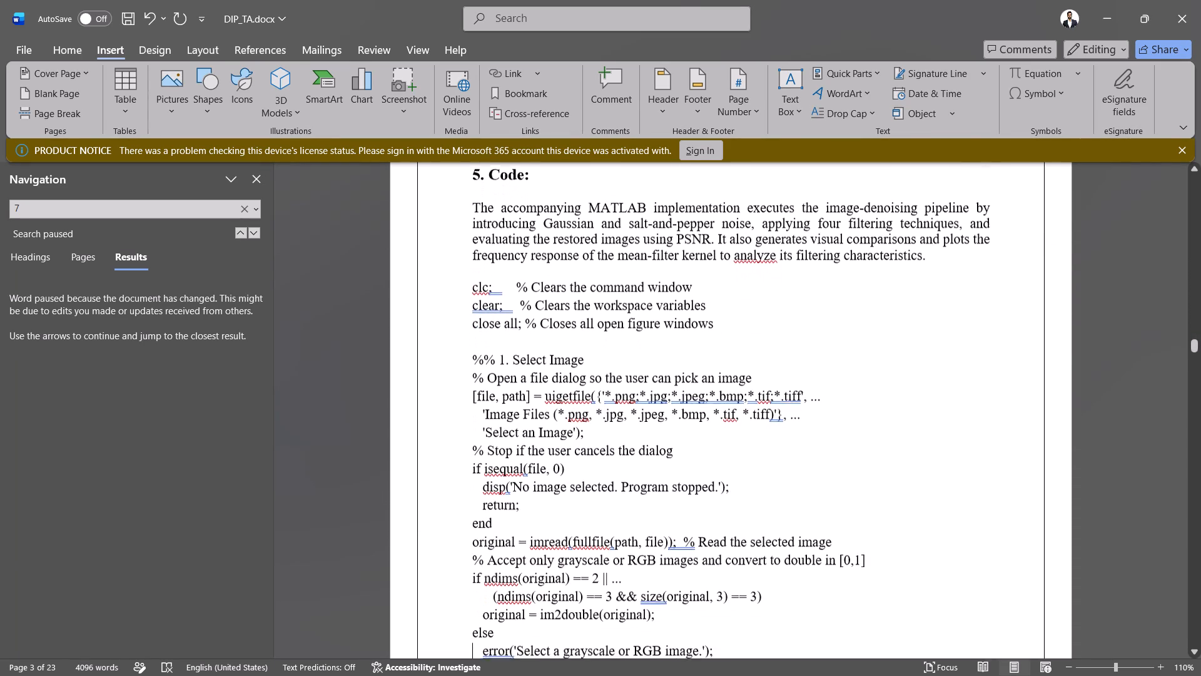
{"action": "key", "text": "Down"}
{"action": "key", "text": "Down"}
{"action": "key", "text": "Down"}
{"action": "key", "text": "Down"}
{"action": "key", "text": "Down"}
{"action": "key", "text": "Down"}
{"action": "key", "text": "Down"}
{"action": "key", "text": "Down"}
{"action": "key", "text": "Down"}
{"action": "key", "text": "Down"}
{"action": "key", "text": "Down"}
{"action": "key", "text": "Down"}
{"action": "key", "text": "Down"}
{"action": "key", "text": "Down"}
{"action": "key", "text": "Down"}
{"action": "key", "text": "Down"}
{"action": "key", "text": "Down"}
{"action": "key", "text": "Down"}
{"action": "key", "text": "Down"}
{"action": "key", "text": "Down"}
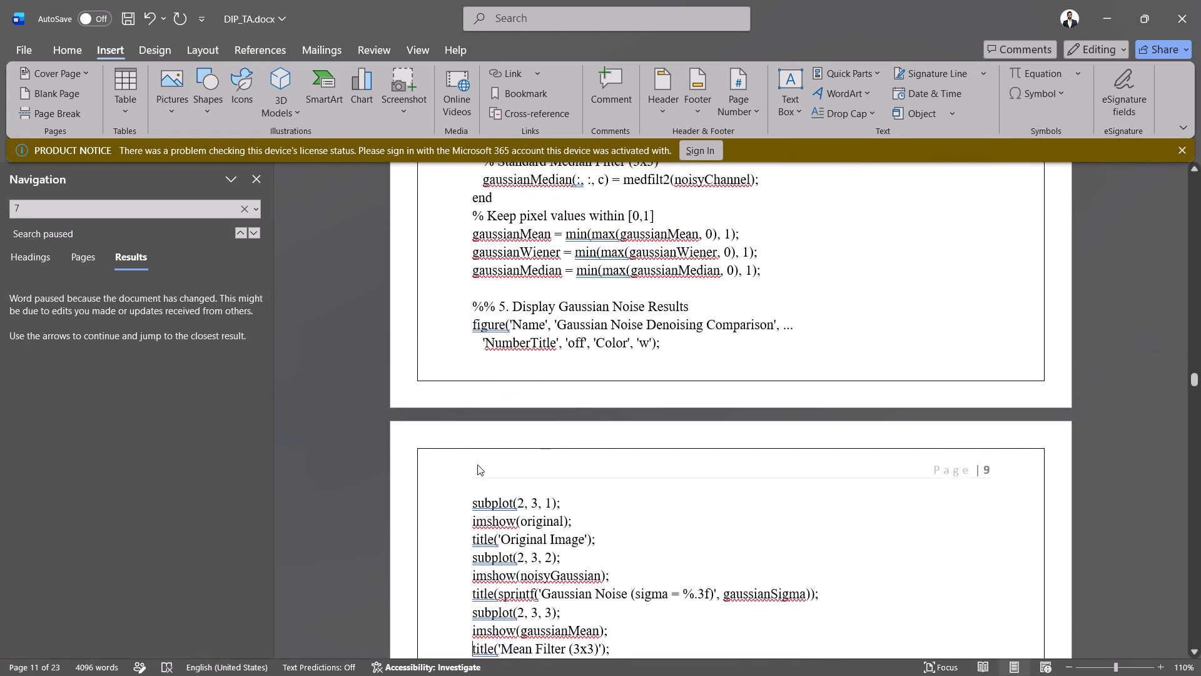
{"action": "key", "text": "Down"}
{"action": "key", "text": "Down"}
{"action": "key", "text": "Down"}
{"action": "key", "text": "Down"}
{"action": "key", "text": "Down"}
{"action": "key", "text": "Down"}
{"action": "key", "text": "Down"}
{"action": "key", "text": "Down"}
{"action": "key", "text": "Down"}
{"action": "key", "text": "Down"}
{"action": "key", "text": "Down"}
{"action": "key", "text": "Down"}
{"action": "key", "text": "Down"}
{"action": "key", "text": "Down"}
{"action": "key", "text": "Down"}
{"action": "key", "text": "Down"}
{"action": "key", "text": "Down"}
{"action": "key", "text": "Down"}
{"action": "key", "text": "Down"}
{"action": "key", "text": "Down"}
{"action": "key", "text": "Down"}
{"action": "key", "text": "Down"}
{"action": "key", "text": "Down"}
{"action": "key", "text": "Down"}
{"action": "key", "text": "Down"}
{"action": "key", "text": "Down"}
{"action": "key", "text": "Down"}
{"action": "key", "text": "Down"}
{"action": "key", "text": "Down"}
{"action": "key", "text": "Down"}
{"action": "key", "text": "Down"}
{"action": "key", "text": "Down"}
{"action": "key", "text": "Down"}
{"action": "key", "text": "Down"}
{"action": "key", "text": "Down"}
{"action": "key", "text": "Down"}
{"action": "key", "text": "Down"}
{"action": "key", "text": "Down"}
{"action": "key", "text": "Down"}
{"action": "key", "text": "Down"}
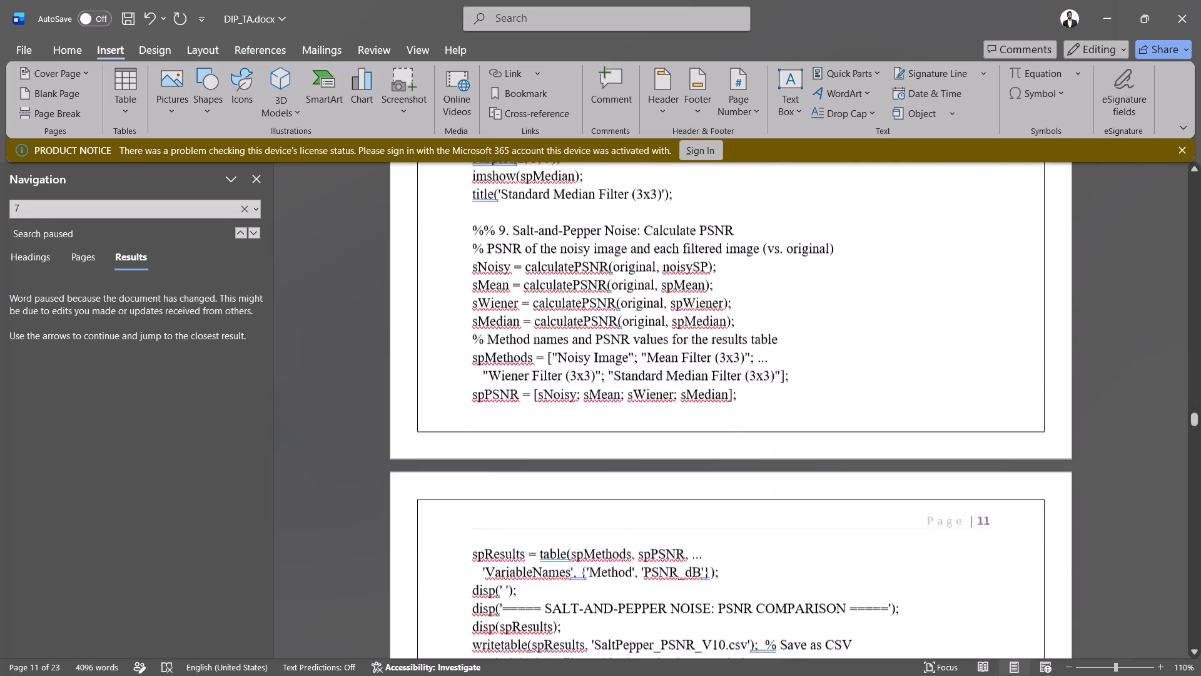
{"action": "key", "text": "Down"}
{"action": "key", "text": "Down"}
{"action": "key", "text": "Down"}
{"action": "key", "text": "Down"}
{"action": "key", "text": "Down"}
{"action": "key", "text": "Down"}
{"action": "key", "text": "Down"}
{"action": "key", "text": "Down"}
{"action": "key", "text": "Down"}
{"action": "key", "text": "Down"}
{"action": "key", "text": "Down"}
{"action": "key", "text": "Down"}
{"action": "key", "text": "Down"}
{"action": "key", "text": "Down"}
{"action": "key", "text": "Down"}
{"action": "key", "text": "Down"}
{"action": "key", "text": "Down"}
{"action": "key", "text": "Down"}
{"action": "key", "text": "Down"}
{"action": "key", "text": "Down"}
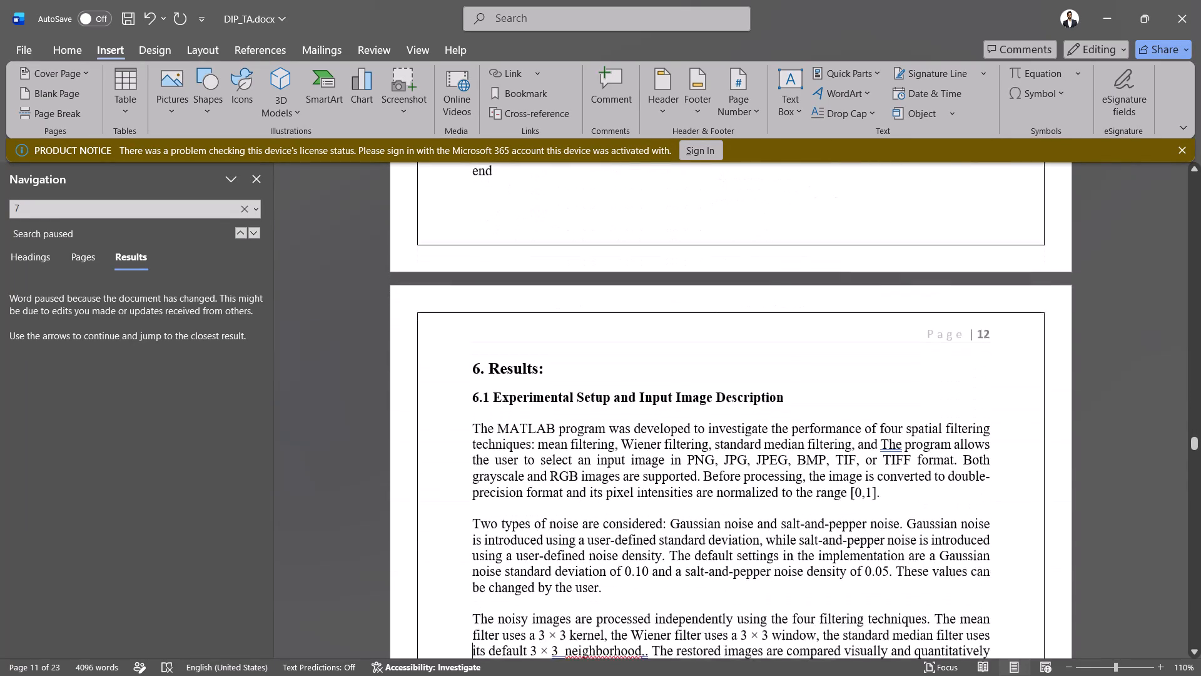
Review the Results section from the experimental setup and parameters to the Gaussian noise figures with the mean and Wiener filter images.
{"action": "key", "text": "Down"}
{"action": "key", "text": "Down"}
{"action": "key", "text": "Down"}
{"action": "key", "text": "Down"}
{"action": "key", "text": "Down"}
{"action": "key", "text": "Down"}
{"action": "key", "text": "Down"}
{"action": "key", "text": "Down"}
{"action": "key", "text": "Down"}
{"action": "key", "text": "Down"}
{"action": "key", "text": "Down"}
{"action": "key", "text": "Down"}
{"action": "key", "text": "Down"}
{"action": "key", "text": "Down"}
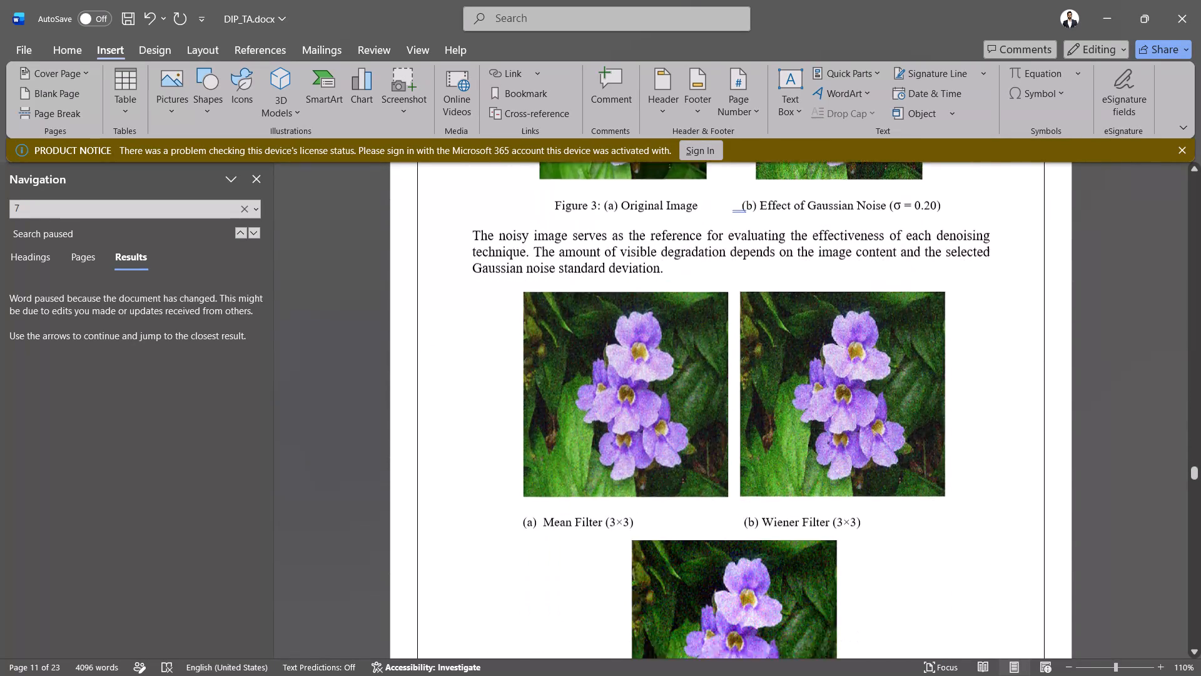
Review the remaining results, the Applications section, and the Limitations & Future Scope section up to the references.
{"action": "key", "text": "Down"}
{"action": "key", "text": "Down"}
{"action": "key", "text": "Down"}
{"action": "key", "text": "Down"}
{"action": "key", "text": "Down"}
{"action": "key", "text": "Down"}
{"action": "key", "text": "Down"}
{"action": "key", "text": "Down"}
{"action": "key", "text": "Down"}
{"action": "key", "text": "Down"}
{"action": "key", "text": "Down"}
{"action": "key", "text": "Down"}
{"action": "key", "text": "Down"}
{"action": "key", "text": "Down"}
{"action": "key", "text": "Down"}
{"action": "key", "text": "Down"}
{"action": "key", "text": "Down"}
{"action": "key", "text": "Down"}
{"action": "key", "text": "Down"}
{"action": "key", "text": "Down"}
{"action": "key", "text": "Down"}
{"action": "key", "text": "Down"}
{"action": "key", "text": "Down"}
{"action": "key", "text": "Down"}
{"action": "key", "text": "Down"}
{"action": "key", "text": "Down"}
{"action": "key", "text": "Down"}
{"action": "key", "text": "Down"}
{"action": "key", "text": "Down"}
{"action": "key", "text": "Down"}
{"action": "key", "text": "Down"}
{"action": "key", "text": "Down"}
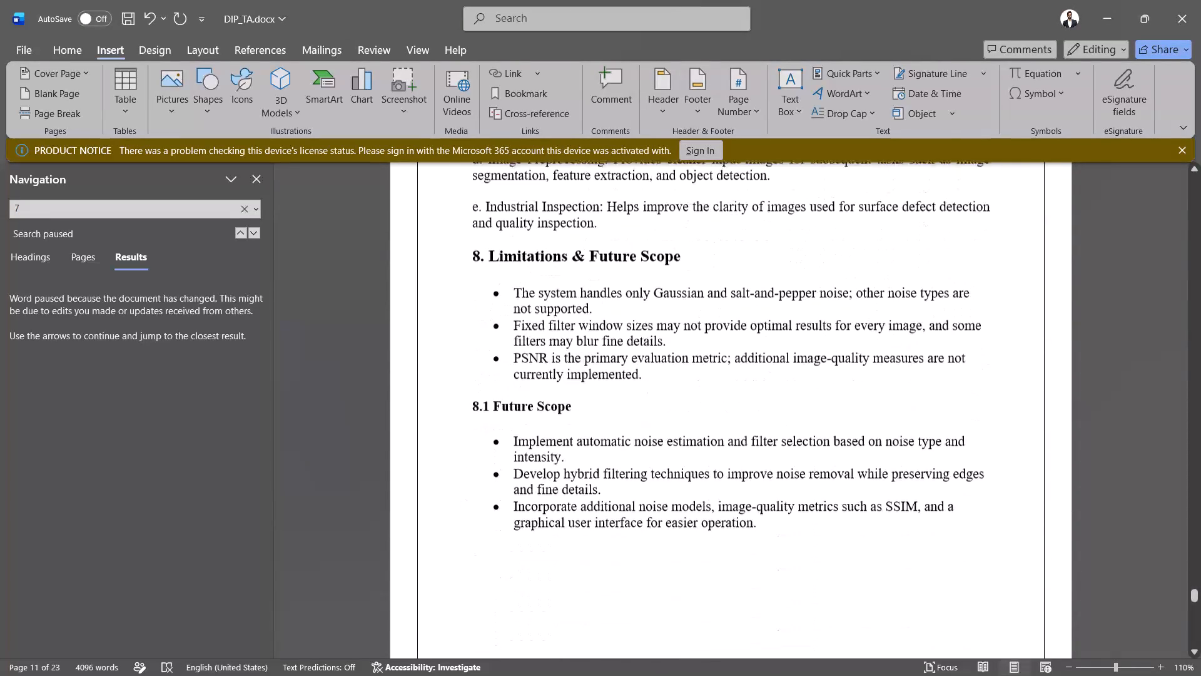
Remove the blank lines above the 9.References heading so the references start at the top of their page.
{"action": "left_click", "coordinate": [472, 440]}
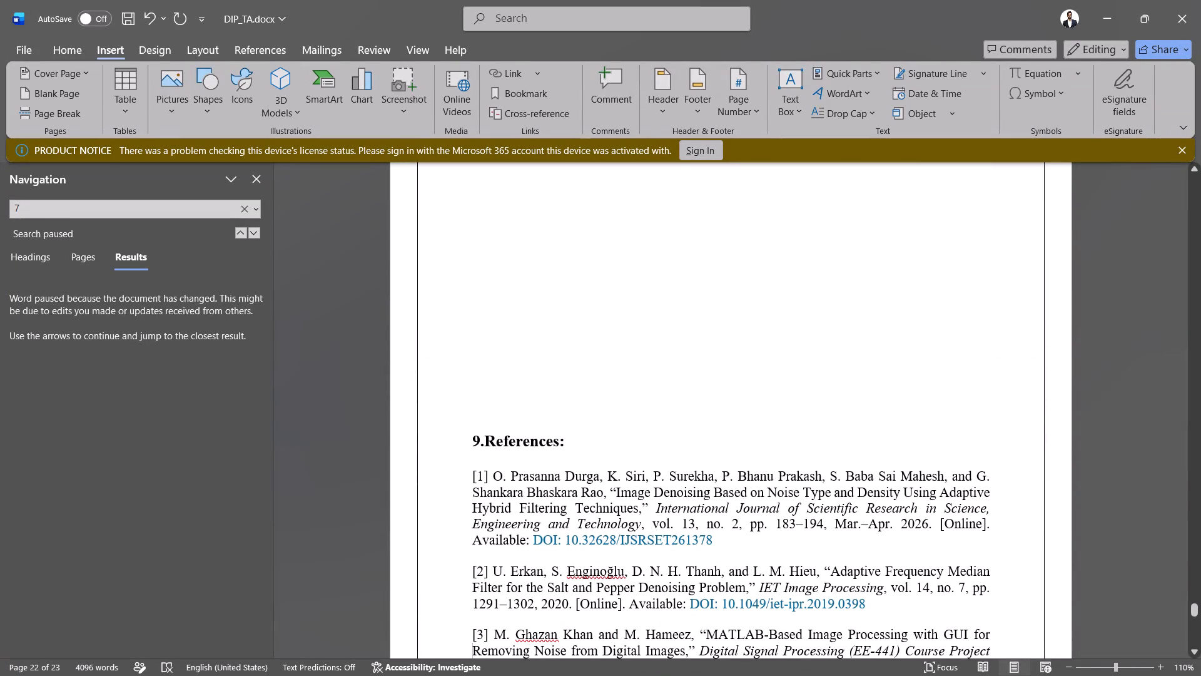
{"action": "key", "text": "BackSpace"}
{"action": "key", "text": "BackSpace"}
{"action": "key", "text": "BackSpace"}
{"action": "key", "text": "BackSpace"}
{"action": "key", "text": "BackSpace"}
{"action": "key", "text": "BackSpace"}
{"action": "key", "text": "BackSpace"}
{"action": "key", "text": "BackSpace"}
{"action": "key", "text": "BackSpace"}
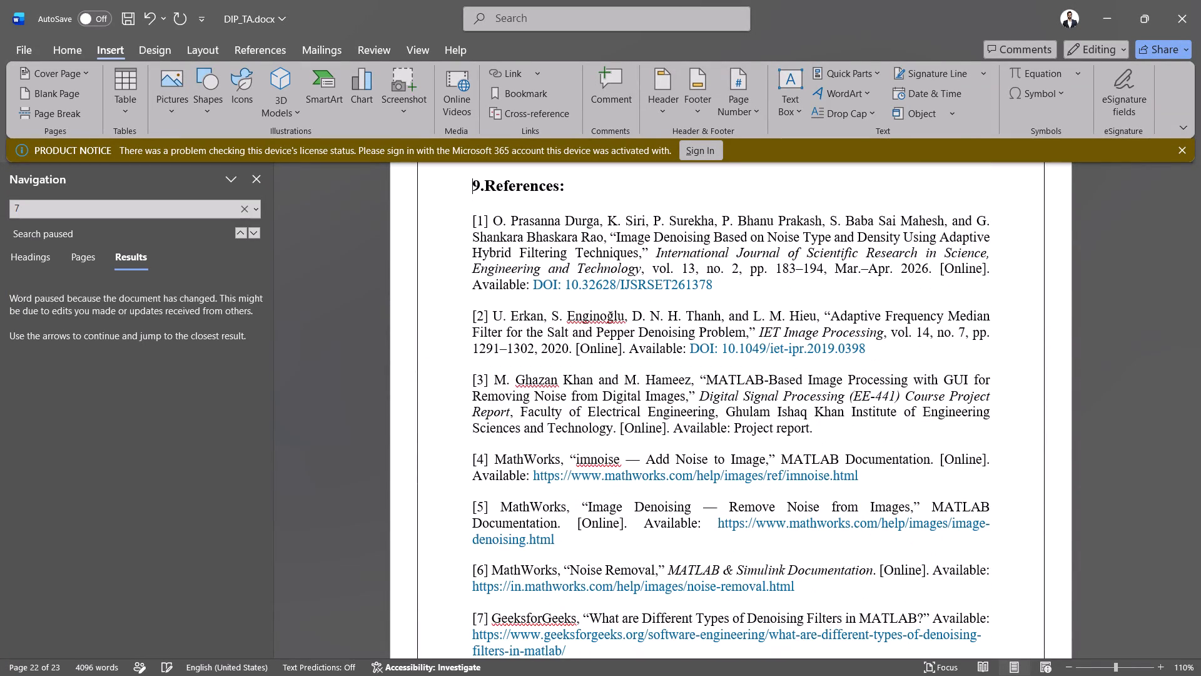
{"action": "scroll", "coordinate": [572, 443], "scroll_direction": "up", "scroll_amount": 1}
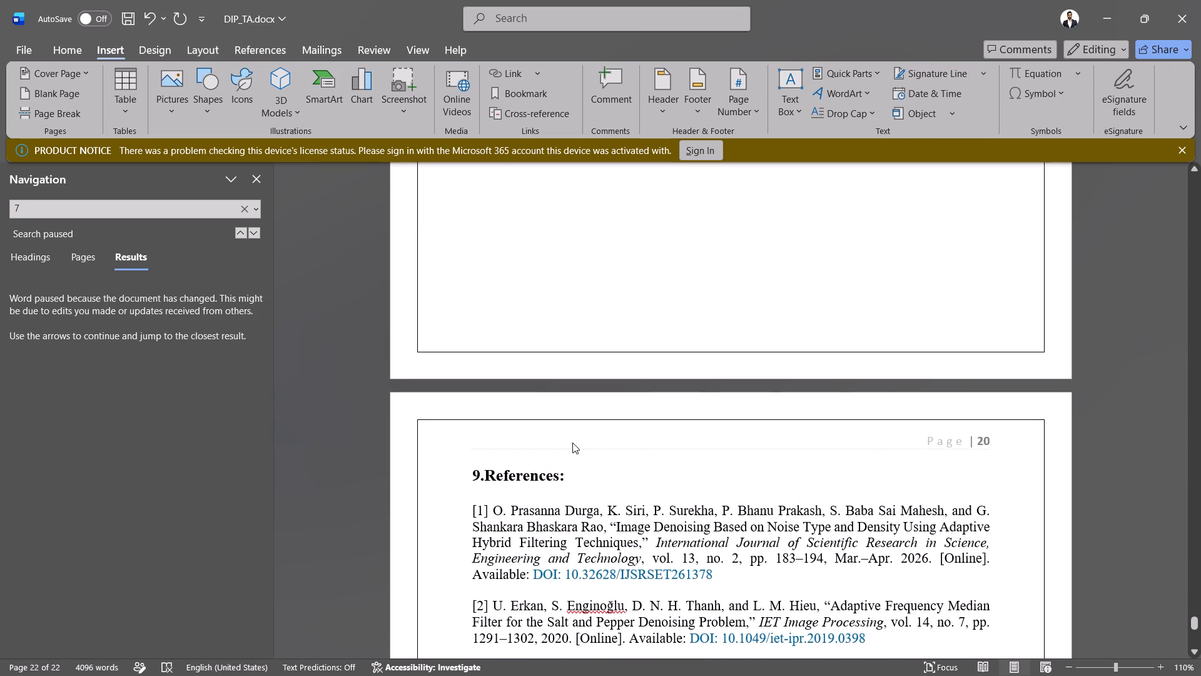
Save the DIP_TA.docx document.
{"action": "key", "text": "ctrl+s"}
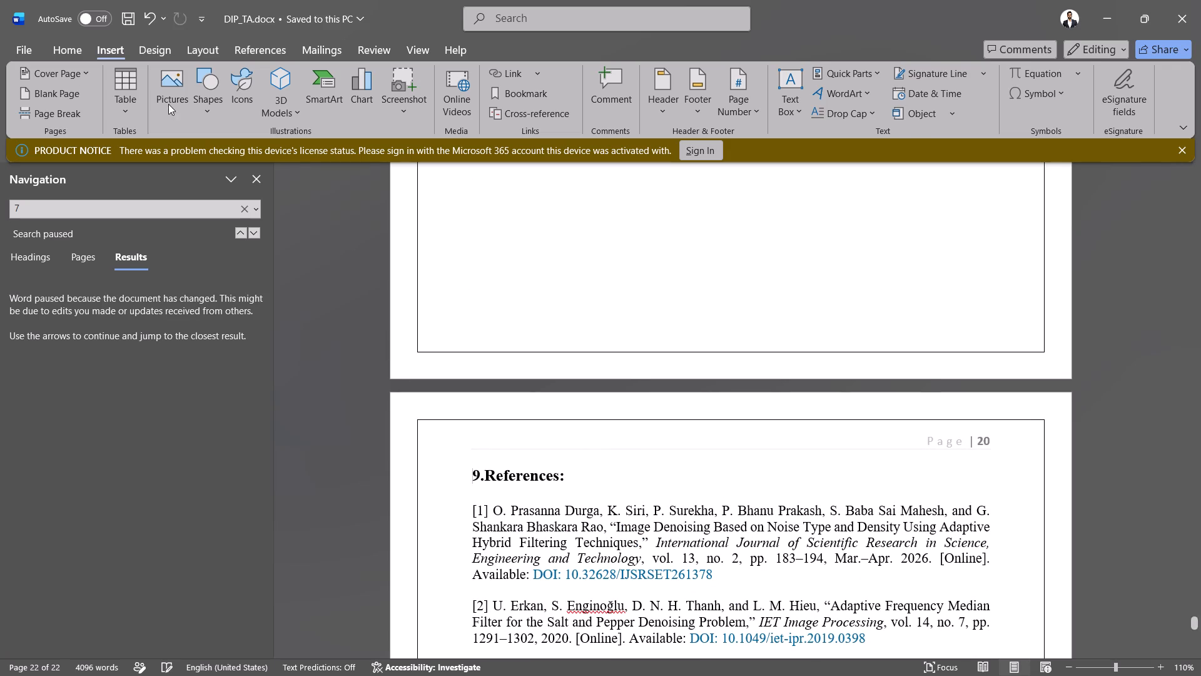
{"action": "left_click", "coordinate": [23, 47]}
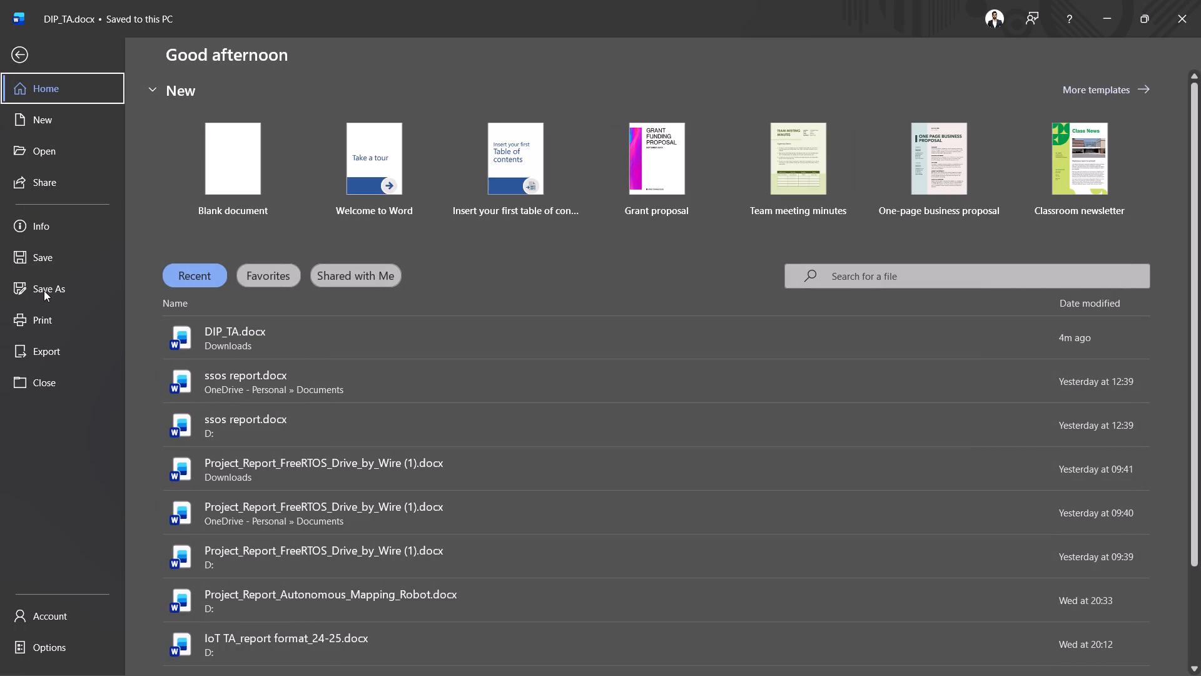
{"action": "left_click", "coordinate": [54, 270]}
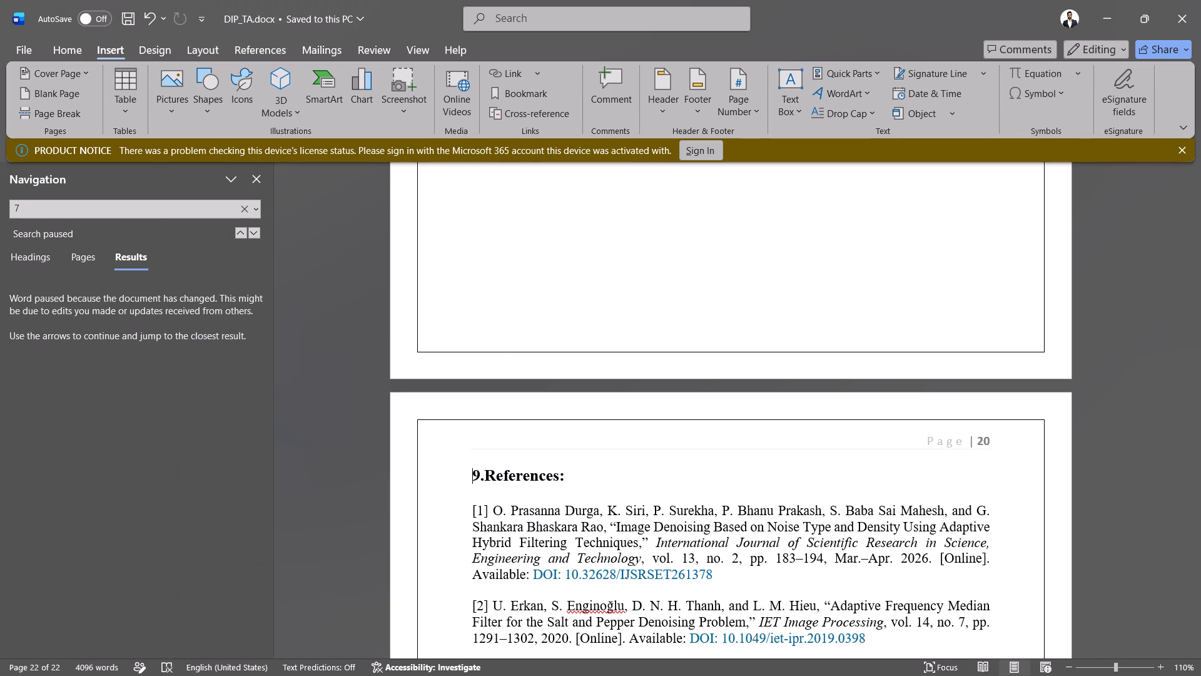
Look back through the report from the References to the Contents page, checking page layout and section page numbers.
{"action": "scroll", "coordinate": [367, 180], "scroll_direction": "up", "scroll_amount": 8}
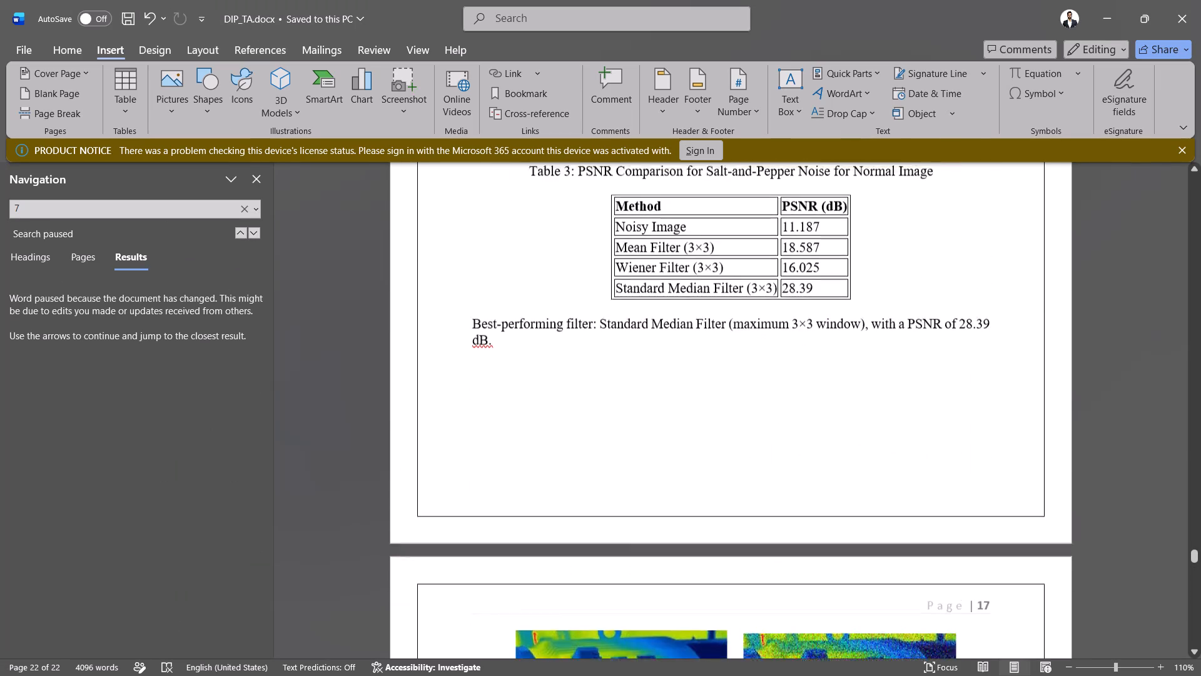
{"action": "scroll", "coordinate": [367, 180], "scroll_direction": "up", "scroll_amount": 5}
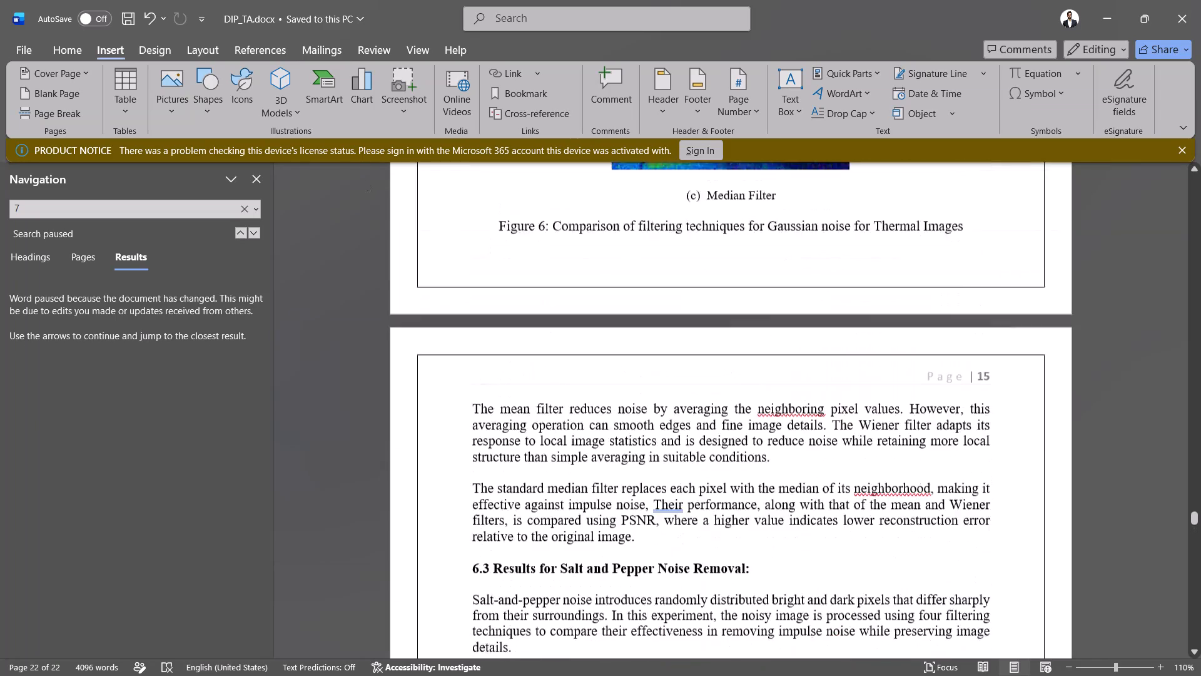
{"action": "scroll", "coordinate": [367, 180], "scroll_direction": "up", "scroll_amount": 4}
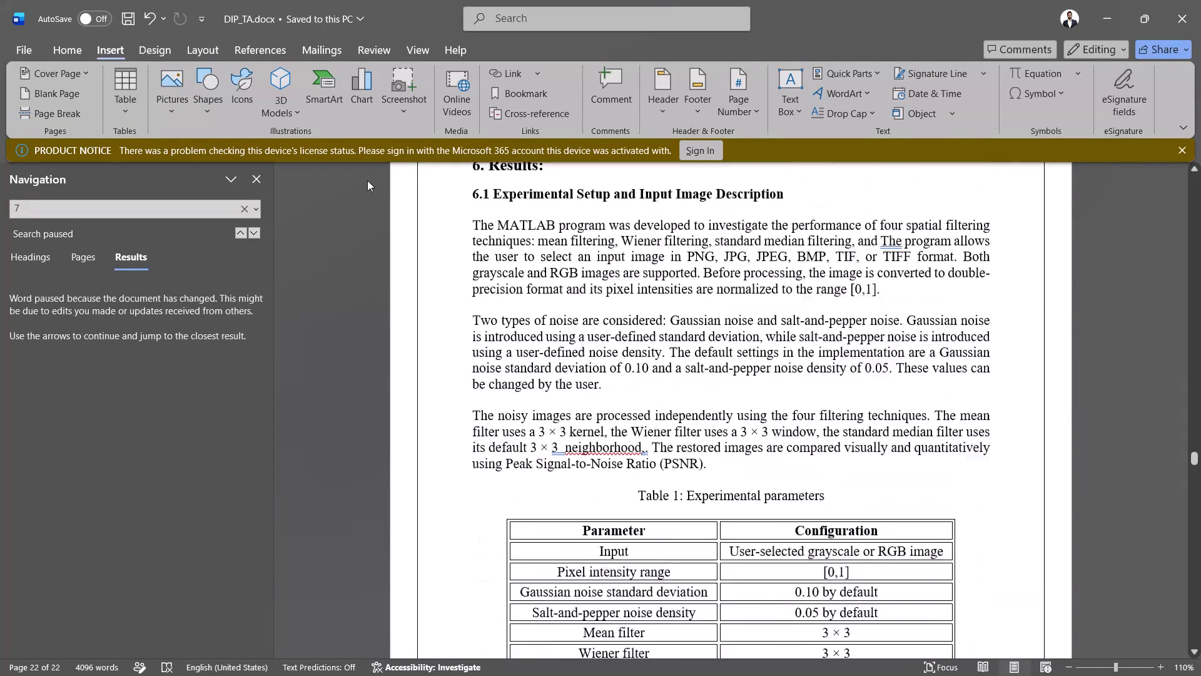
{"action": "scroll", "coordinate": [367, 180], "scroll_direction": "up", "scroll_amount": 6}
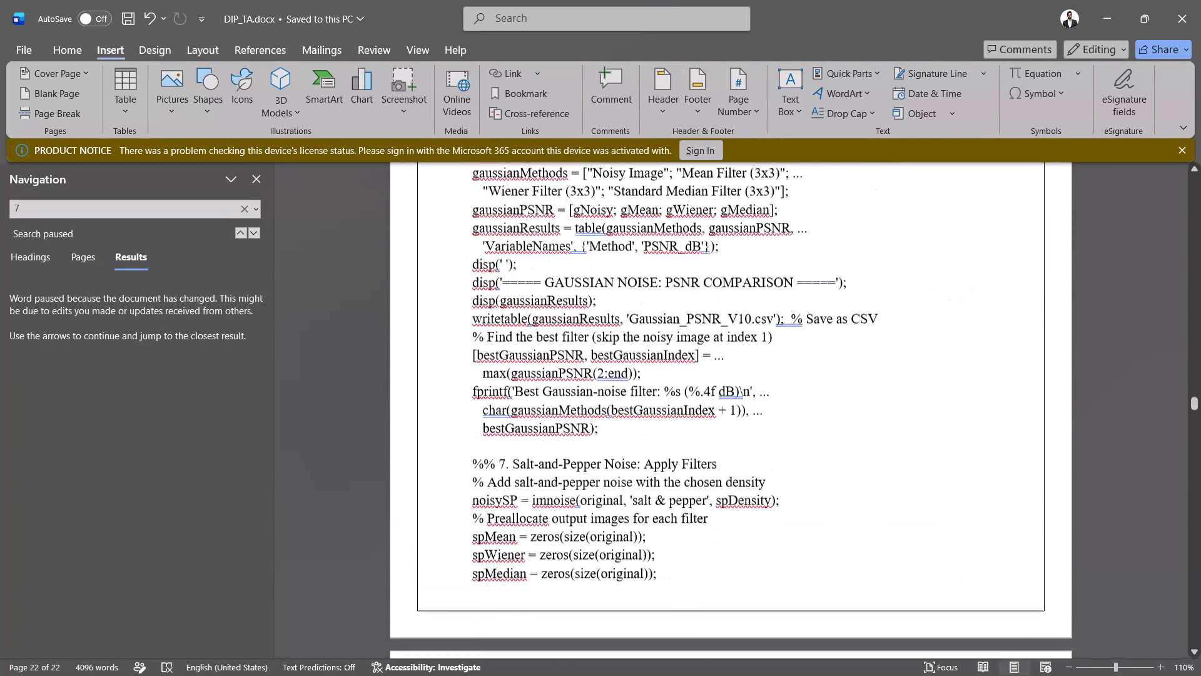
{"action": "scroll", "coordinate": [367, 180], "scroll_direction": "up", "scroll_amount": 3}
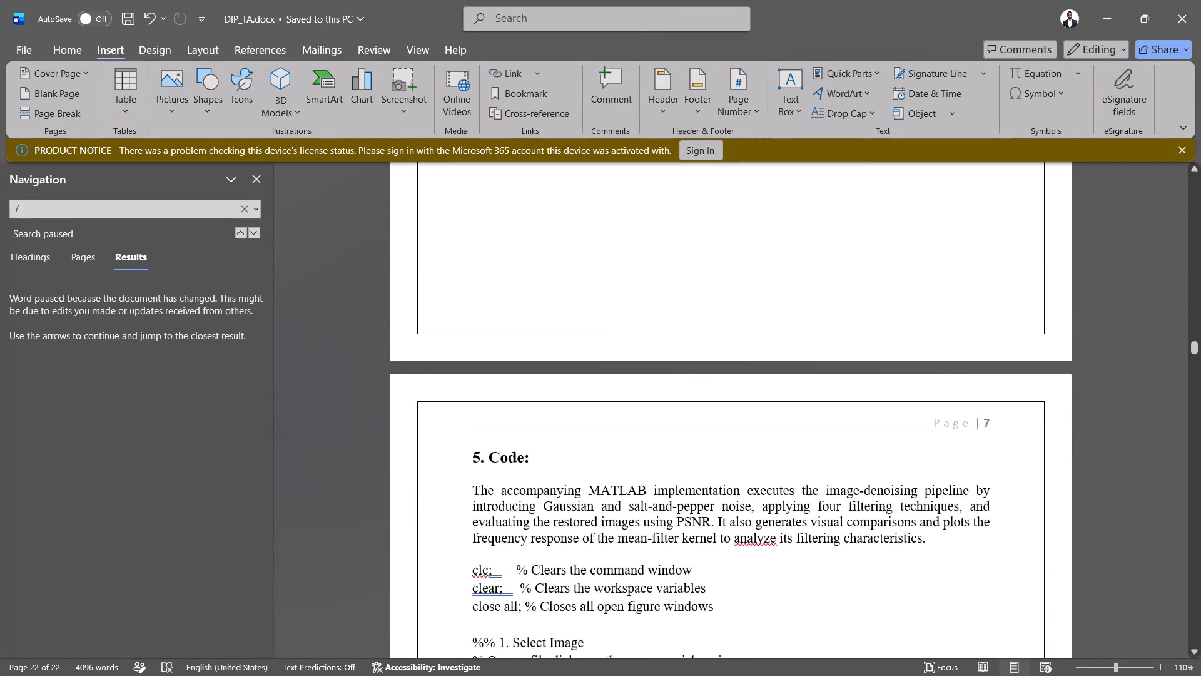
{"action": "scroll", "coordinate": [367, 180], "scroll_direction": "up", "scroll_amount": 3}
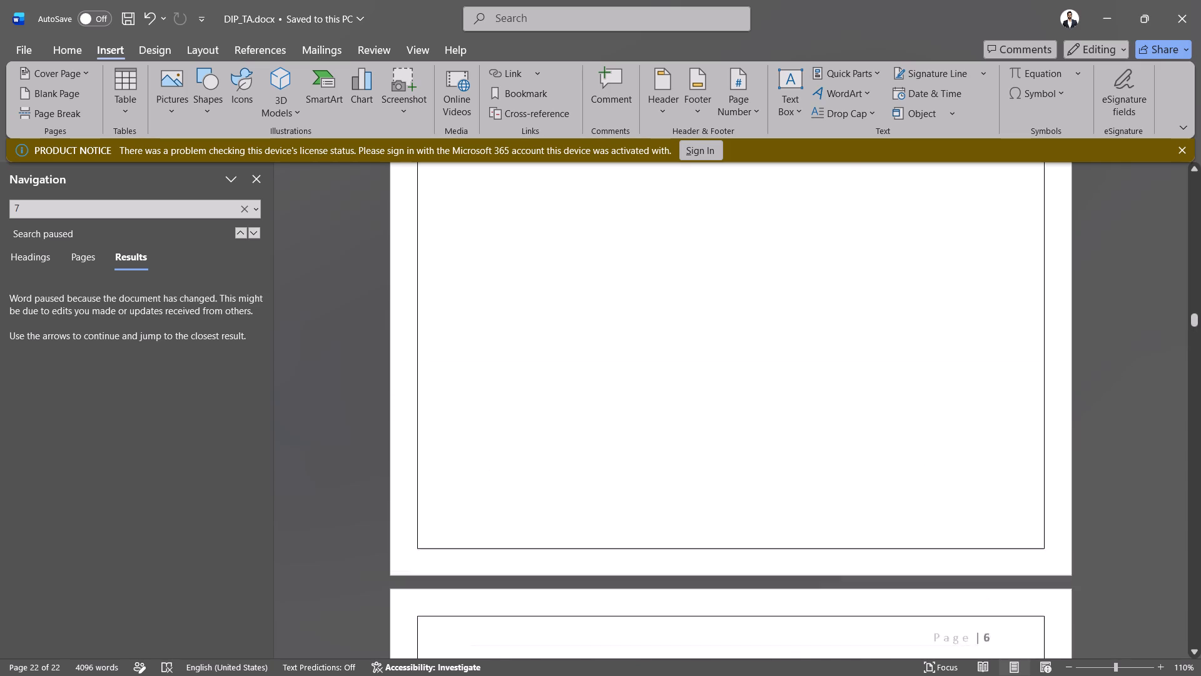
{"action": "scroll", "coordinate": [367, 180], "scroll_direction": "up", "scroll_amount": 5}
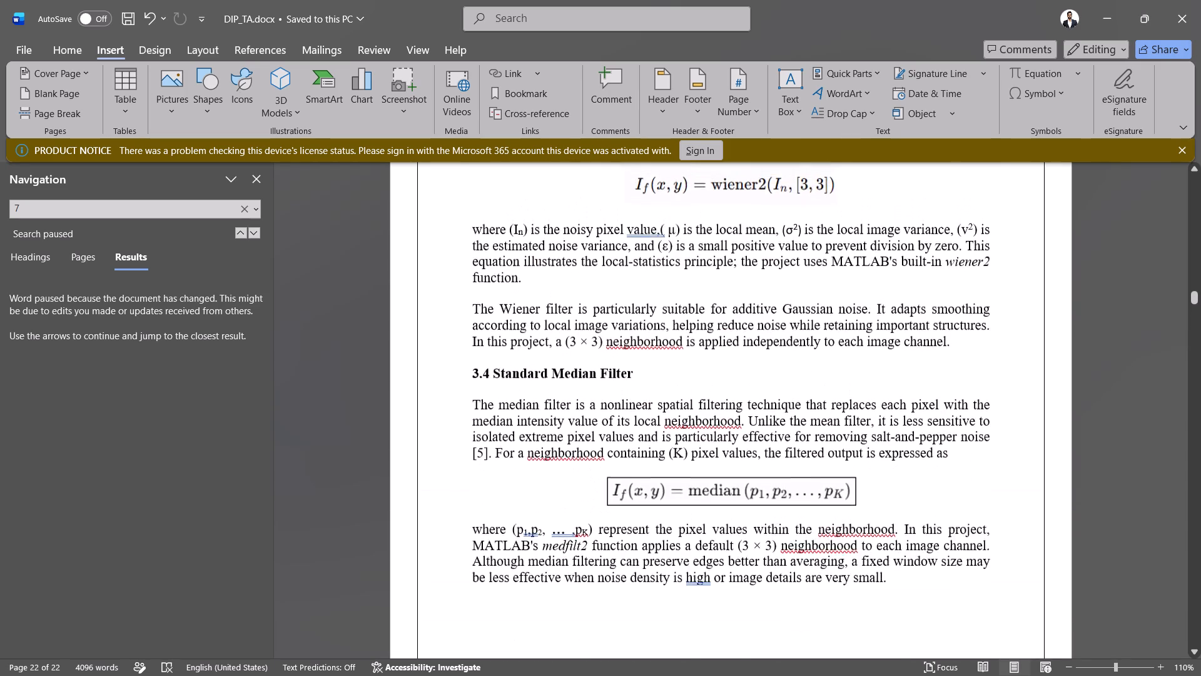
{"action": "scroll", "coordinate": [367, 180], "scroll_direction": "up", "scroll_amount": 4}
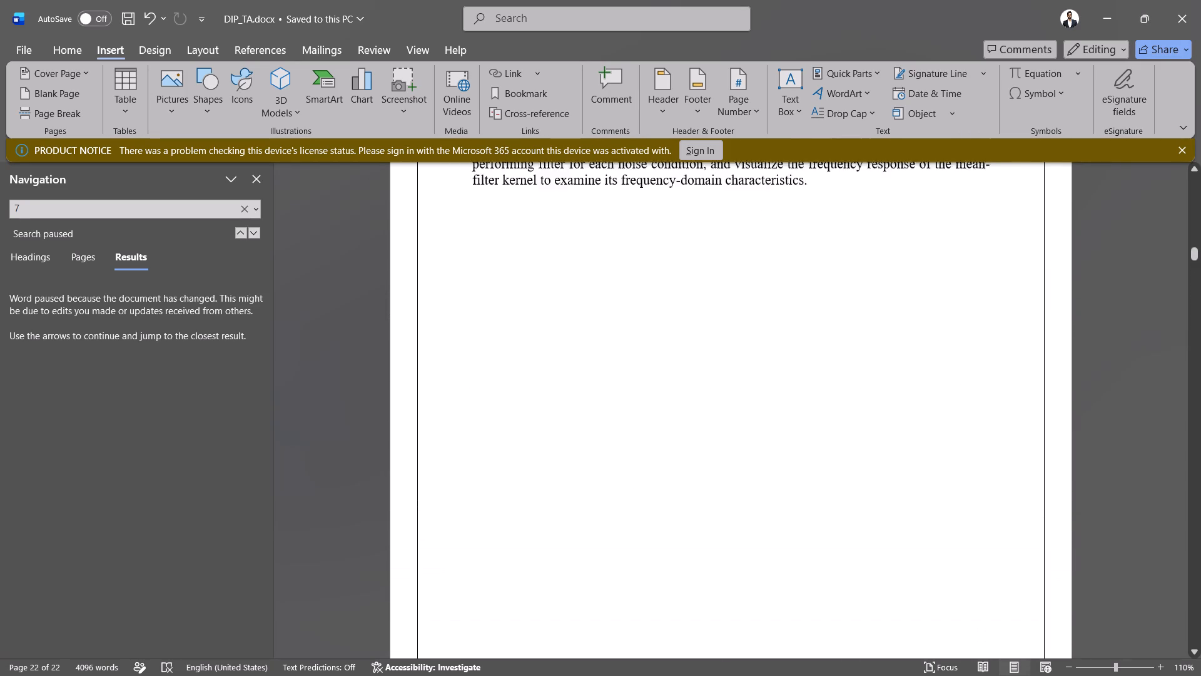
{"action": "scroll", "coordinate": [367, 180], "scroll_direction": "up", "scroll_amount": 4}
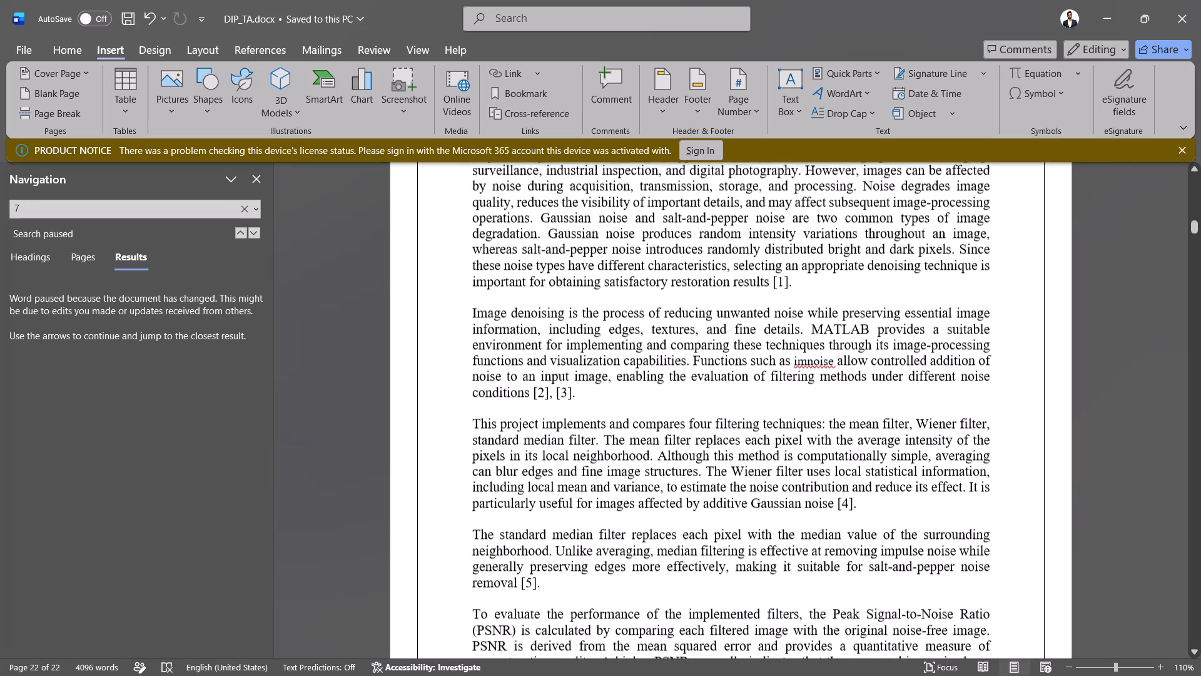
{"action": "scroll", "coordinate": [367, 180], "scroll_direction": "up", "scroll_amount": 5}
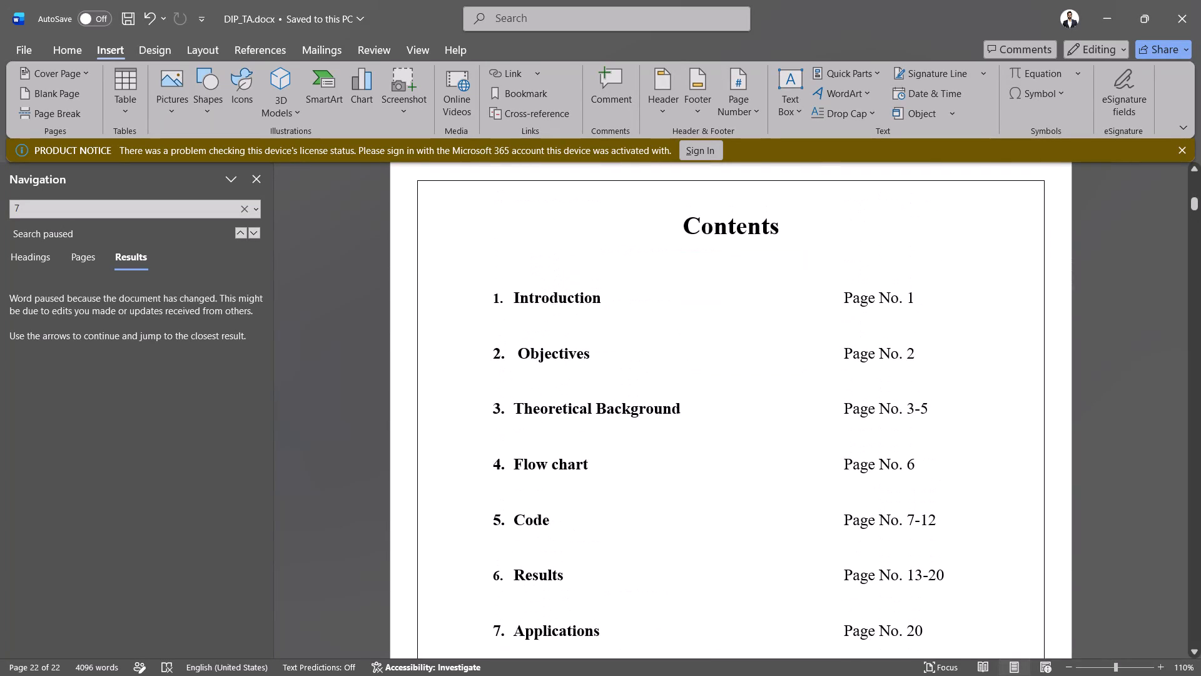
Save a PDF copy of the report as DIP_TA in the Downloads folder.
{"action": "left_click", "coordinate": [16, 44]}
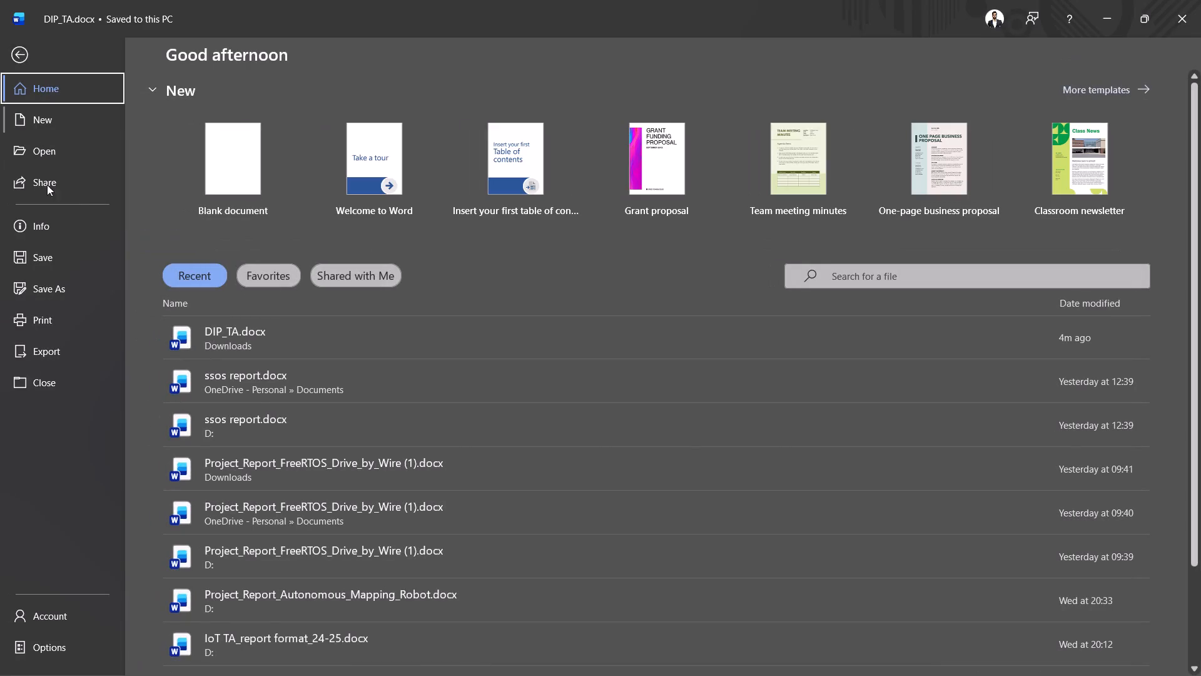
{"action": "left_click", "coordinate": [62, 282]}
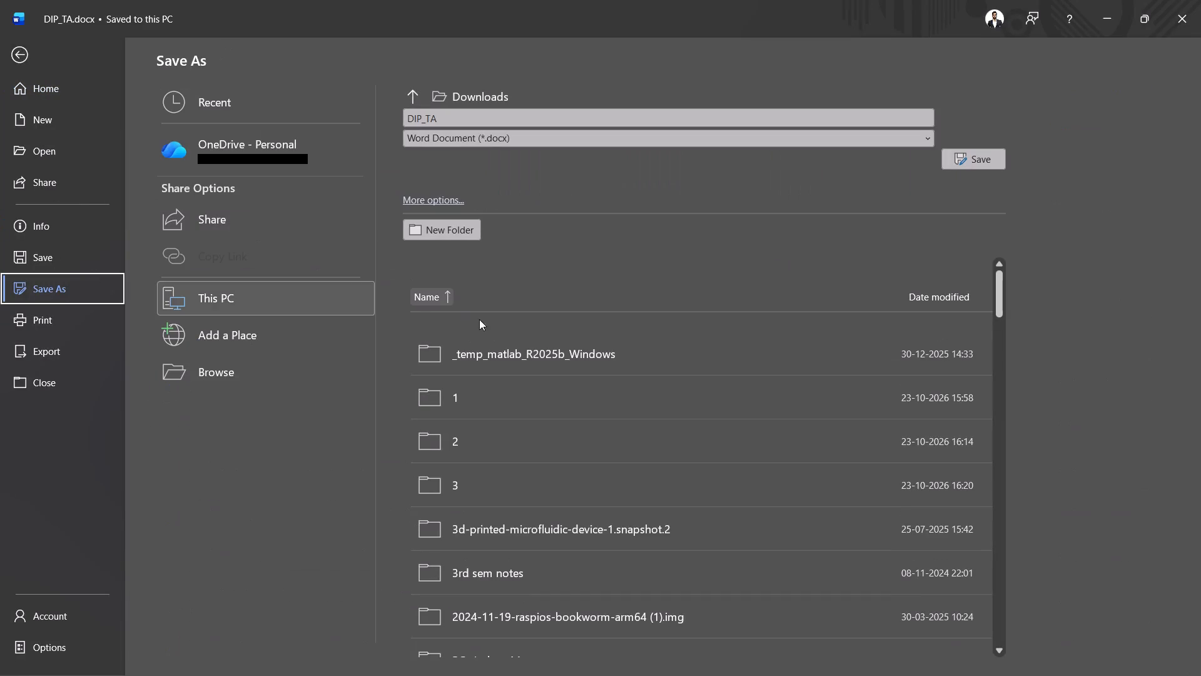
{"action": "left_click", "coordinate": [785, 130]}
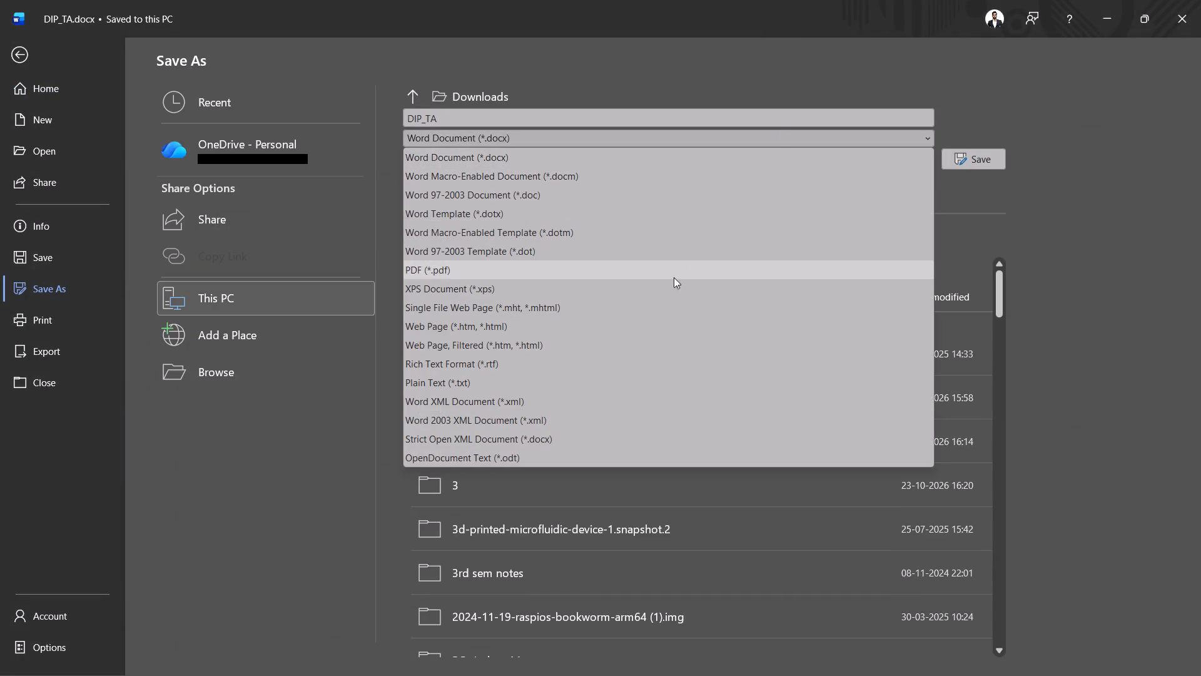
{"action": "left_click", "coordinate": [682, 275]}
{"action": "left_click", "coordinate": [966, 158]}
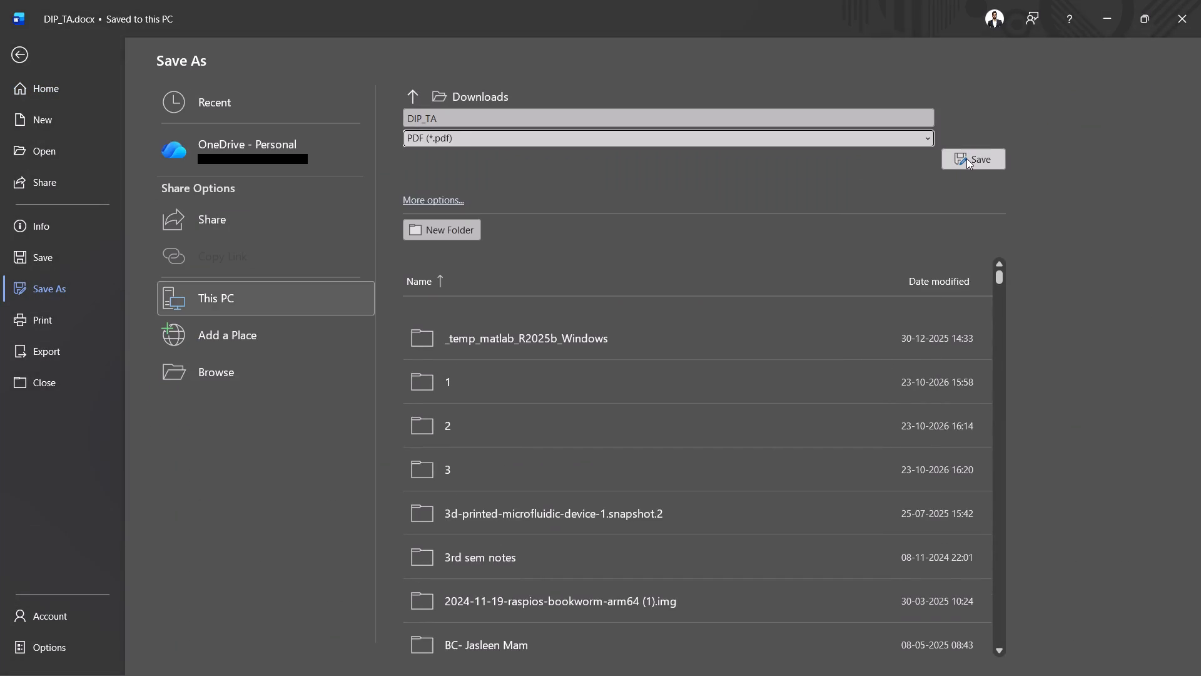
{"action": "left_click_drag", "start_coordinate": [632, 396], "coordinate": [634, 392]}
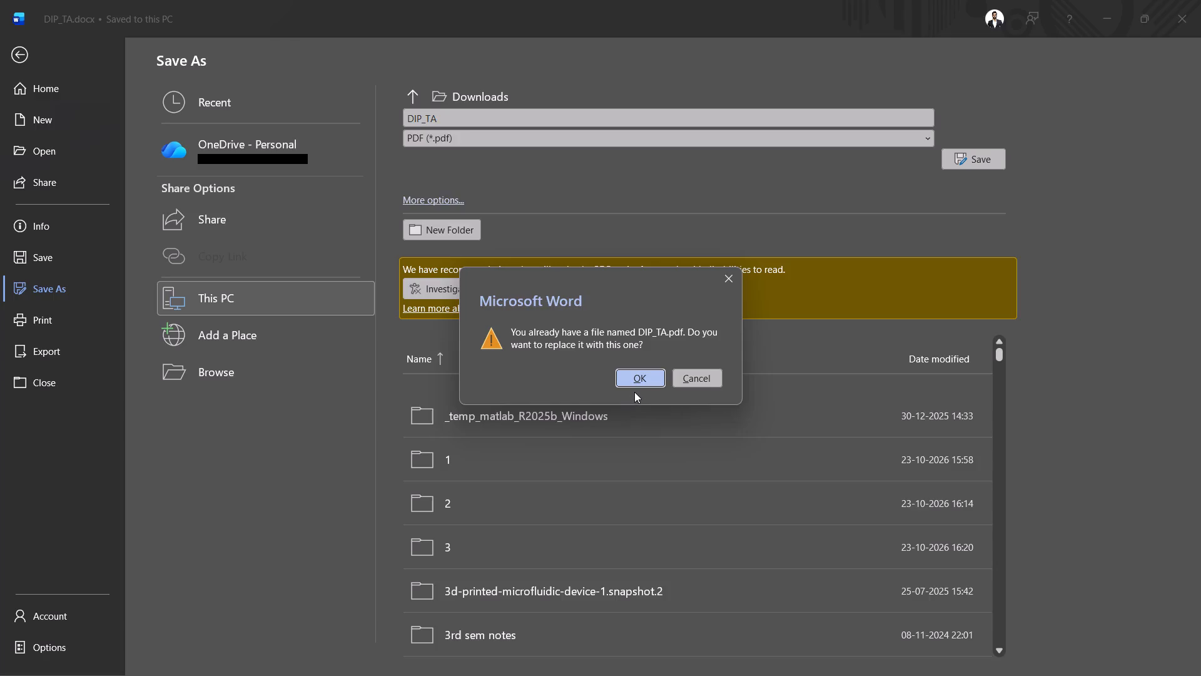
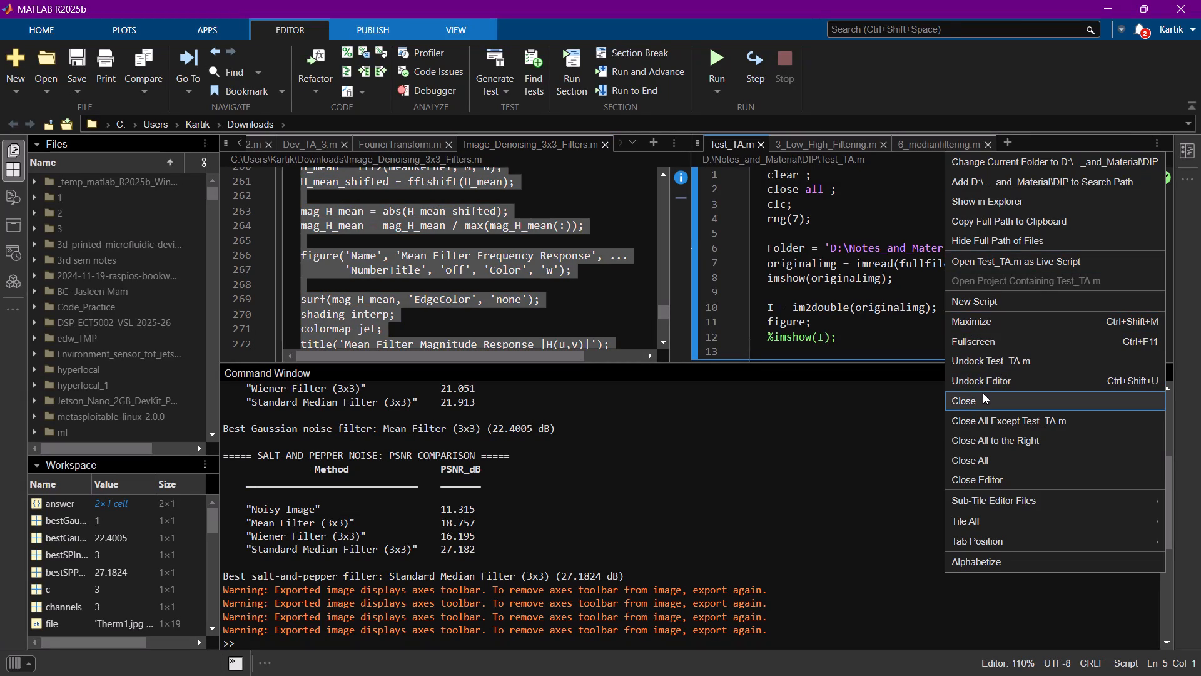
Close the remaining scripts in the second editor group, including 3_Low_High_Filtering.m and 6_medianfiltering.m.
{"action": "left_click", "coordinate": [819, 145]}
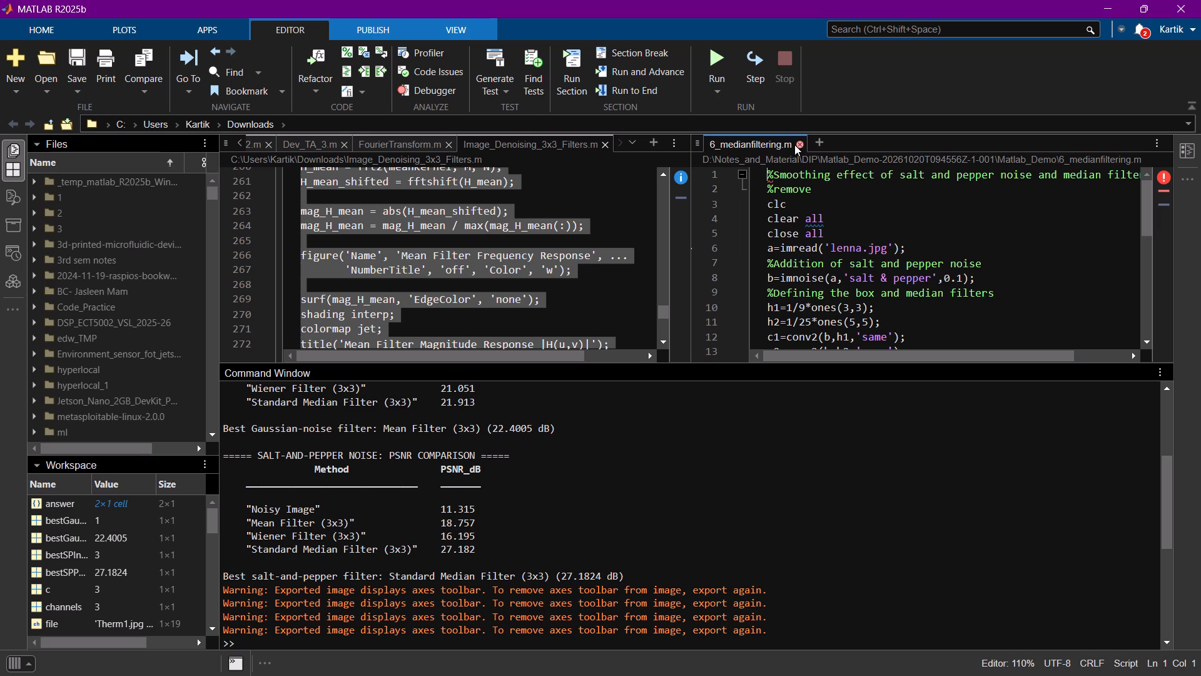
{"action": "left_click", "coordinate": [794, 145]}
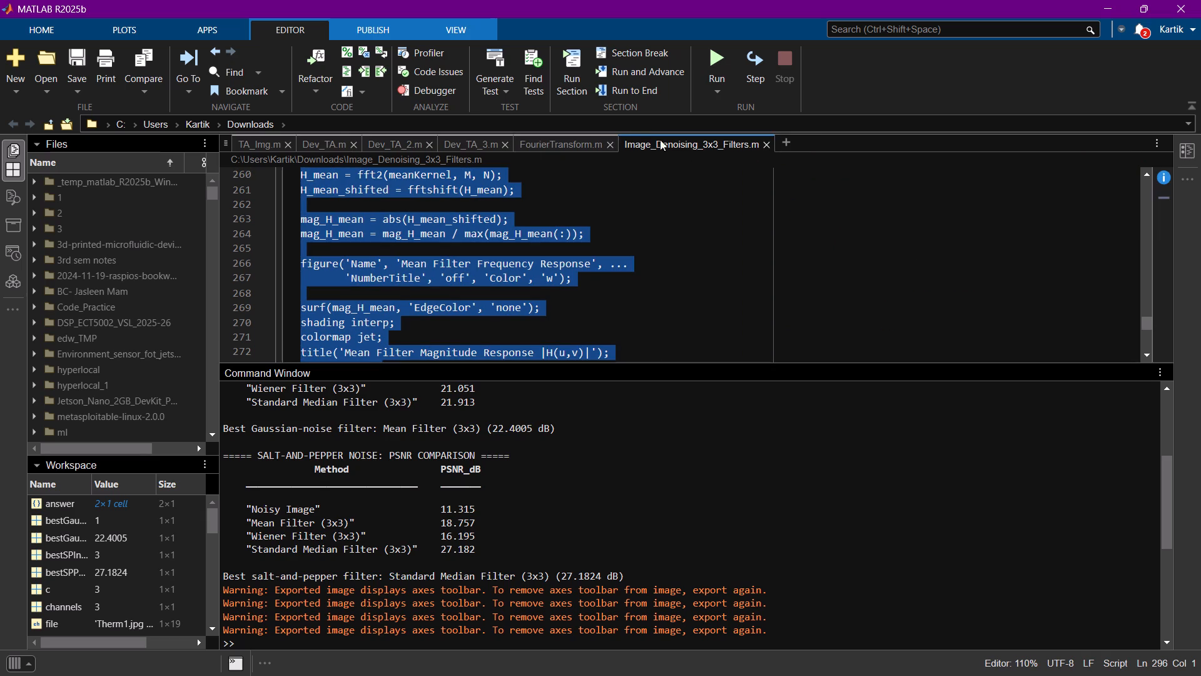
Run Image_Denoising_3x3_Filters.m and choose PurpleFlower.jpg.jpeg from the Downloads folder as its input image.
{"action": "left_click", "coordinate": [714, 68]}
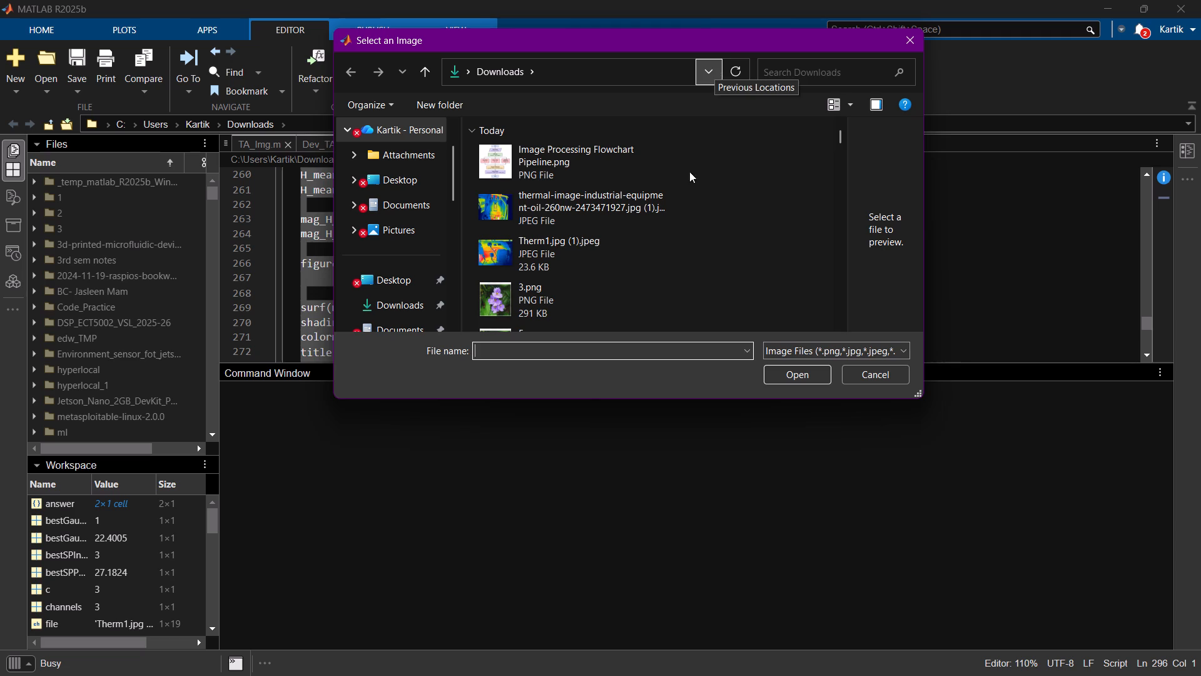
{"action": "scroll", "coordinate": [687, 214], "scroll_direction": "down", "scroll_amount": 2}
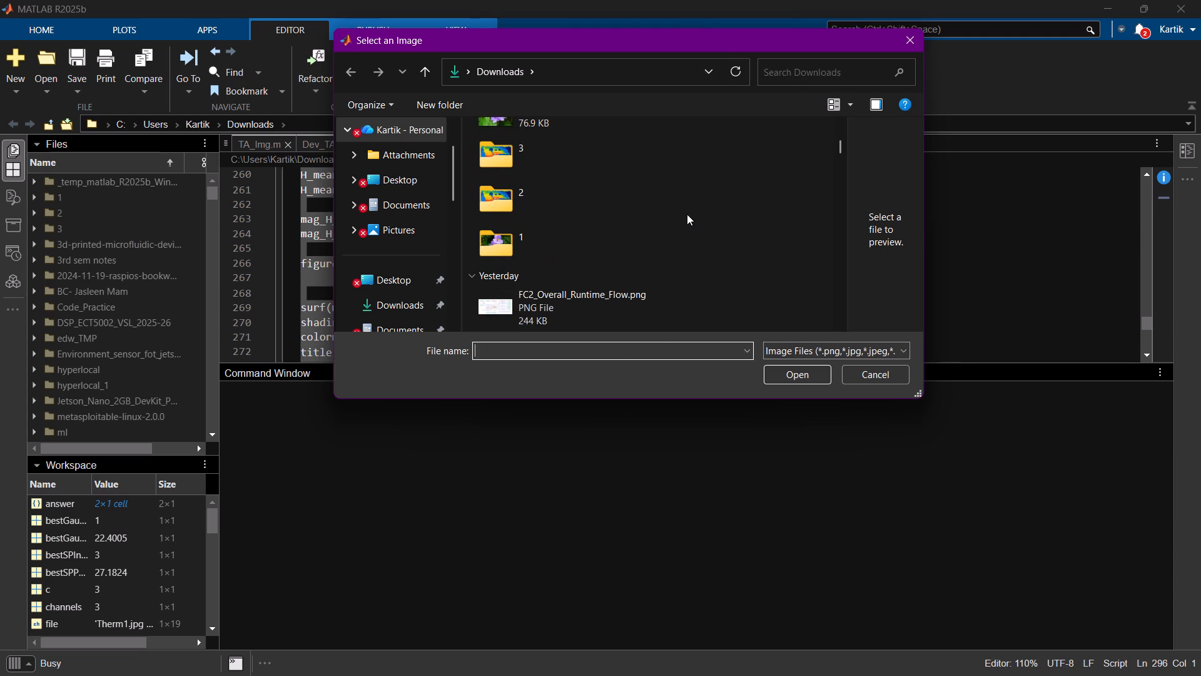
{"action": "scroll", "coordinate": [687, 214], "scroll_direction": "up", "scroll_amount": 1}
{"action": "left_click", "coordinate": [559, 128]}
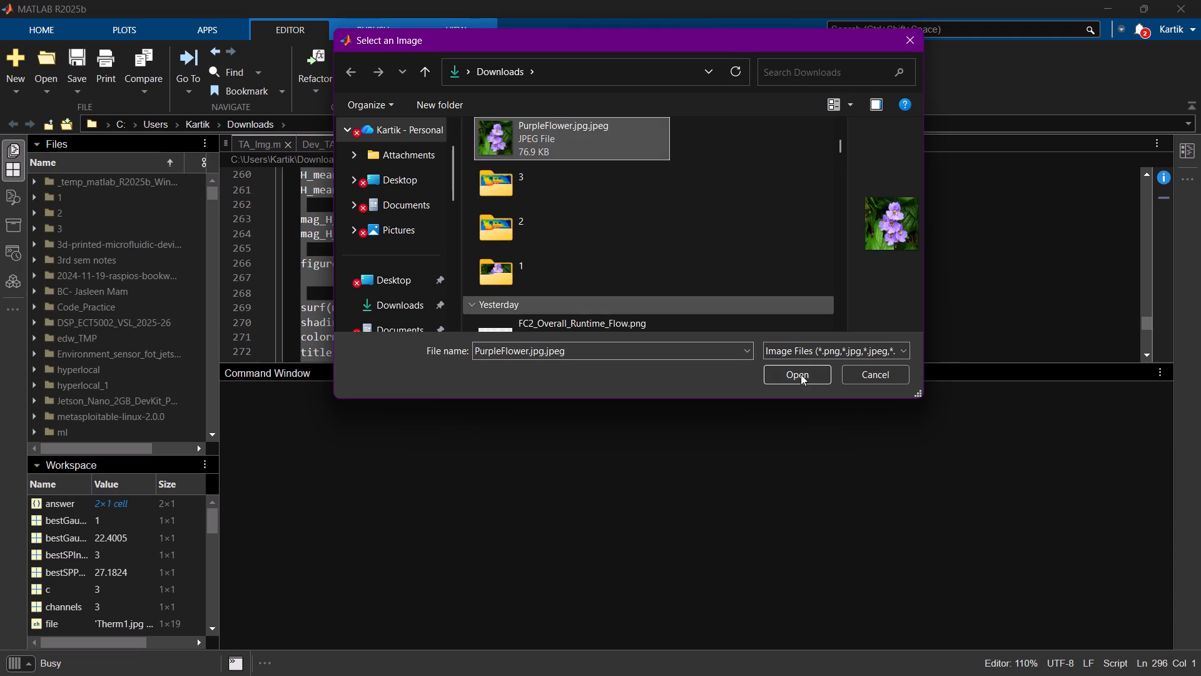
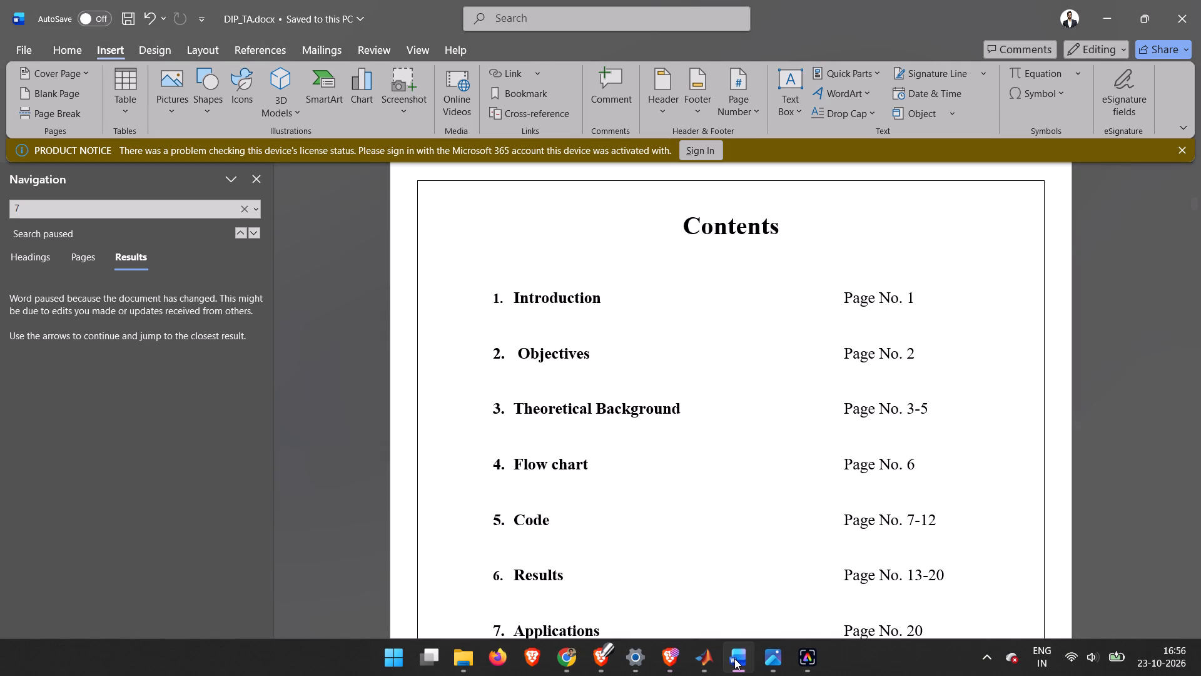
{"action": "scroll", "coordinate": [734, 658], "scroll_direction": "down", "scroll_amount": 3}
{"action": "scroll", "coordinate": [821, 512], "scroll_direction": "down", "scroll_amount": 4}
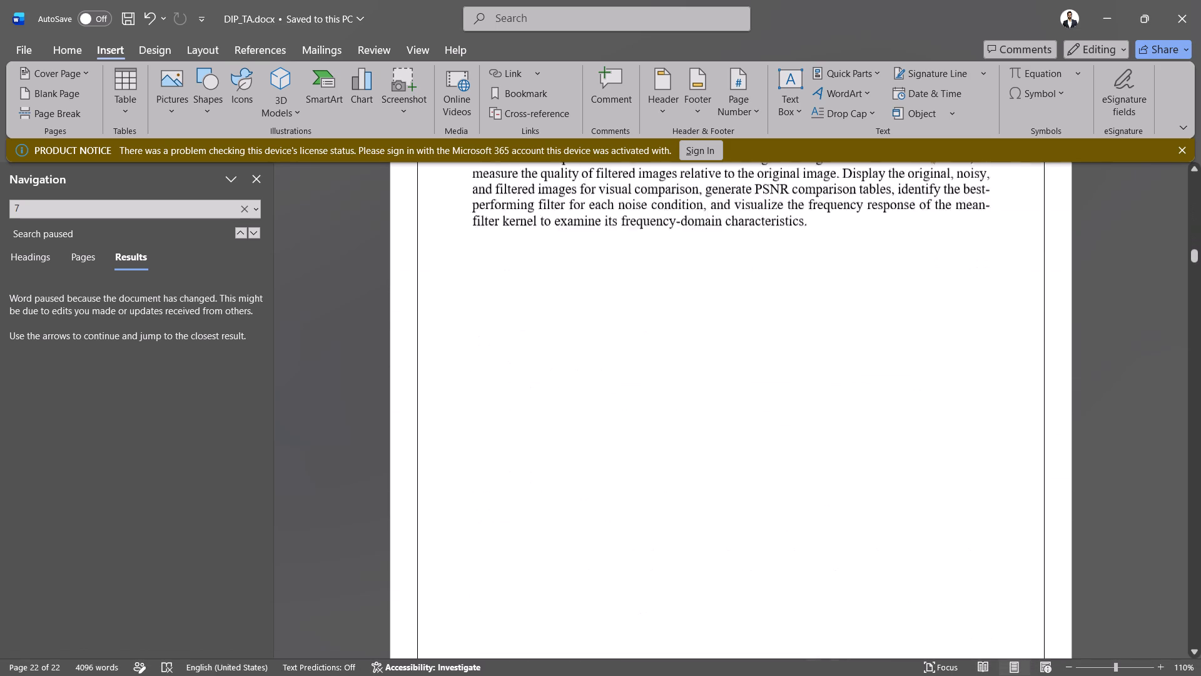
{"action": "scroll", "coordinate": [821, 512], "scroll_direction": "down", "scroll_amount": 4}
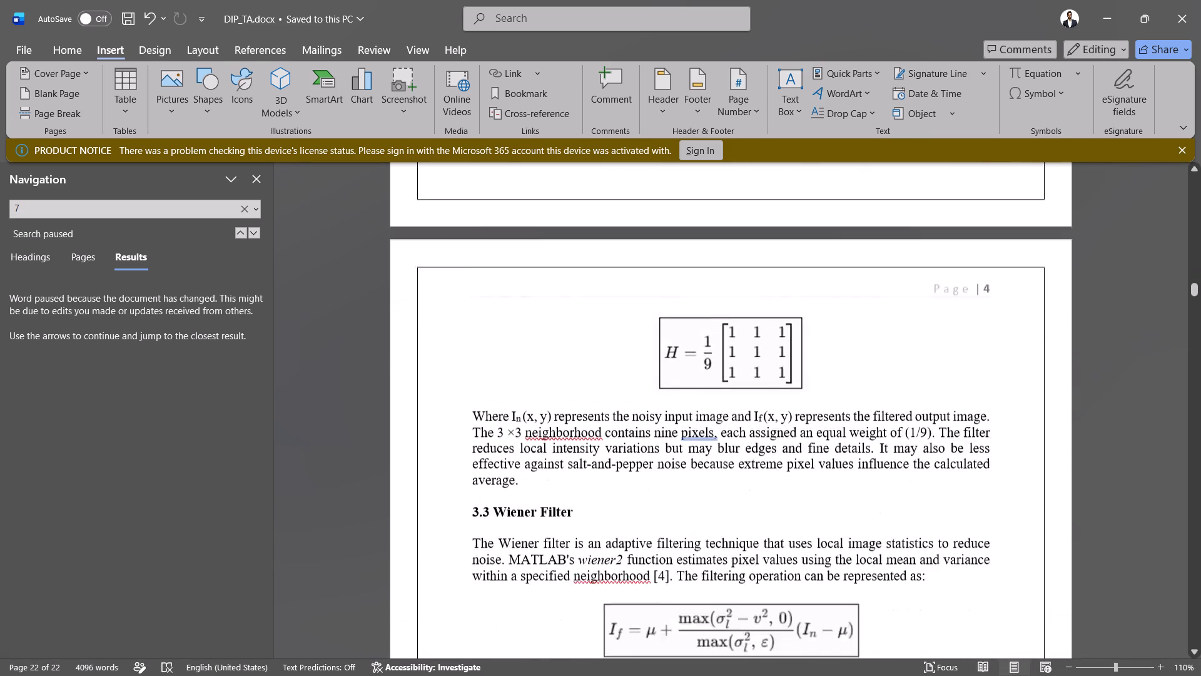
{"action": "scroll", "coordinate": [821, 512], "scroll_direction": "down", "scroll_amount": 3}
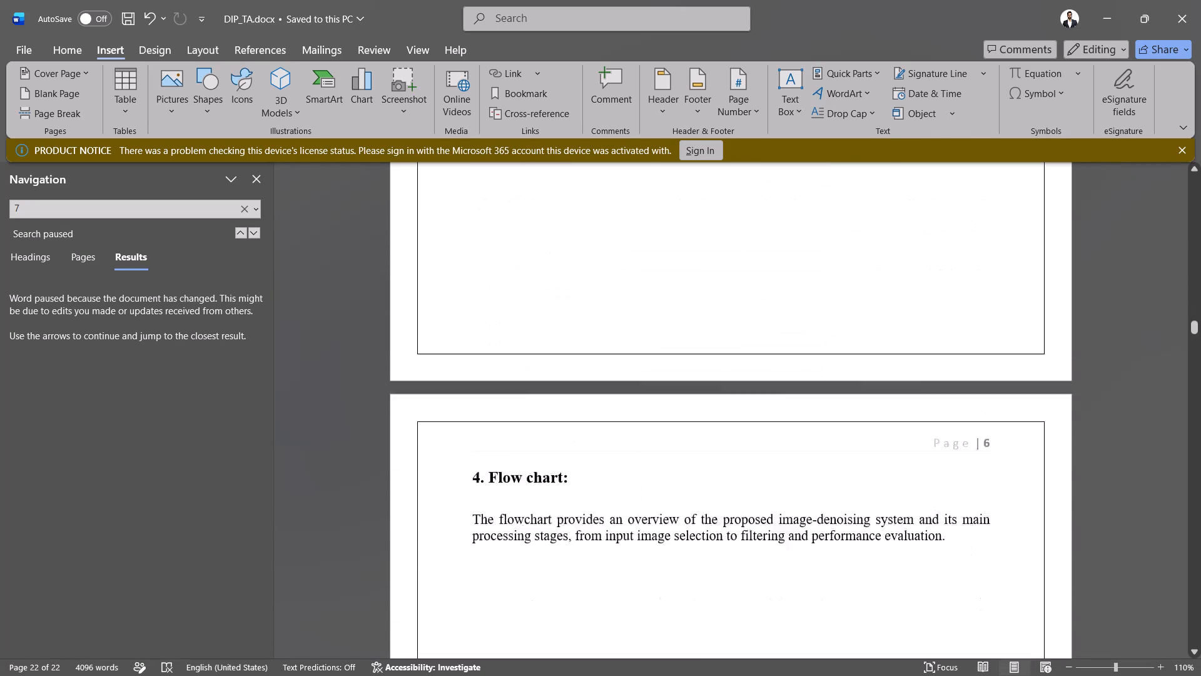
{"action": "scroll", "coordinate": [821, 512], "scroll_direction": "down", "scroll_amount": 2}
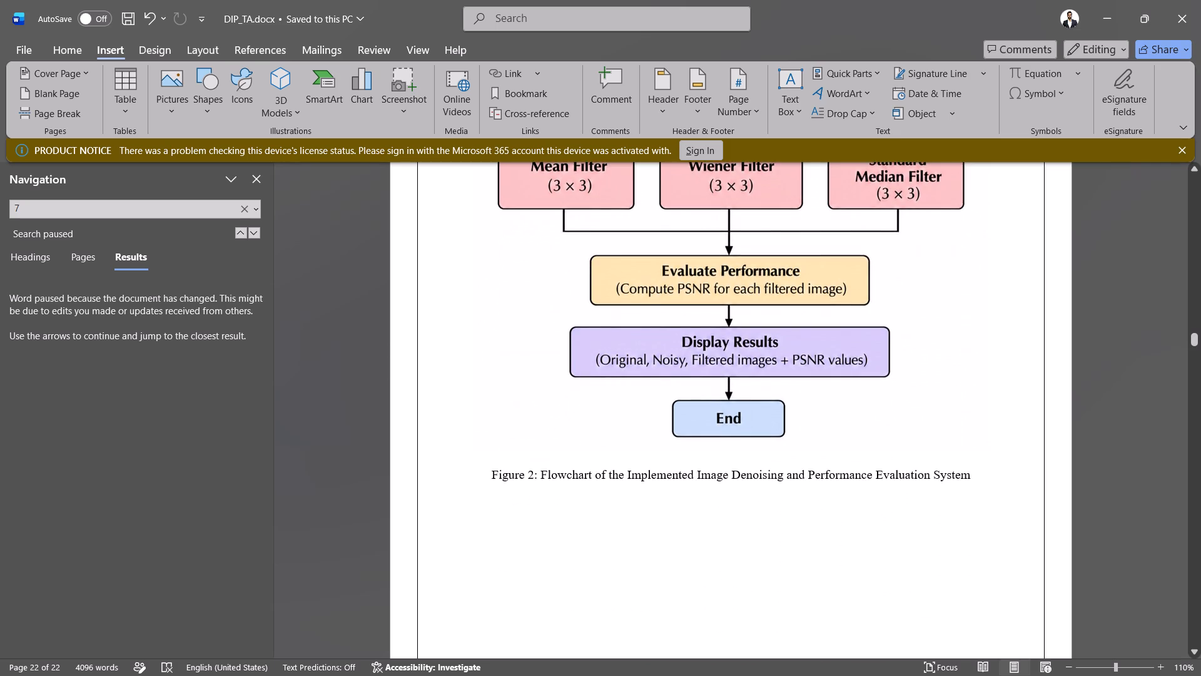
{"action": "scroll", "coordinate": [821, 512], "scroll_direction": "down", "scroll_amount": 2}
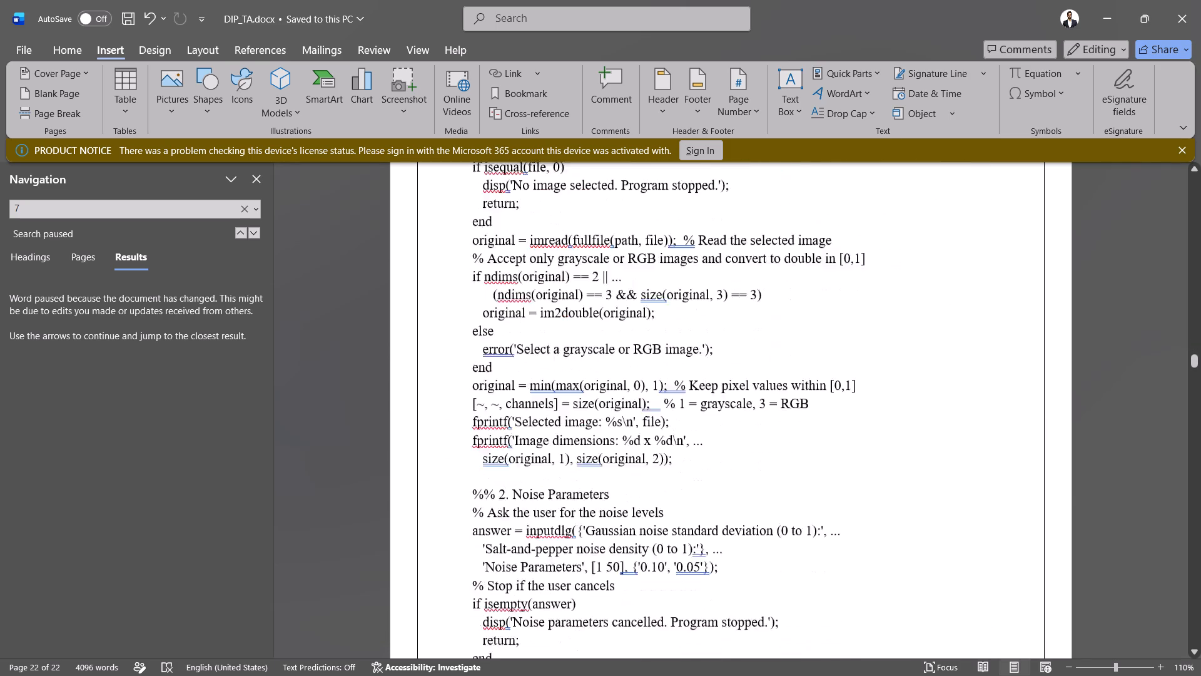
{"action": "scroll", "coordinate": [821, 512], "scroll_direction": "down", "scroll_amount": 3}
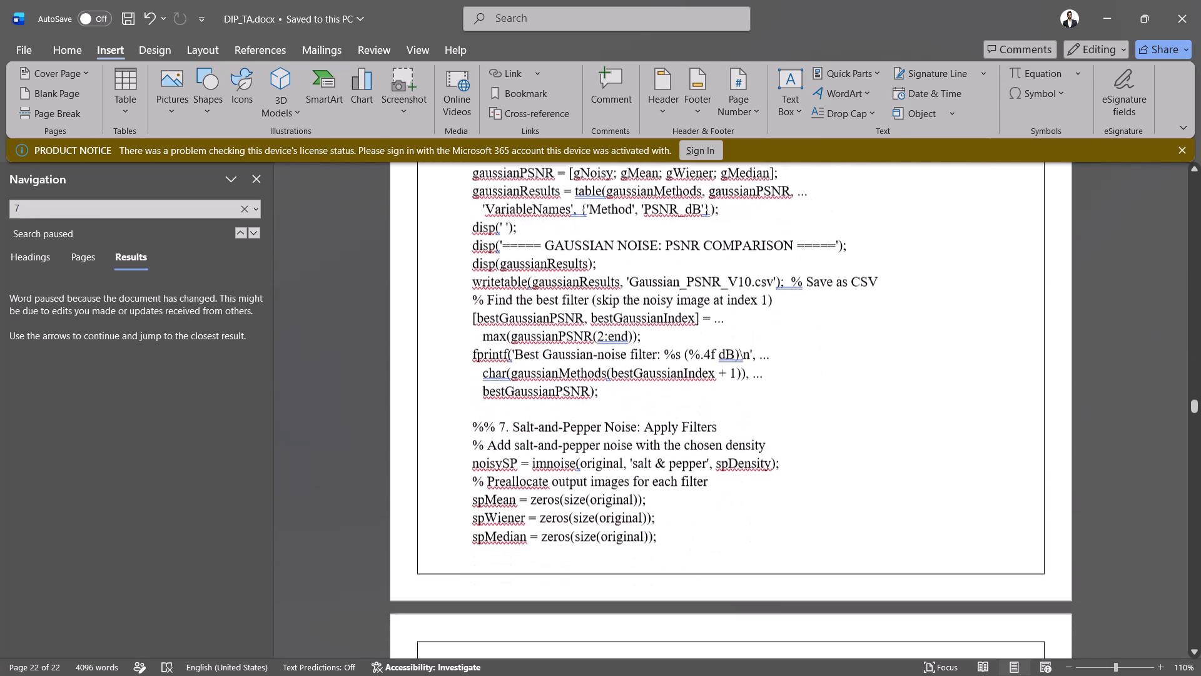
{"action": "scroll", "coordinate": [821, 512], "scroll_direction": "down", "scroll_amount": 2}
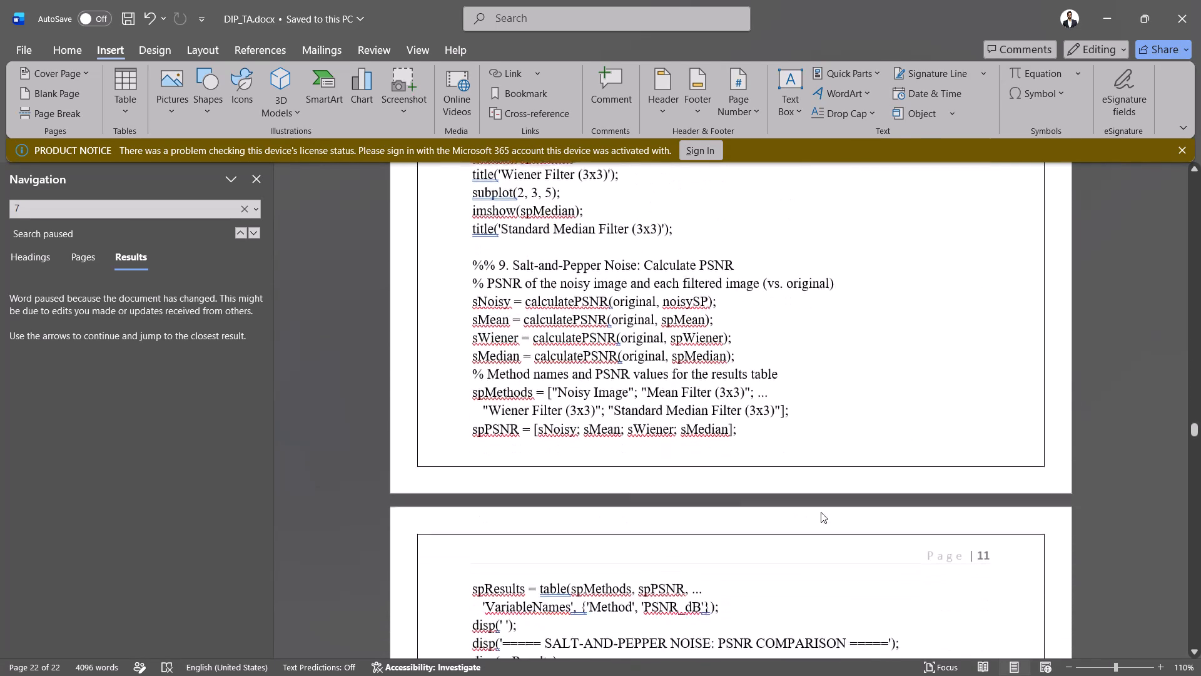
{"action": "scroll", "coordinate": [821, 512], "scroll_direction": "down", "scroll_amount": 3}
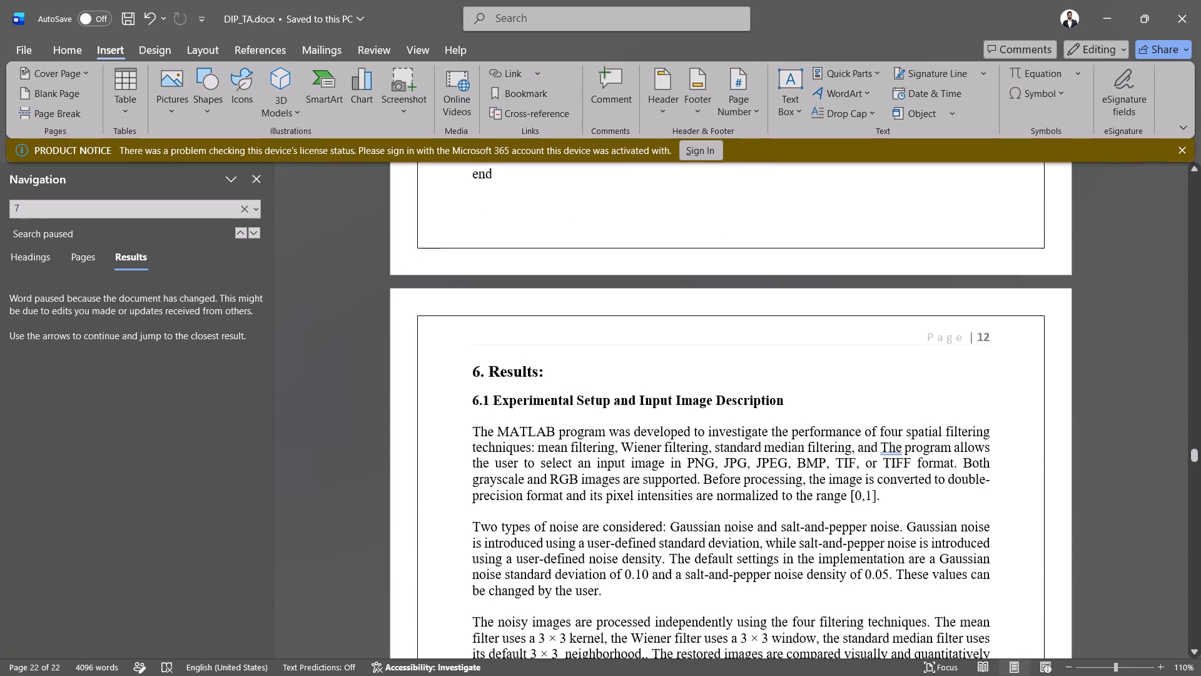
Examine the Results section's experimental parameters, filtered-image figures and PSNR comparison tables for both noise types.
{"action": "scroll", "coordinate": [821, 512], "scroll_direction": "down", "scroll_amount": 3}
{"action": "scroll", "coordinate": [821, 512], "scroll_direction": "up", "scroll_amount": 1}
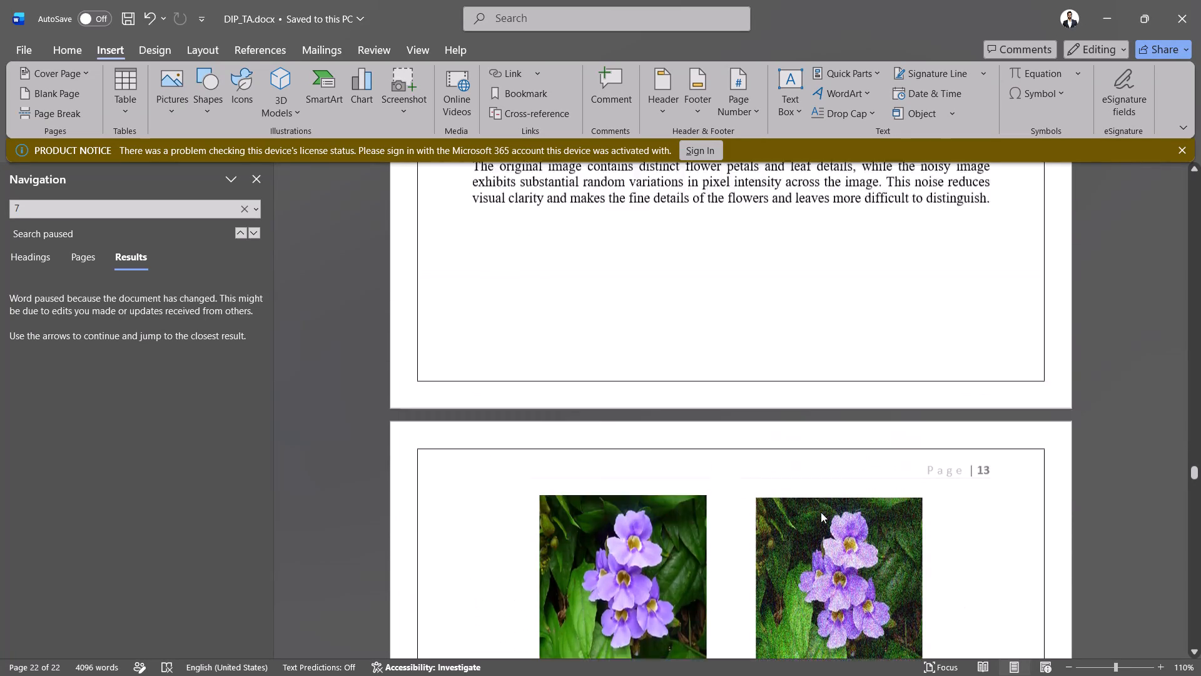
{"action": "scroll", "coordinate": [821, 512], "scroll_direction": "up", "scroll_amount": 2}
{"action": "scroll", "coordinate": [821, 512], "scroll_direction": "down", "scroll_amount": 1}
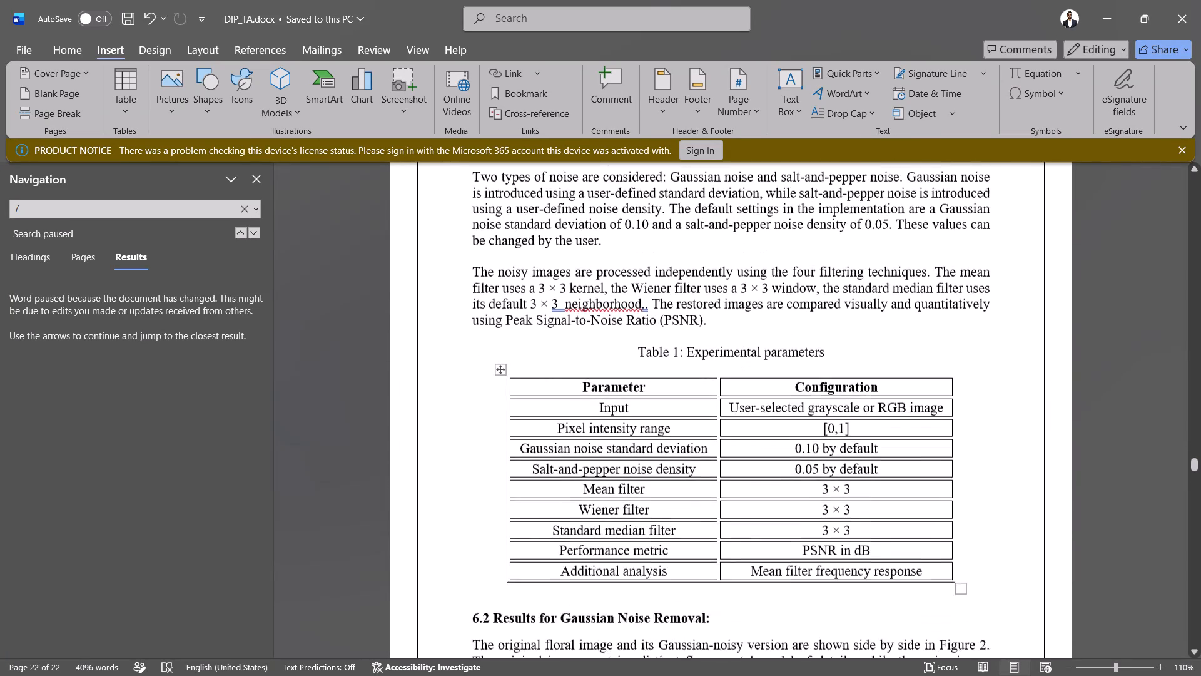
{"action": "scroll", "coordinate": [821, 512], "scroll_direction": "down", "scroll_amount": 6}
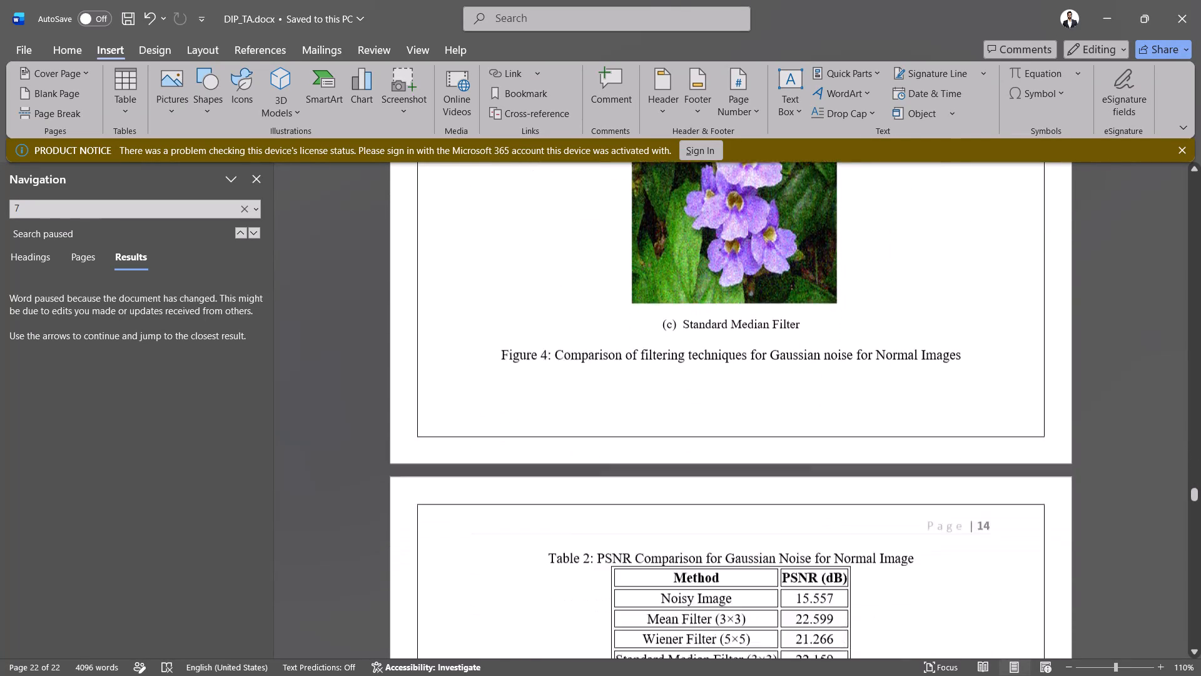
{"action": "scroll", "coordinate": [821, 512], "scroll_direction": "down", "scroll_amount": 1}
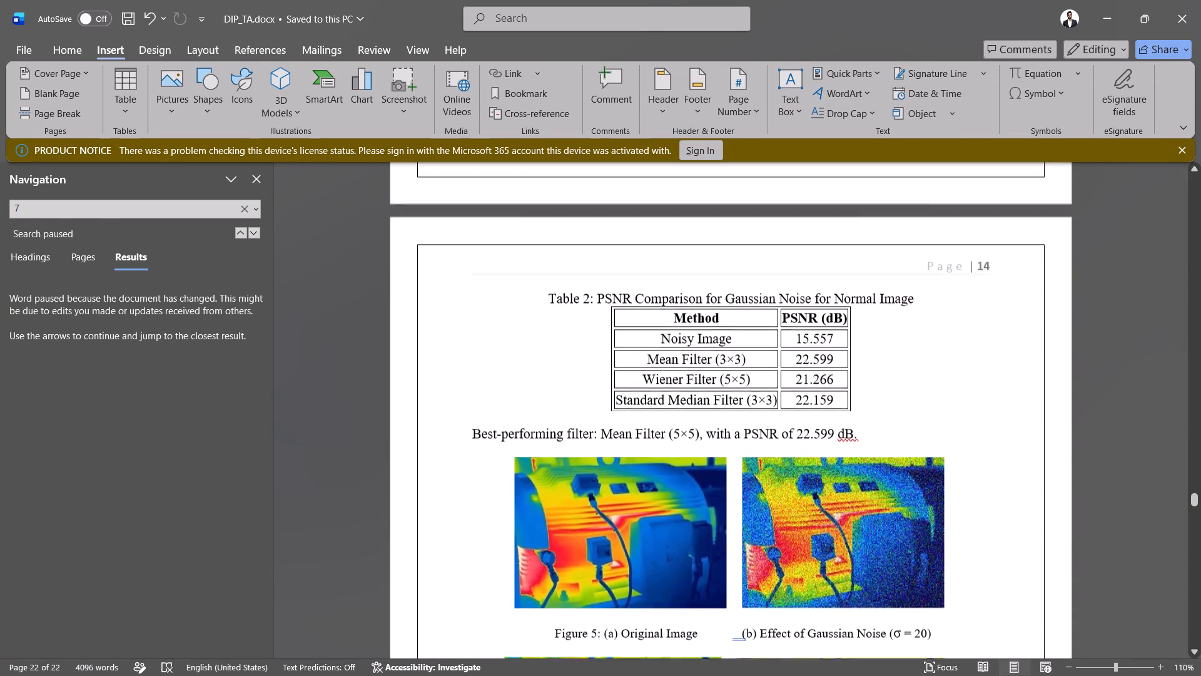
{"action": "scroll", "coordinate": [821, 512], "scroll_direction": "down", "scroll_amount": 4}
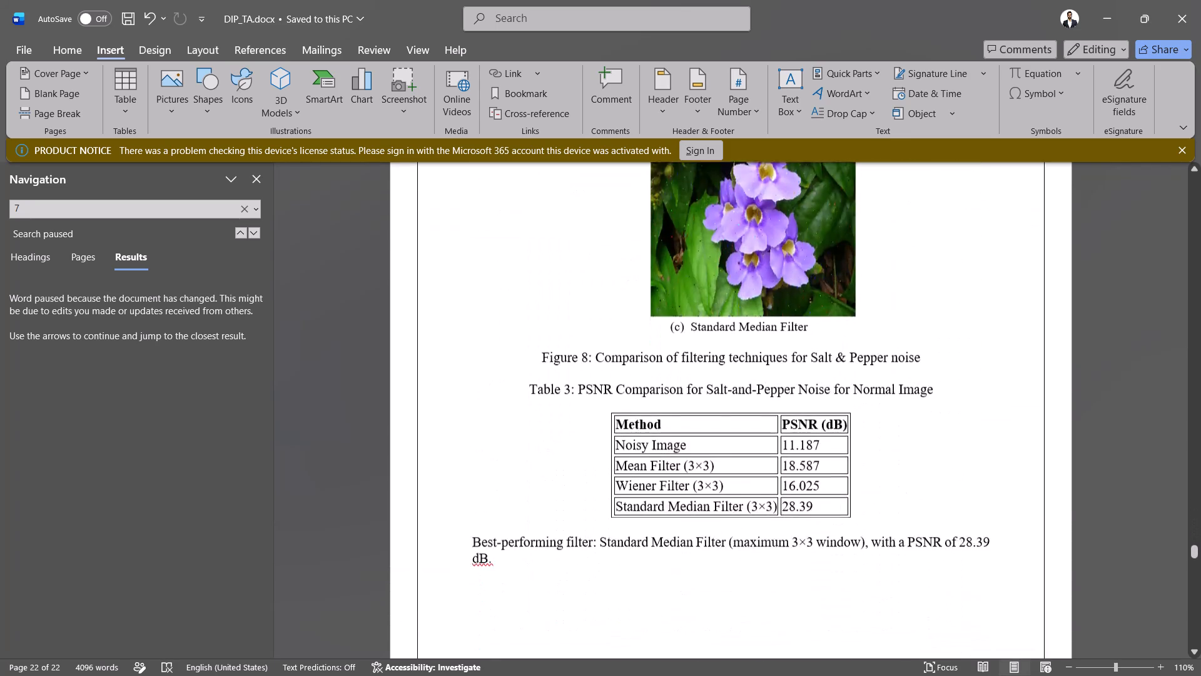
{"action": "scroll", "coordinate": [821, 512], "scroll_direction": "down", "scroll_amount": 1}
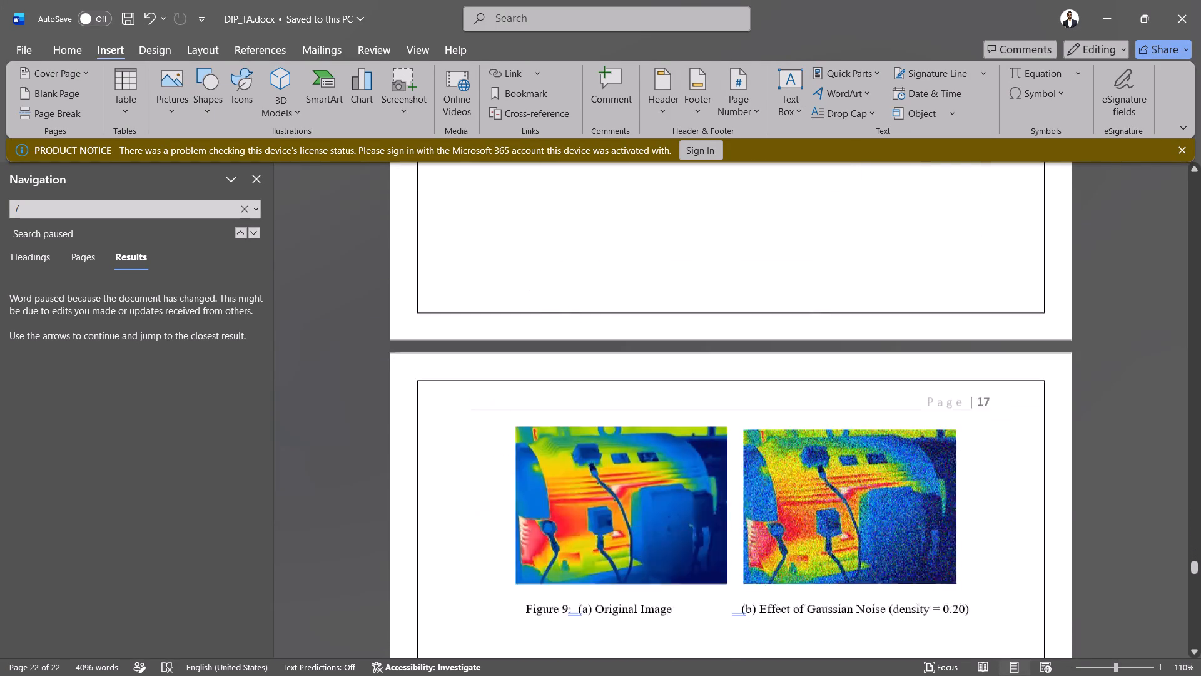
{"action": "scroll", "coordinate": [821, 512], "scroll_direction": "down", "scroll_amount": 1}
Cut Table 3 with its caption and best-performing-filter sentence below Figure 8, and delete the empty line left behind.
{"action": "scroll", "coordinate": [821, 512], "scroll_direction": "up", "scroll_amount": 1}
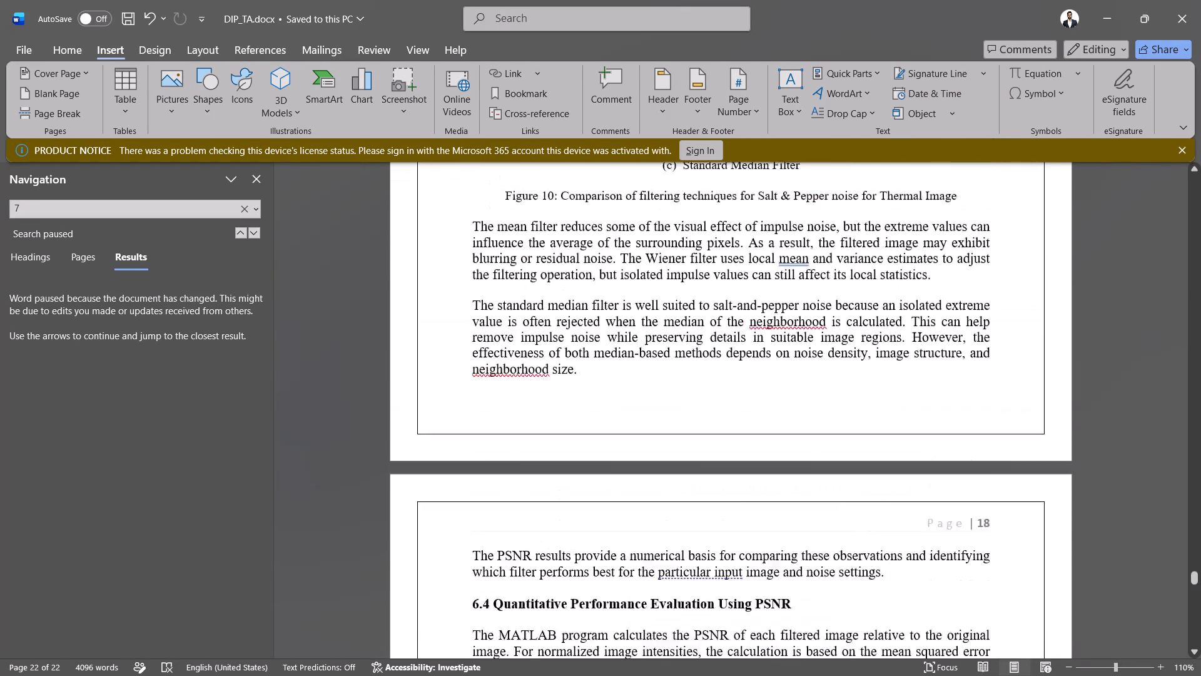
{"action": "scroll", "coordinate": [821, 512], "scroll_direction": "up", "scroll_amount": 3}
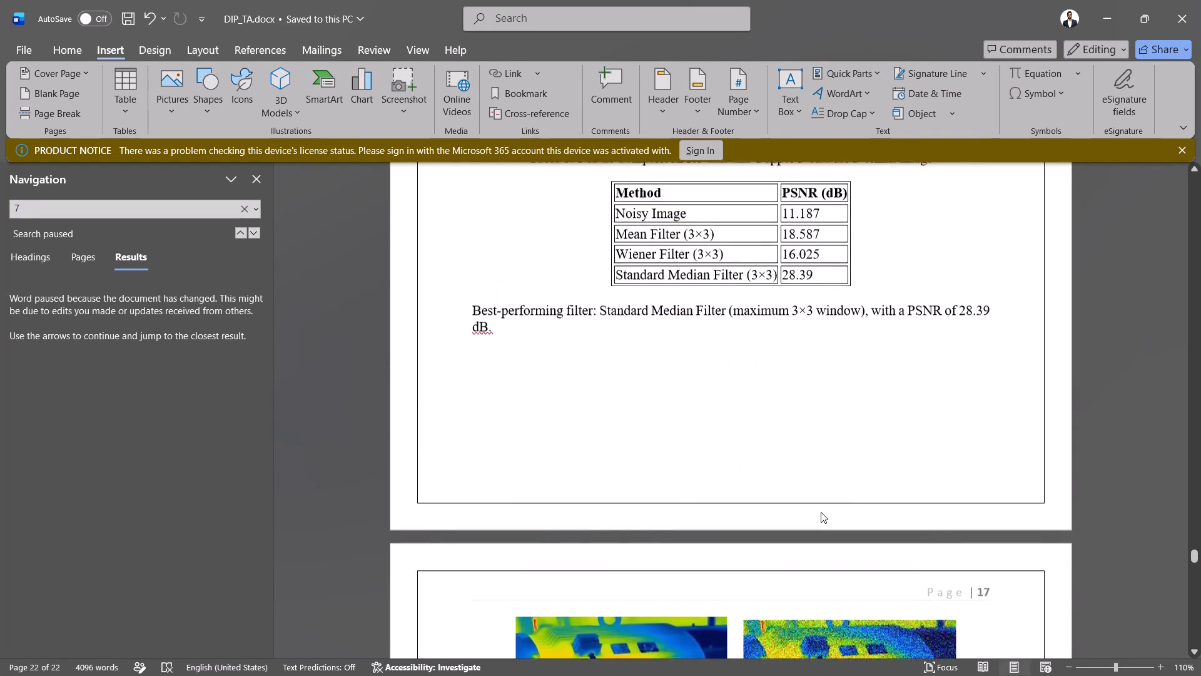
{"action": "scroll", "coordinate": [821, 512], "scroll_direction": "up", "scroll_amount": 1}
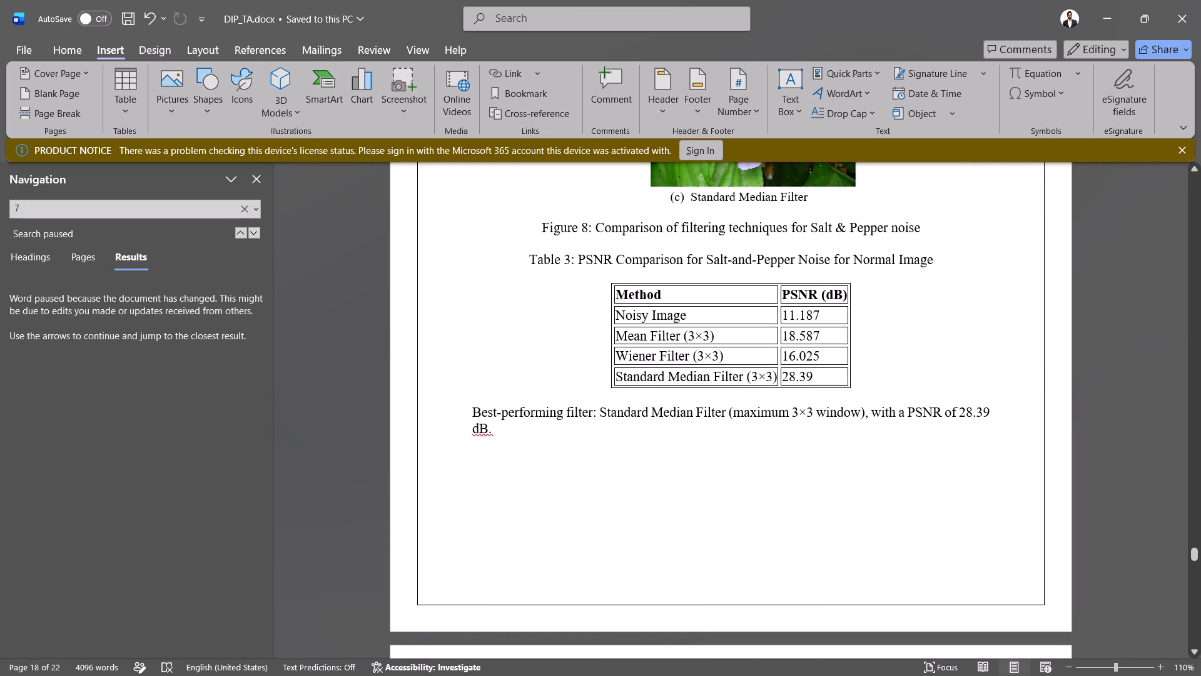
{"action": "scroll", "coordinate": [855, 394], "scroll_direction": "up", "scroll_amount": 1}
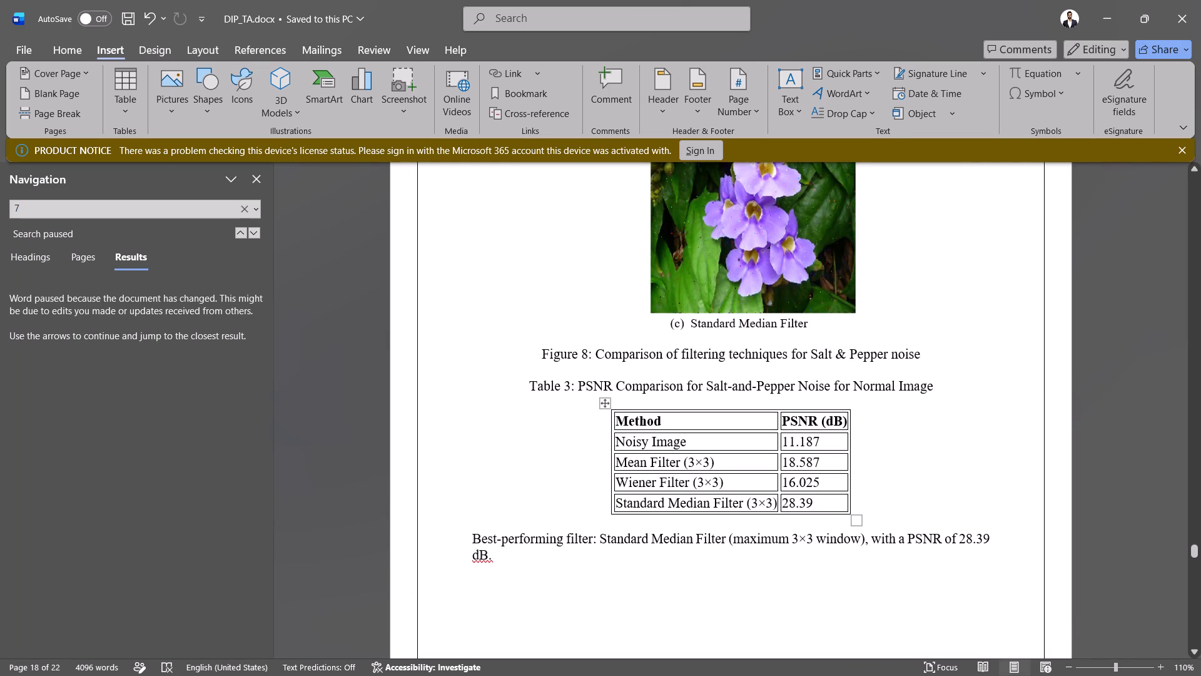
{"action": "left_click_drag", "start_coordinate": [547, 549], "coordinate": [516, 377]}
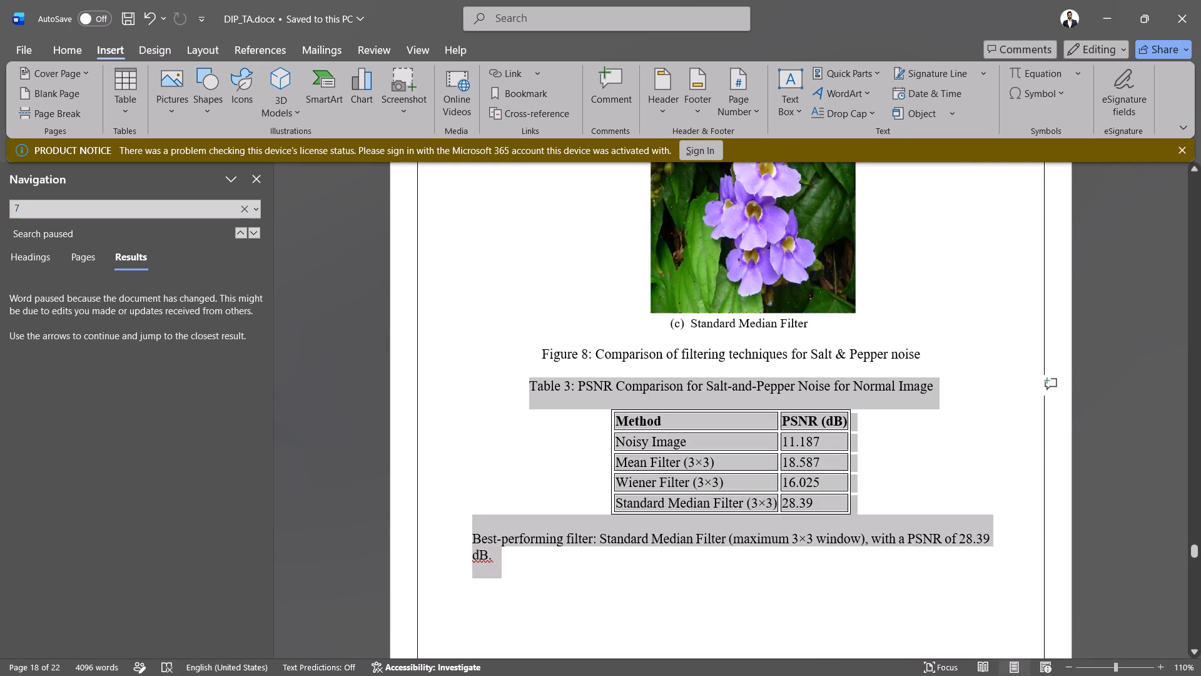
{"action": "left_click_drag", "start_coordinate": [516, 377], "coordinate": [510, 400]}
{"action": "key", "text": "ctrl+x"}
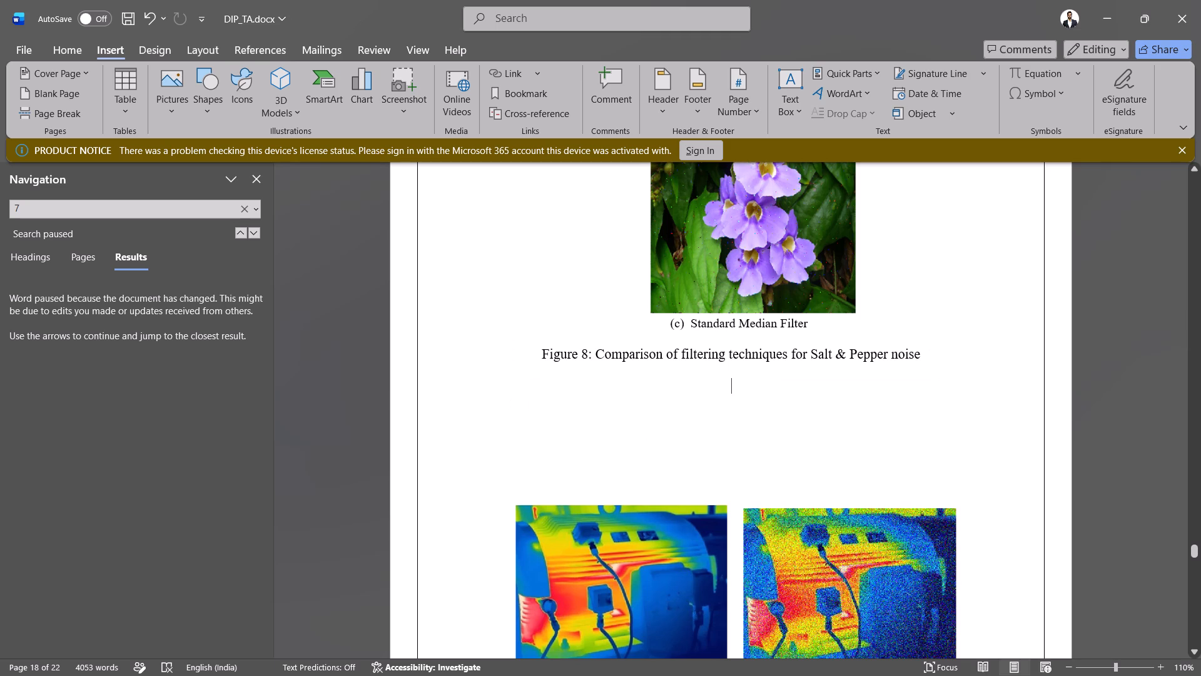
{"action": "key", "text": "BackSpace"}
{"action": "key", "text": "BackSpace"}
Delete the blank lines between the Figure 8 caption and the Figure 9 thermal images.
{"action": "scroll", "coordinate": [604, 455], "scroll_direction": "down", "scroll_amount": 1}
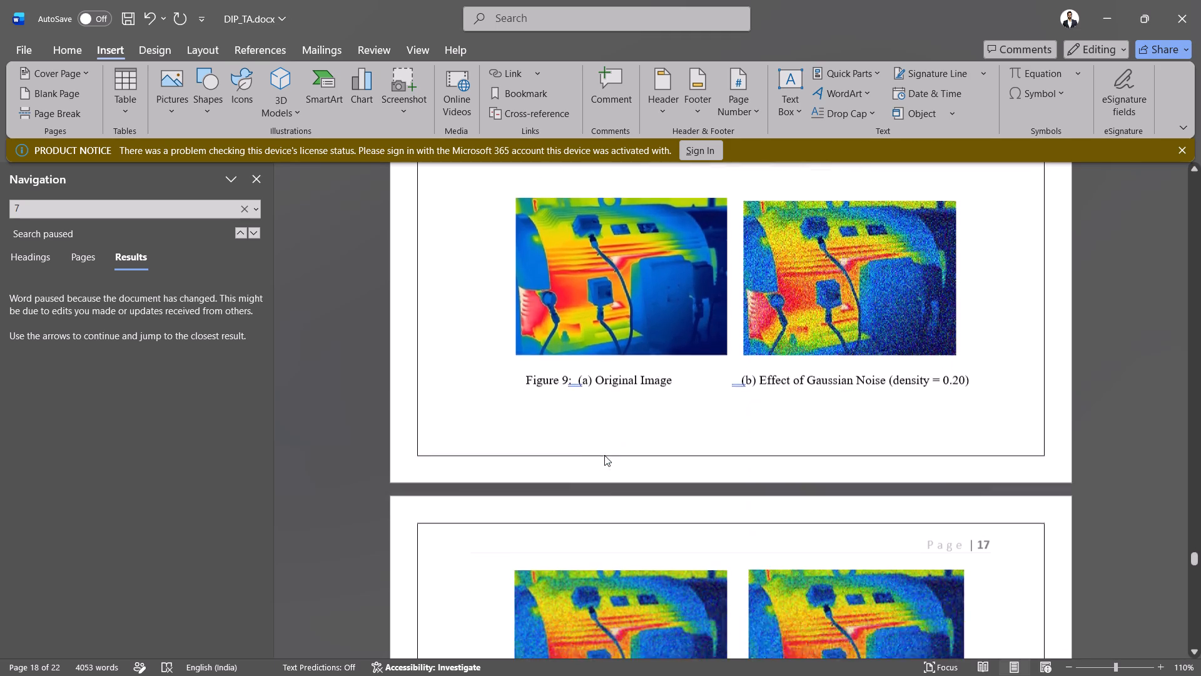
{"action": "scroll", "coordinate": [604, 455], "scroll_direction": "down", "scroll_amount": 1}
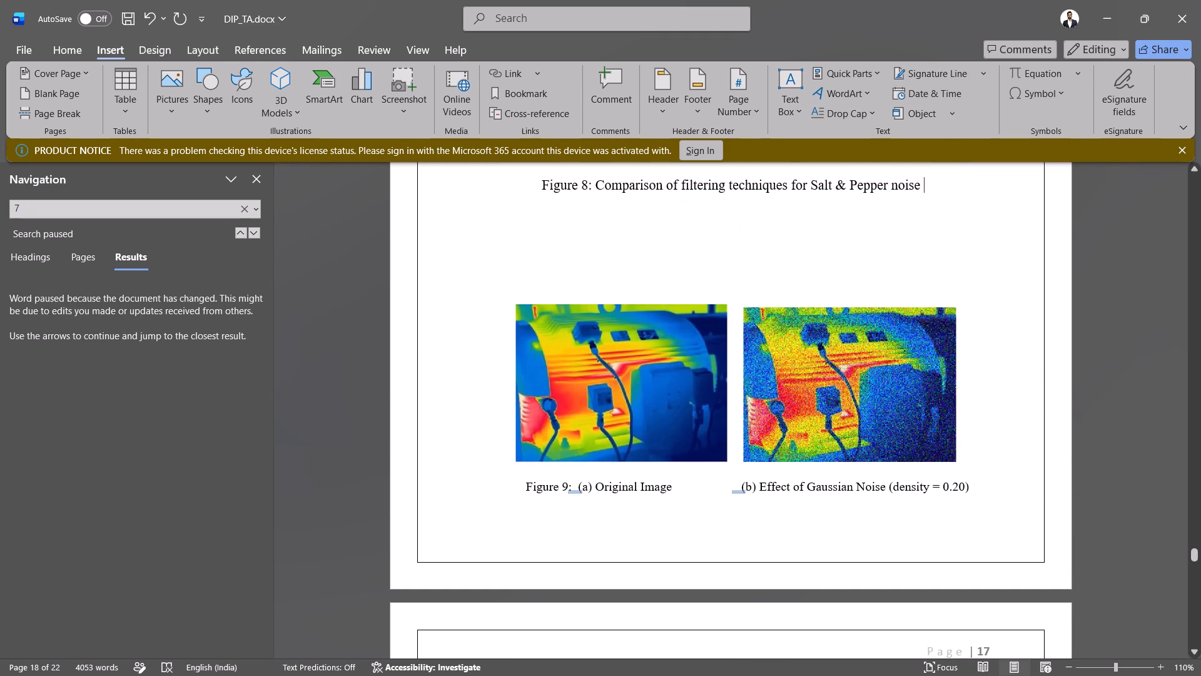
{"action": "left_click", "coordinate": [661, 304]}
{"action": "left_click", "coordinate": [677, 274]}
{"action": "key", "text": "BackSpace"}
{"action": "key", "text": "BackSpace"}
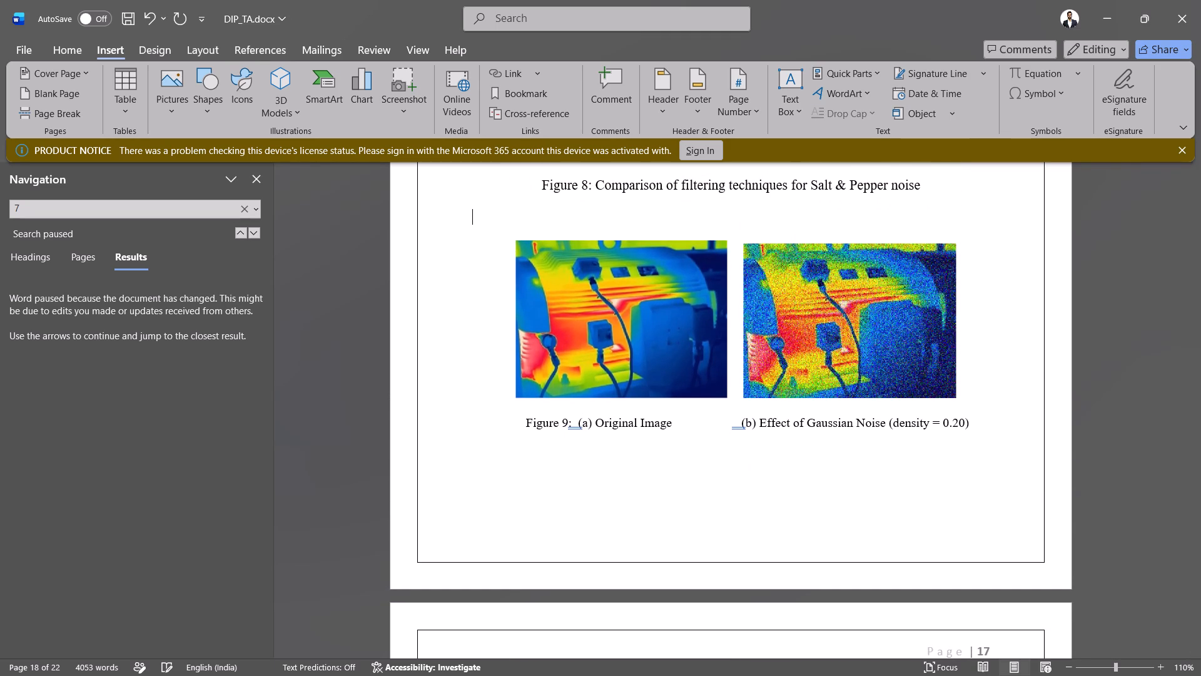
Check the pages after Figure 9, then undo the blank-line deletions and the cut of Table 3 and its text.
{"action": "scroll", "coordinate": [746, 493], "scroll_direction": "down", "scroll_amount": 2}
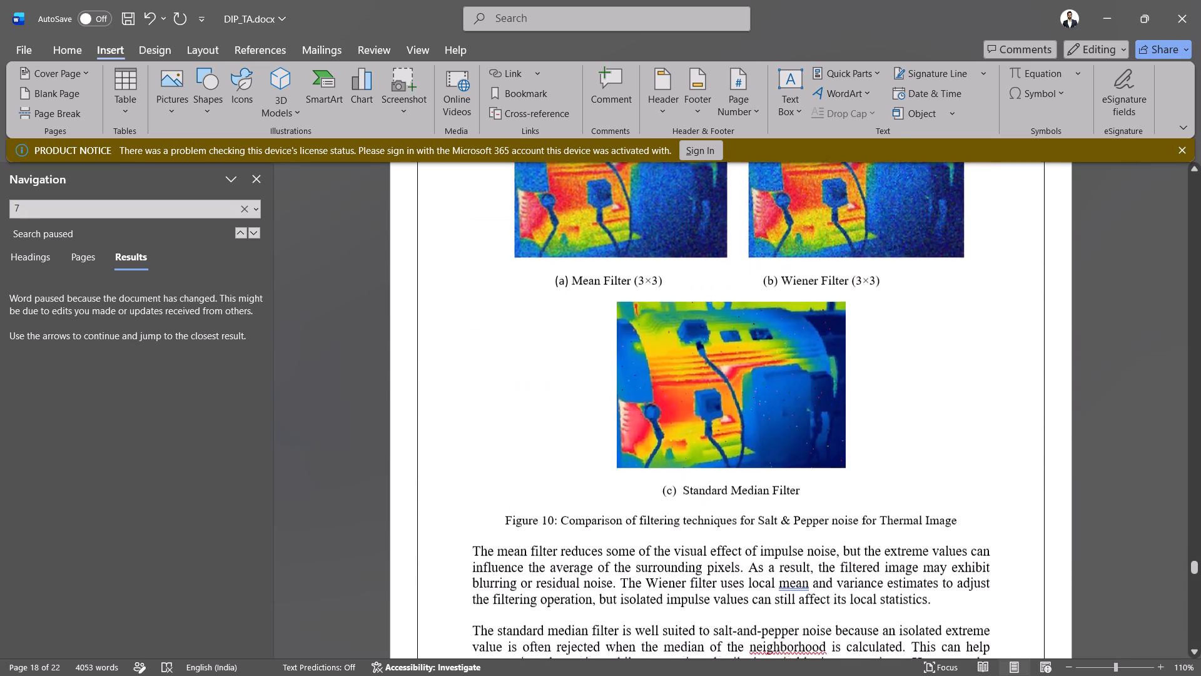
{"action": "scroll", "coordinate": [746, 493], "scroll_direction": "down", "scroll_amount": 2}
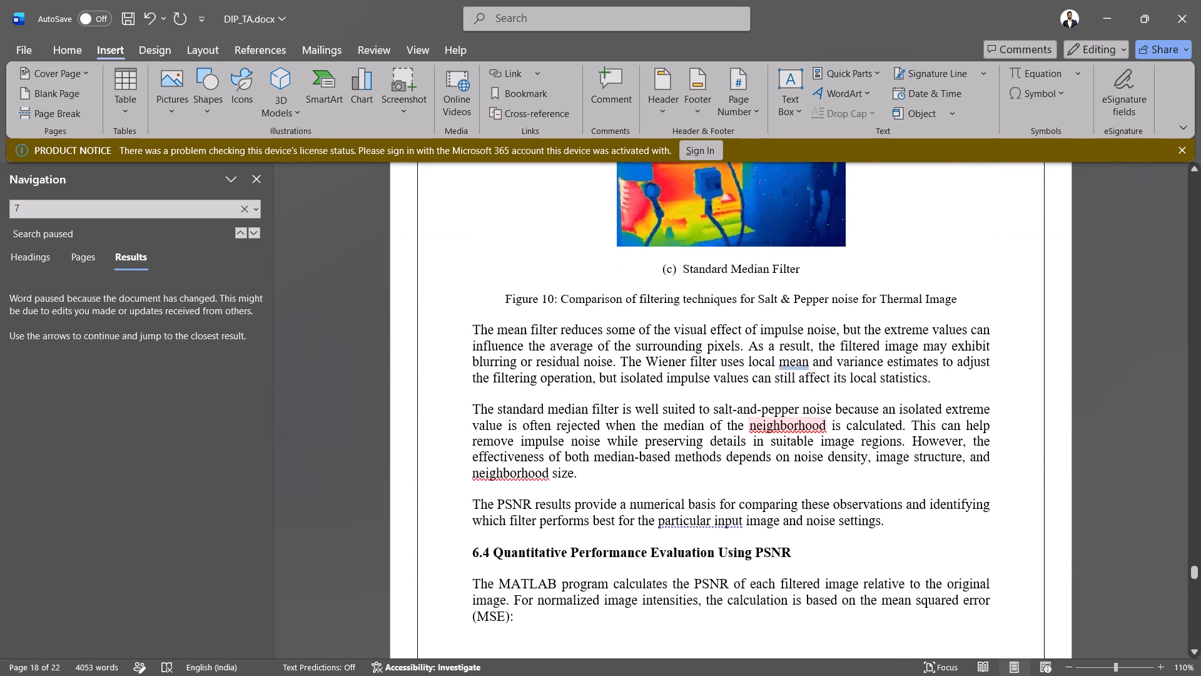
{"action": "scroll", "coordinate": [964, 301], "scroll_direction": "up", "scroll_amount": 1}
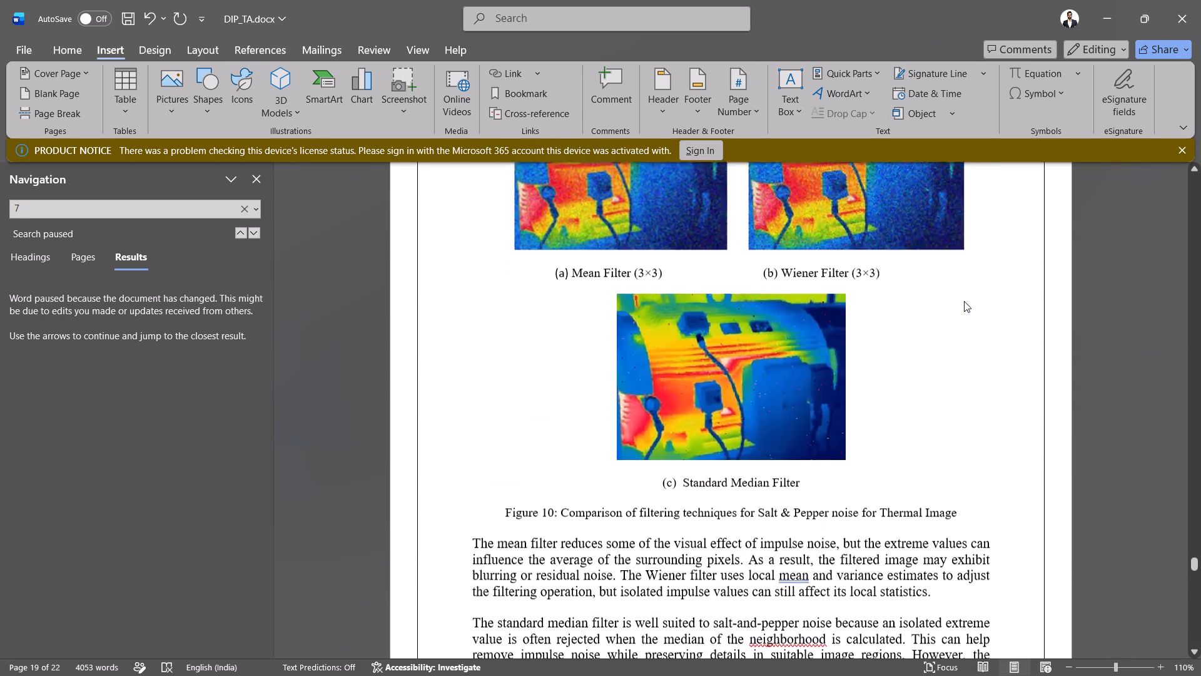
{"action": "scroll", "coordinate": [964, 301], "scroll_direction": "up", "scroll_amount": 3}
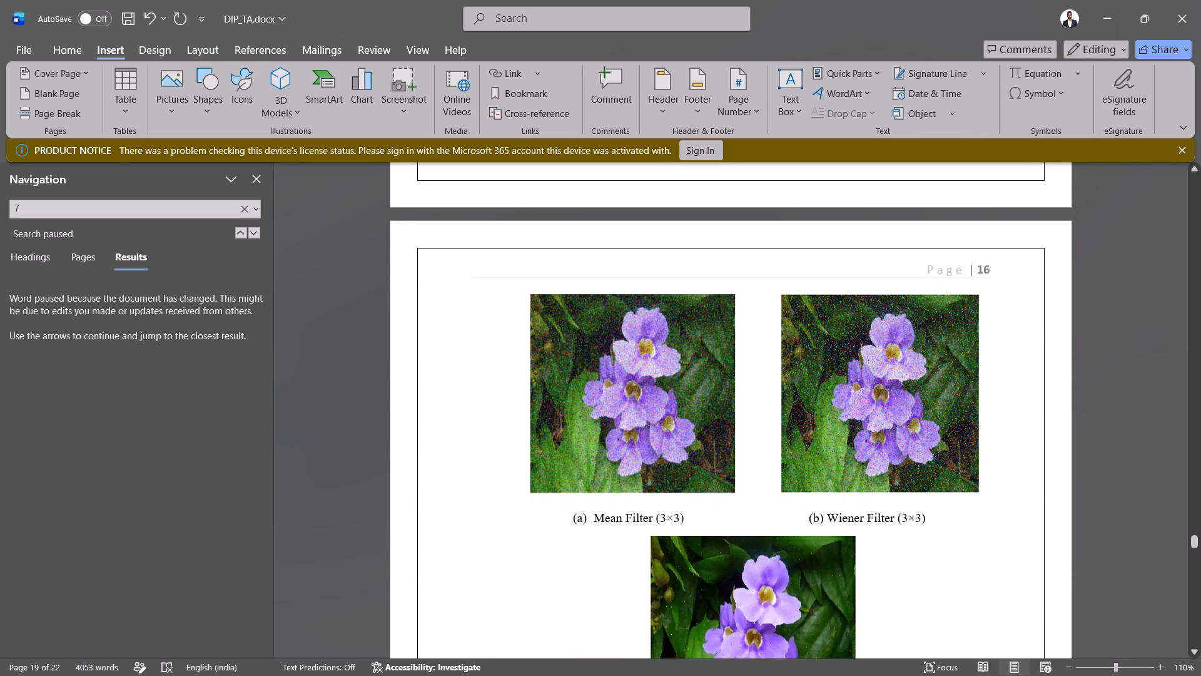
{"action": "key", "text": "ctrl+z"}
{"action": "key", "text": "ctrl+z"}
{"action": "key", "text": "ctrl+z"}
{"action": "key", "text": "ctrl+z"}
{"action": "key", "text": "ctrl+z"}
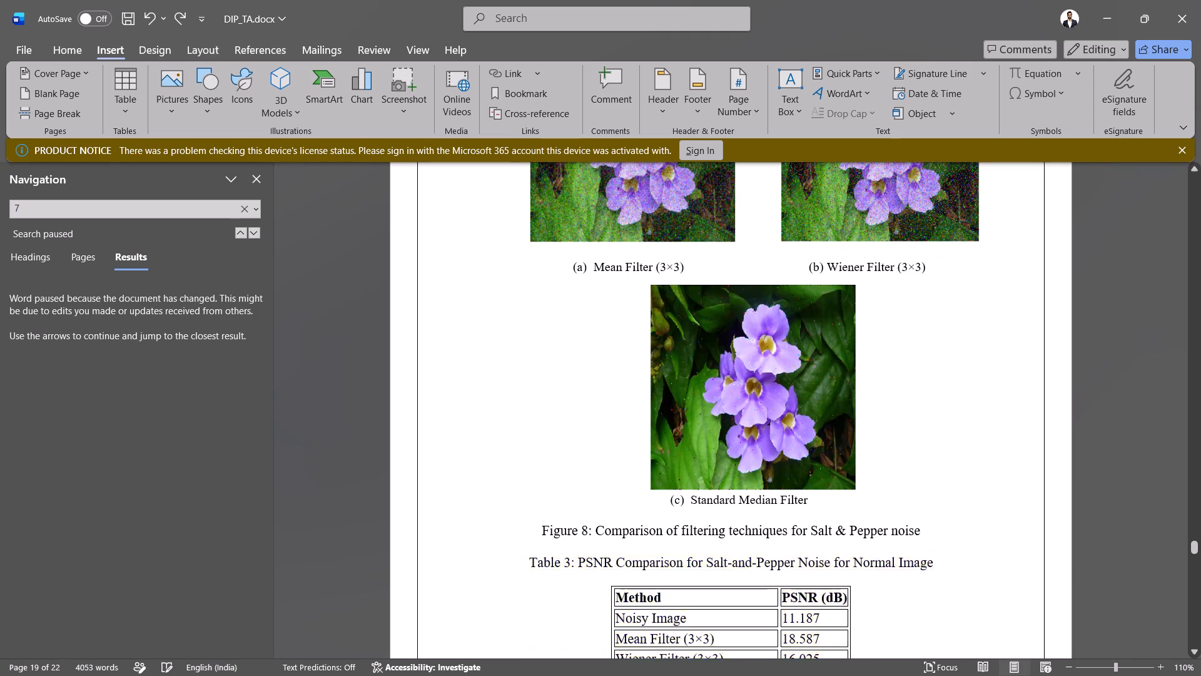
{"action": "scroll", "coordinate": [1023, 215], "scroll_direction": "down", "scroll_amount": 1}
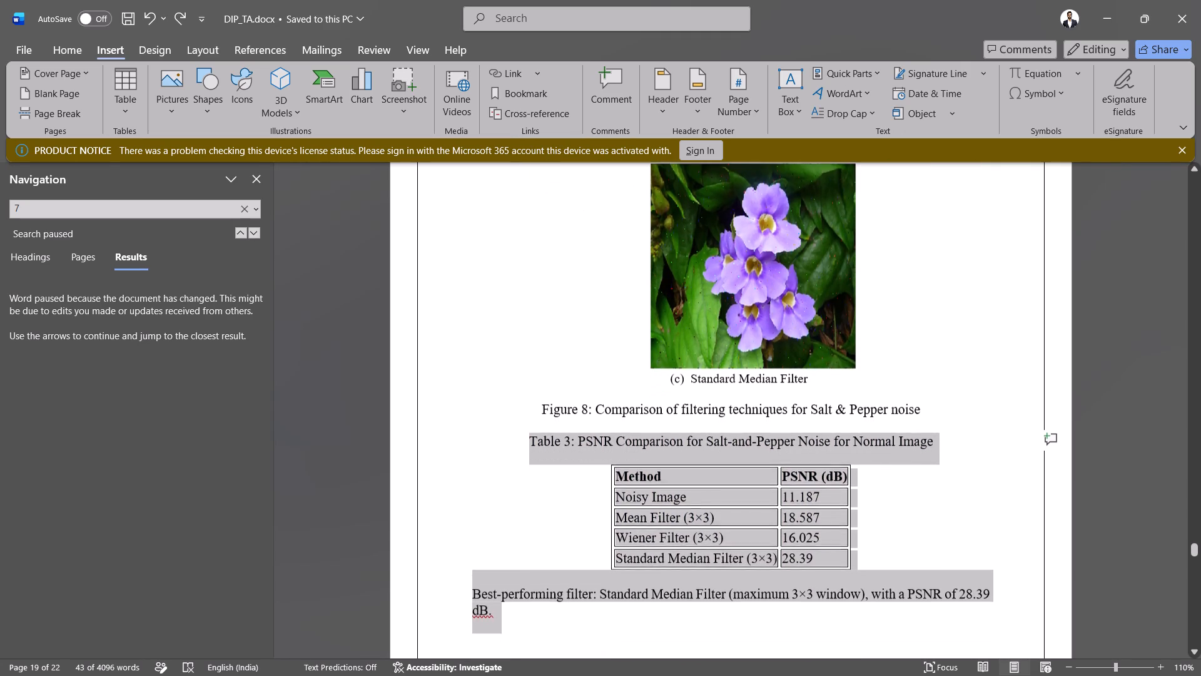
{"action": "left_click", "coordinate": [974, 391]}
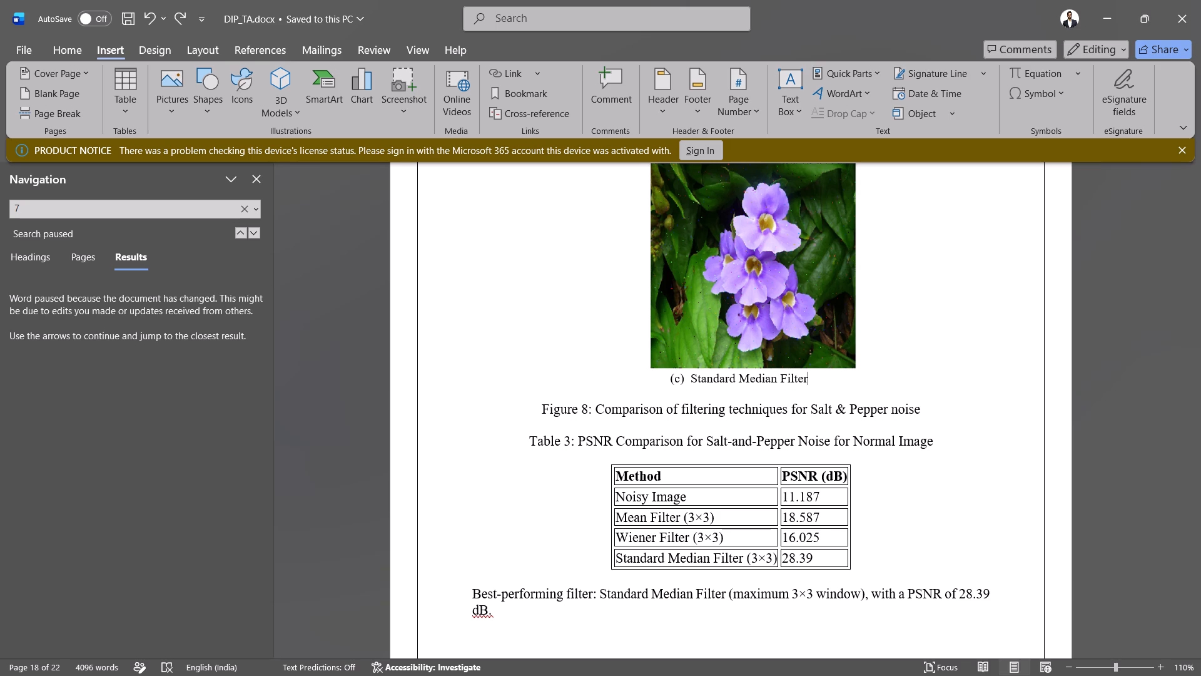
Review the Results pages back from Figure 8 to Table 2, checking the thermal-image figures and the spacing below Figure 4.
{"action": "scroll", "coordinate": [974, 391], "scroll_direction": "up", "scroll_amount": 4}
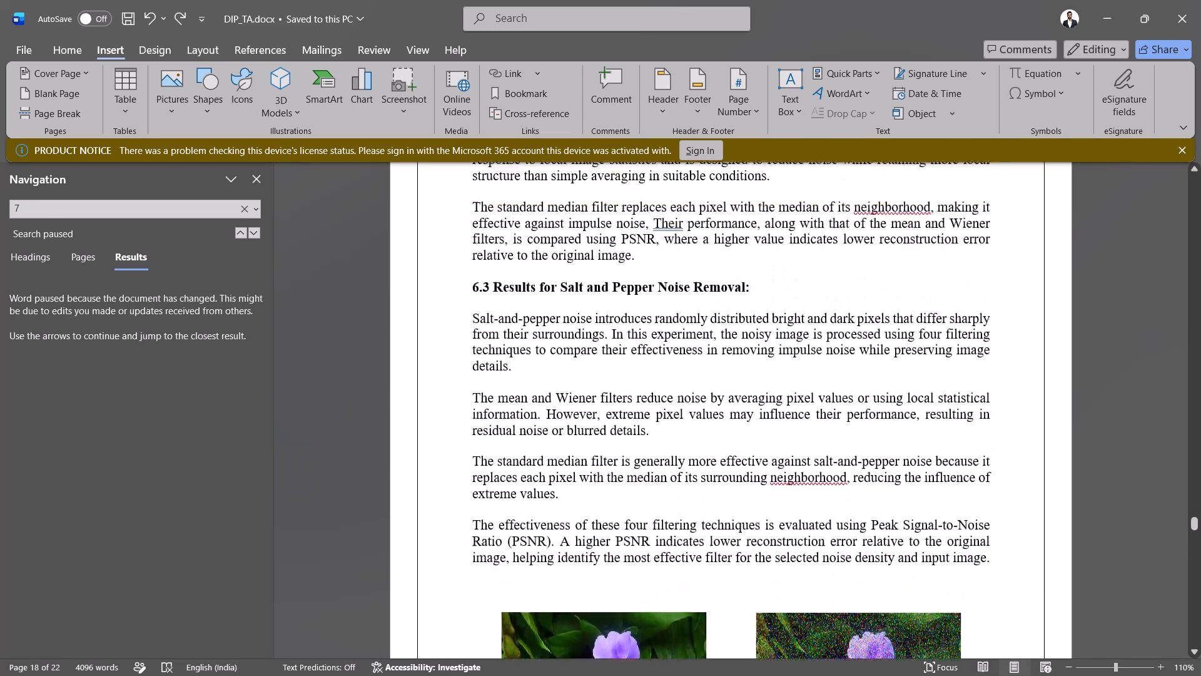
{"action": "scroll", "coordinate": [974, 391], "scroll_direction": "up", "scroll_amount": 1}
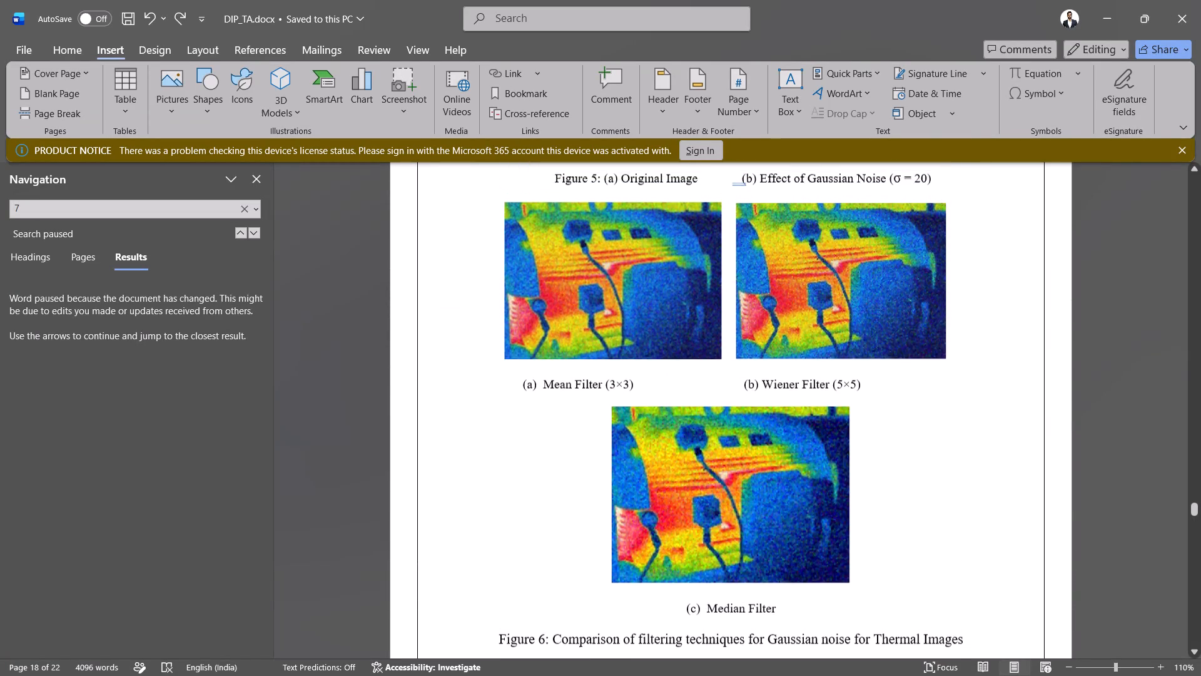
{"action": "scroll", "coordinate": [974, 391], "scroll_direction": "up", "scroll_amount": 2}
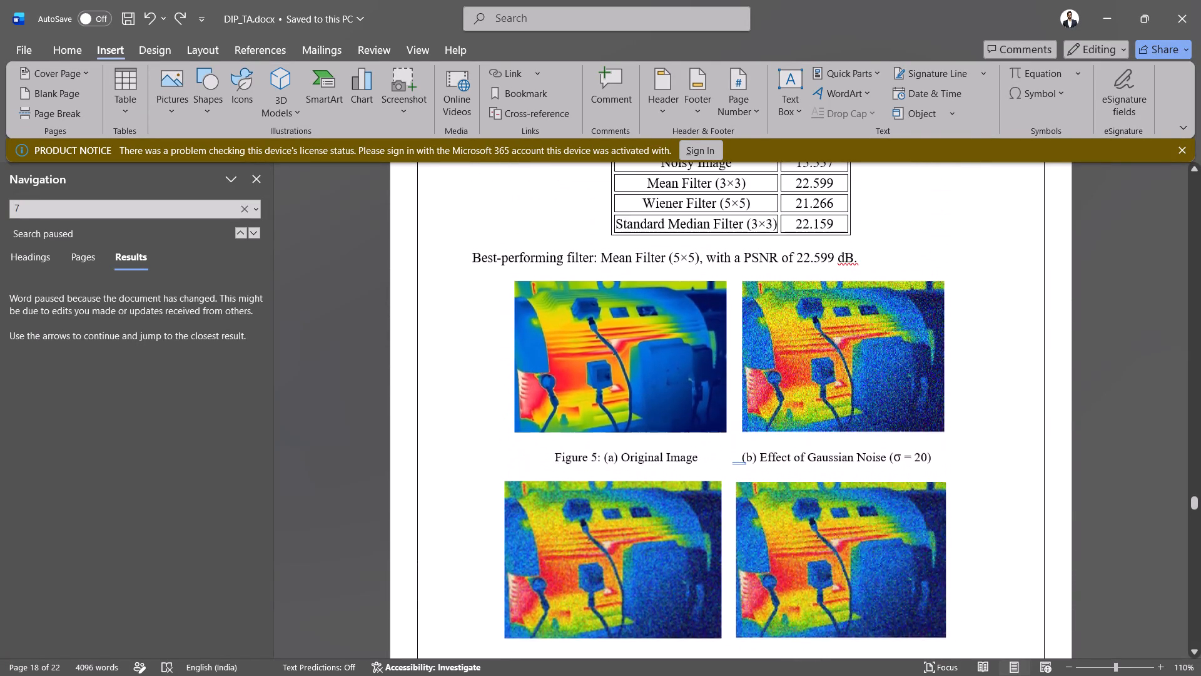
{"action": "scroll", "coordinate": [974, 391], "scroll_direction": "up", "scroll_amount": 2}
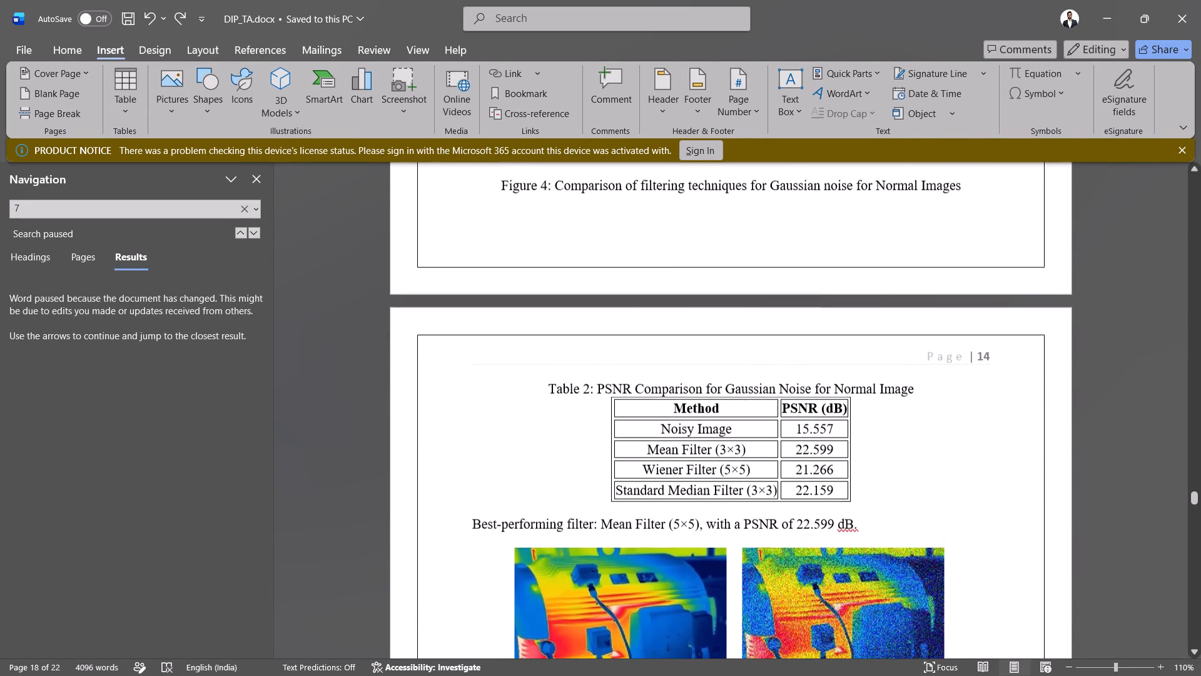
{"action": "scroll", "coordinate": [974, 391], "scroll_direction": "up", "scroll_amount": 2}
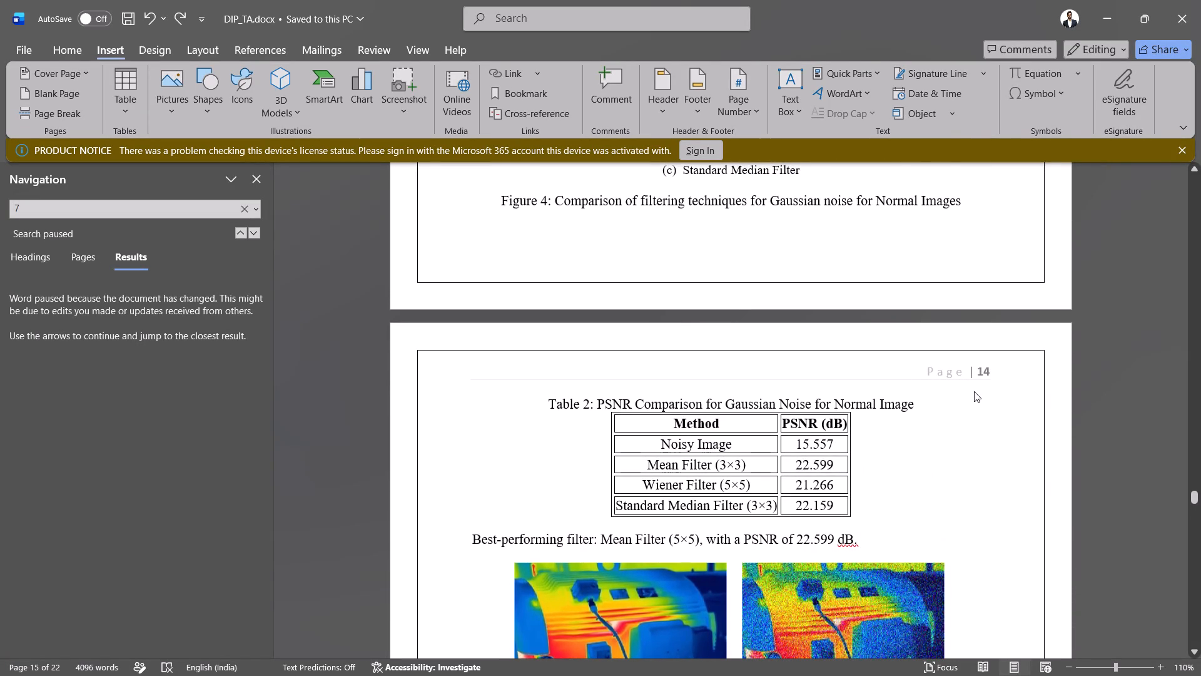
{"action": "scroll", "coordinate": [974, 391], "scroll_direction": "up", "scroll_amount": 2}
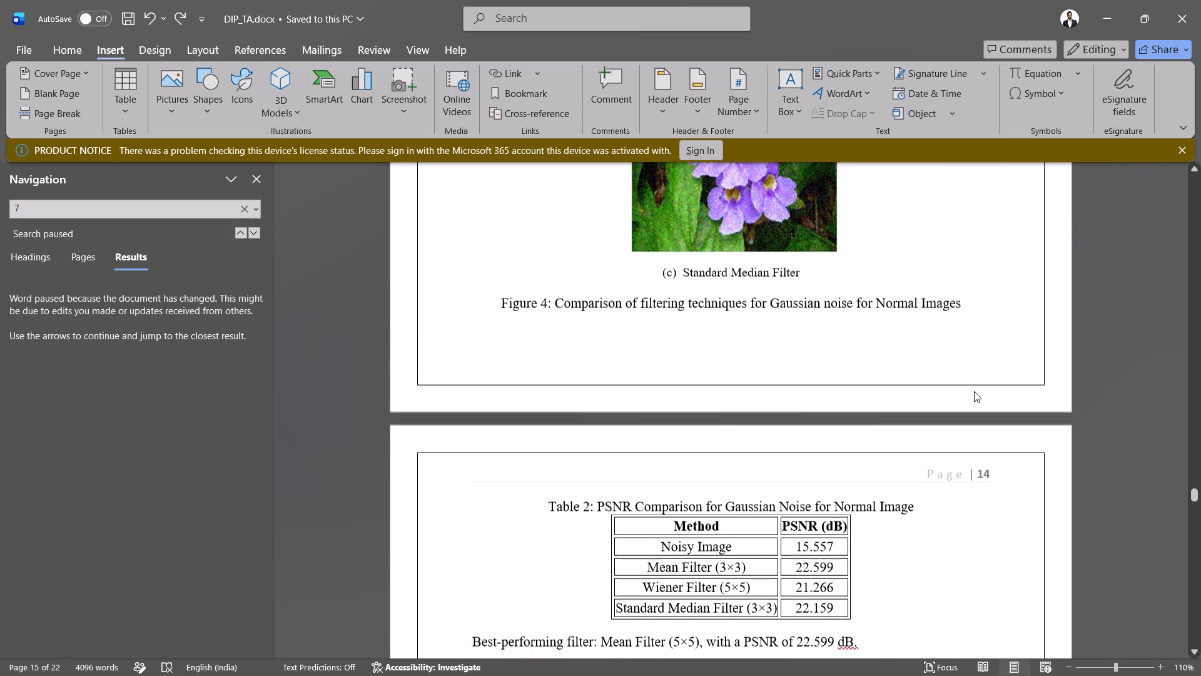
{"action": "scroll", "coordinate": [974, 391], "scroll_direction": "down", "scroll_amount": 1}
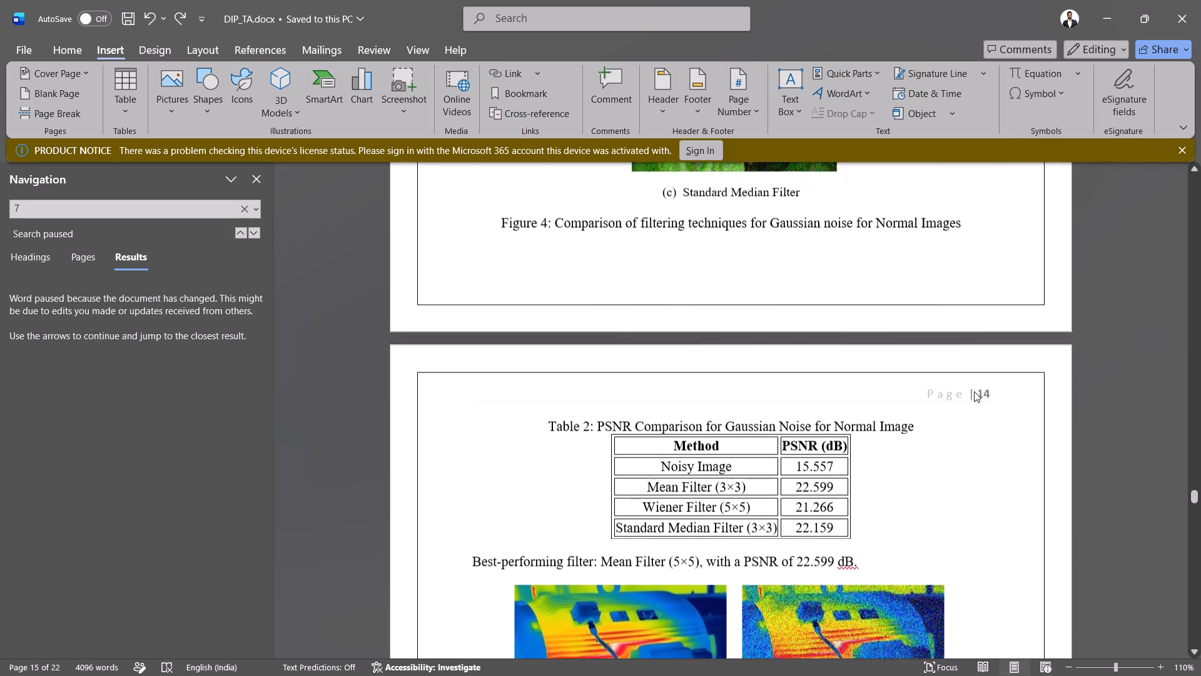
{"action": "scroll", "coordinate": [974, 391], "scroll_direction": "down", "scroll_amount": 1}
{"action": "scroll", "coordinate": [974, 391], "scroll_direction": "up", "scroll_amount": 1}
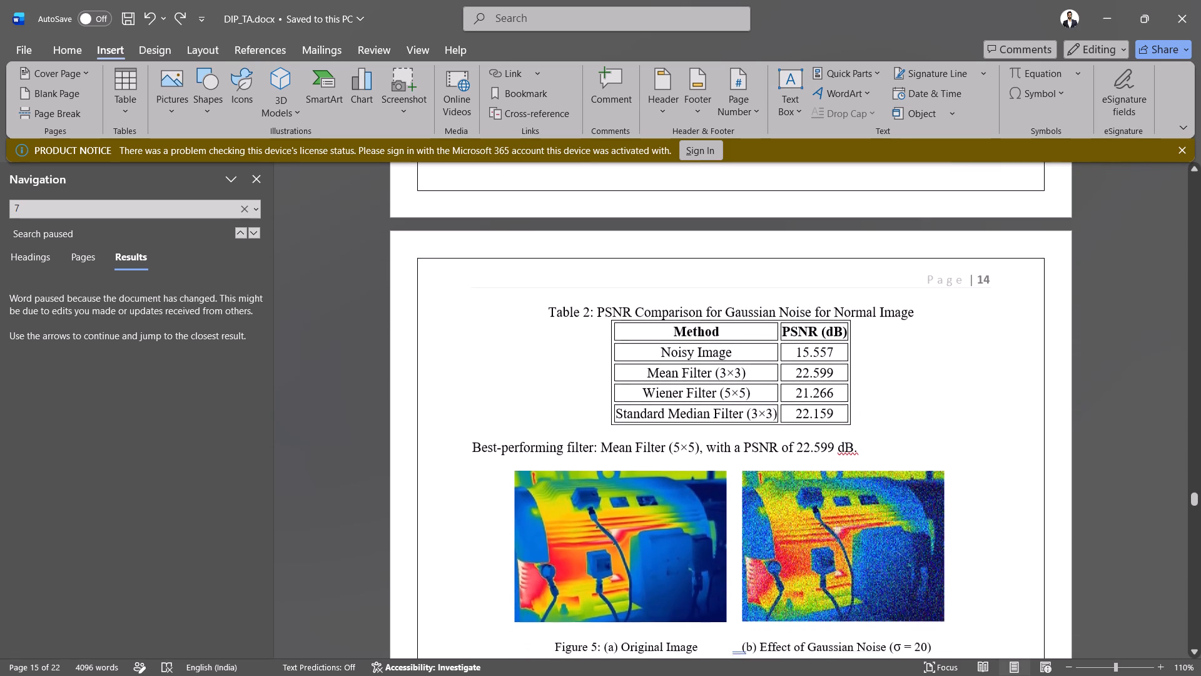
{"action": "scroll", "coordinate": [974, 391], "scroll_direction": "up", "scroll_amount": 1}
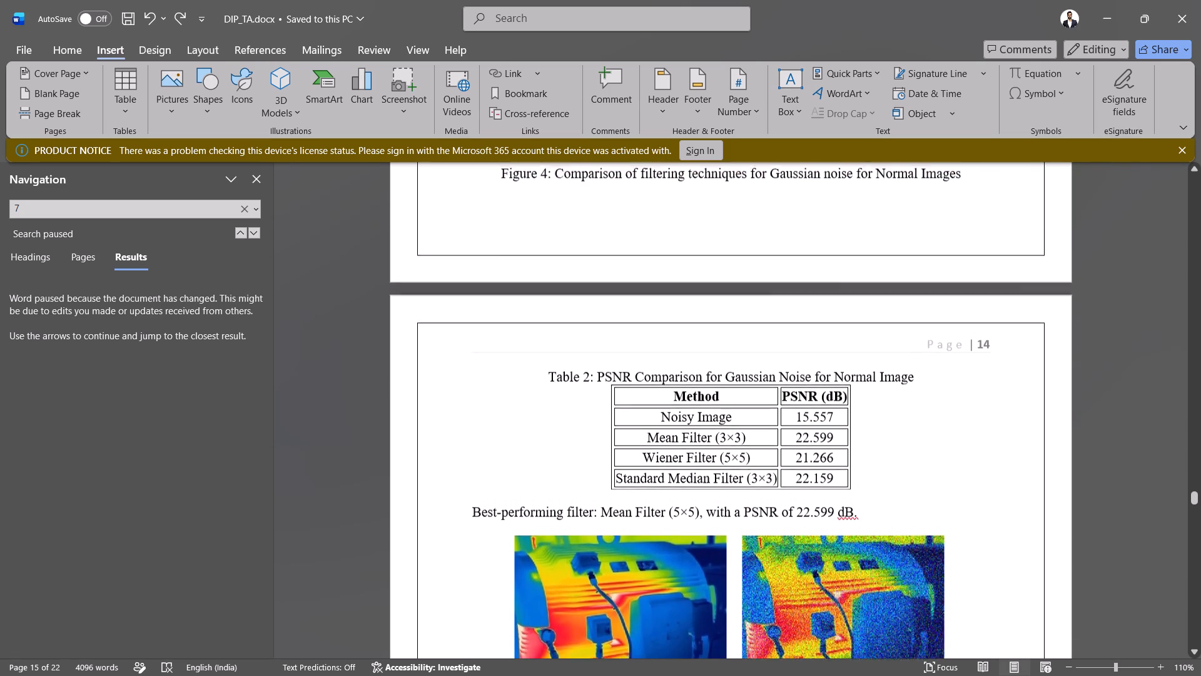
Check the Gaussian noise text, the experimental setup description and Table 1's filter window sizes, and go back through the code listing.
{"action": "scroll", "coordinate": [974, 391], "scroll_direction": "up", "scroll_amount": 4}
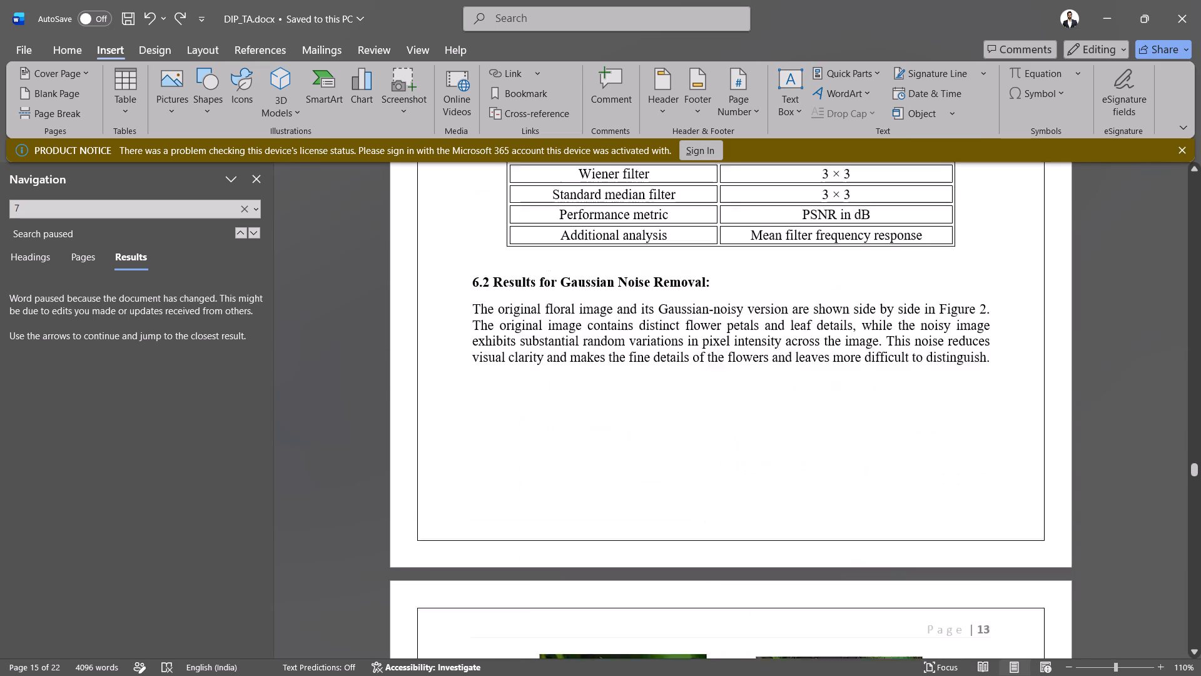
{"action": "scroll", "coordinate": [974, 391], "scroll_direction": "up", "scroll_amount": 1}
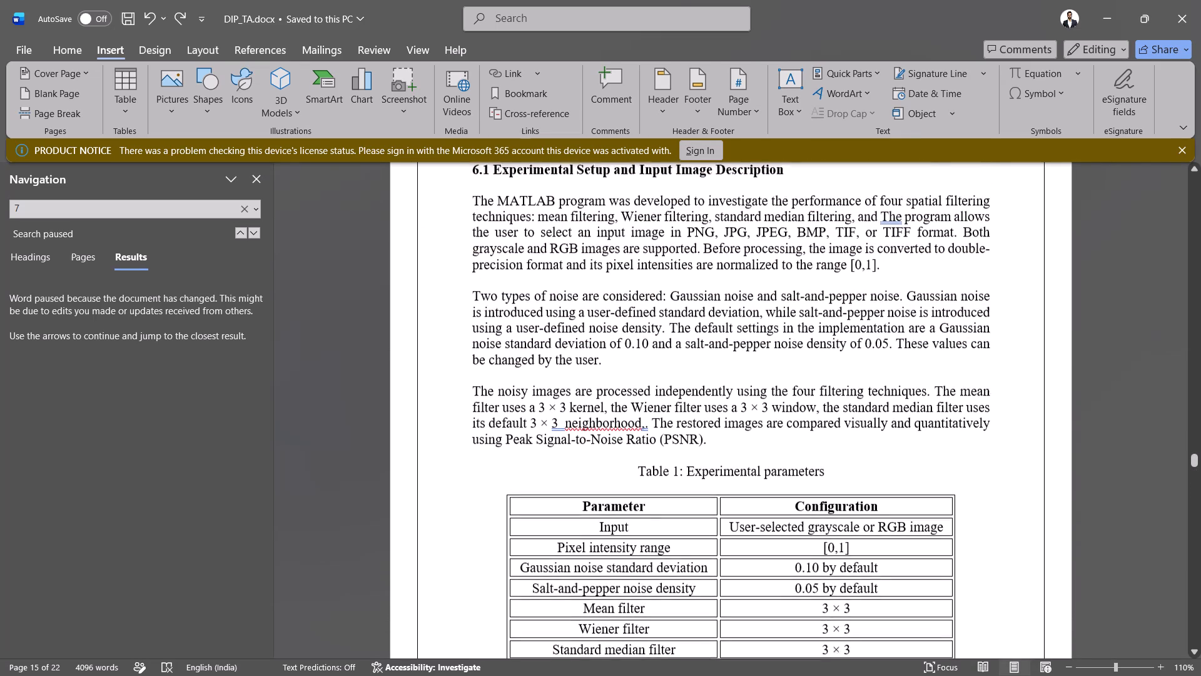
{"action": "scroll", "coordinate": [974, 391], "scroll_direction": "up", "scroll_amount": 3}
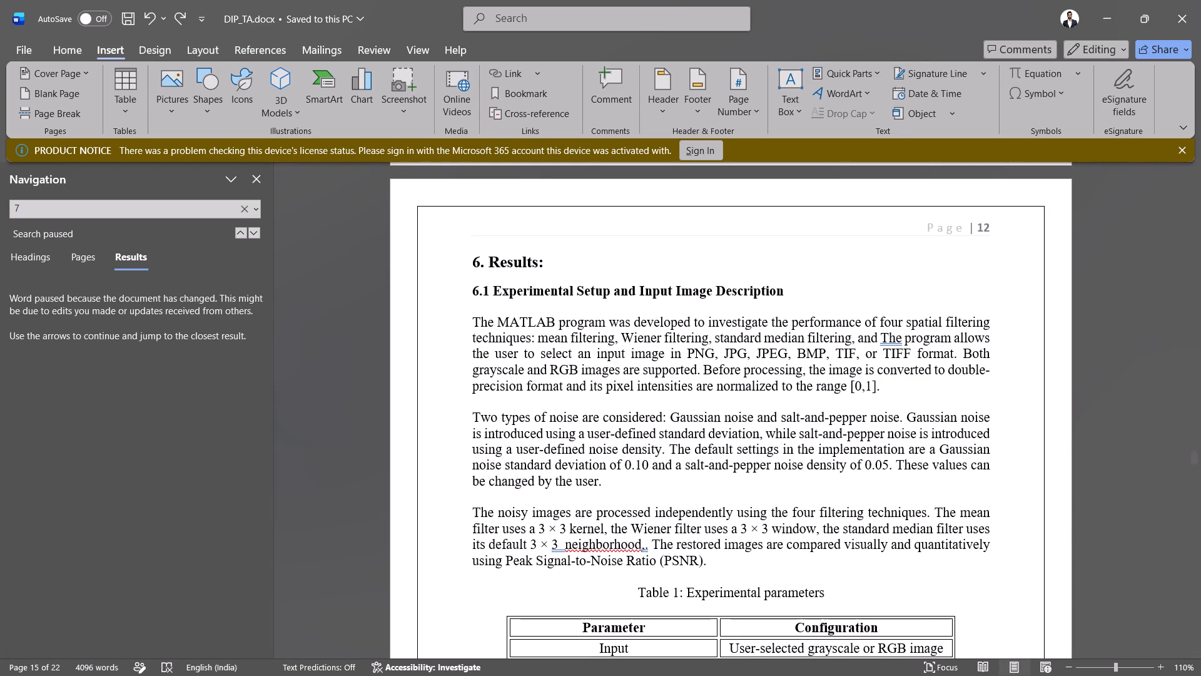
{"action": "scroll", "coordinate": [974, 391], "scroll_direction": "up", "scroll_amount": 5}
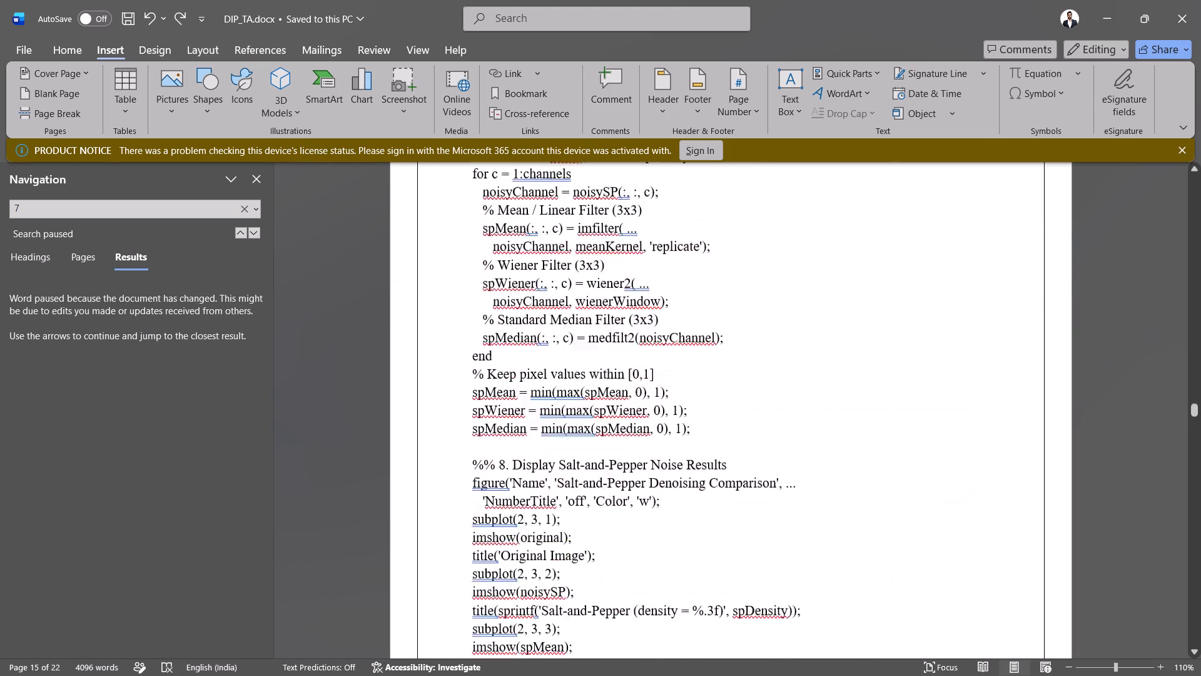
{"action": "scroll", "coordinate": [974, 391], "scroll_direction": "up", "scroll_amount": 7}
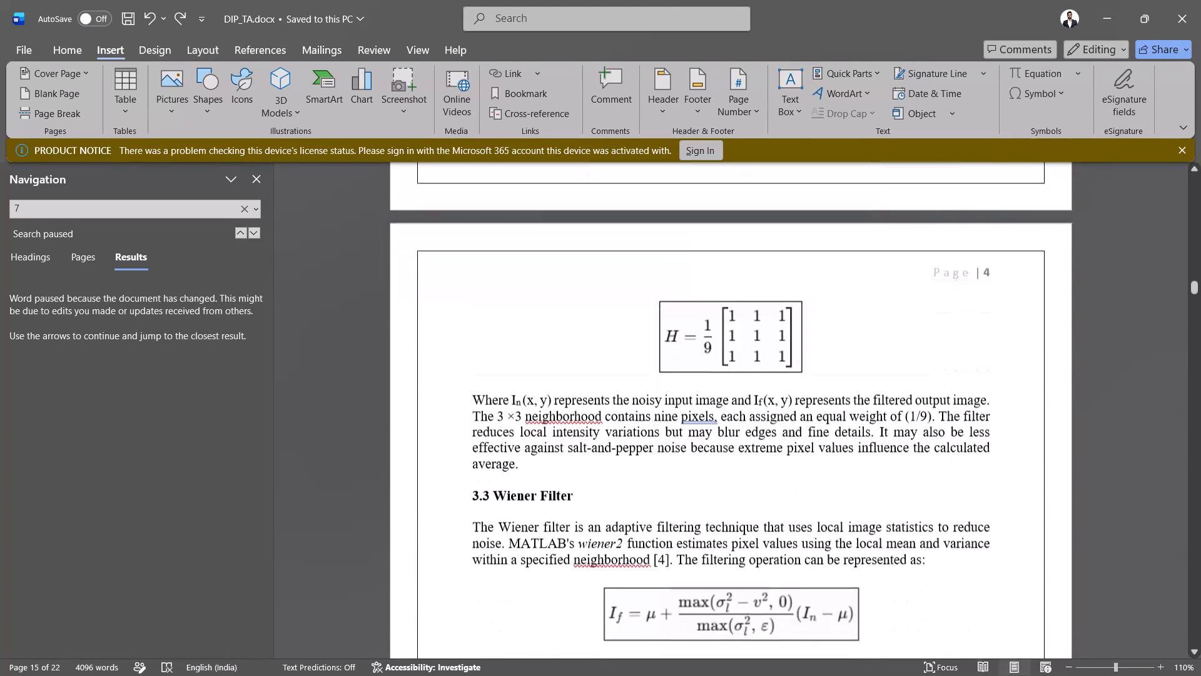
Read the Wiener, standard median and PSNR theory sections, the flow chart and the code for the filter window sizes used.
{"action": "scroll", "coordinate": [974, 391], "scroll_direction": "down", "scroll_amount": 2}
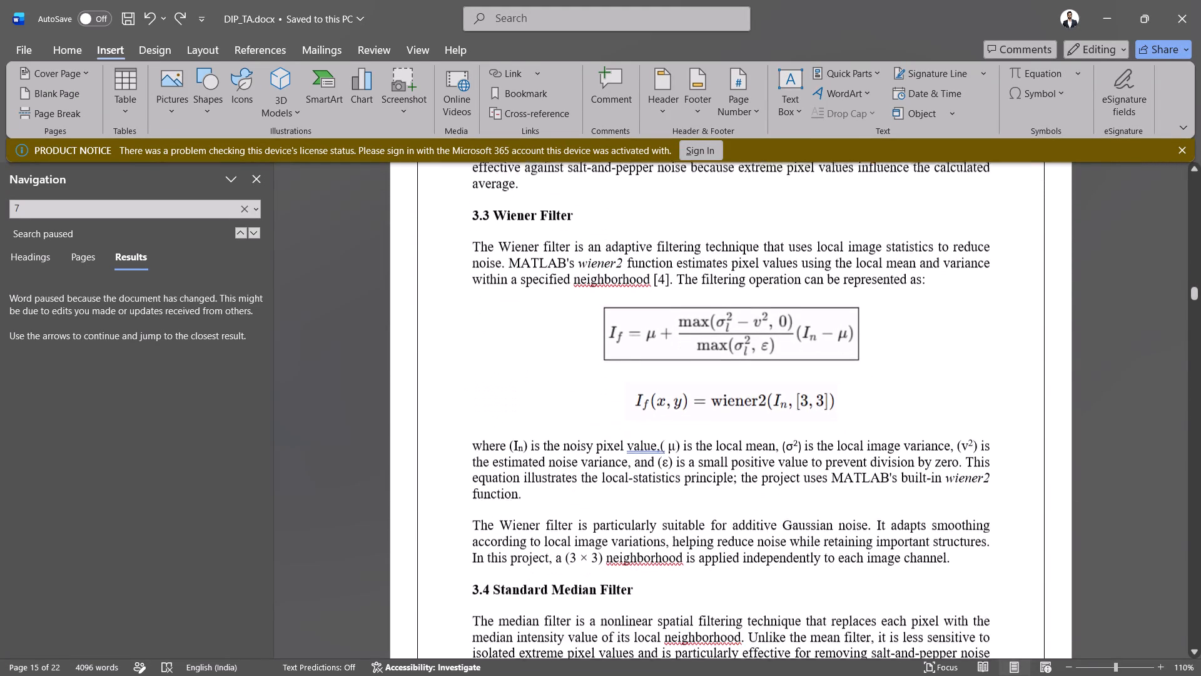
{"action": "scroll", "coordinate": [974, 391], "scroll_direction": "down", "scroll_amount": 4}
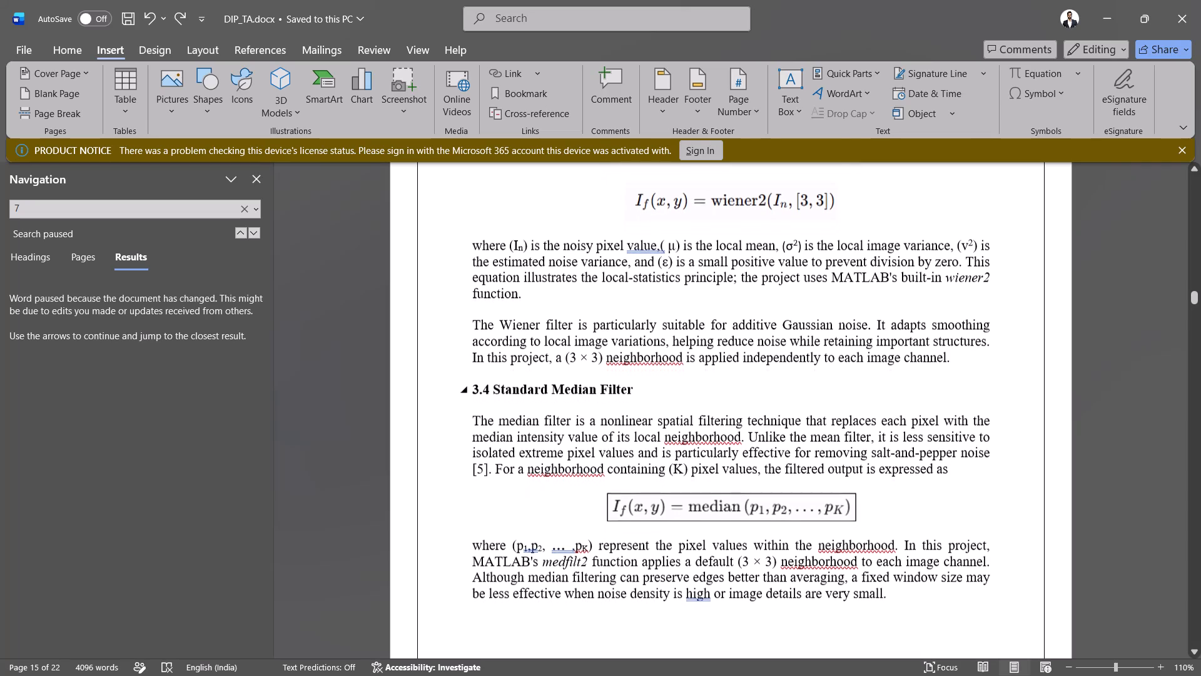
{"action": "scroll", "coordinate": [974, 391], "scroll_direction": "down", "scroll_amount": 3}
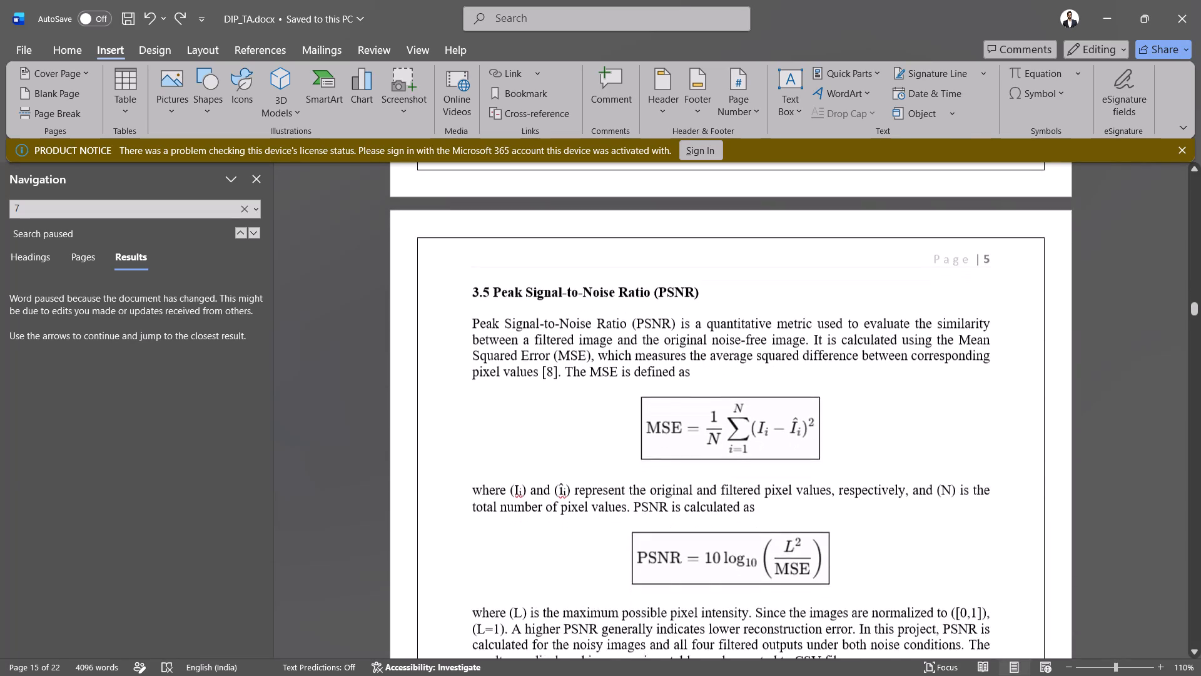
{"action": "scroll", "coordinate": [974, 391], "scroll_direction": "down", "scroll_amount": 3}
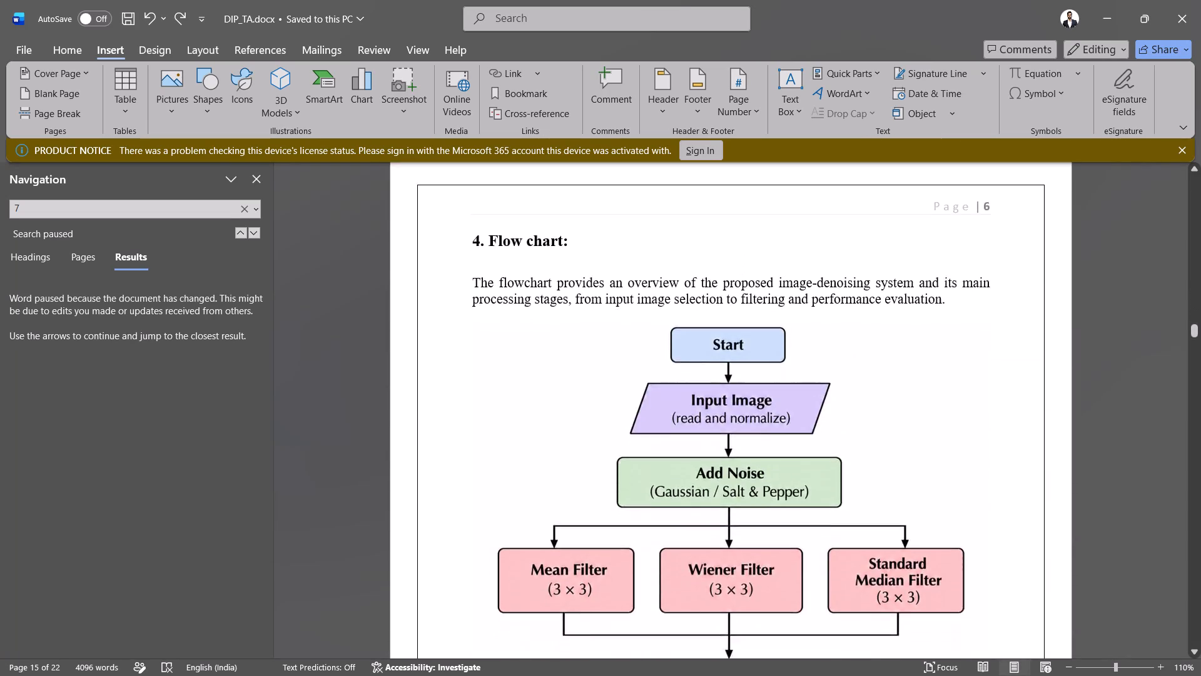
{"action": "scroll", "coordinate": [974, 391], "scroll_direction": "down", "scroll_amount": 6}
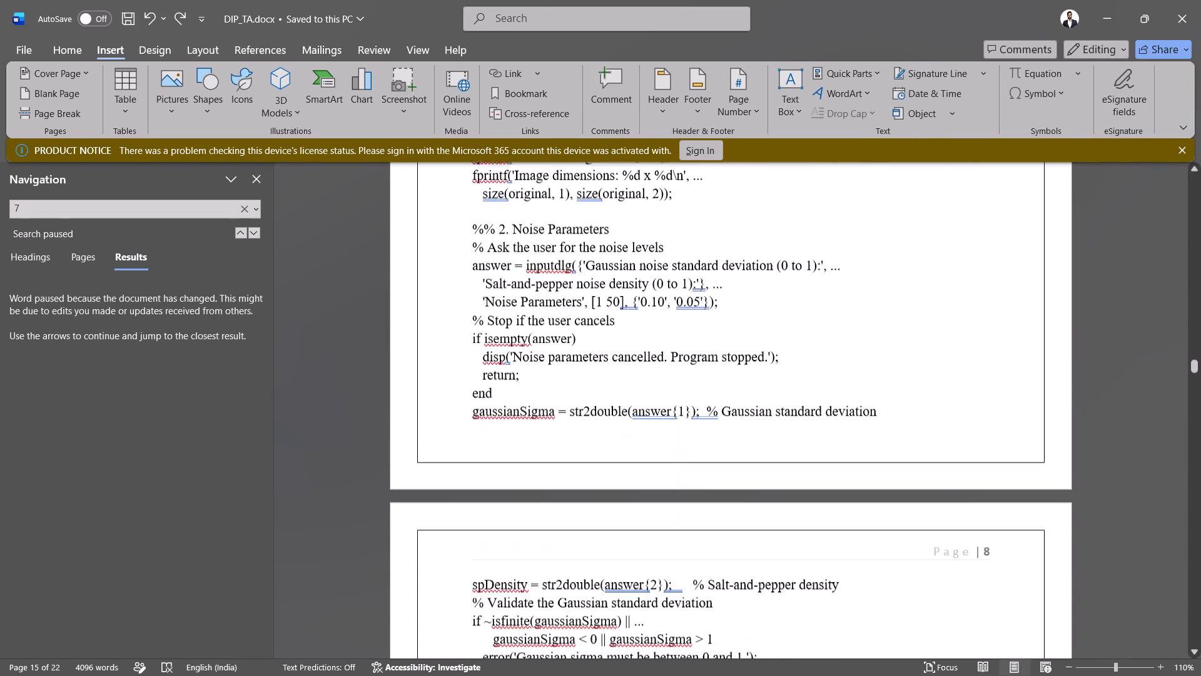
Examine the Results layout from Figure 4 to Table 3, checking figure captions, PSNR tables and blank space at the page ends.
{"action": "scroll", "coordinate": [974, 391], "scroll_direction": "down", "scroll_amount": 8}
{"action": "scroll", "coordinate": [974, 391], "scroll_direction": "up", "scroll_amount": 2}
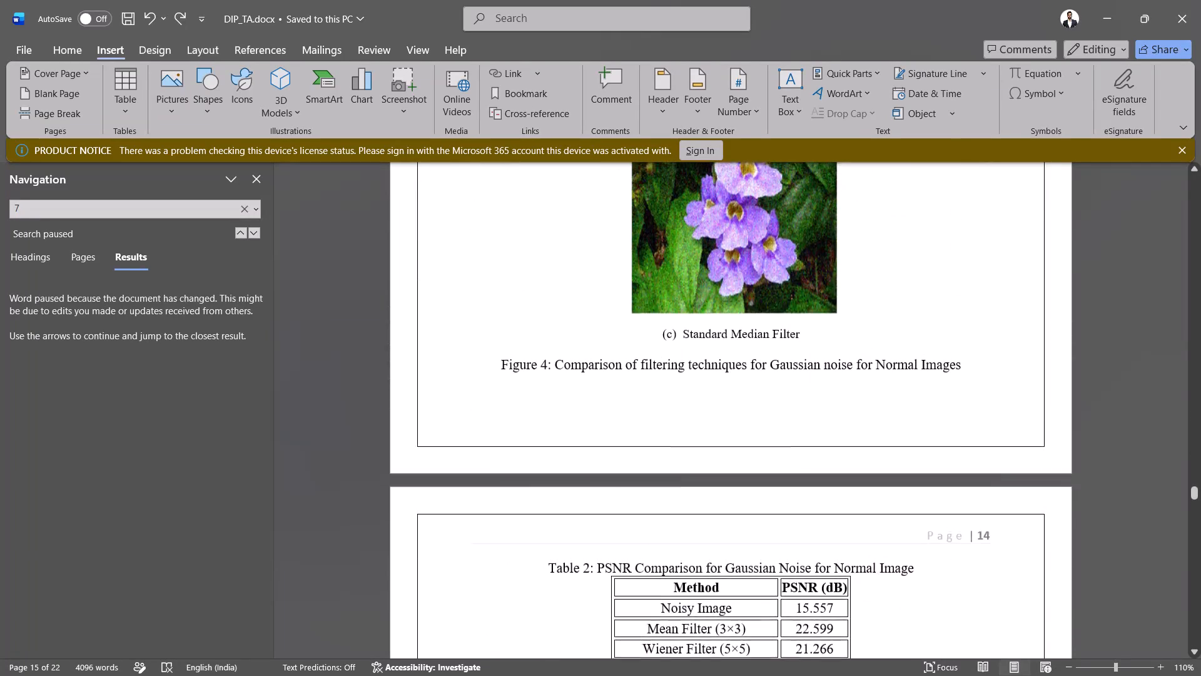
{"action": "scroll", "coordinate": [974, 391], "scroll_direction": "down", "scroll_amount": 1}
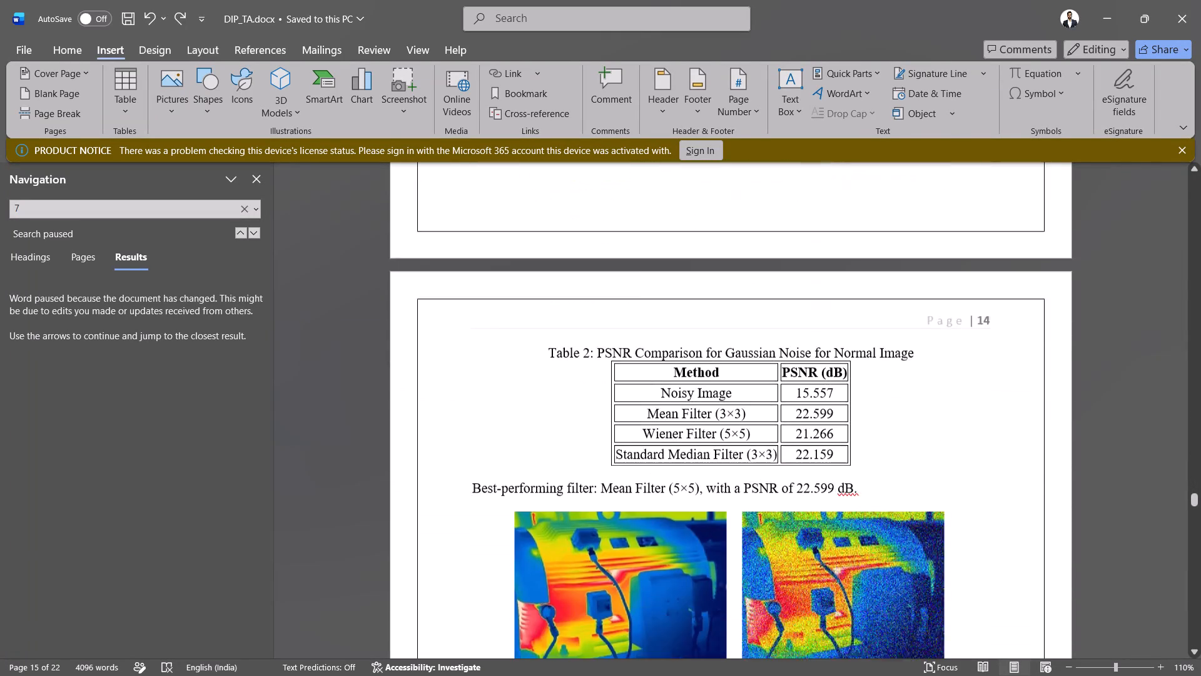
{"action": "scroll", "coordinate": [974, 391], "scroll_direction": "down", "scroll_amount": 4}
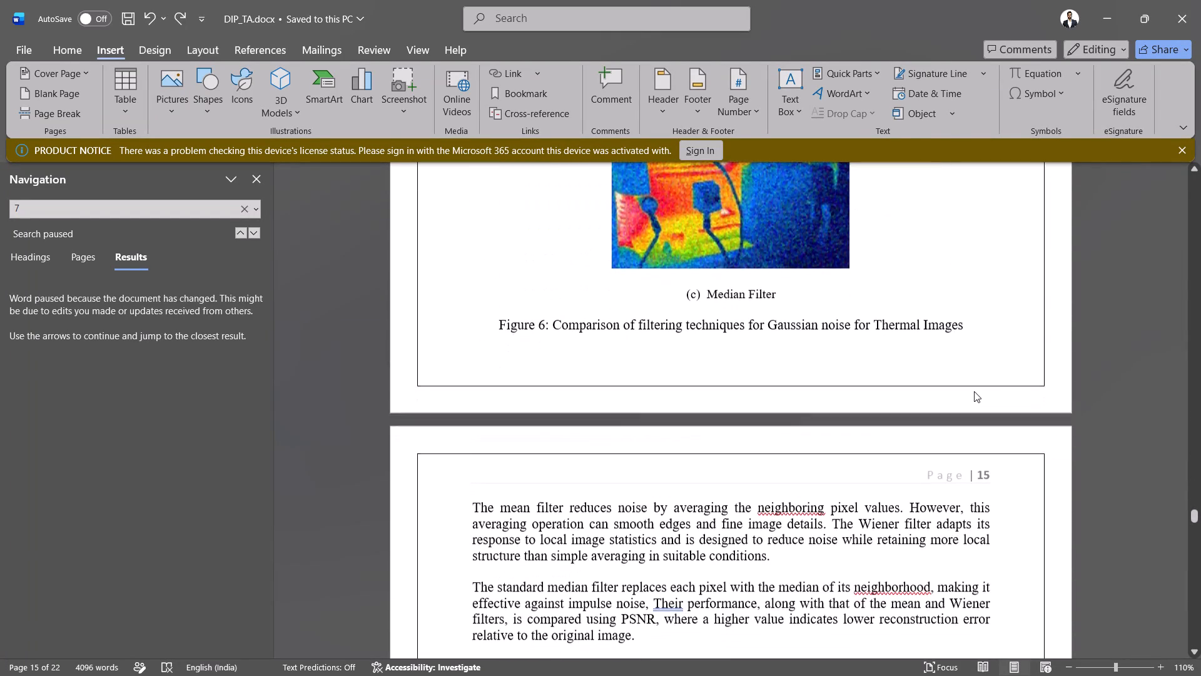
{"action": "scroll", "coordinate": [974, 391], "scroll_direction": "down", "scroll_amount": 3}
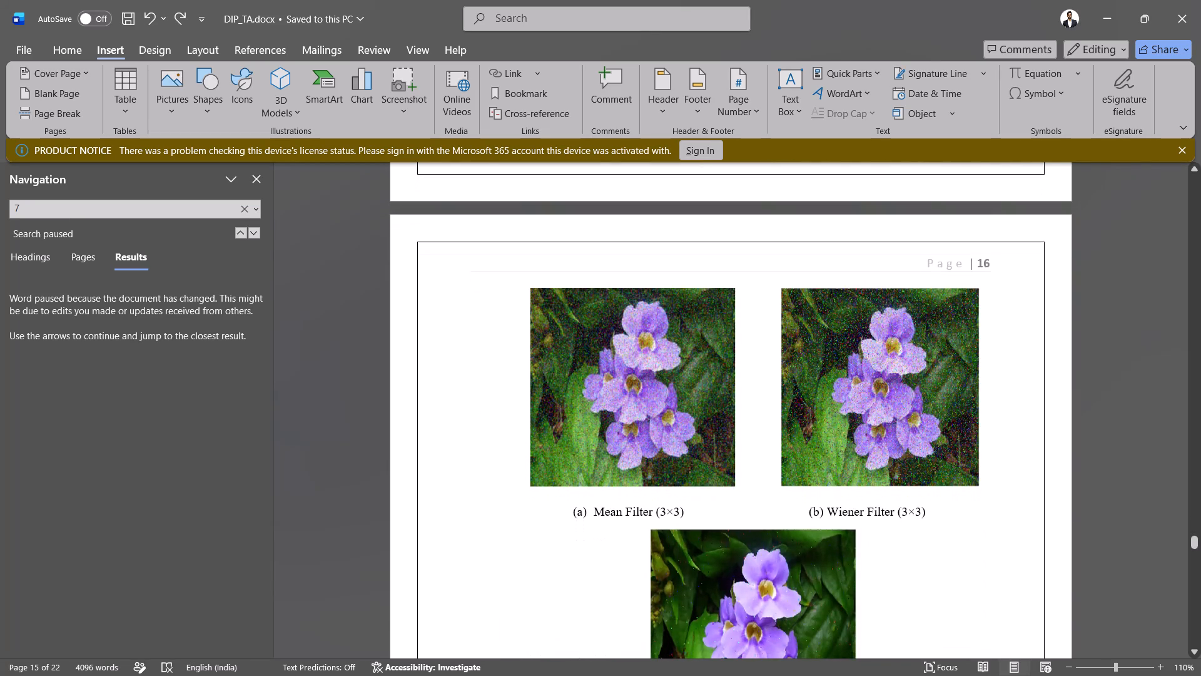
{"action": "scroll", "coordinate": [974, 391], "scroll_direction": "down", "scroll_amount": 2}
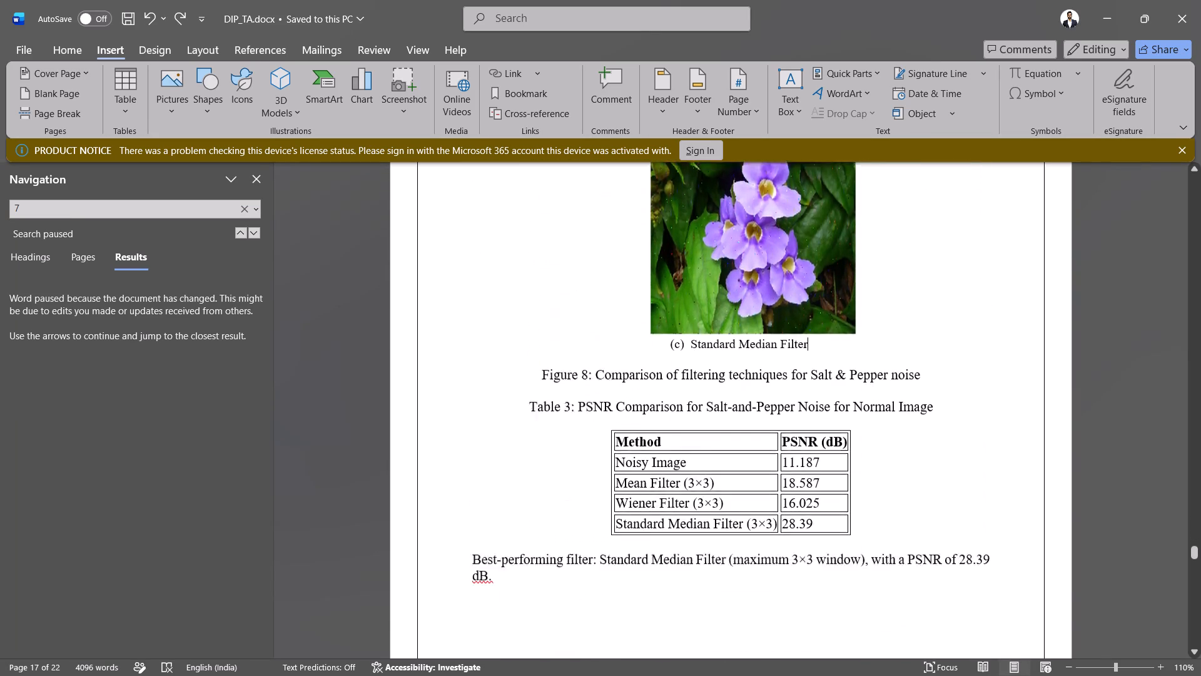
{"action": "scroll", "coordinate": [974, 391], "scroll_direction": "down", "scroll_amount": 1}
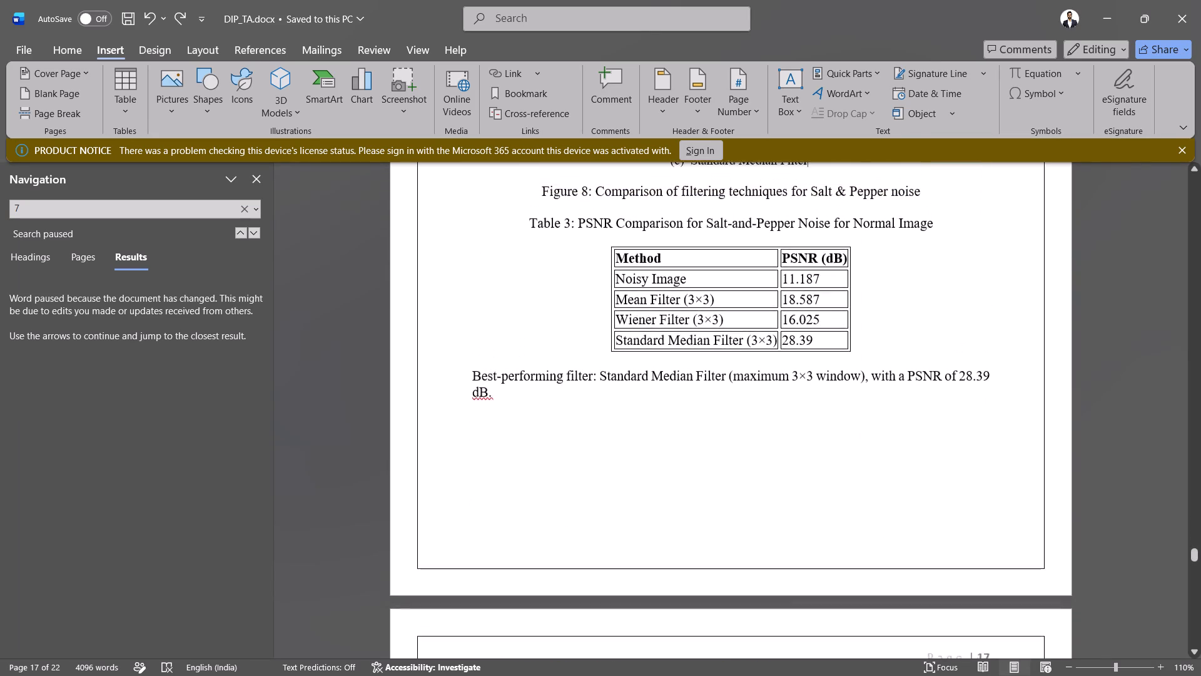
{"action": "scroll", "coordinate": [974, 391], "scroll_direction": "up", "scroll_amount": 2}
{"action": "scroll", "coordinate": [974, 391], "scroll_direction": "down", "scroll_amount": 2}
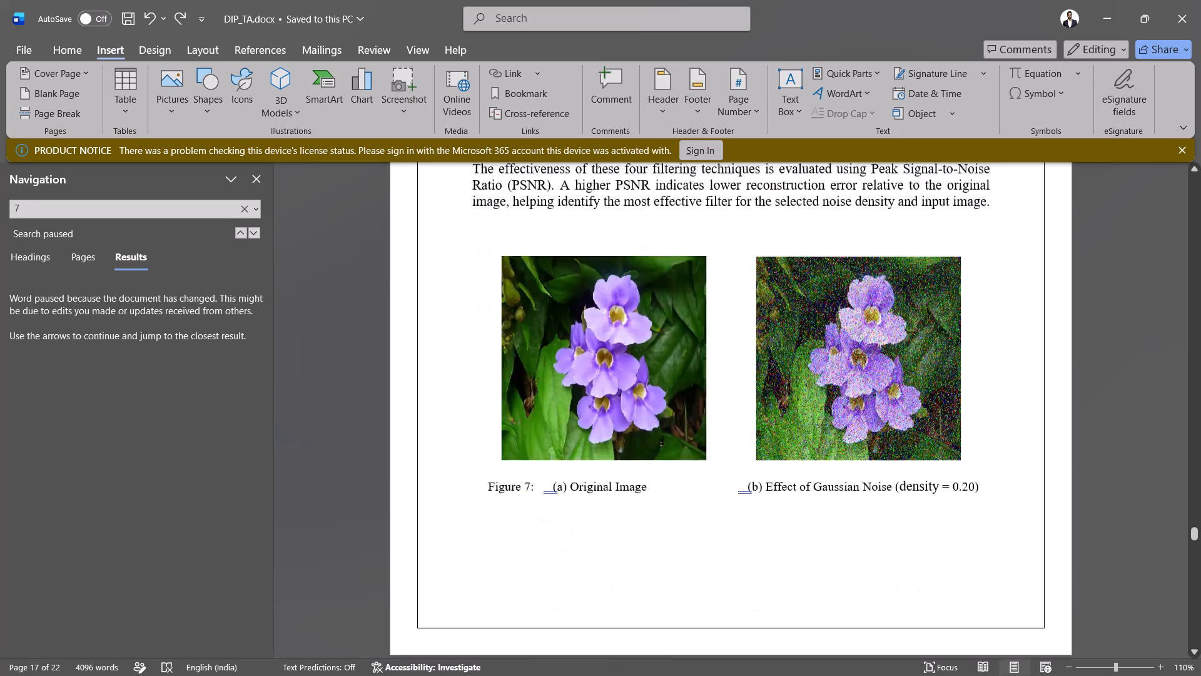
{"action": "scroll", "coordinate": [974, 391], "scroll_direction": "down", "scroll_amount": 2}
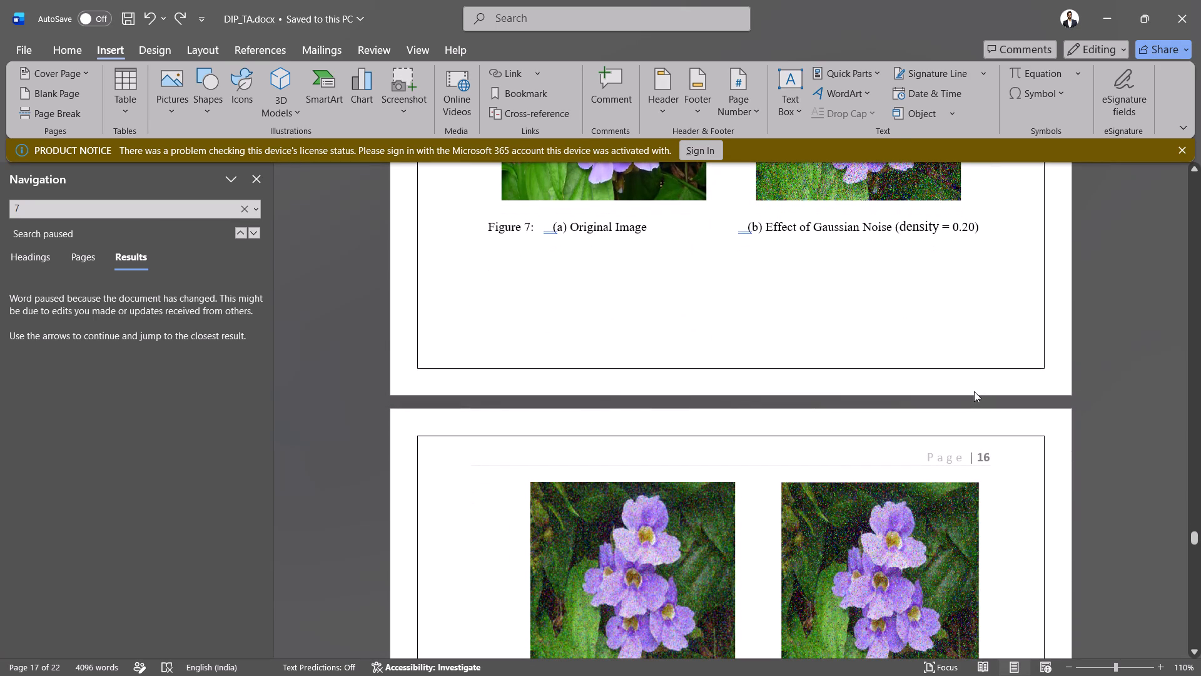
{"action": "scroll", "coordinate": [974, 391], "scroll_direction": "up", "scroll_amount": 1}
{"action": "scroll", "coordinate": [974, 391], "scroll_direction": "down", "scroll_amount": 1}
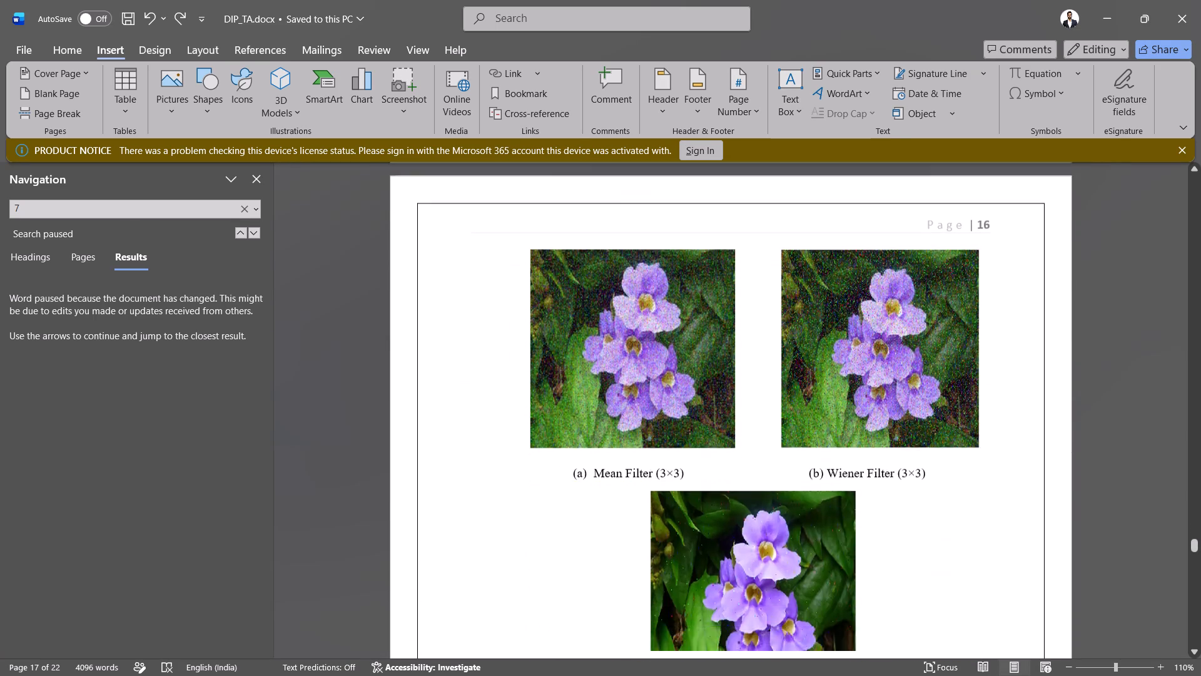
{"action": "scroll", "coordinate": [974, 391], "scroll_direction": "down", "scroll_amount": 1}
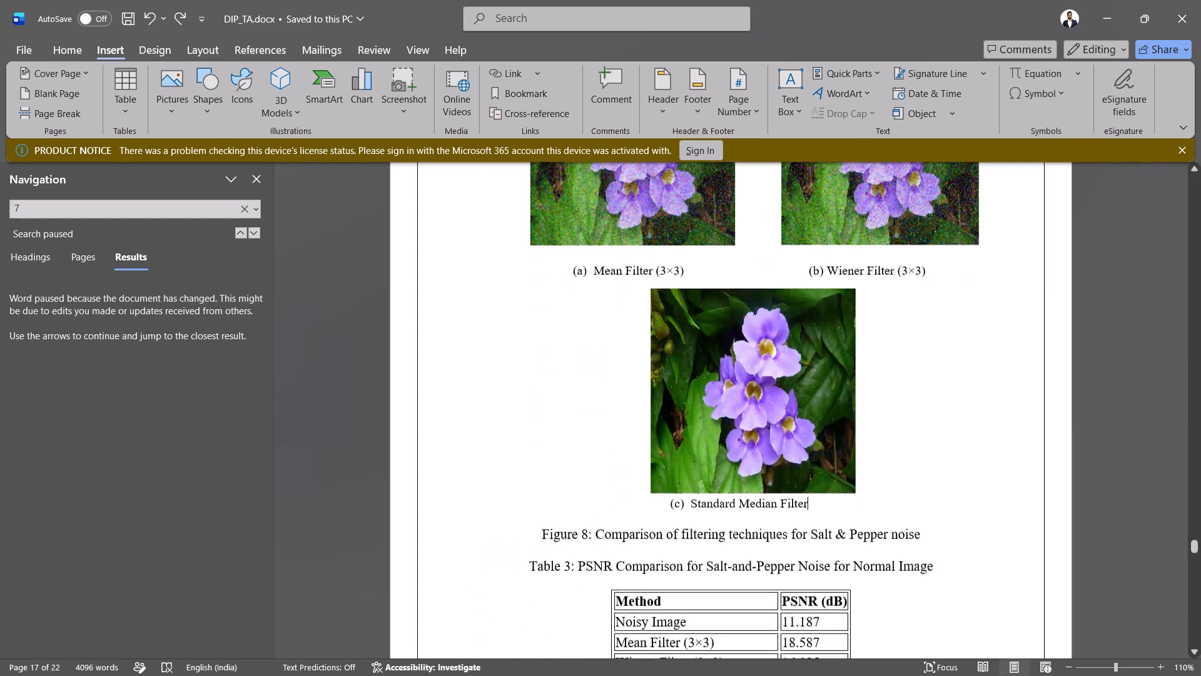
Review the Results pages from Figure 8 back to Table 2, checking the flower and thermal filter images.
{"action": "scroll", "coordinate": [974, 391], "scroll_direction": "down", "scroll_amount": 1}
{"action": "left_click", "coordinate": [724, 576]}
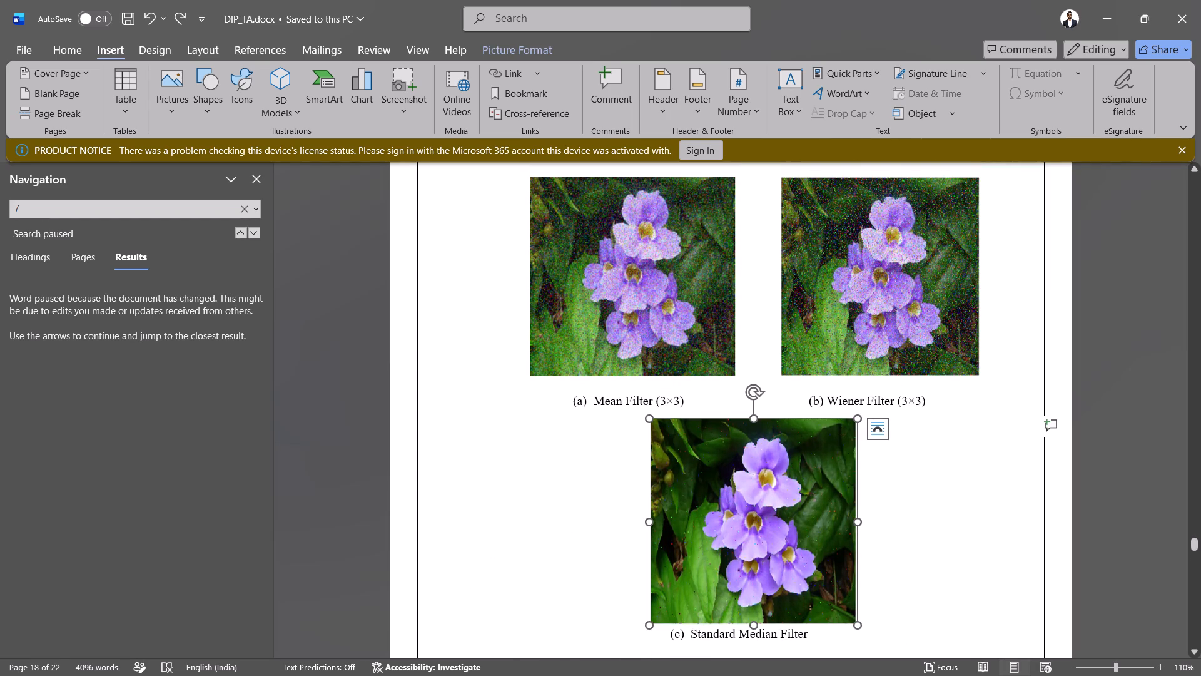
{"action": "scroll", "coordinate": [742, 500], "scroll_direction": "up", "scroll_amount": 3}
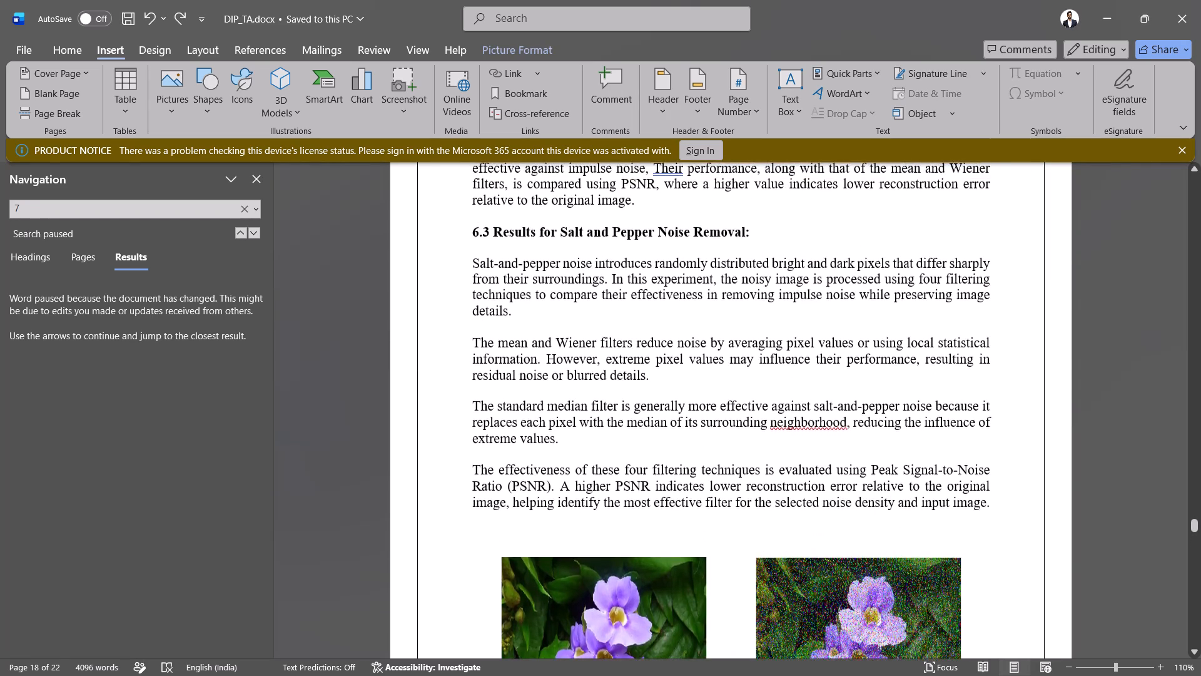
{"action": "scroll", "coordinate": [742, 500], "scroll_direction": "up", "scroll_amount": 3}
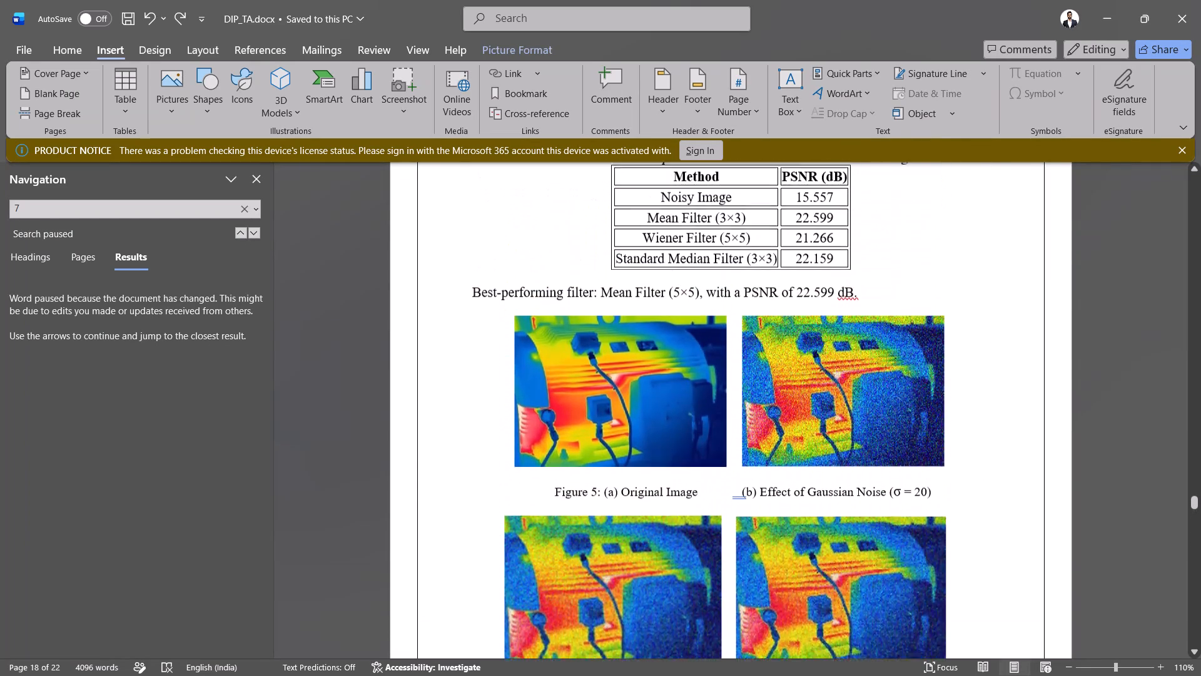
{"action": "scroll", "coordinate": [742, 500], "scroll_direction": "up", "scroll_amount": 2}
Shrink the thermal Median Filter image in Figure 6 proportionally to about the width of the Mean Filter image above it.
{"action": "scroll", "coordinate": [742, 500], "scroll_direction": "down", "scroll_amount": 1}
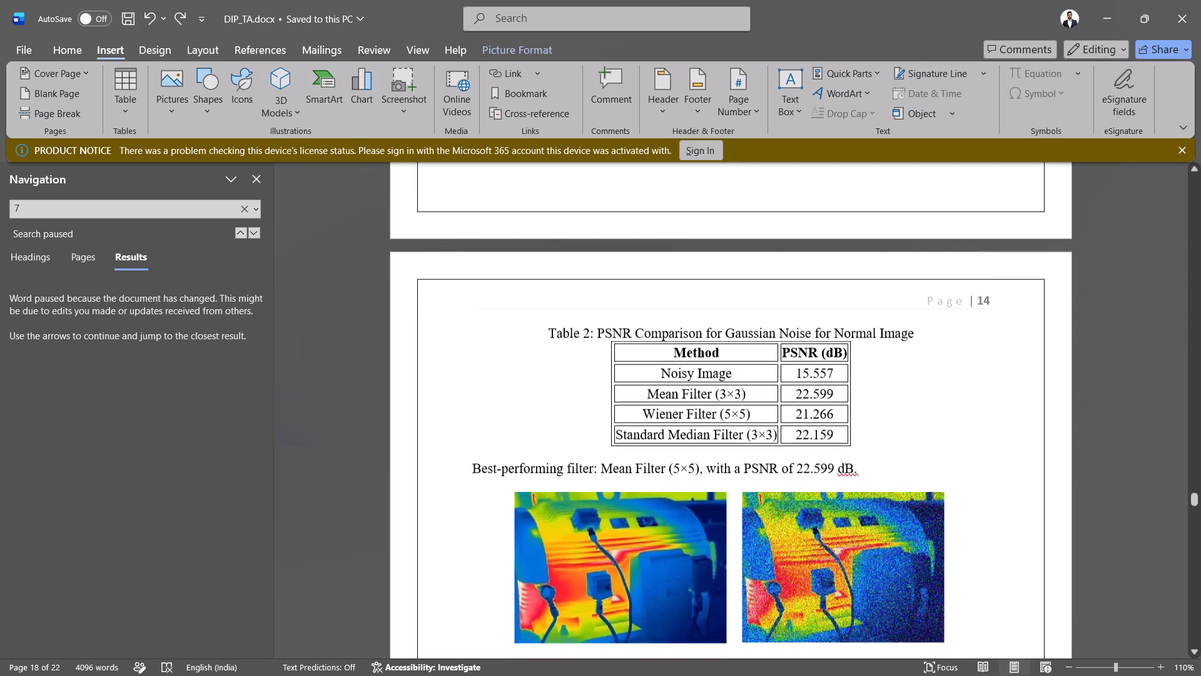
{"action": "scroll", "coordinate": [742, 500], "scroll_direction": "down", "scroll_amount": 3}
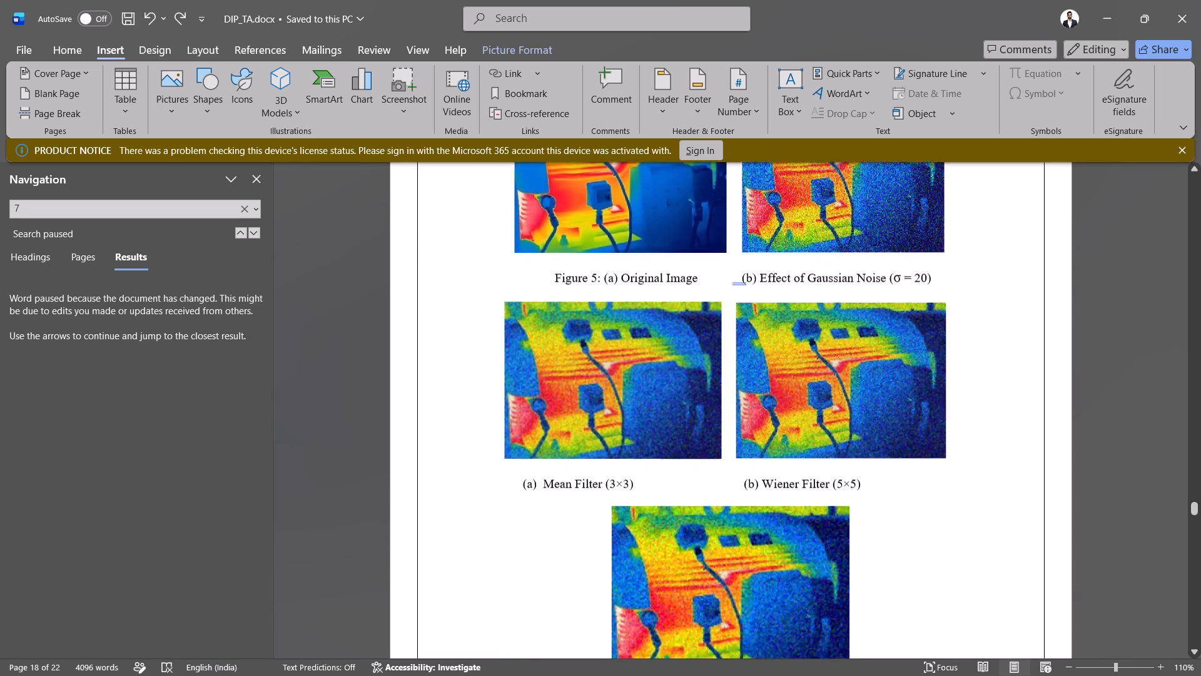
{"action": "scroll", "coordinate": [742, 500], "scroll_direction": "down", "scroll_amount": 1}
{"action": "left_click", "coordinate": [742, 500]}
{"action": "left_click", "coordinate": [742, 500]}
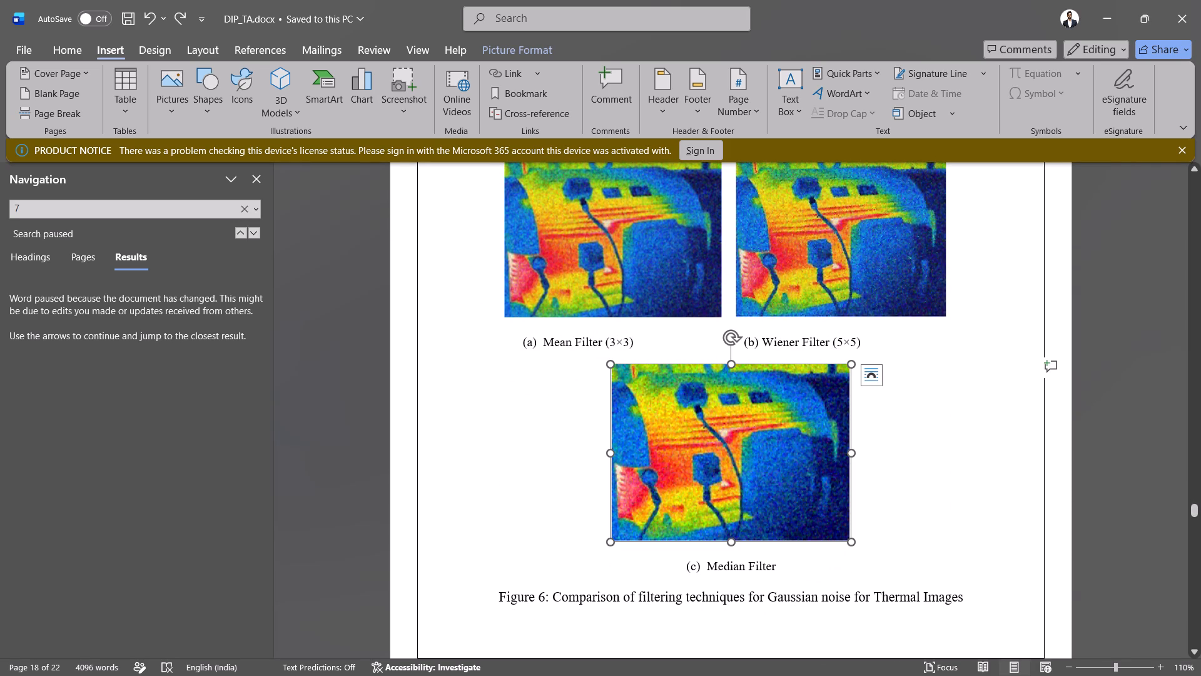
{"action": "left_click_drag", "start_coordinate": [611, 543], "coordinate": [632, 515]}
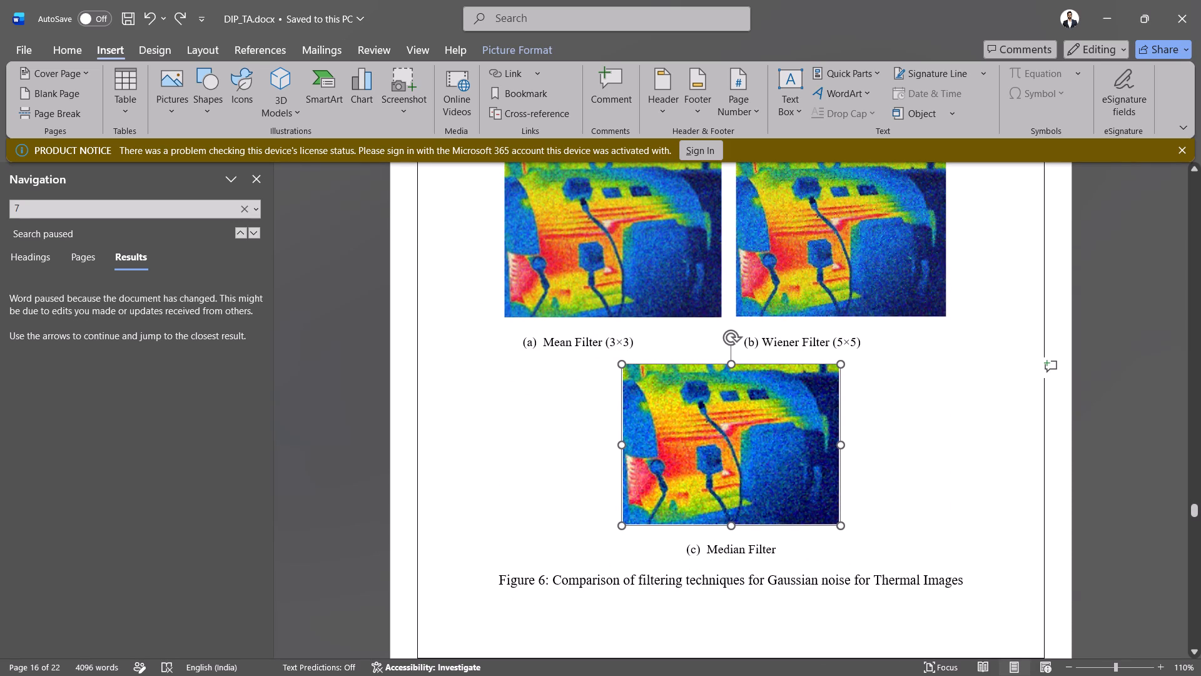
{"action": "left_click_drag", "start_coordinate": [632, 515], "coordinate": [634, 513]}
Check the text and blank space around Table 1, section 6.2, Figure 3 and Figure 4 in the Results pages.
{"action": "scroll", "coordinate": [634, 513], "scroll_direction": "up", "scroll_amount": 2}
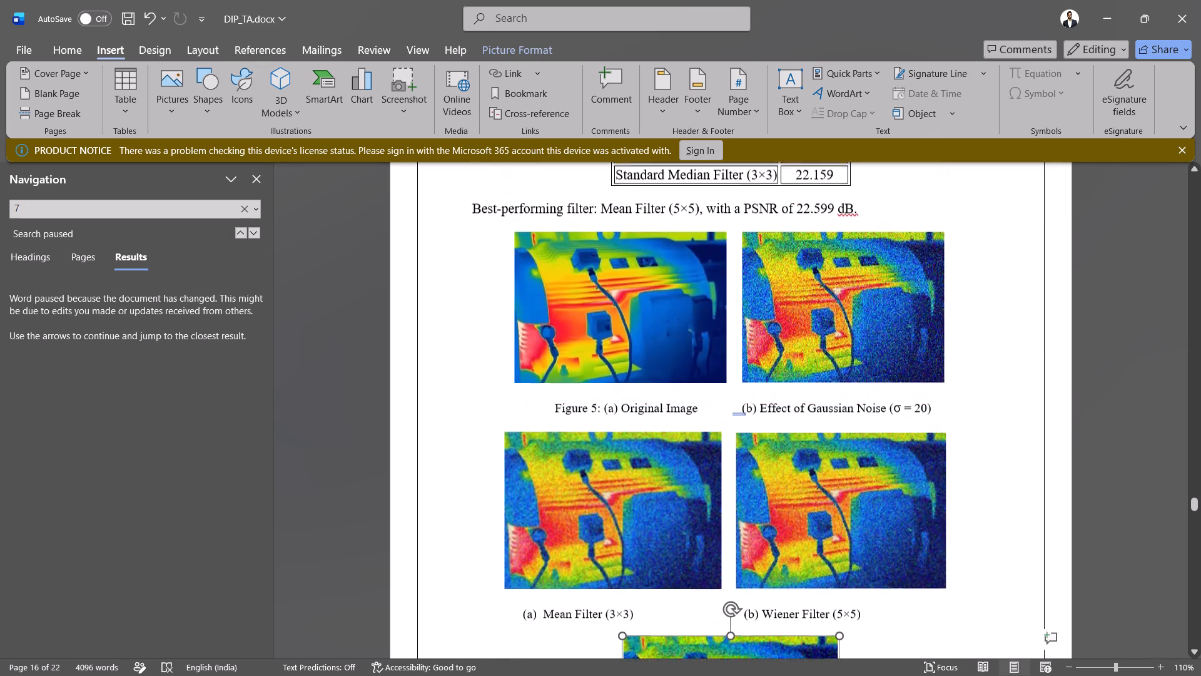
{"action": "scroll", "coordinate": [634, 513], "scroll_direction": "up", "scroll_amount": 4}
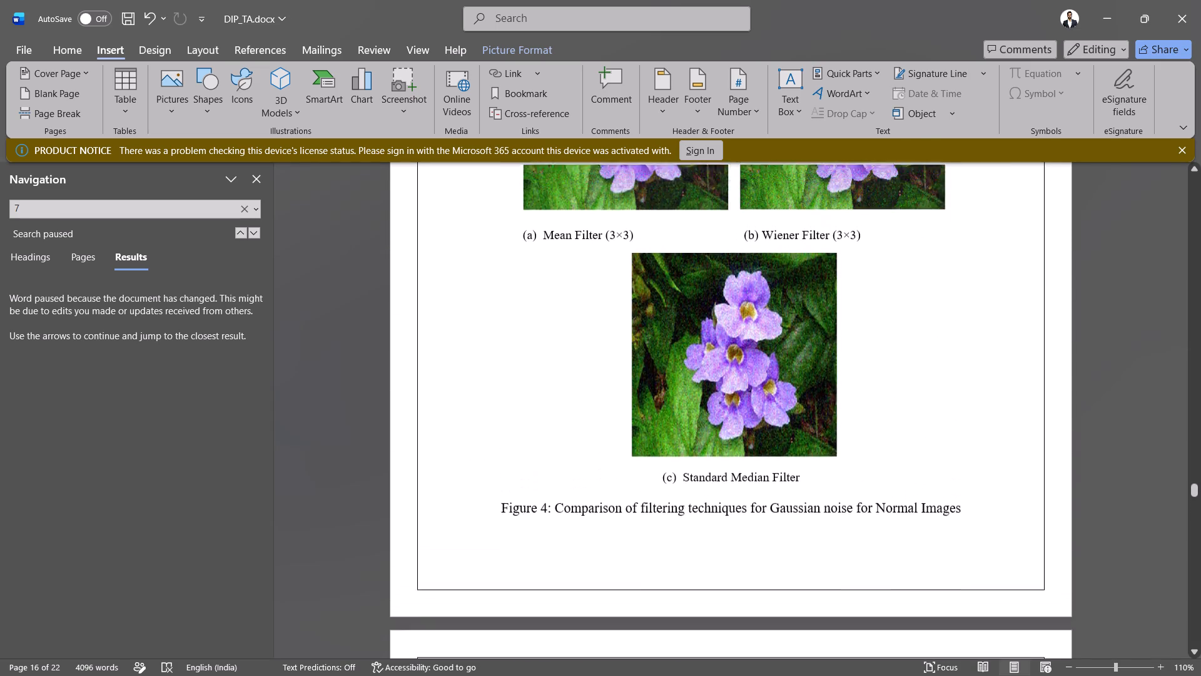
{"action": "scroll", "coordinate": [634, 513], "scroll_direction": "up", "scroll_amount": 2}
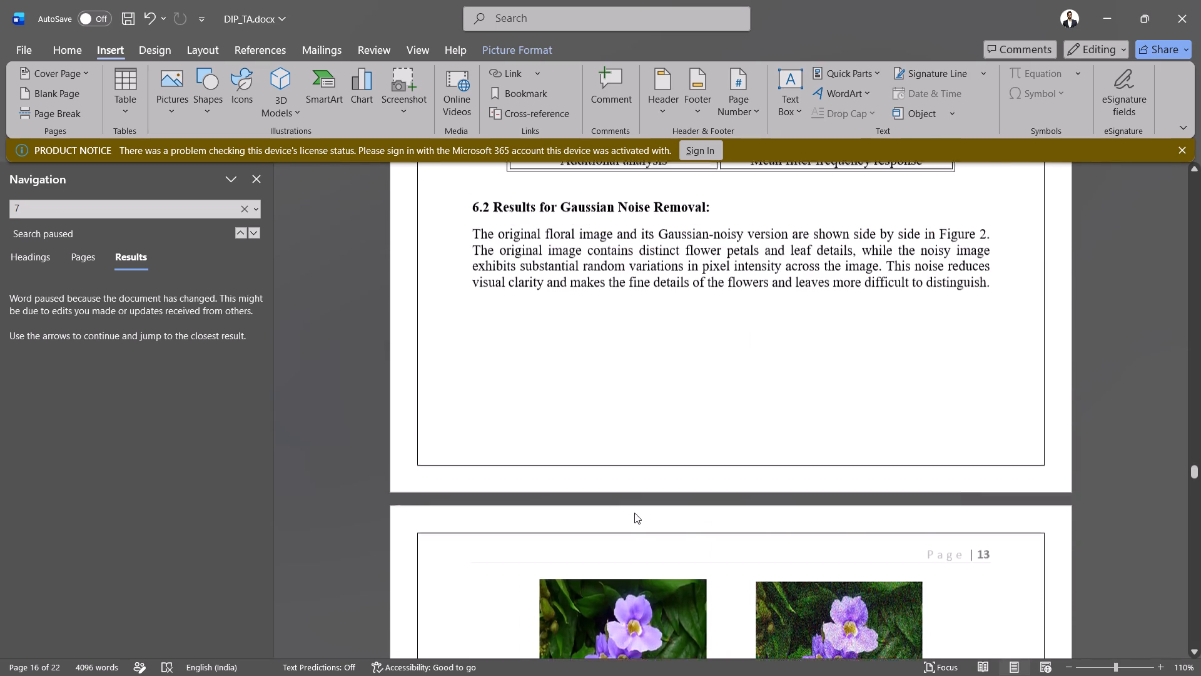
{"action": "scroll", "coordinate": [634, 513], "scroll_direction": "up", "scroll_amount": 1}
{"action": "scroll", "coordinate": [634, 513], "scroll_direction": "down", "scroll_amount": 3}
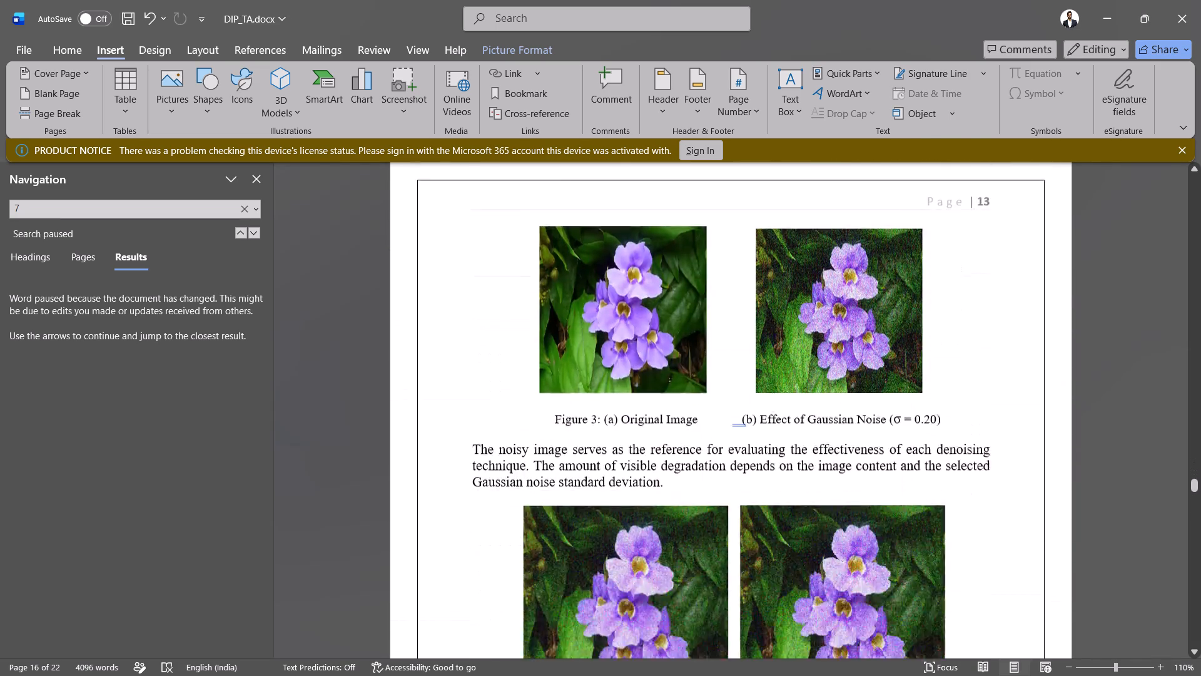
{"action": "scroll", "coordinate": [634, 513], "scroll_direction": "down", "scroll_amount": 2}
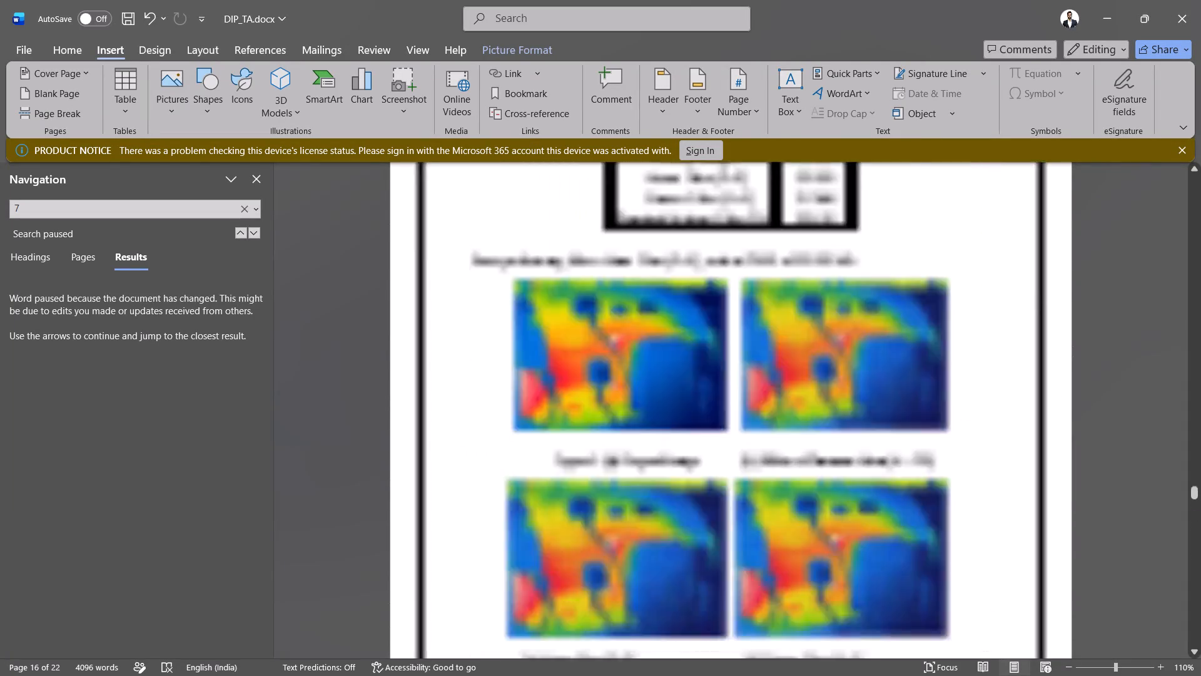
{"action": "scroll", "coordinate": [634, 513], "scroll_direction": "up", "scroll_amount": 1}
{"action": "scroll", "coordinate": [634, 513], "scroll_direction": "right", "scroll_amount": 1}
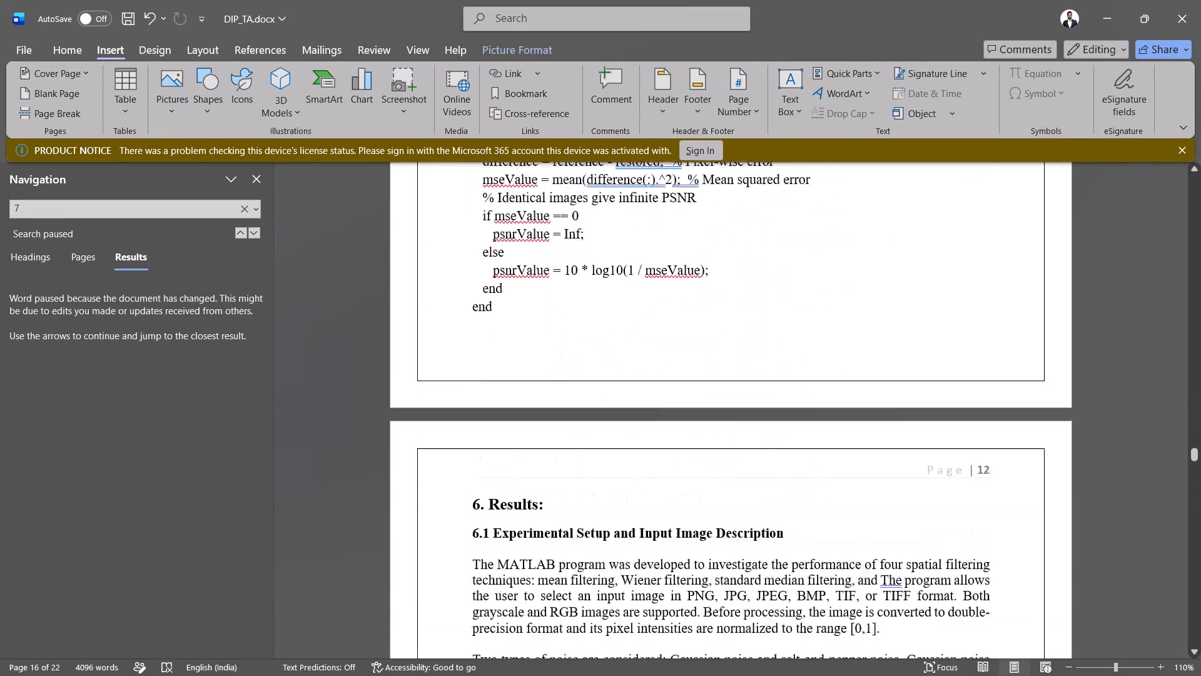
{"action": "scroll", "coordinate": [634, 513], "scroll_direction": "down", "scroll_amount": 3}
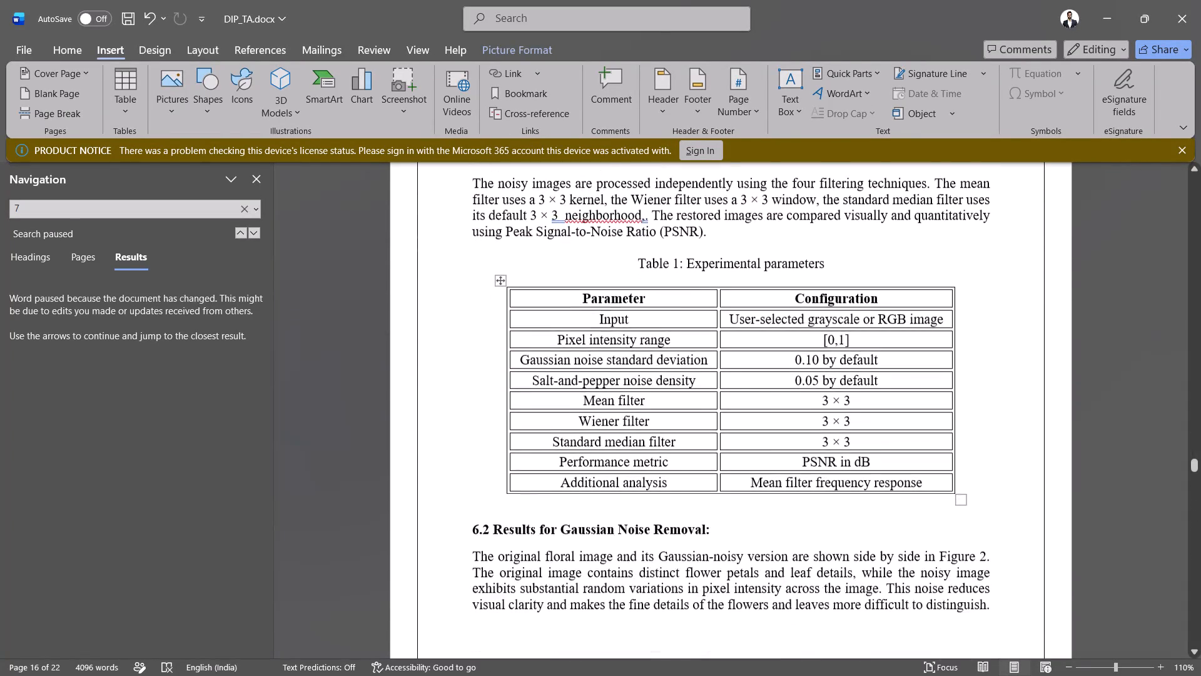
{"action": "scroll", "coordinate": [634, 513], "scroll_direction": "down", "scroll_amount": 4}
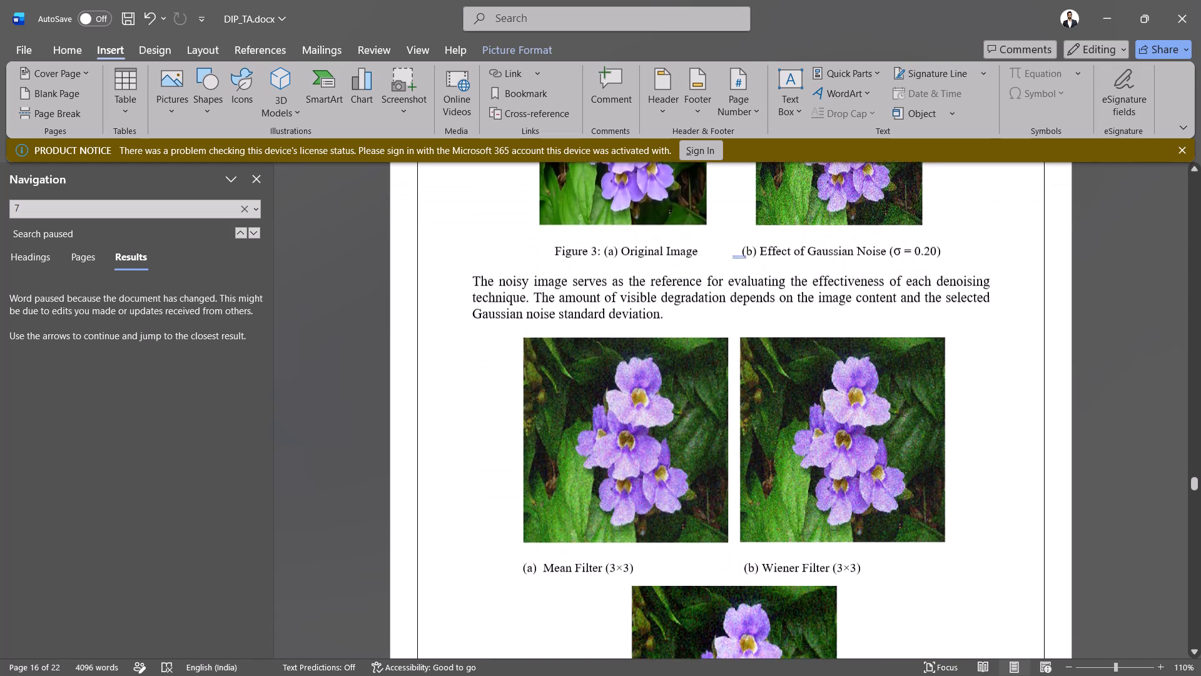
{"action": "scroll", "coordinate": [634, 513], "scroll_direction": "down", "scroll_amount": 1}
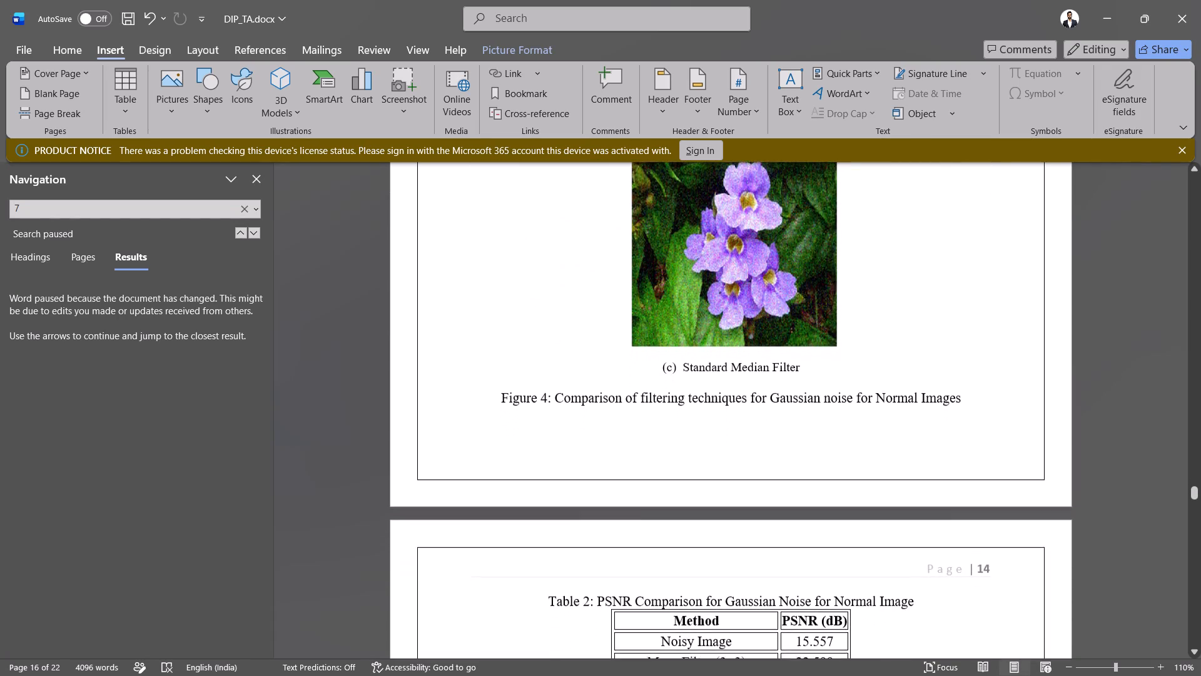
{"action": "scroll", "coordinate": [634, 513], "scroll_direction": "down", "scroll_amount": 1}
Delete the paragraph below Figure 3 that begins "The noisy image serves as the reference".
{"action": "scroll", "coordinate": [634, 513], "scroll_direction": "up", "scroll_amount": 3}
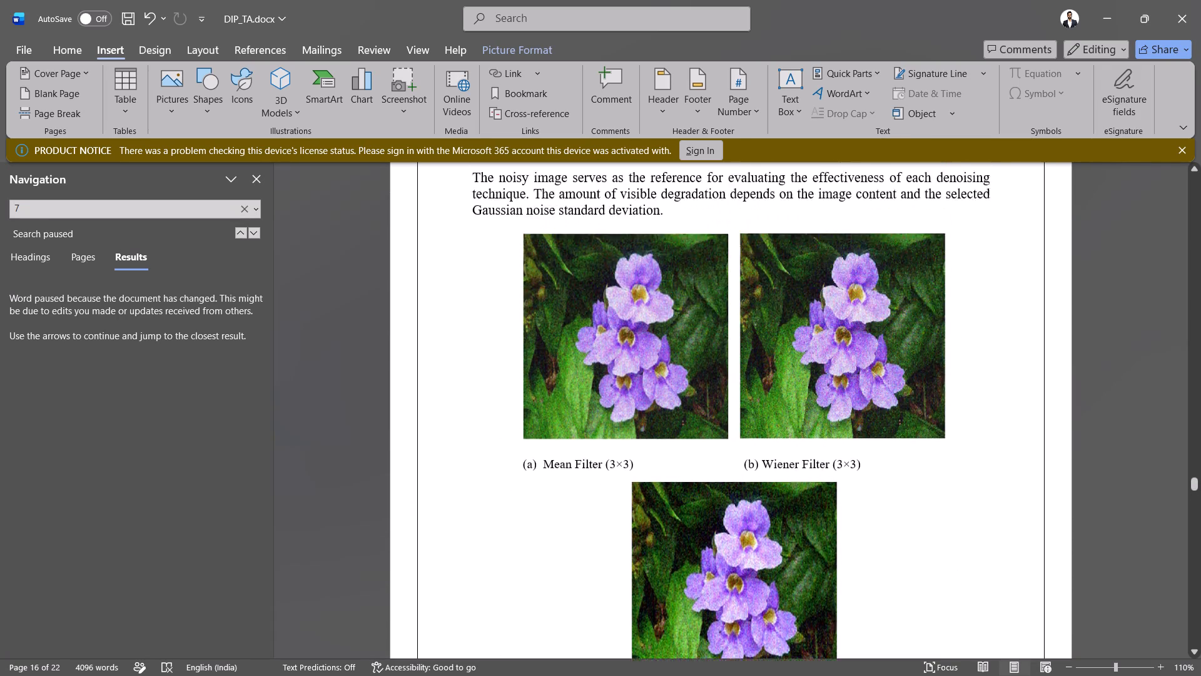
{"action": "scroll", "coordinate": [634, 513], "scroll_direction": "up", "scroll_amount": 1}
{"action": "left_click", "coordinate": [664, 552]}
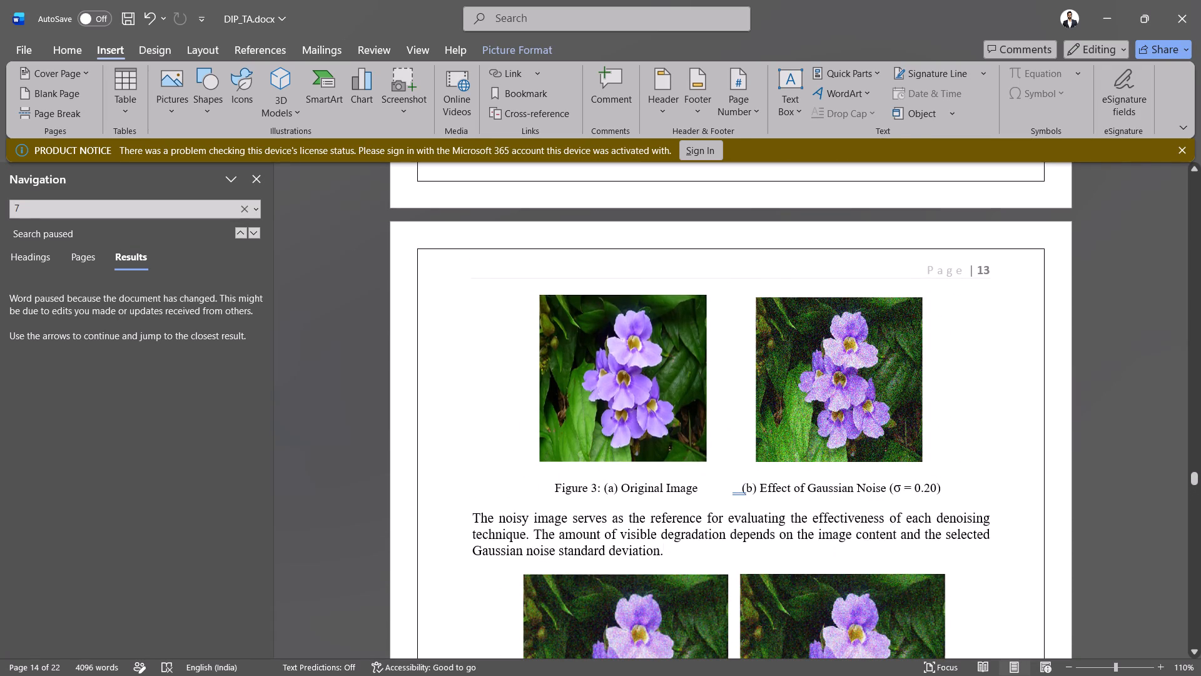
{"action": "left_click_drag", "start_coordinate": [664, 552], "coordinate": [461, 513]}
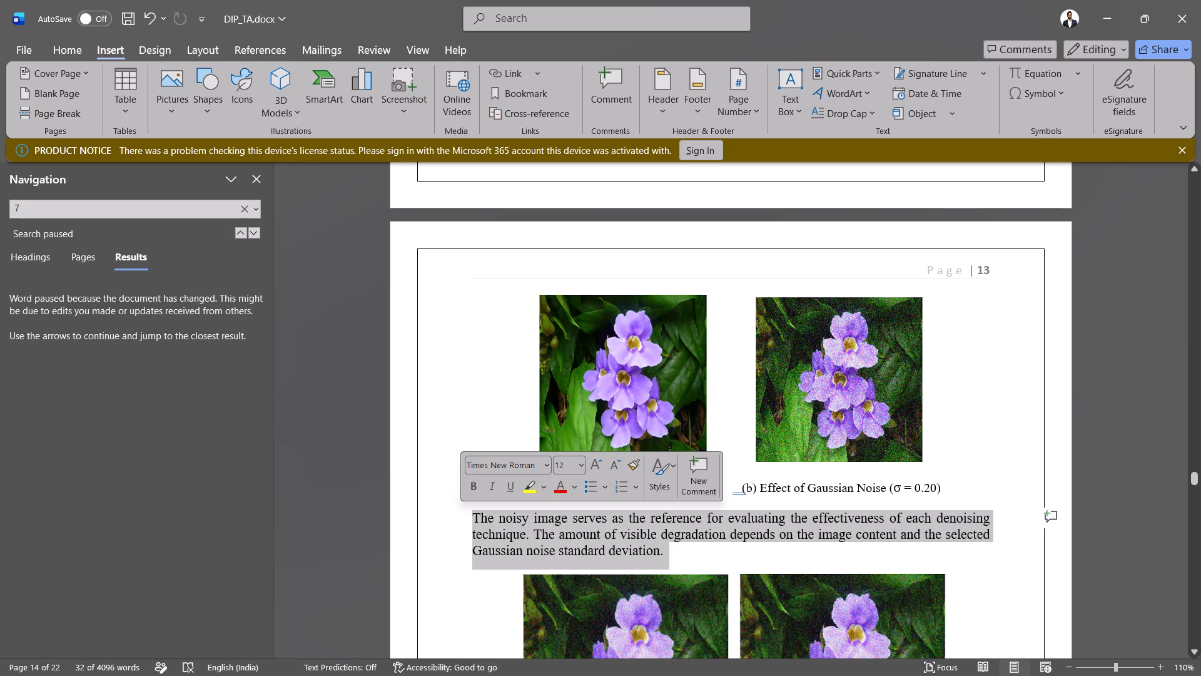
{"action": "key", "text": "BackSpace"}
Remove the blank line between the Figure 4 caption and the Table 2 caption.
{"action": "scroll", "coordinate": [461, 513], "scroll_direction": "up", "scroll_amount": 1}
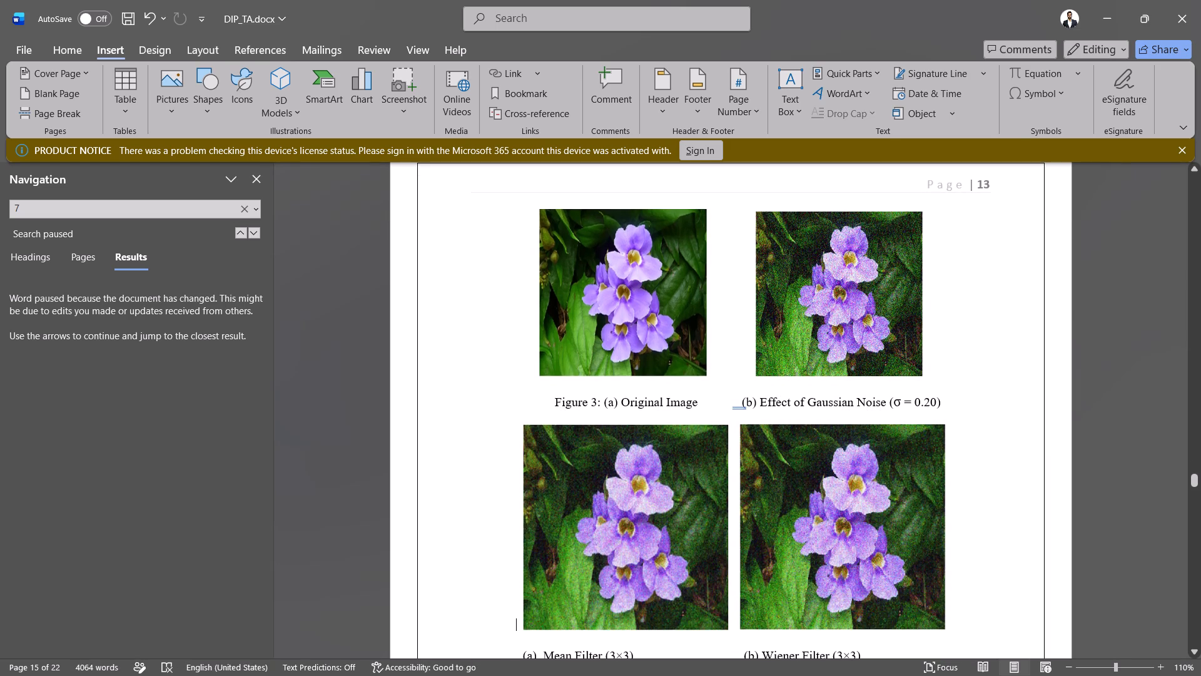
{"action": "scroll", "coordinate": [461, 513], "scroll_direction": "up", "scroll_amount": 1}
{"action": "scroll", "coordinate": [461, 513], "scroll_direction": "down", "scroll_amount": 3}
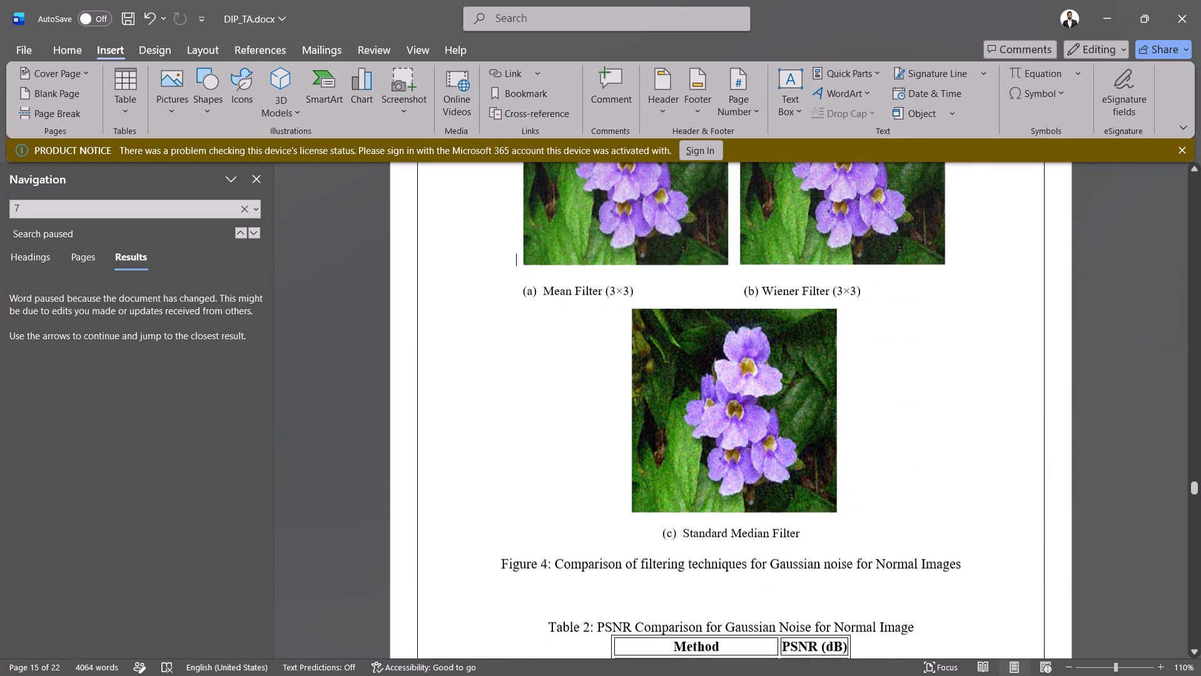
{"action": "left_click", "coordinate": [594, 598]}
{"action": "key", "text": "BackSpace"}
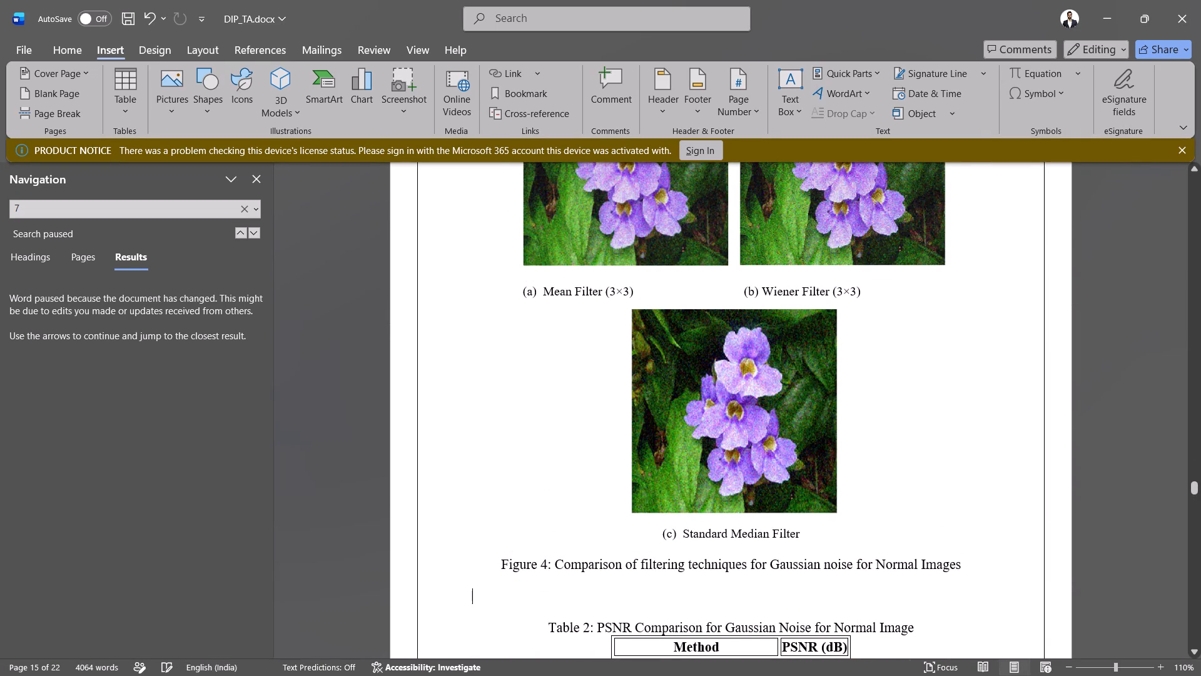
{"action": "key", "text": "BackSpace"}
Check the page layout from the end of section 6.2 through Figures 3 and 4 to Table 2.
{"action": "scroll", "coordinate": [594, 598], "scroll_direction": "right", "scroll_amount": 1}
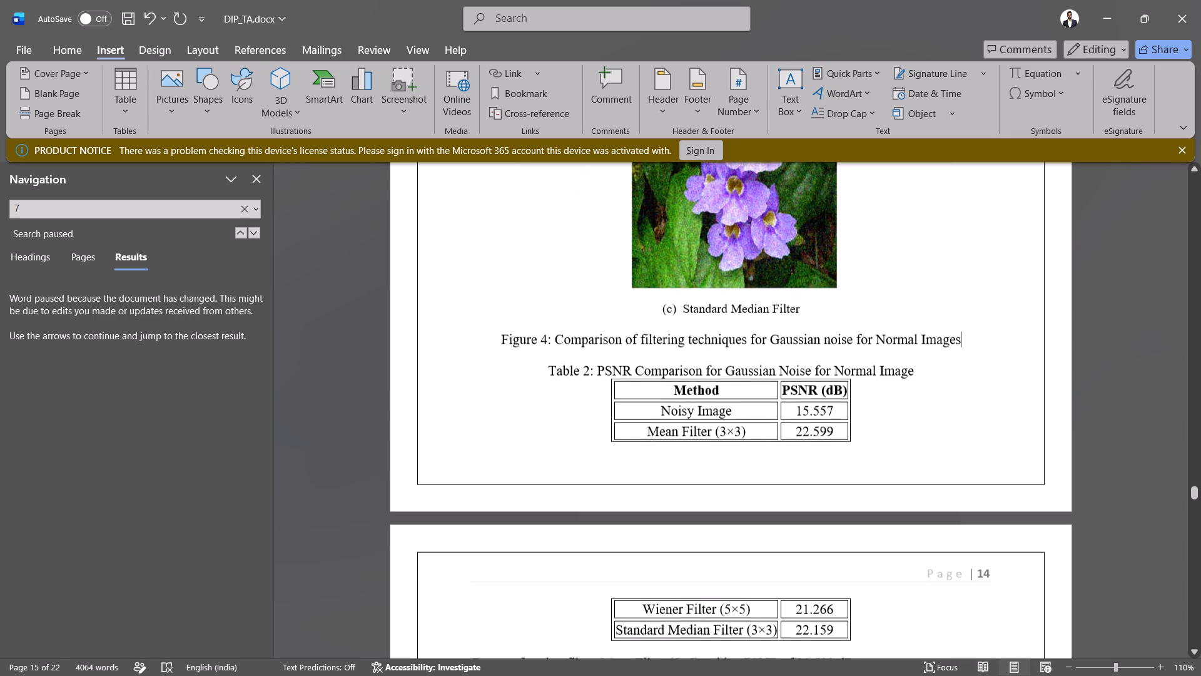
{"action": "scroll", "coordinate": [594, 598], "scroll_direction": "right", "scroll_amount": 1}
{"action": "scroll", "coordinate": [594, 598], "scroll_direction": "up", "scroll_amount": 2}
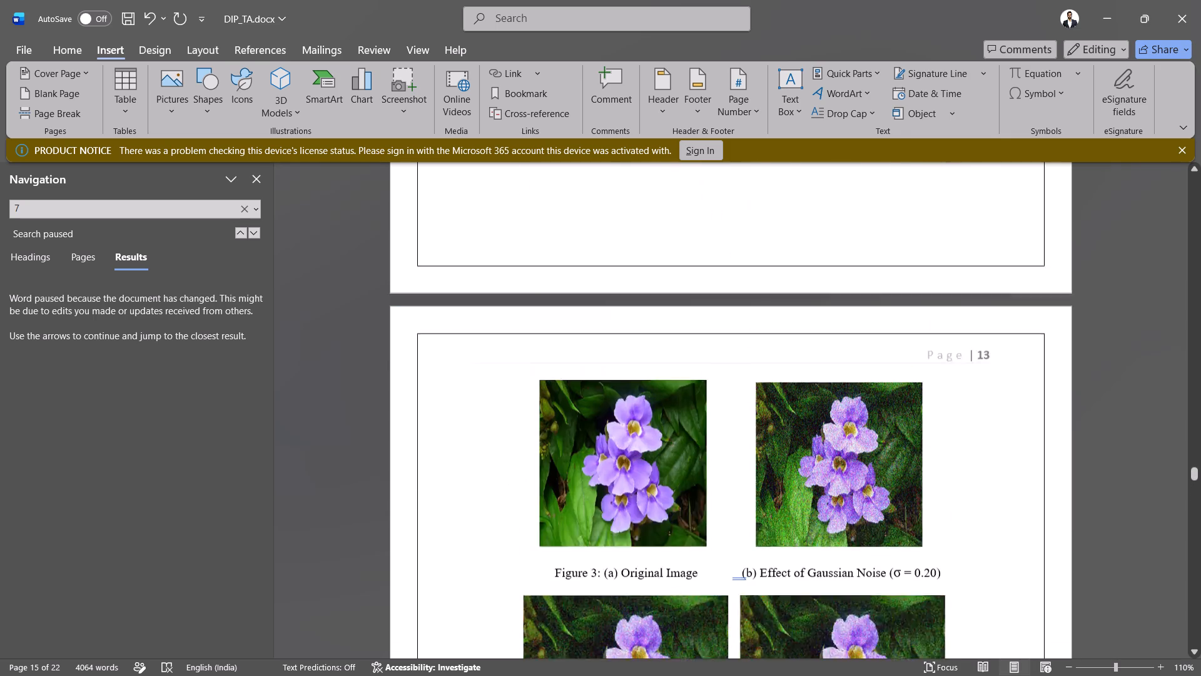
{"action": "scroll", "coordinate": [594, 598], "scroll_direction": "up", "scroll_amount": 1}
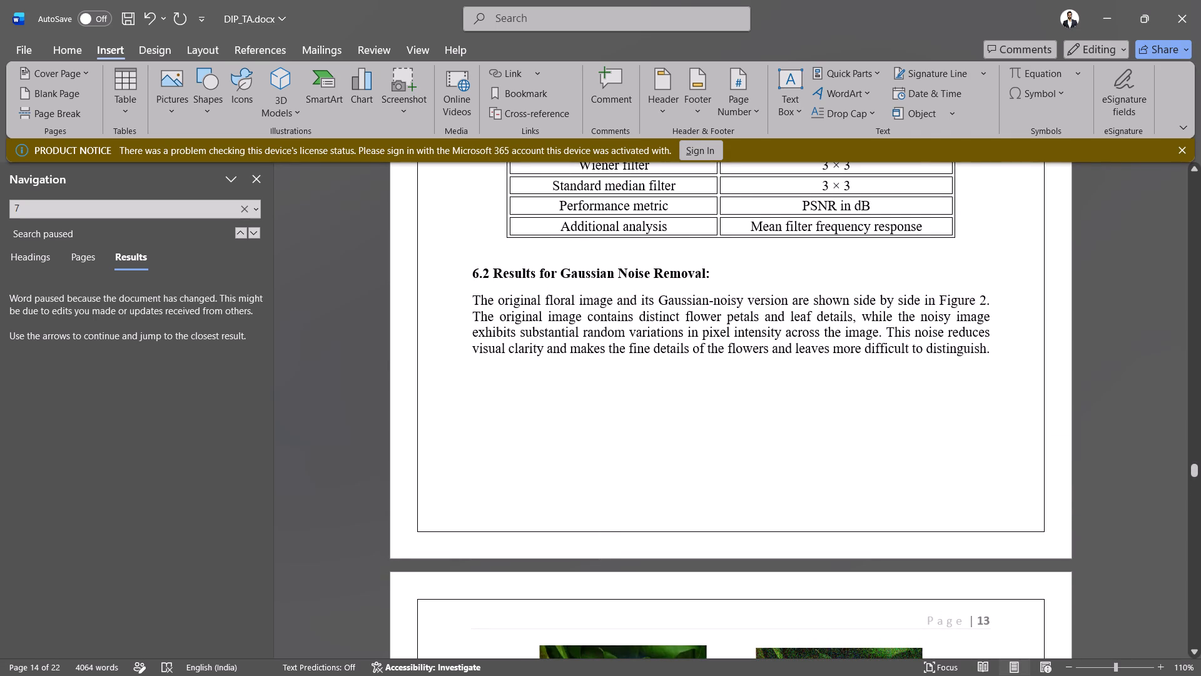
{"action": "scroll", "coordinate": [805, 675], "scroll_direction": "down", "scroll_amount": 2}
{"action": "scroll", "coordinate": [944, 449], "scroll_direction": "down", "scroll_amount": 1}
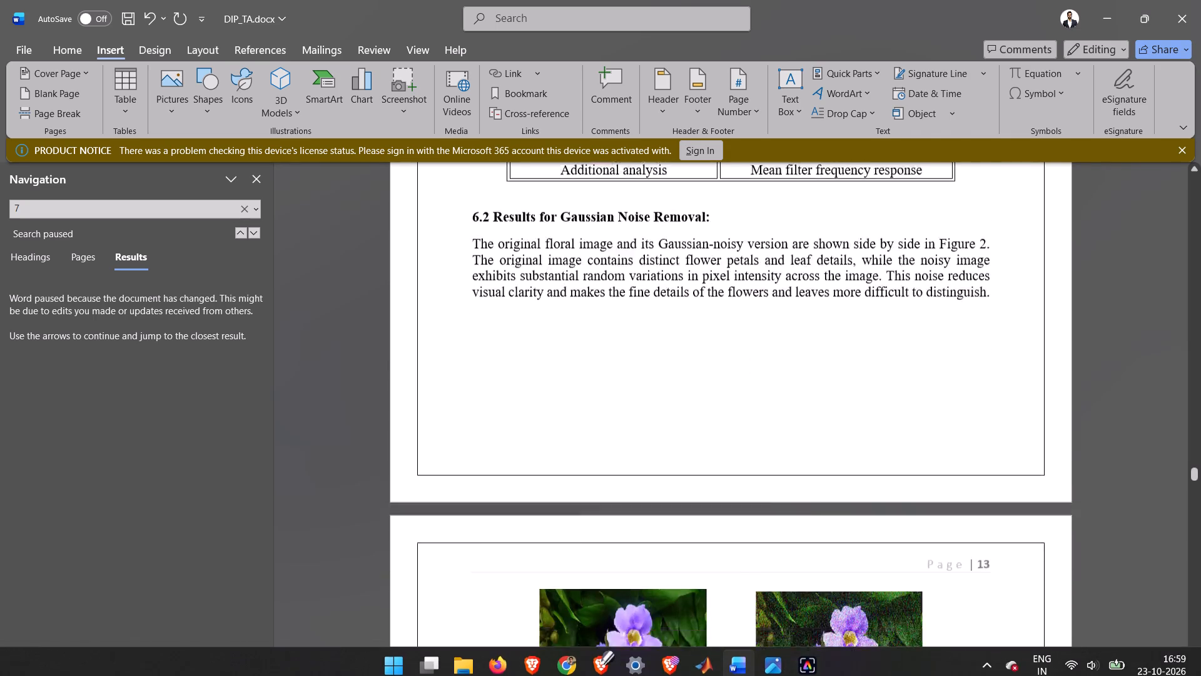
{"action": "scroll", "coordinate": [944, 449], "scroll_direction": "down", "scroll_amount": 2}
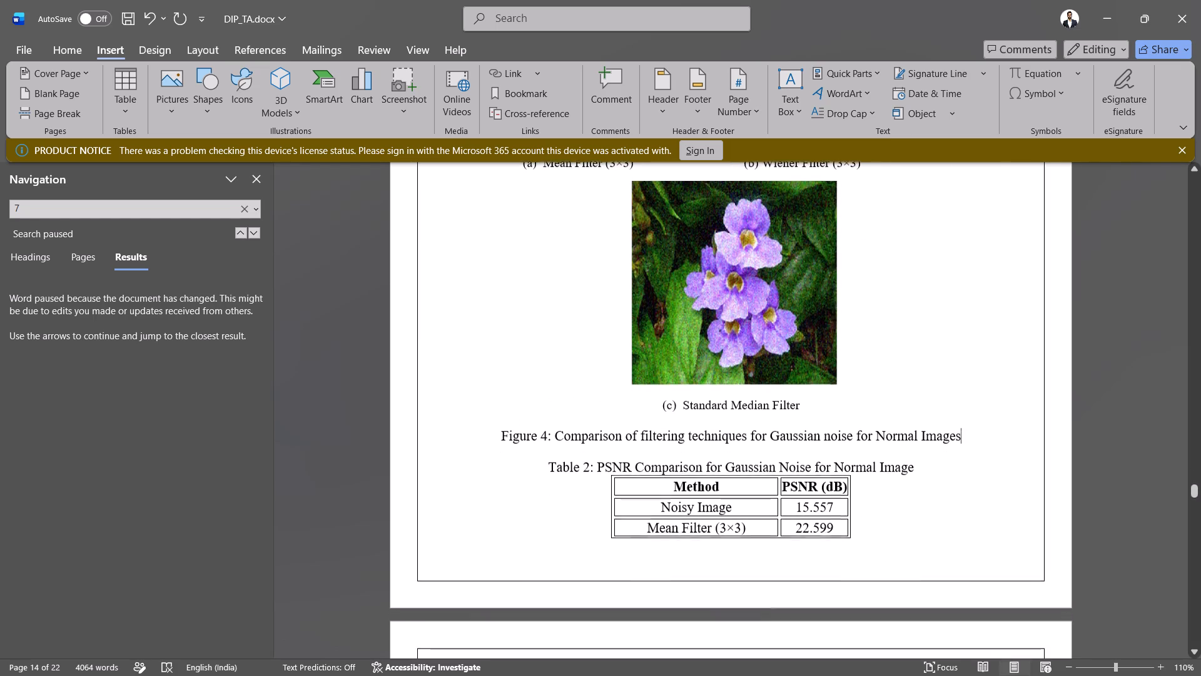
{"action": "scroll", "coordinate": [944, 449], "scroll_direction": "down", "scroll_amount": 1}
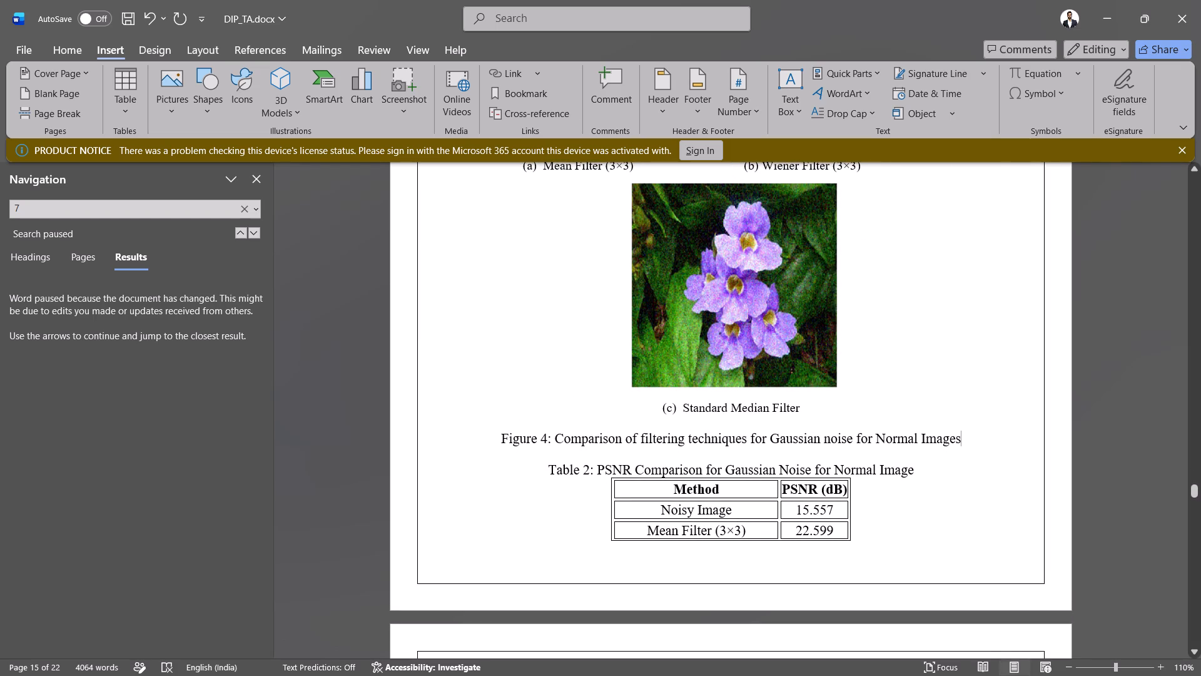
Examine how Table 2 runs across pages 13 and 14 and how it sits between Figure 4 and Figure 5.
{"action": "scroll", "coordinate": [944, 449], "scroll_direction": "down", "scroll_amount": 2}
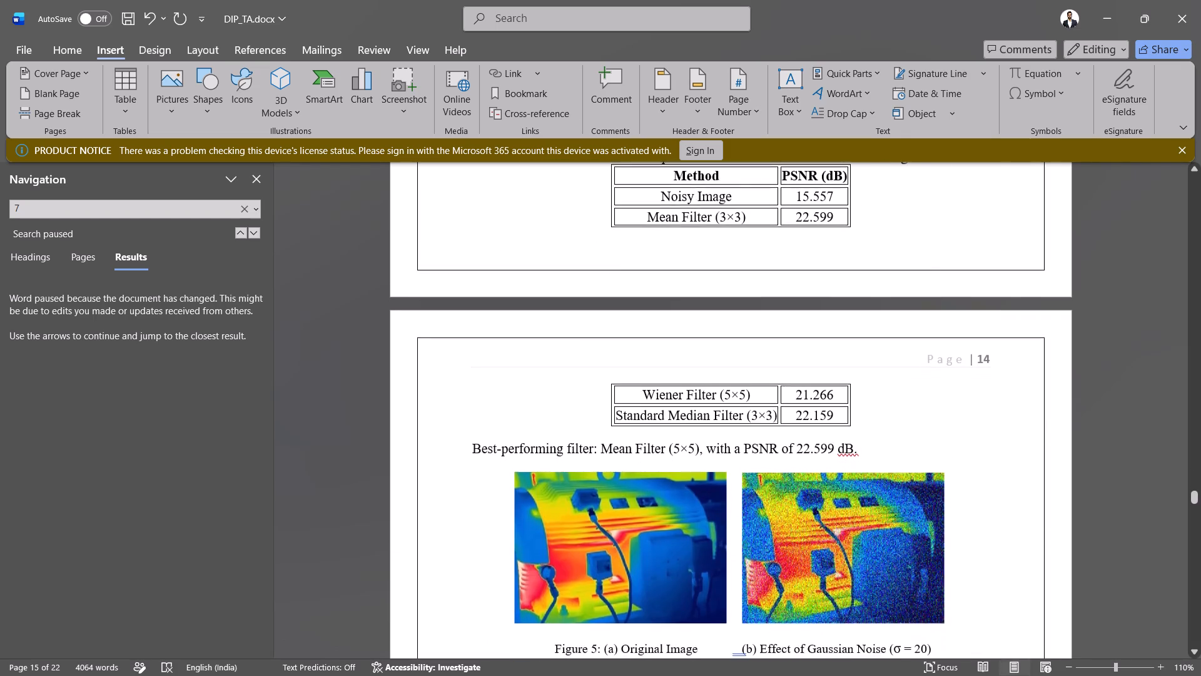
{"action": "scroll", "coordinate": [944, 449], "scroll_direction": "down", "scroll_amount": 1}
{"action": "scroll", "coordinate": [944, 449], "scroll_direction": "up", "scroll_amount": 8}
{"action": "scroll", "coordinate": [944, 449], "scroll_direction": "down", "scroll_amount": 1}
{"action": "scroll", "coordinate": [944, 449], "scroll_direction": "up", "scroll_amount": 1}
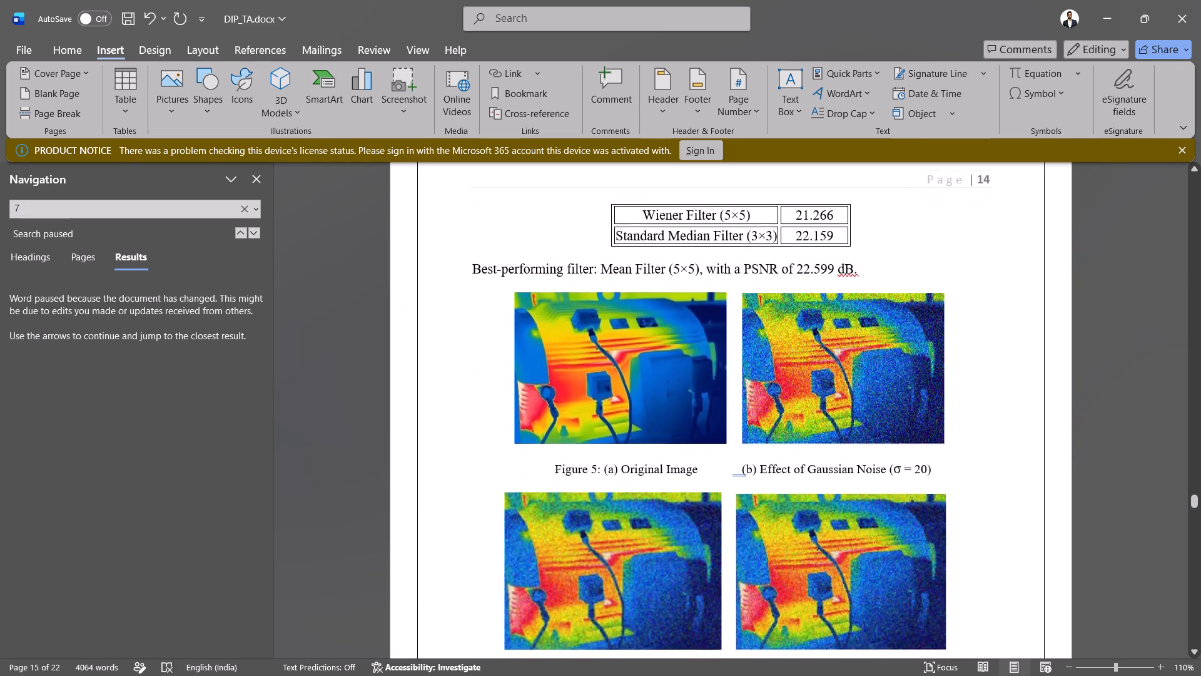
{"action": "scroll", "coordinate": [944, 449], "scroll_direction": "up", "scroll_amount": 4}
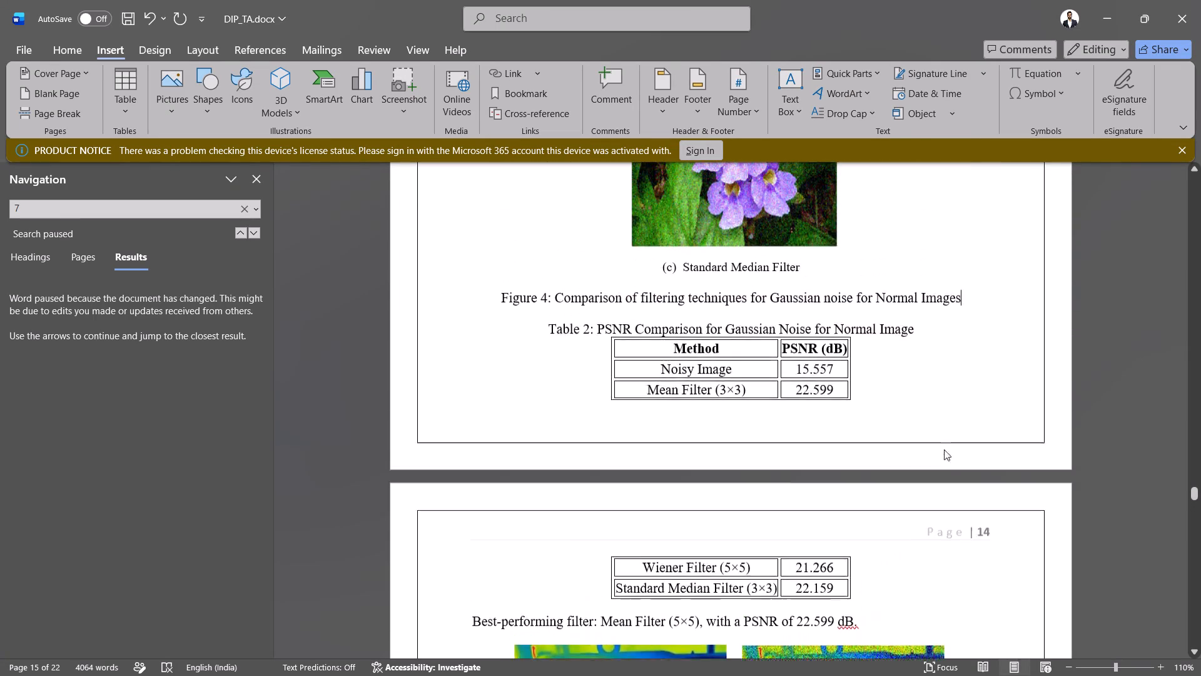
{"action": "scroll", "coordinate": [944, 449], "scroll_direction": "up", "scroll_amount": 1}
{"action": "left_click", "coordinate": [558, 411]}
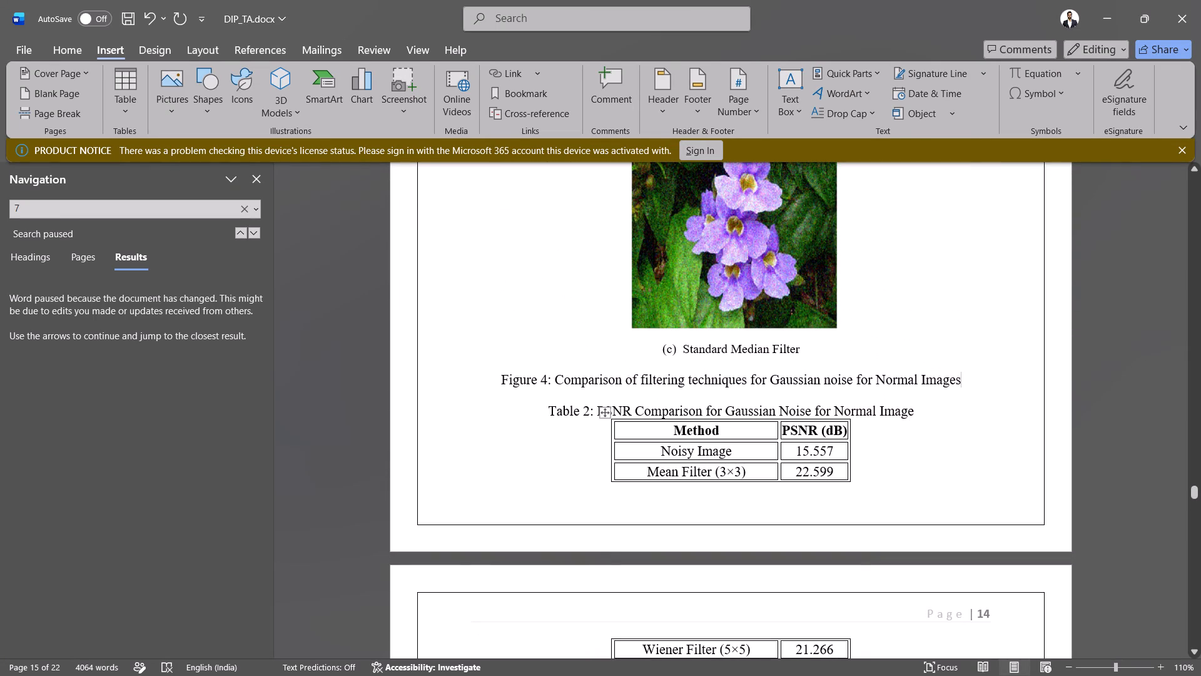
{"action": "left_click", "coordinate": [530, 401]}
{"action": "scroll", "coordinate": [621, 417], "scroll_direction": "down", "scroll_amount": 1}
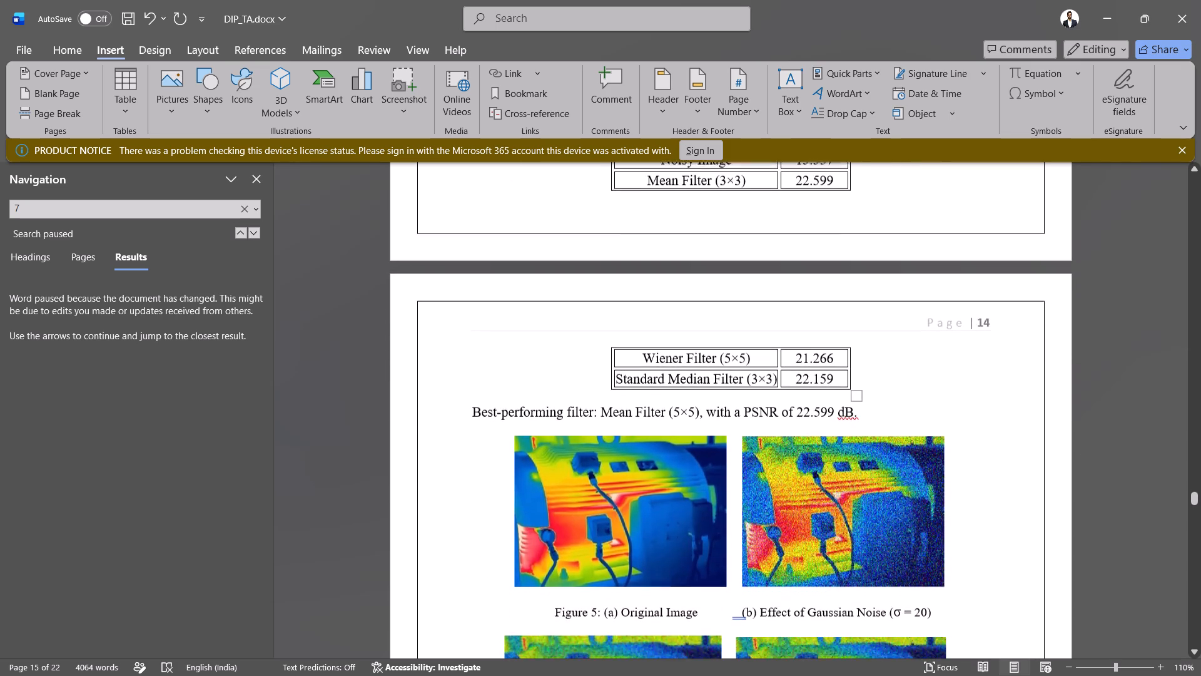
{"action": "scroll", "coordinate": [621, 417], "scroll_direction": "up", "scroll_amount": 1}
{"action": "scroll", "coordinate": [621, 417], "scroll_direction": "down", "scroll_amount": 1}
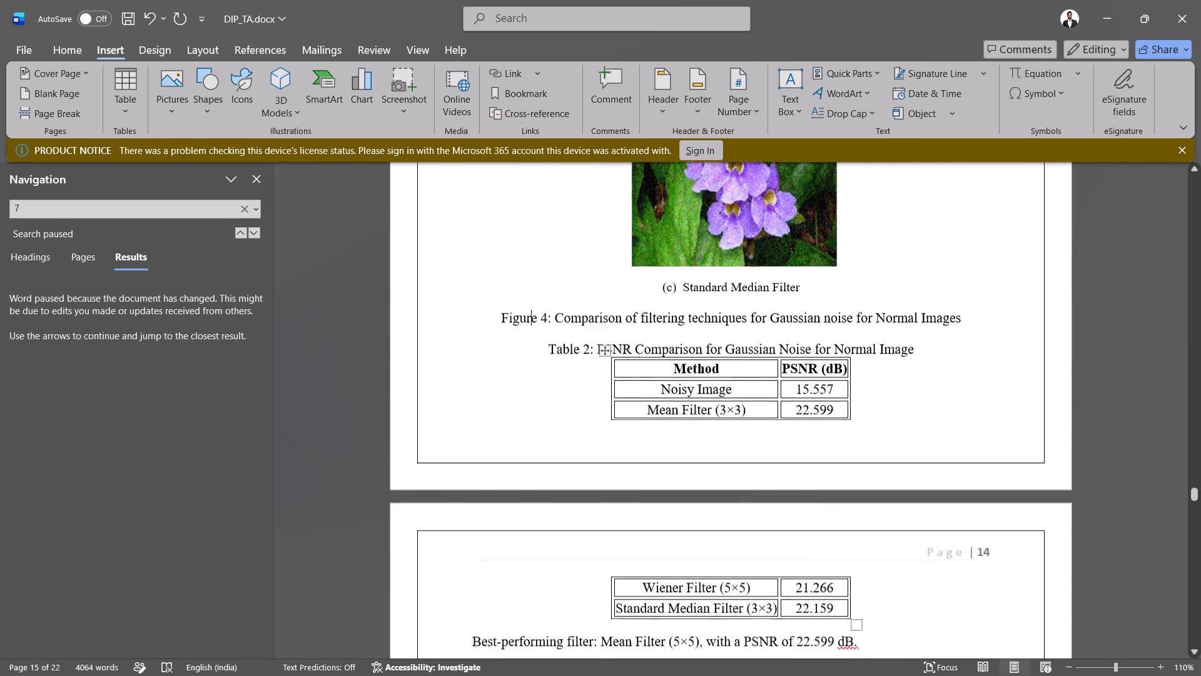
Change the mean filter size in the "Best-performing filter" line below Table 2 to 3×3.
{"action": "scroll", "coordinate": [621, 417], "scroll_direction": "down", "scroll_amount": 1}
{"action": "left_click", "coordinate": [679, 474]}
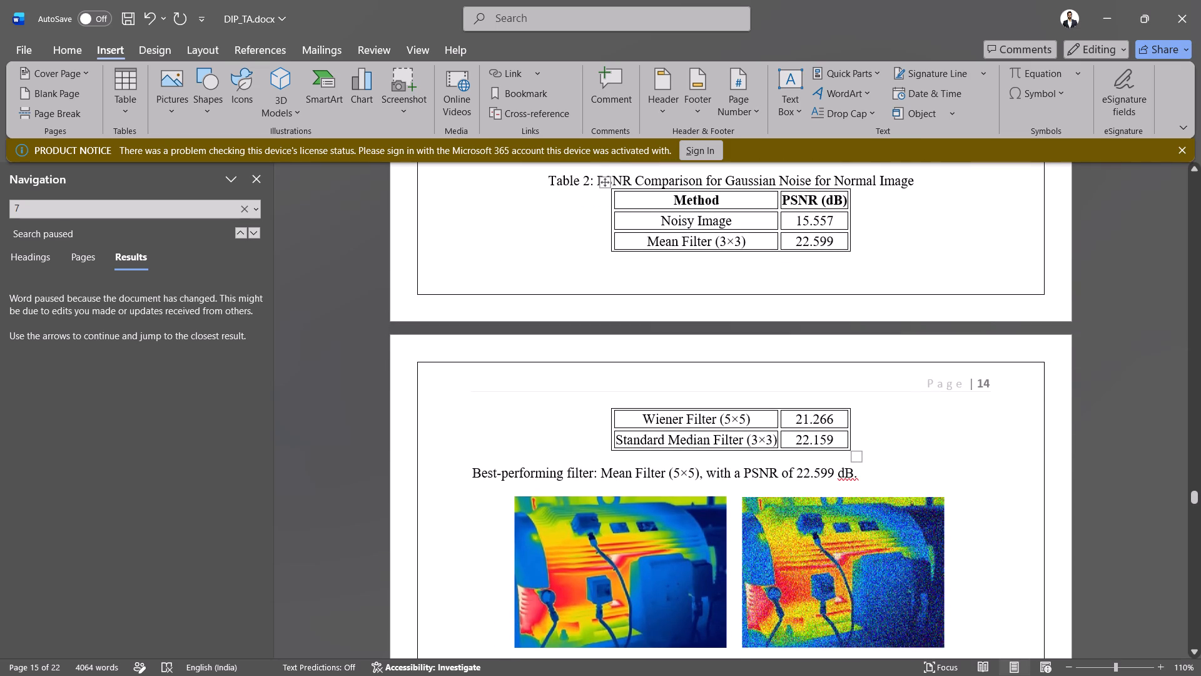
{"action": "key", "text": "BackSpace"}
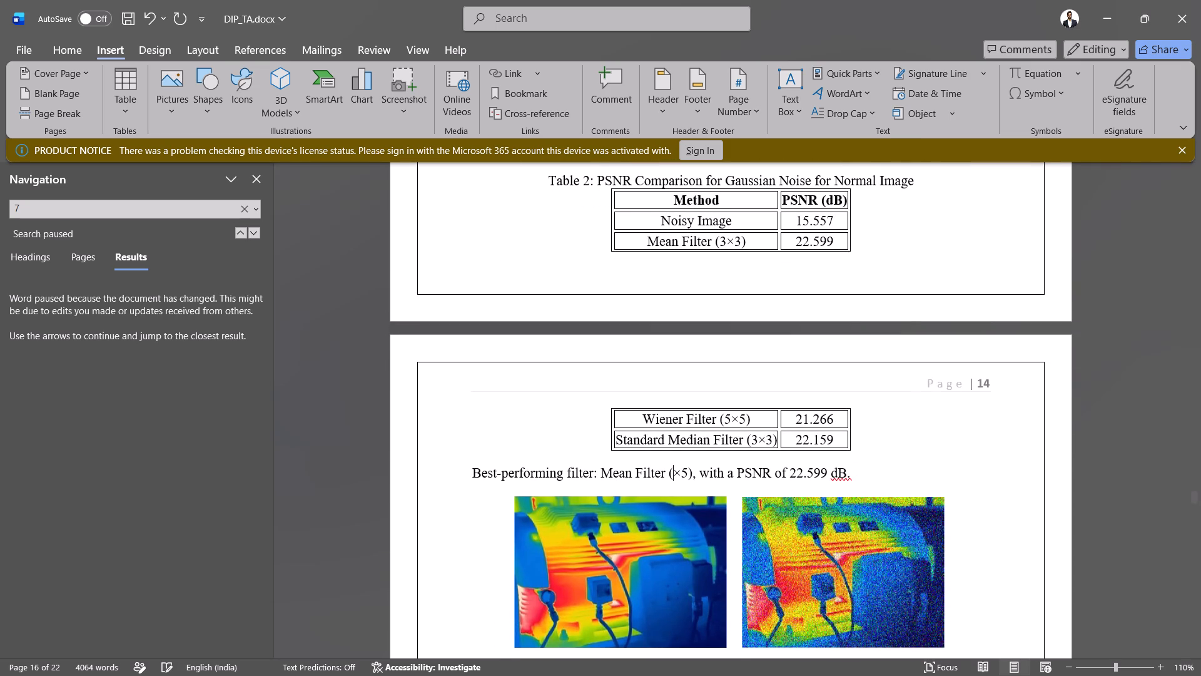
{"action": "key", "text": "3"}
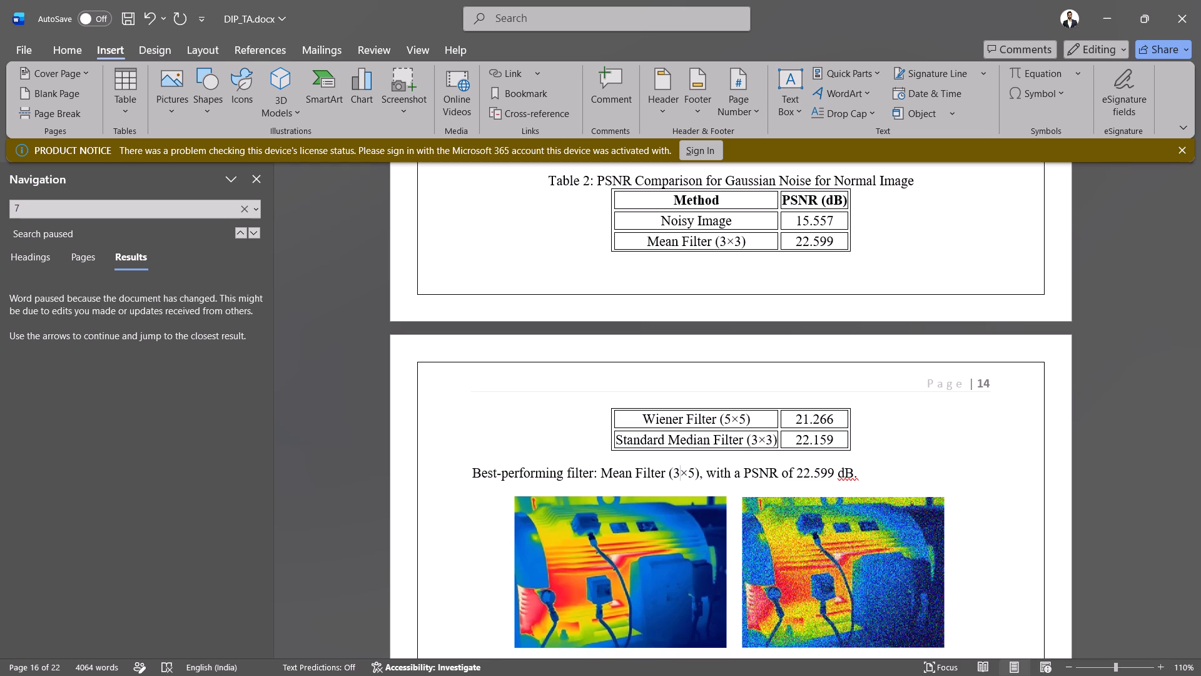
{"action": "left_click", "coordinate": [691, 482]}
{"action": "left_click", "coordinate": [691, 482]}
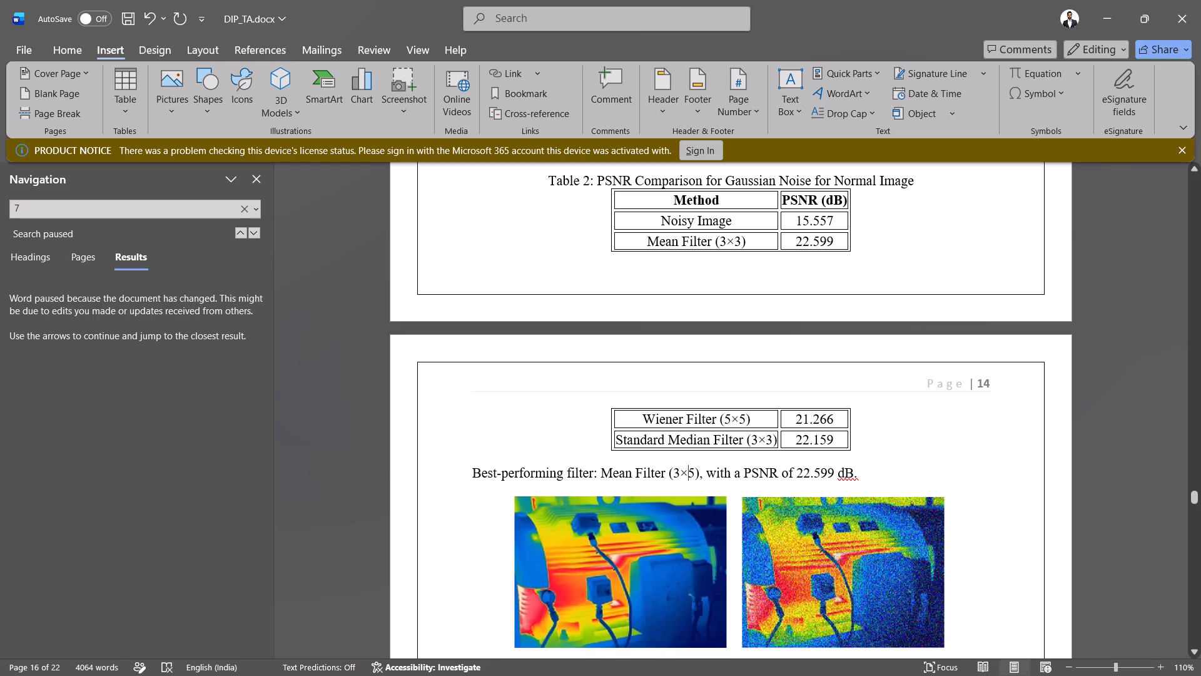
{"action": "left_click", "coordinate": [691, 471]}
{"action": "key", "text": "Delete"}
{"action": "key", "text": "3"}
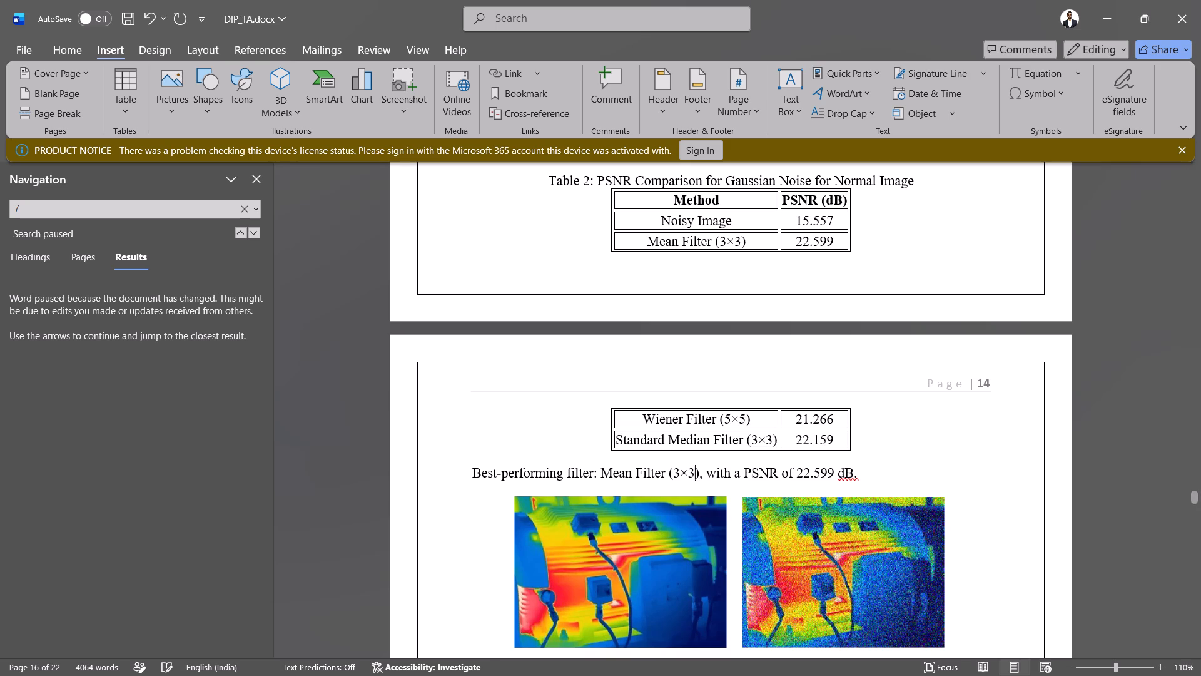
Change the Wiener Filter size in Table 2 to 3×3.
{"action": "left_click", "coordinate": [741, 427]}
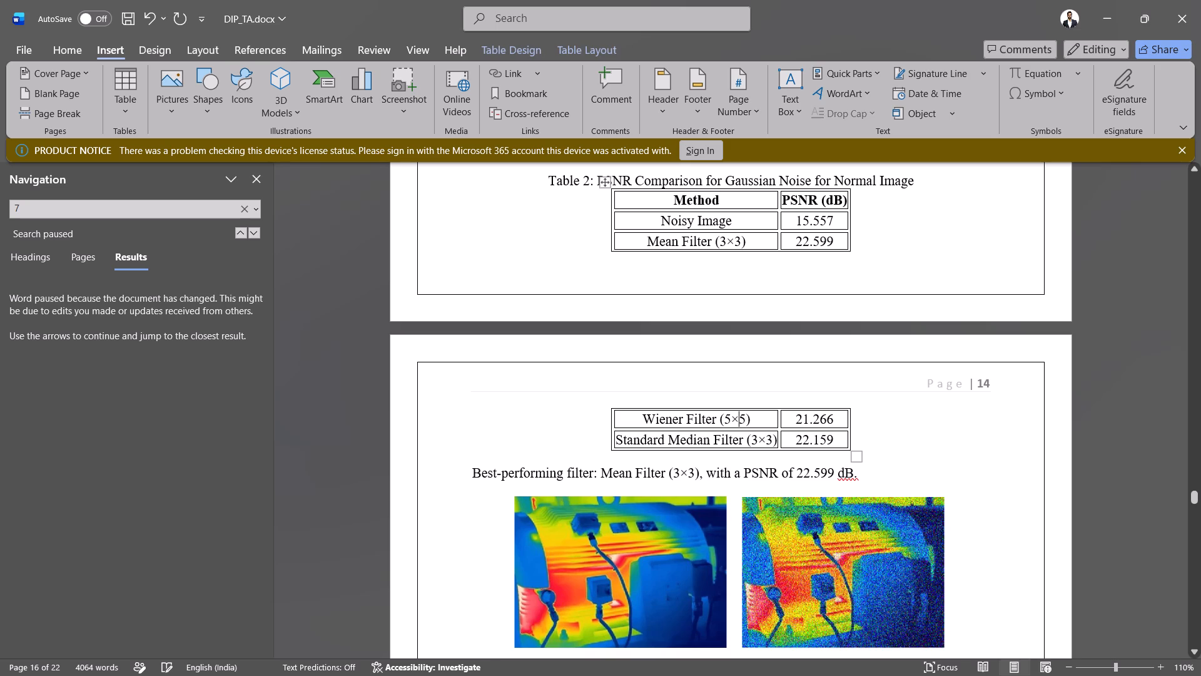
{"action": "left_click", "coordinate": [746, 424]}
{"action": "key", "text": "BackSpace"}
{"action": "key", "text": "3"}
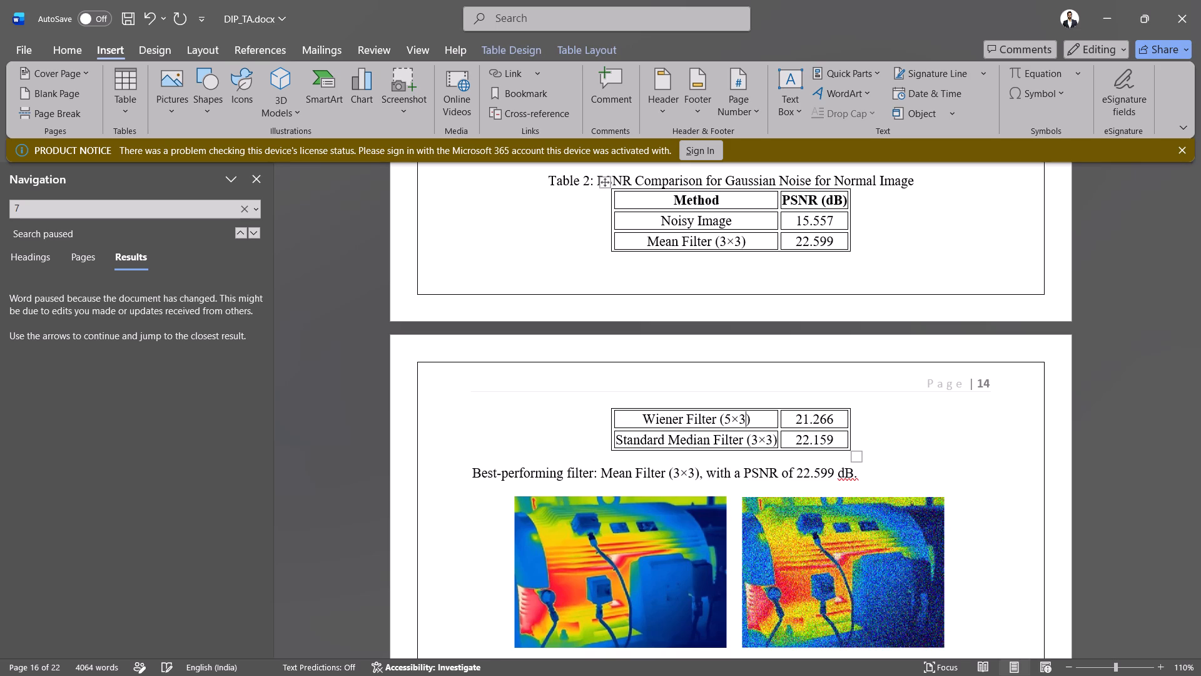
{"action": "key", "text": "Left"}
{"action": "key", "text": "Left"}
{"action": "key", "text": "BackSpace"}
{"action": "key", "text": "3"}
Check the filter sizes from the Figure 4 captions through Table 2 to the paragraph below Figure 6.
{"action": "key", "text": "Up"}
{"action": "key", "text": "Up"}
{"action": "key", "text": "Up"}
{"action": "key", "text": "Up"}
{"action": "key", "text": "Up"}
{"action": "key", "text": "Up"}
{"action": "key", "text": "Up"}
{"action": "key", "text": "Up"}
{"action": "key", "text": "Up"}
{"action": "key", "text": "Up"}
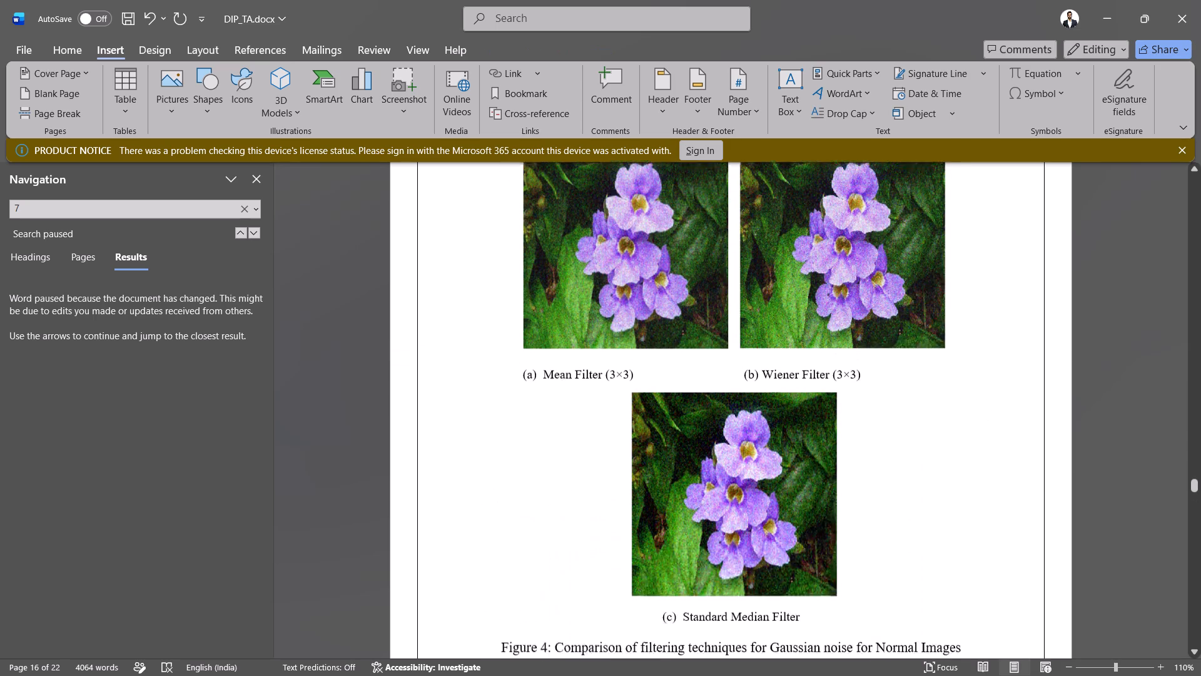
{"action": "key", "text": "Down"}
{"action": "key", "text": "Down"}
{"action": "key", "text": "Down"}
{"action": "key", "text": "Down"}
{"action": "key", "text": "Down"}
{"action": "key", "text": "Down"}
{"action": "key", "text": "Down"}
{"action": "key", "text": "Down"}
{"action": "key", "text": "Down"}
{"action": "key", "text": "Down"}
{"action": "key", "text": "Down"}
{"action": "key", "text": "Down"}
{"action": "key", "text": "Down"}
{"action": "key", "text": "Down"}
{"action": "key", "text": "Down"}
{"action": "key", "text": "Down"}
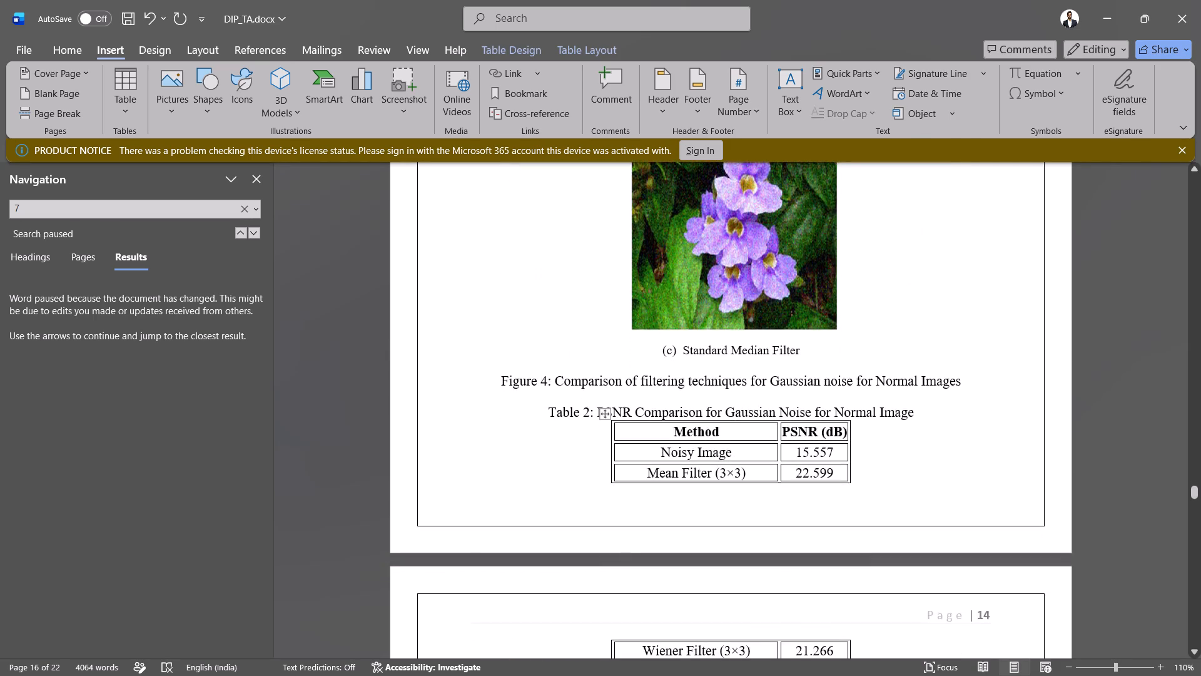
{"action": "key", "text": "Down"}
{"action": "key", "text": "Down"}
{"action": "key", "text": "Down"}
{"action": "key", "text": "Down"}
{"action": "key", "text": "Down"}
{"action": "key", "text": "Down"}
{"action": "key", "text": "Down"}
{"action": "key", "text": "Down"}
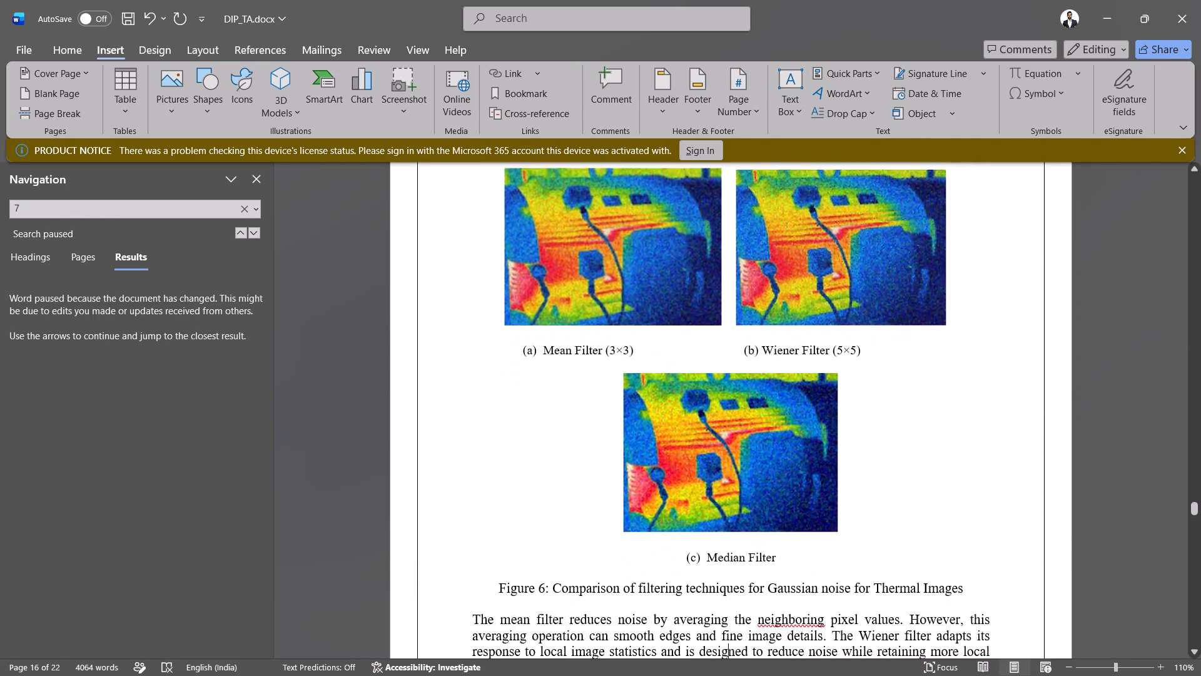
{"action": "key", "text": "Down"}
{"action": "key", "text": "Down"}
Review the Results section back from Figure 6 to the experimental setup text and Table 1 in section 6.1.
{"action": "key", "text": "Up"}
{"action": "key", "text": "Up"}
{"action": "key", "text": "Up"}
{"action": "key", "text": "Up"}
{"action": "key", "text": "Up"}
{"action": "key", "text": "Up"}
{"action": "key", "text": "Up"}
{"action": "key", "text": "Up"}
{"action": "key", "text": "Up"}
{"action": "key", "text": "Up"}
{"action": "key", "text": "Up"}
{"action": "key", "text": "Up"}
{"action": "key", "text": "Up"}
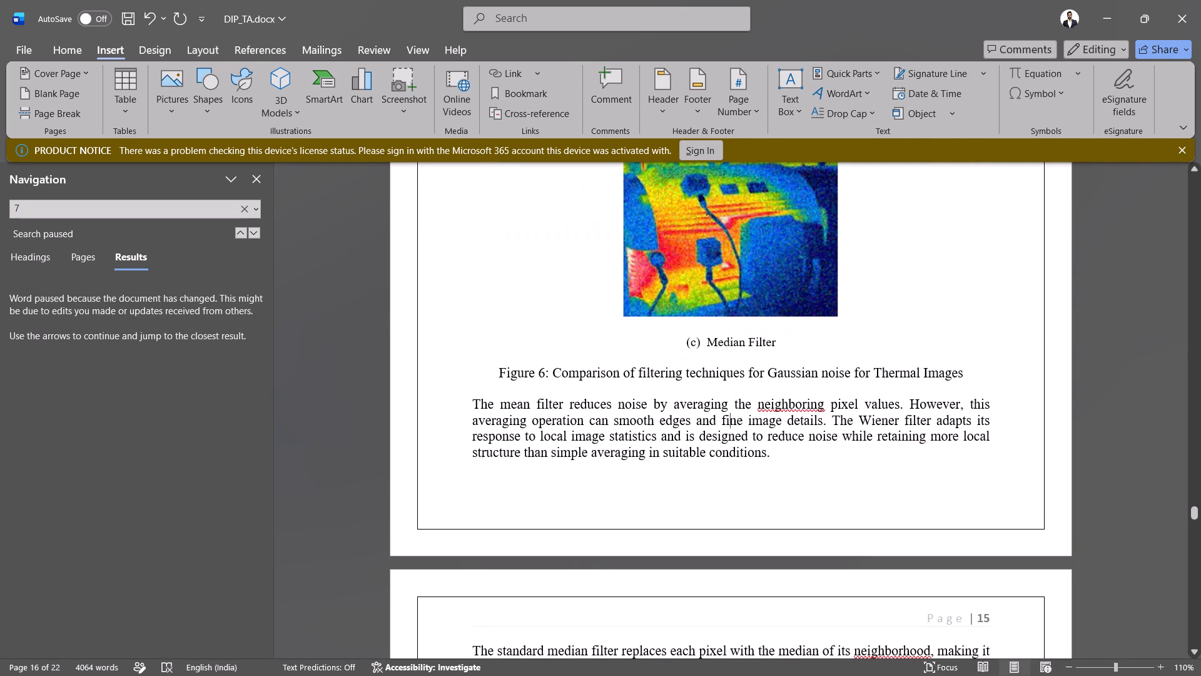
{"action": "key", "text": "Up"}
{"action": "key", "text": "Up"}
{"action": "key", "text": "Up"}
{"action": "key", "text": "Up"}
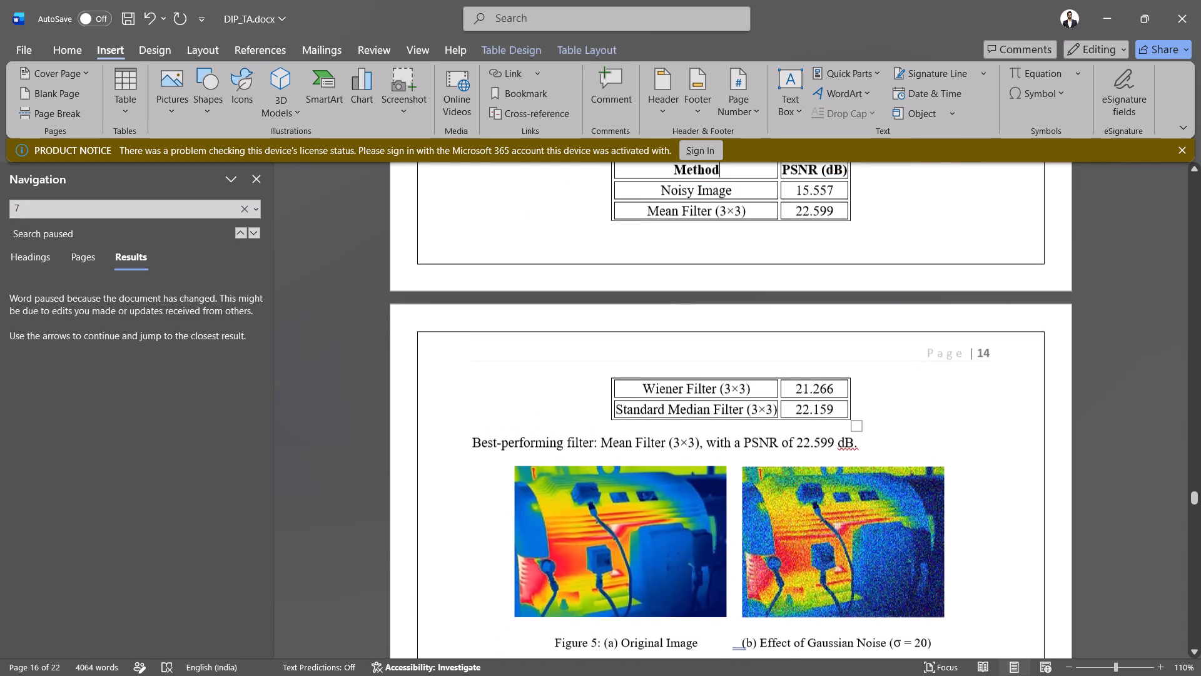
{"action": "key", "text": "Up"}
{"action": "key", "text": "Up"}
{"action": "key", "text": "Up"}
{"action": "key", "text": "Up"}
{"action": "key", "text": "Up"}
{"action": "key", "text": "Up"}
{"action": "key", "text": "Up"}
{"action": "key", "text": "Up"}
{"action": "key", "text": "Up"}
{"action": "key", "text": "Up"}
{"action": "key", "text": "Up"}
{"action": "key", "text": "Up"}
{"action": "key", "text": "Up"}
{"action": "key", "text": "Up"}
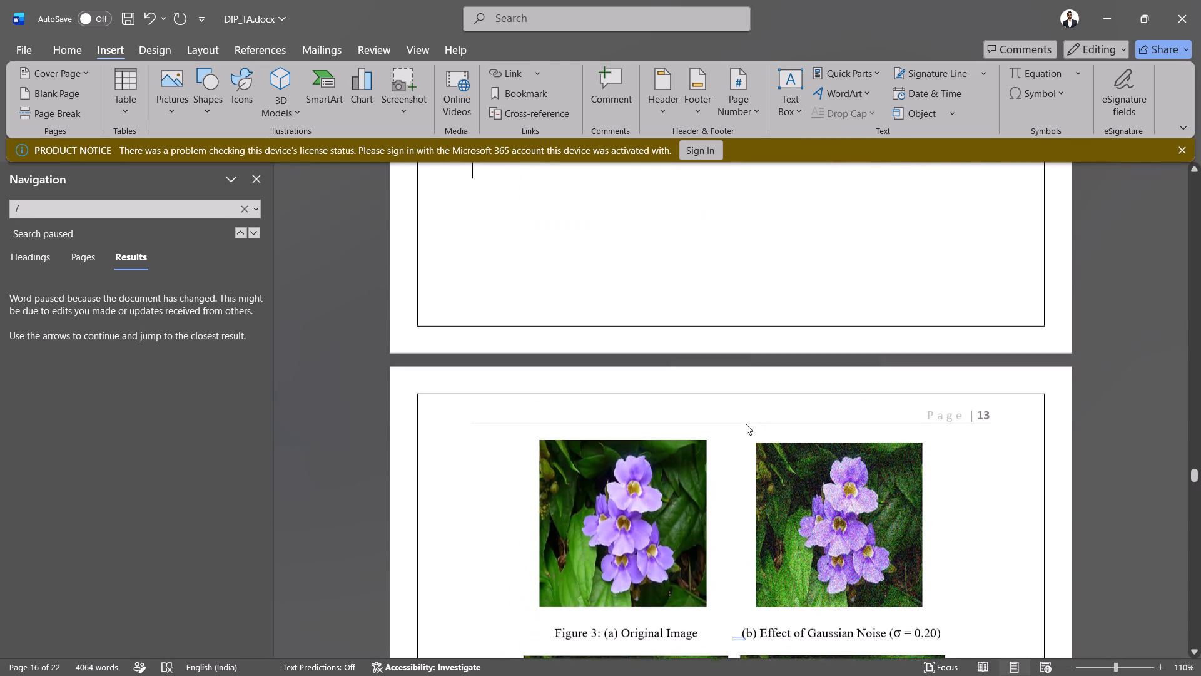
{"action": "key", "text": "Up"}
{"action": "key", "text": "Up"}
{"action": "key", "text": "Up"}
{"action": "key", "text": "Up"}
{"action": "key", "text": "Up"}
{"action": "key", "text": "Up"}
{"action": "key", "text": "Up"}
{"action": "key", "text": "Up"}
{"action": "key", "text": "Up"}
{"action": "key", "text": "Up"}
{"action": "key", "text": "Up"}
{"action": "key", "text": "Up"}
{"action": "key", "text": "Up"}
{"action": "key", "text": "Up"}
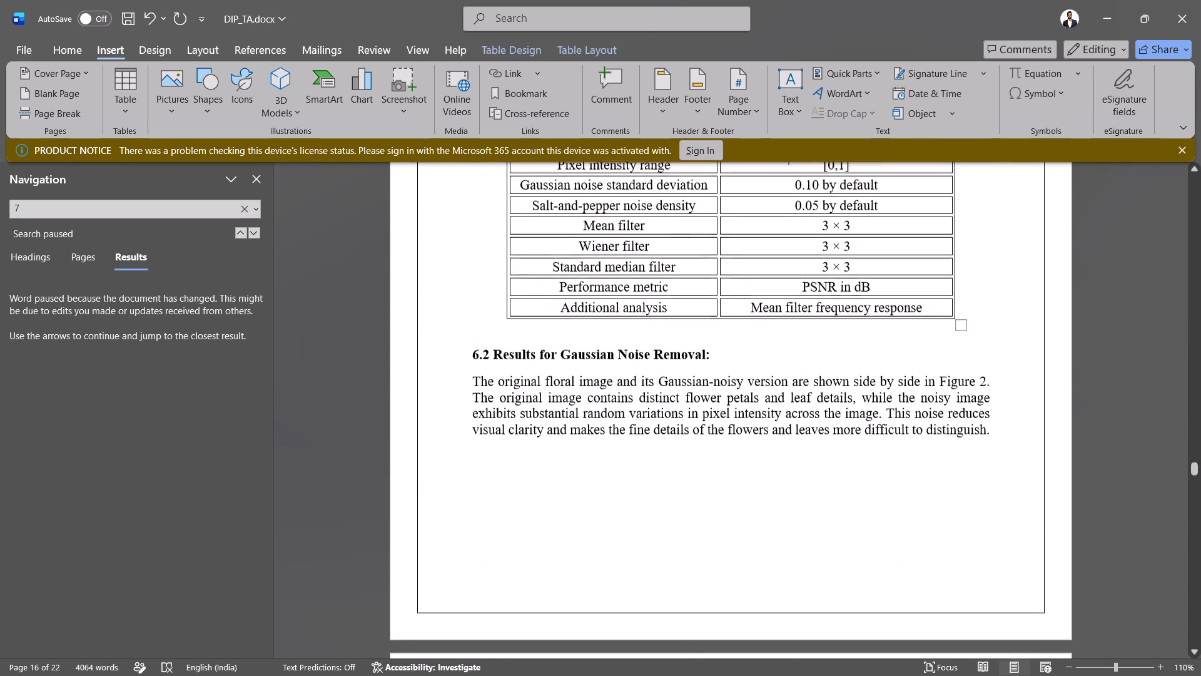
{"action": "key", "text": "Up"}
{"action": "key", "text": "Up"}
{"action": "key", "text": "Up"}
{"action": "key", "text": "Up"}
{"action": "key", "text": "Up"}
{"action": "key", "text": "Up"}
{"action": "key", "text": "Up"}
{"action": "key", "text": "Up"}
{"action": "key", "text": "Up"}
{"action": "key", "text": "Up"}
{"action": "key", "text": "Up"}
{"action": "key", "text": "Up"}
{"action": "key", "text": "Up"}
{"action": "key", "text": "Up"}
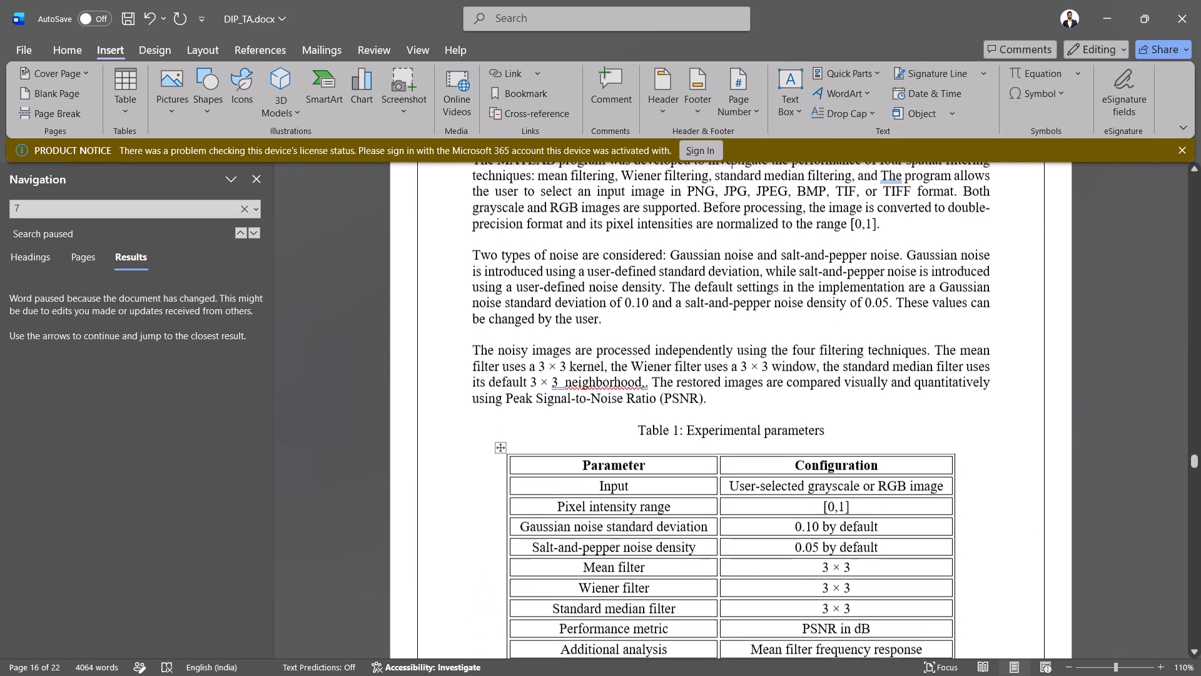
{"action": "key", "text": "Up"}
{"action": "key", "text": "Up"}
{"action": "key", "text": "Up"}
Compare the filter sizes given in section 6.1 and Table 1 with those in the Figure 4 captions and Table 2.
{"action": "key", "text": "Down"}
{"action": "key", "text": "Down"}
{"action": "key", "text": "Down"}
{"action": "key", "text": "Down"}
{"action": "key", "text": "Down"}
{"action": "key", "text": "Down"}
{"action": "key", "text": "Down"}
{"action": "key", "text": "Down"}
{"action": "key", "text": "Down"}
{"action": "key", "text": "Down"}
{"action": "key", "text": "Down"}
{"action": "key", "text": "Down"}
{"action": "key", "text": "Down"}
{"action": "key", "text": "Down"}
{"action": "key", "text": "Down"}
{"action": "key", "text": "Down"}
{"action": "key", "text": "Down"}
{"action": "key", "text": "Down"}
{"action": "key", "text": "Down"}
{"action": "key", "text": "Down"}
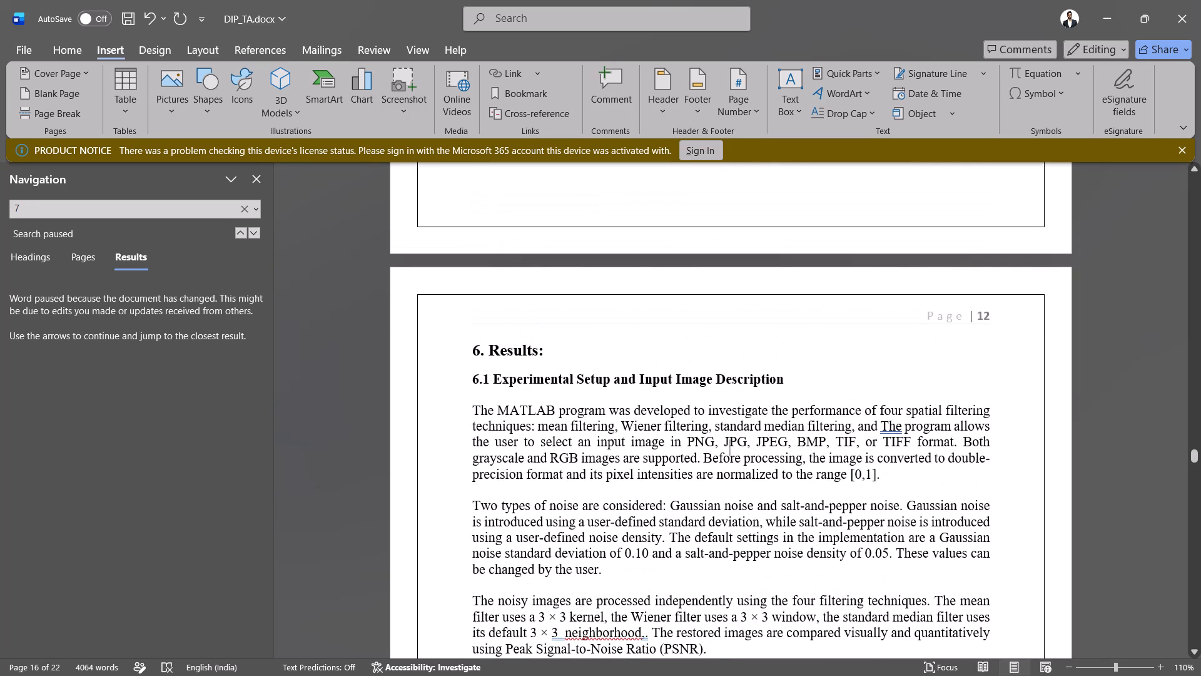
{"action": "key", "text": "Down"}
{"action": "key", "text": "Down"}
{"action": "key", "text": "Down"}
{"action": "key", "text": "Down"}
{"action": "key", "text": "Down"}
{"action": "key", "text": "Down"}
{"action": "key", "text": "Down"}
{"action": "key", "text": "Down"}
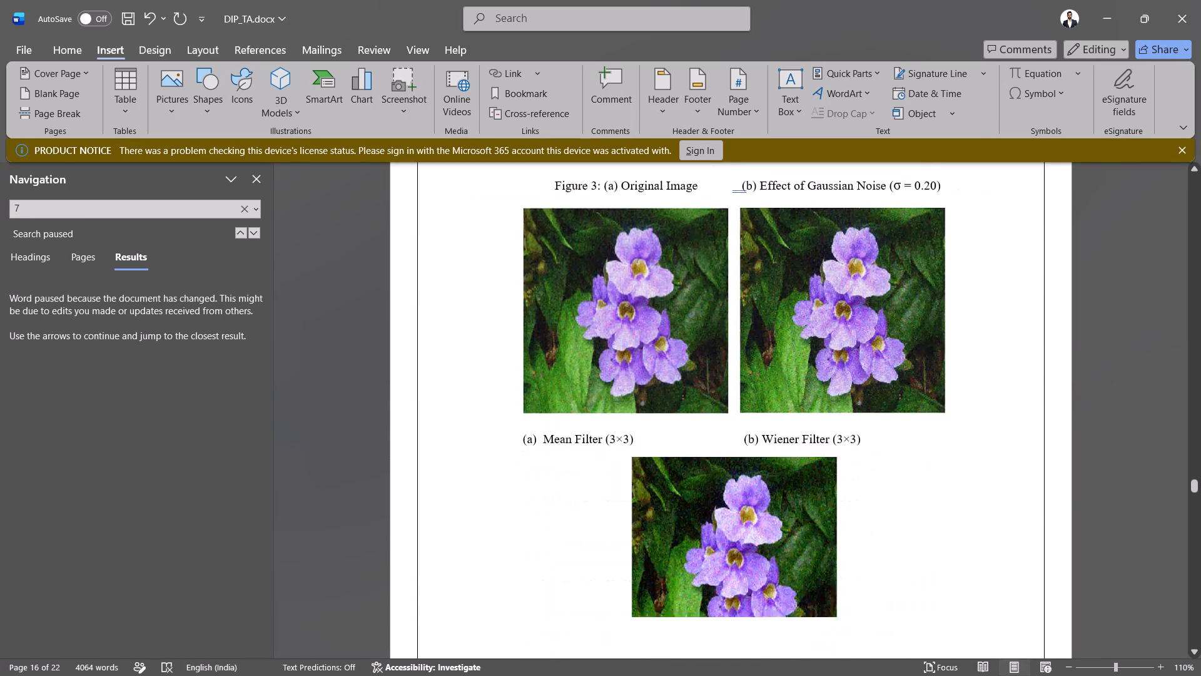
{"action": "key", "text": "Down"}
{"action": "key", "text": "Down"}
{"action": "key", "text": "Down"}
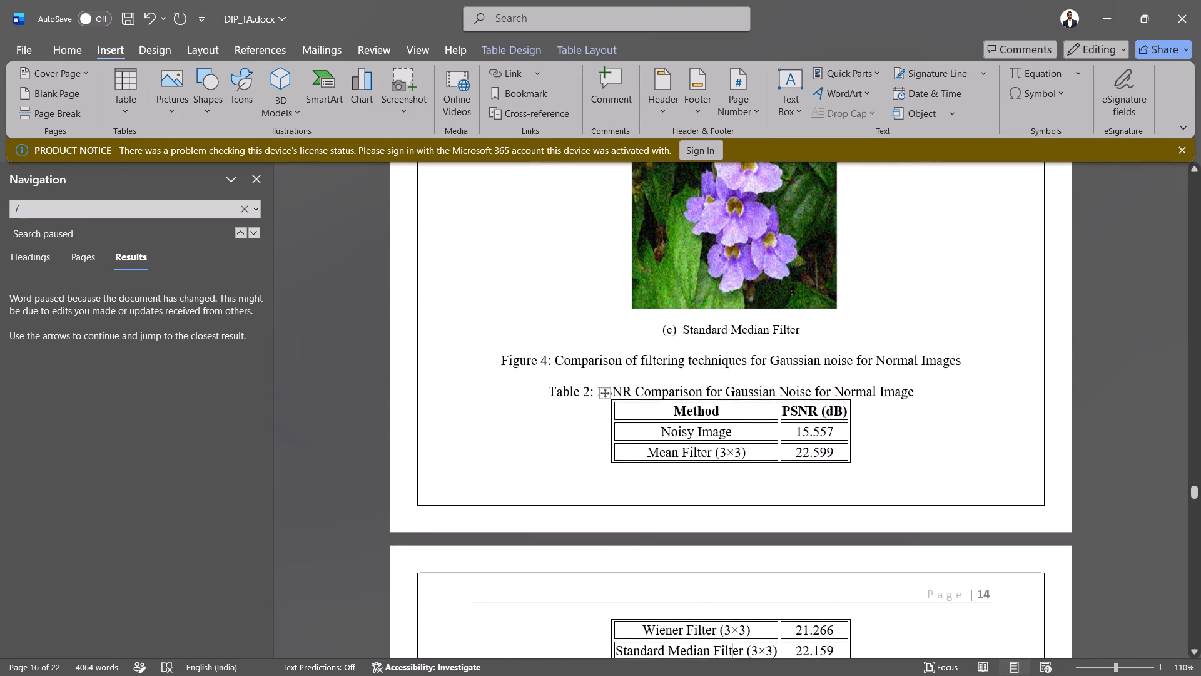
Change the filter size in the thermal image's "(b) Wiener Filter" caption above Figure 6's title to 3×3.
{"action": "key", "text": "Down"}
{"action": "key", "text": "Down"}
{"action": "key", "text": "Down"}
{"action": "key", "text": "Down"}
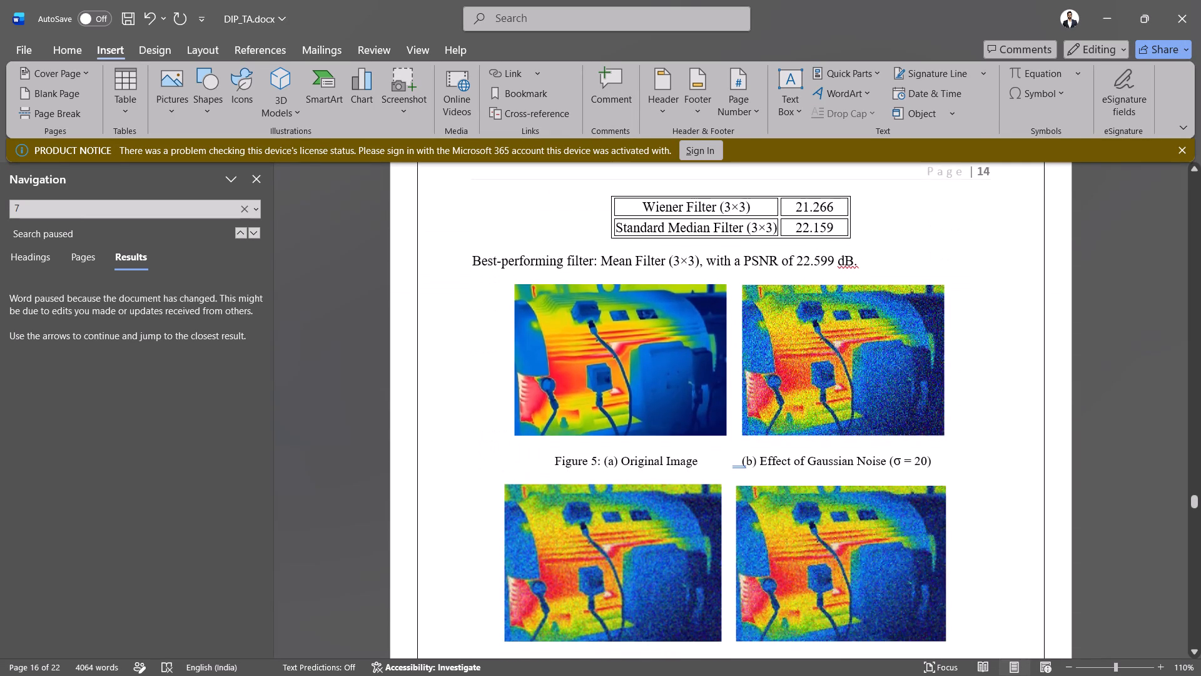
{"action": "key", "text": "Down"}
{"action": "key", "text": "Down"}
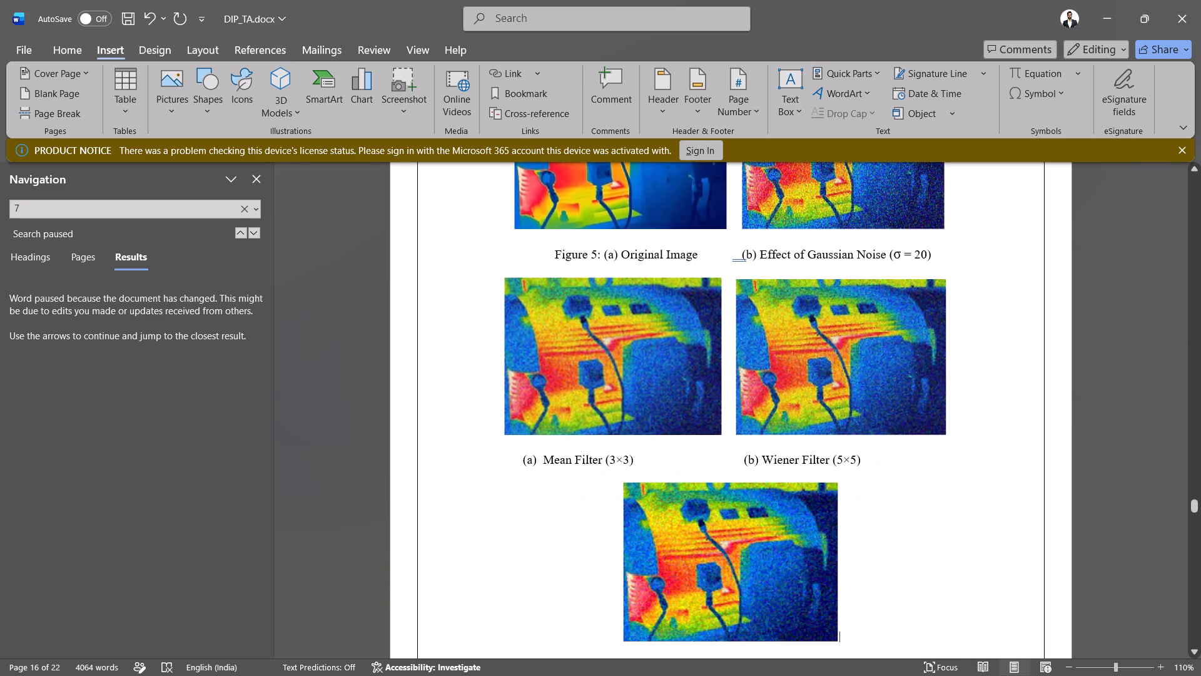
{"action": "key", "text": "Down"}
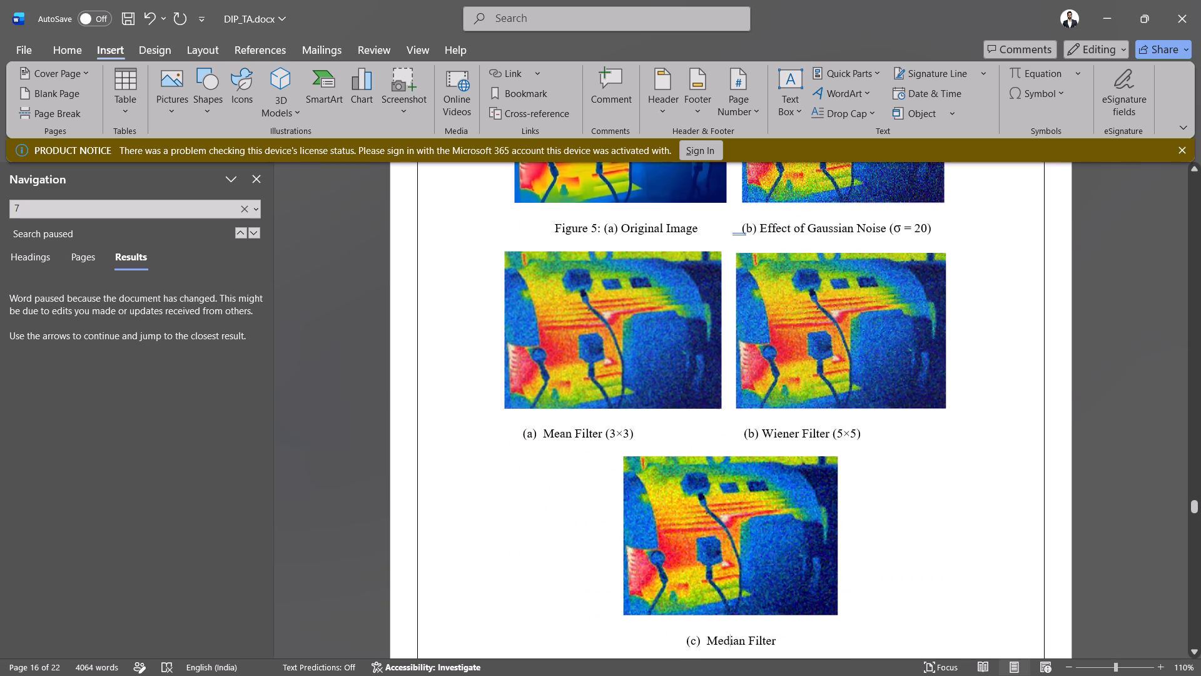
{"action": "left_click", "coordinate": [839, 436]}
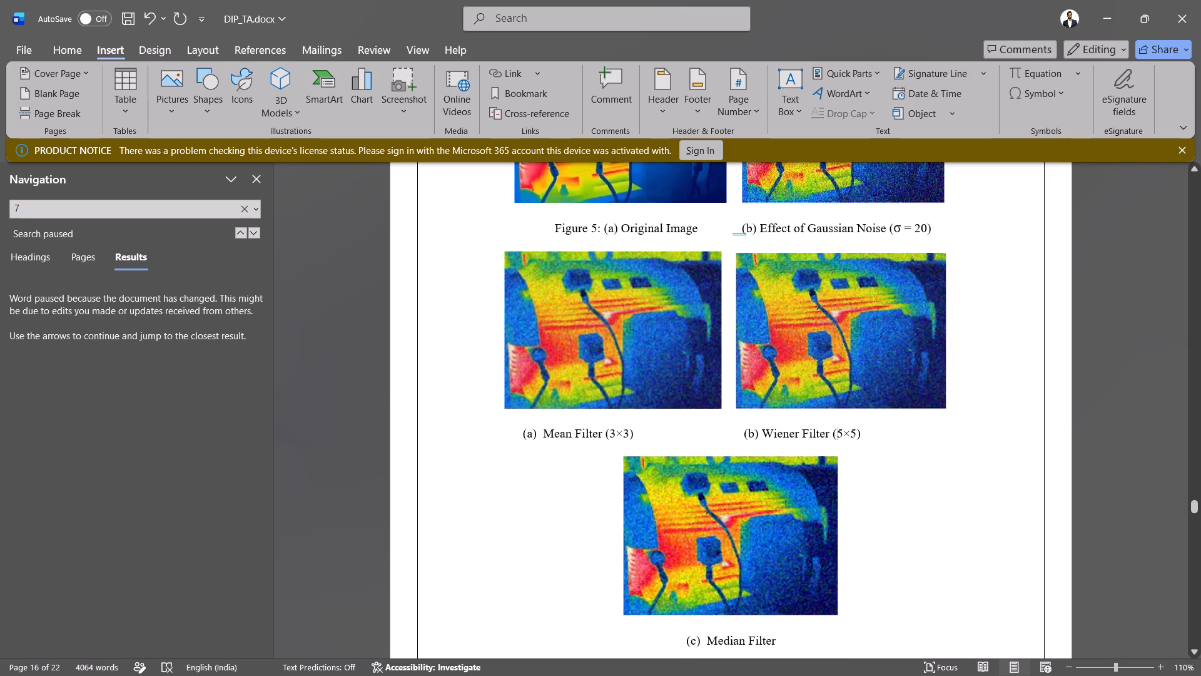
{"action": "key", "text": "Delete"}
{"action": "key", "text": "3"}
{"action": "key", "text": "Right"}
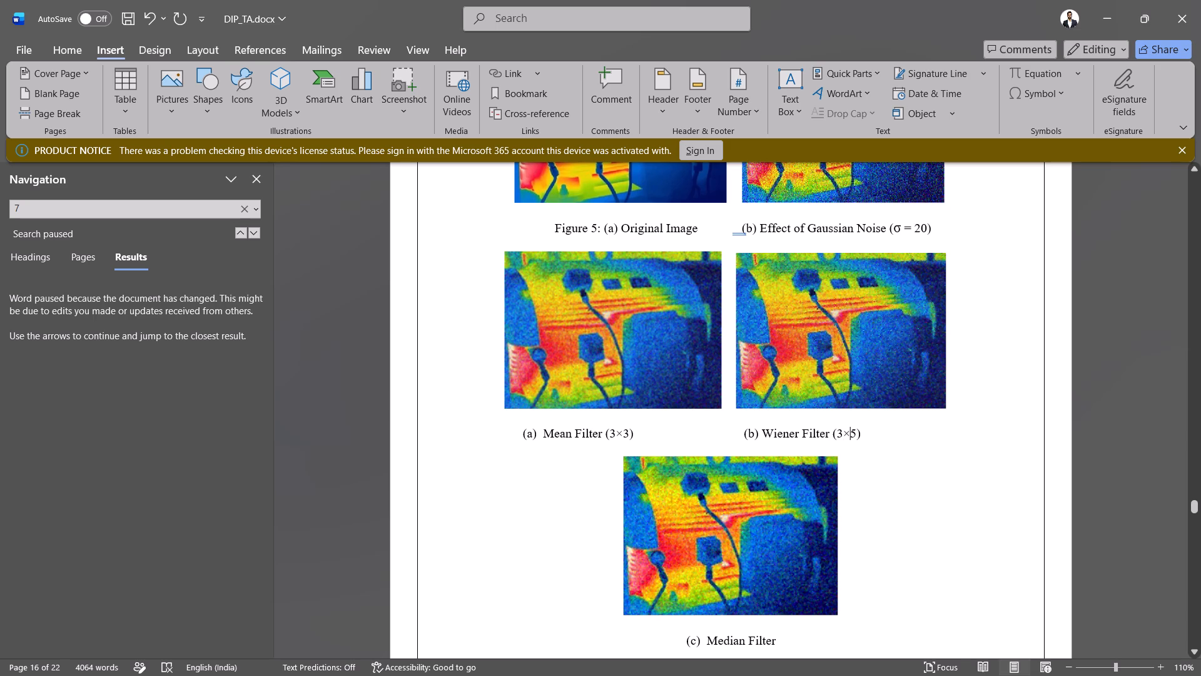
{"action": "key", "text": "Delete"}
{"action": "key", "text": "3"}
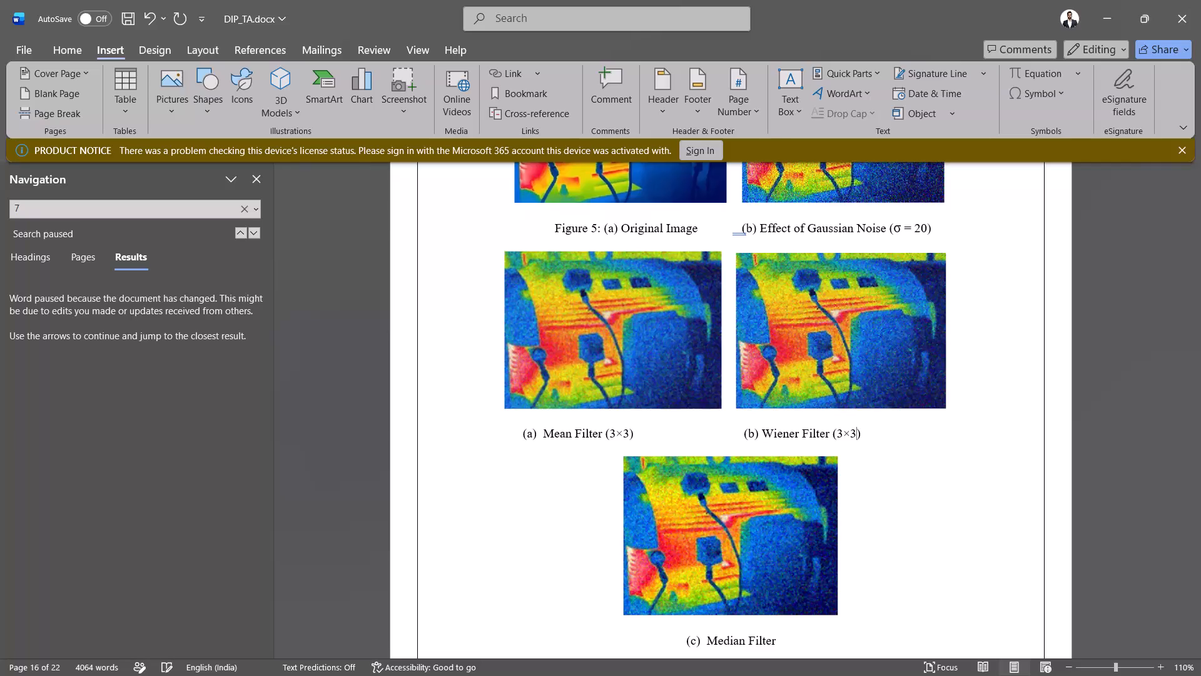
Review the Results section from the Figure 6 images through Figures 7 to 10 and Table 3 to the closing PSNR paragraph.
{"action": "scroll", "coordinate": [866, 433], "scroll_direction": "down", "scroll_amount": 1}
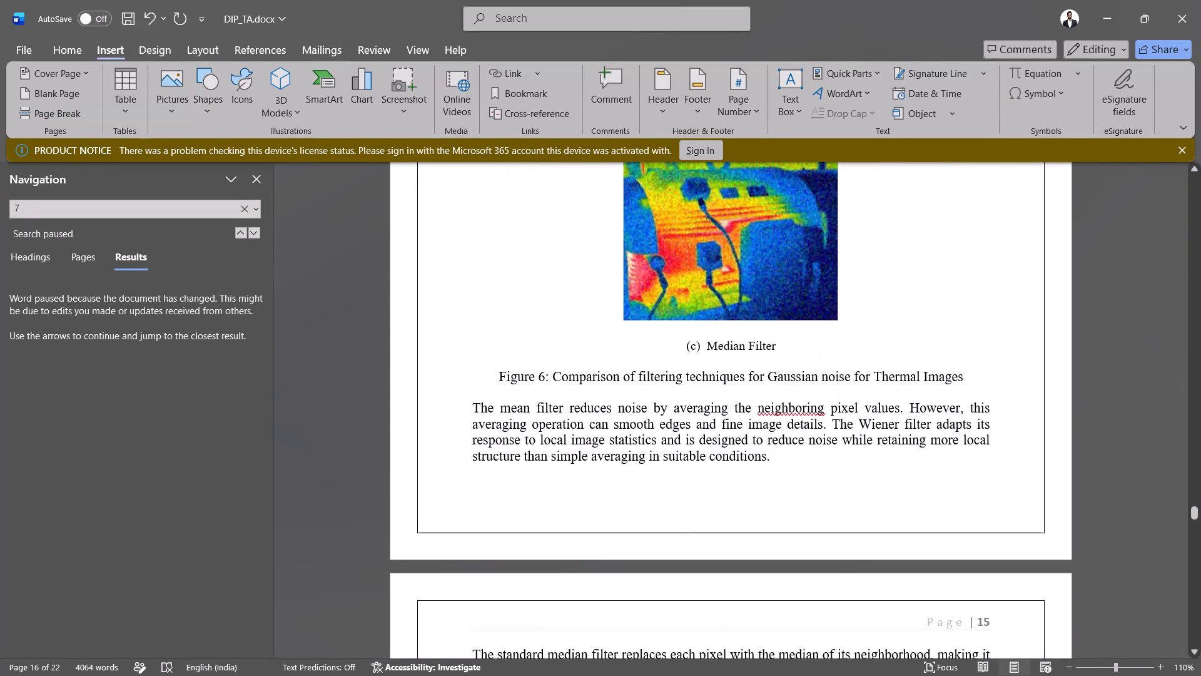
{"action": "scroll", "coordinate": [866, 433], "scroll_direction": "down", "scroll_amount": 3}
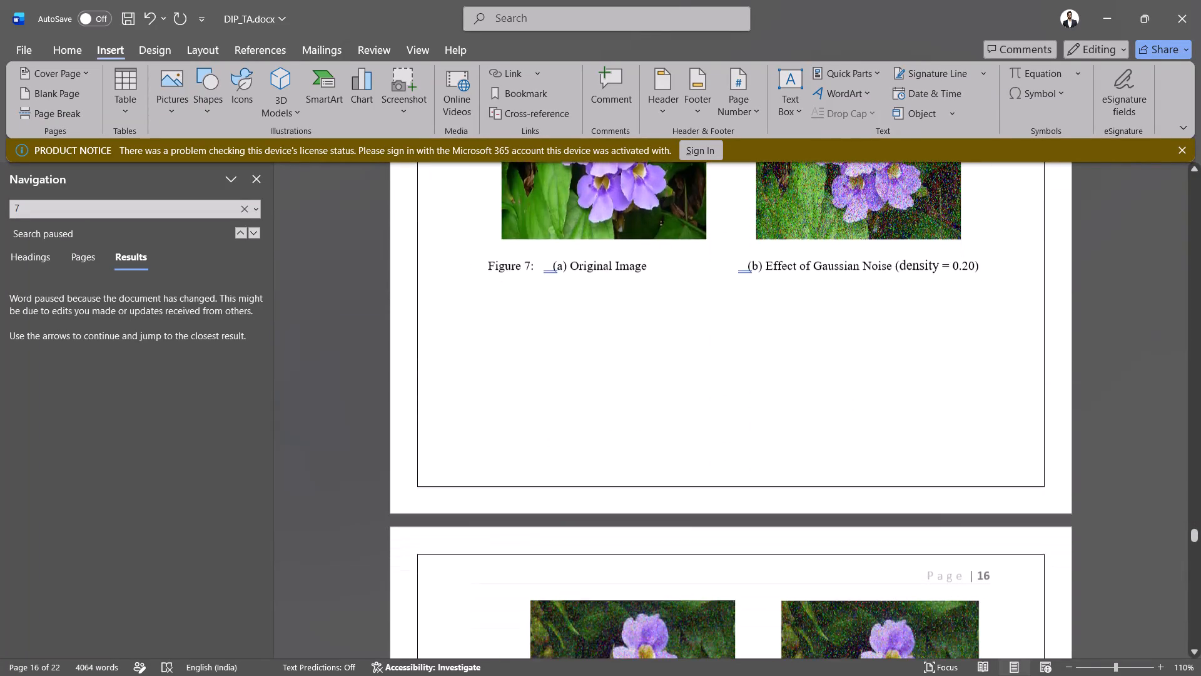
{"action": "scroll", "coordinate": [866, 433], "scroll_direction": "down", "scroll_amount": 1}
{"action": "scroll", "coordinate": [866, 433], "scroll_direction": "up", "scroll_amount": 1}
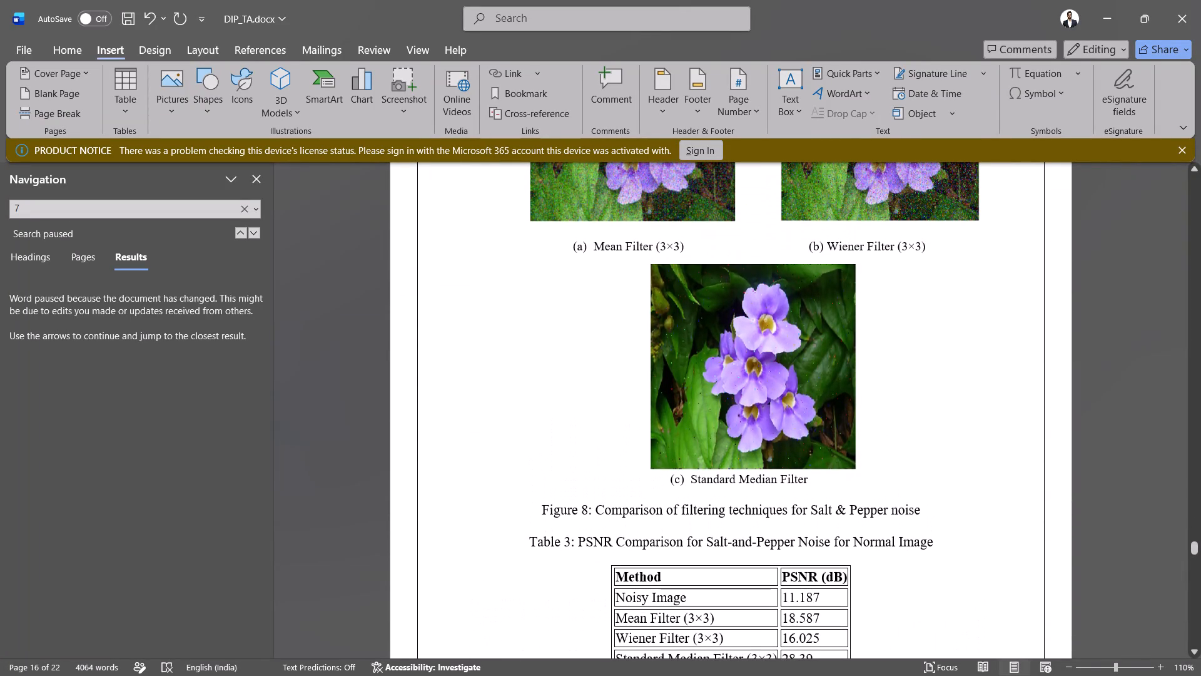
{"action": "scroll", "coordinate": [755, 411], "scroll_direction": "down", "scroll_amount": 2}
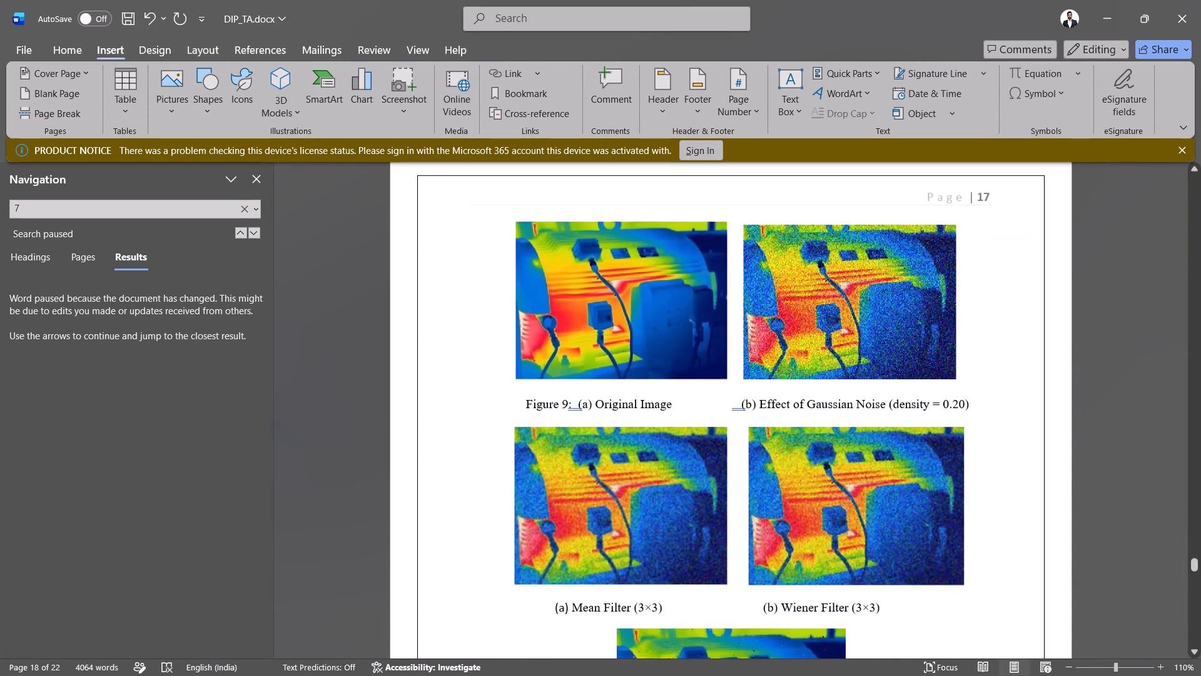
{"action": "scroll", "coordinate": [755, 411], "scroll_direction": "down", "scroll_amount": 3}
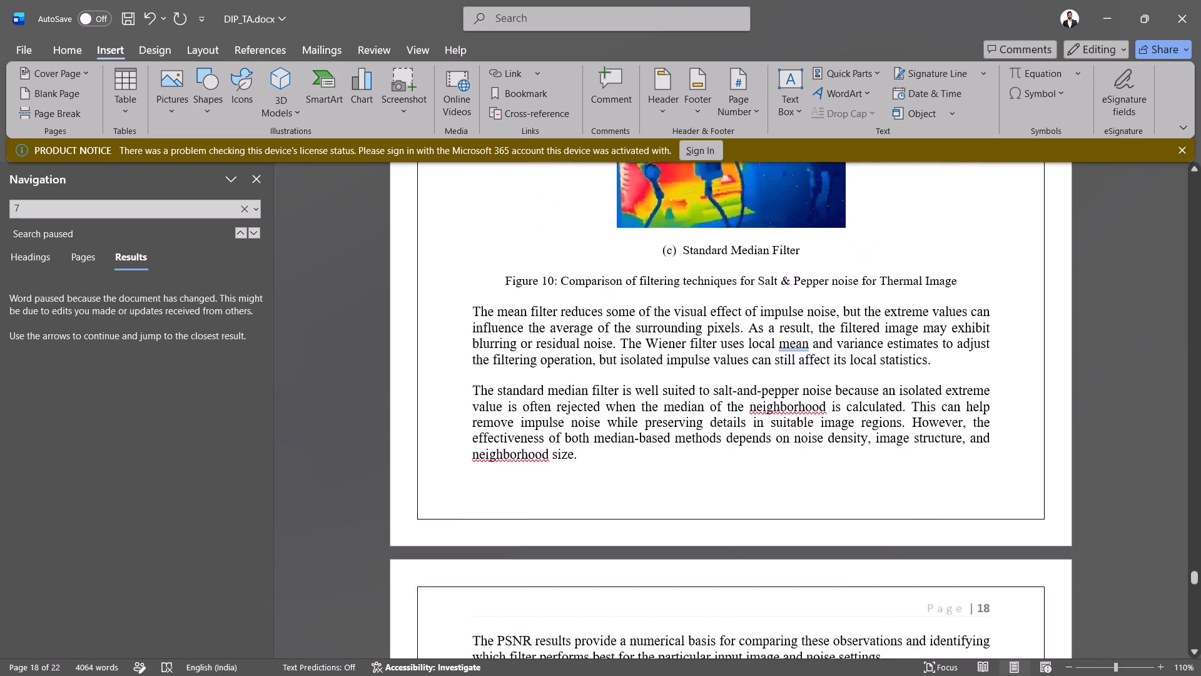
{"action": "scroll", "coordinate": [755, 411], "scroll_direction": "down", "scroll_amount": 1}
Review the figures, captions and PSNR tables back from Figure 10 to the start of section 6.1 and the end of the code.
{"action": "scroll", "coordinate": [755, 411], "scroll_direction": "up", "scroll_amount": 4}
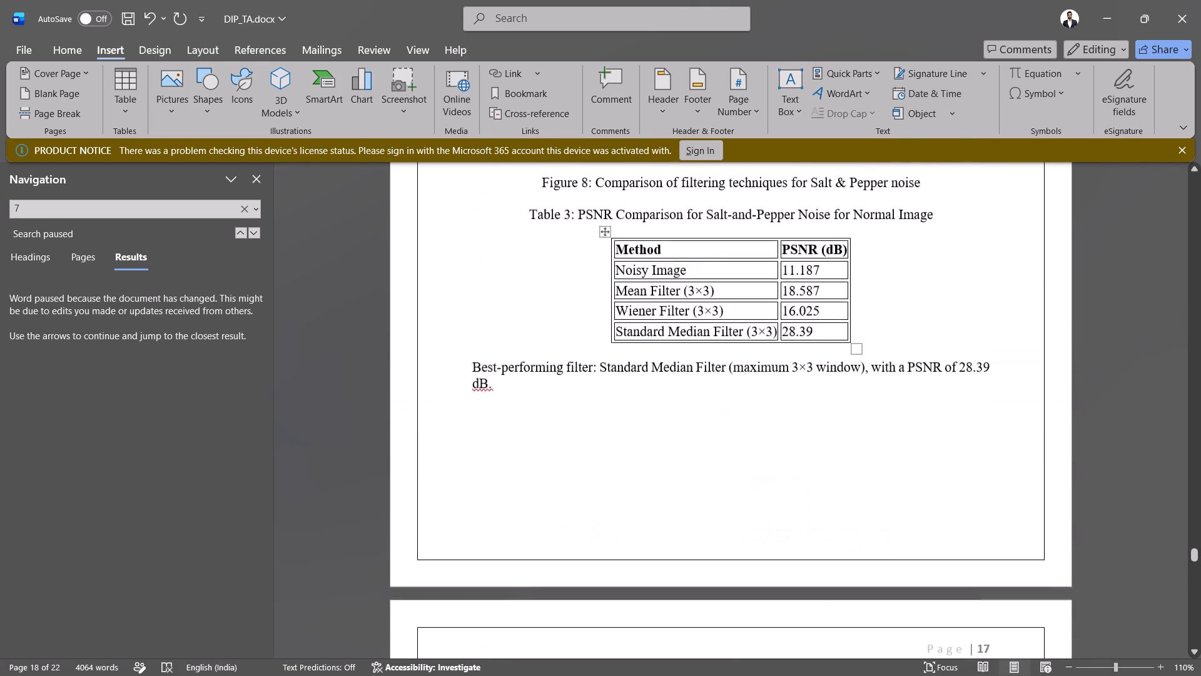
{"action": "scroll", "coordinate": [755, 411], "scroll_direction": "up", "scroll_amount": 4}
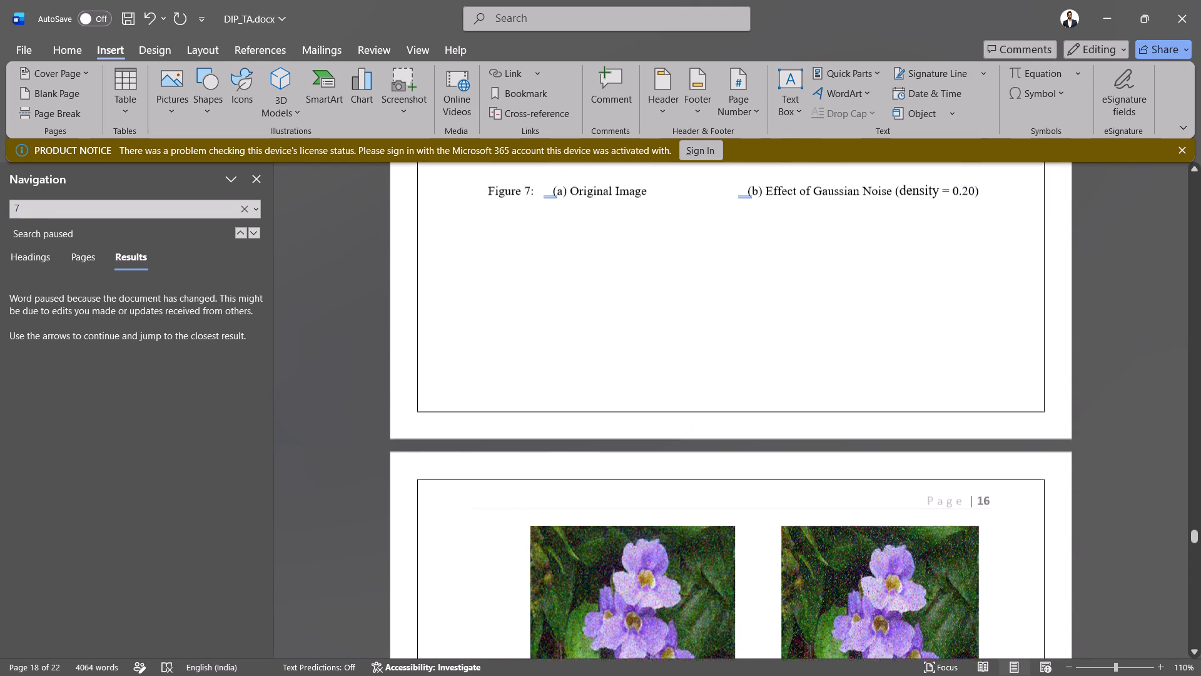
{"action": "scroll", "coordinate": [755, 411], "scroll_direction": "up", "scroll_amount": 3}
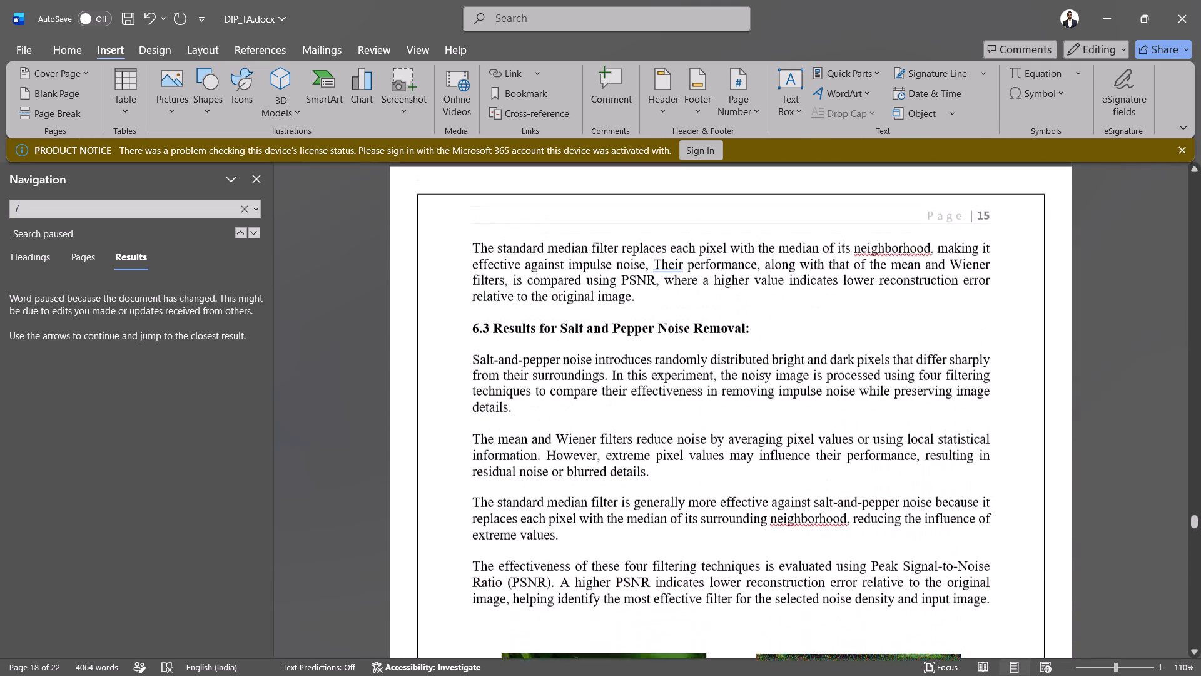
{"action": "scroll", "coordinate": [755, 411], "scroll_direction": "up", "scroll_amount": 2}
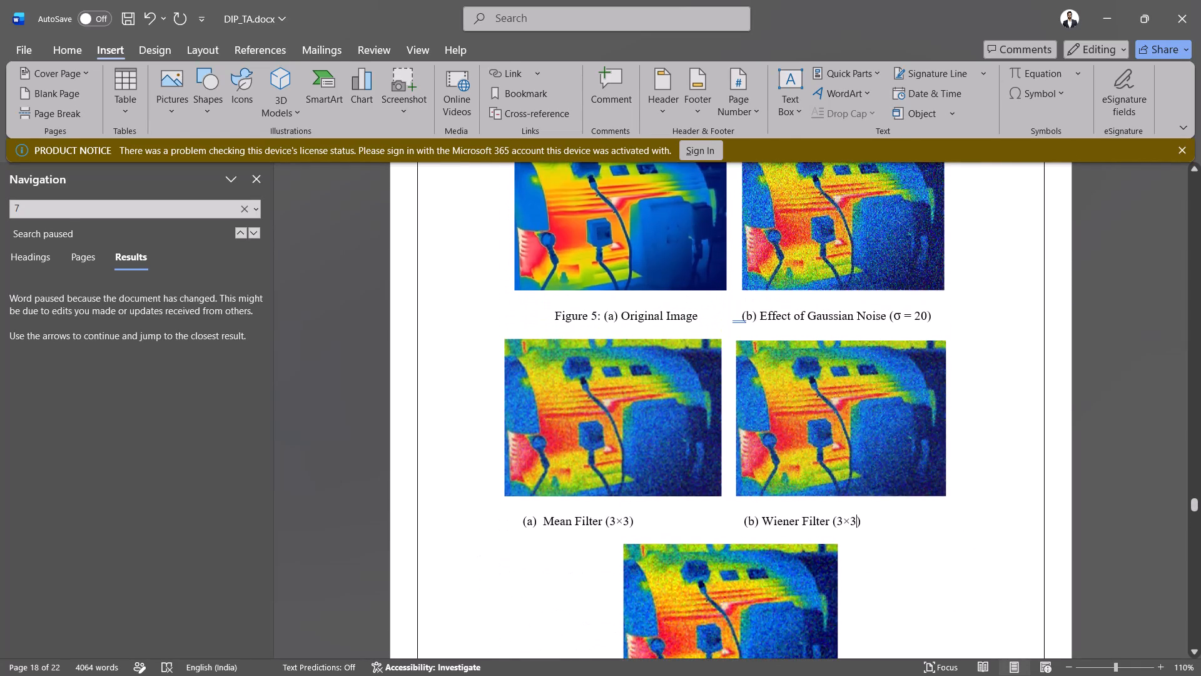
{"action": "scroll", "coordinate": [755, 411], "scroll_direction": "up", "scroll_amount": 2}
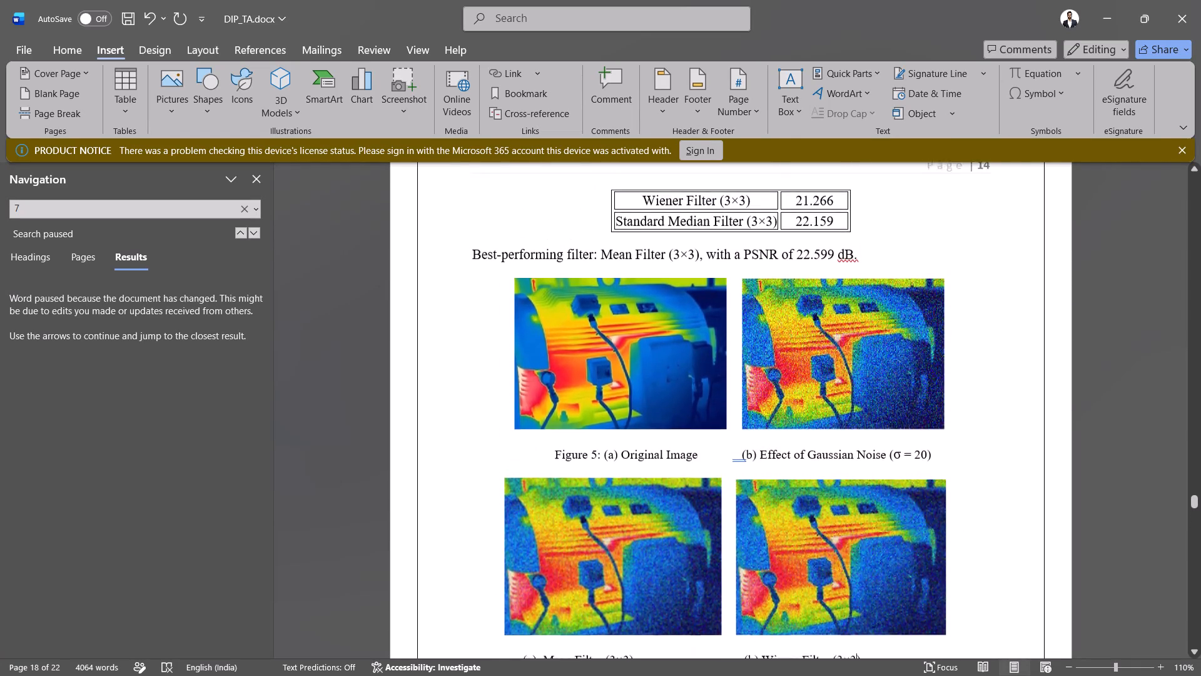
{"action": "scroll", "coordinate": [755, 411], "scroll_direction": "up", "scroll_amount": 4}
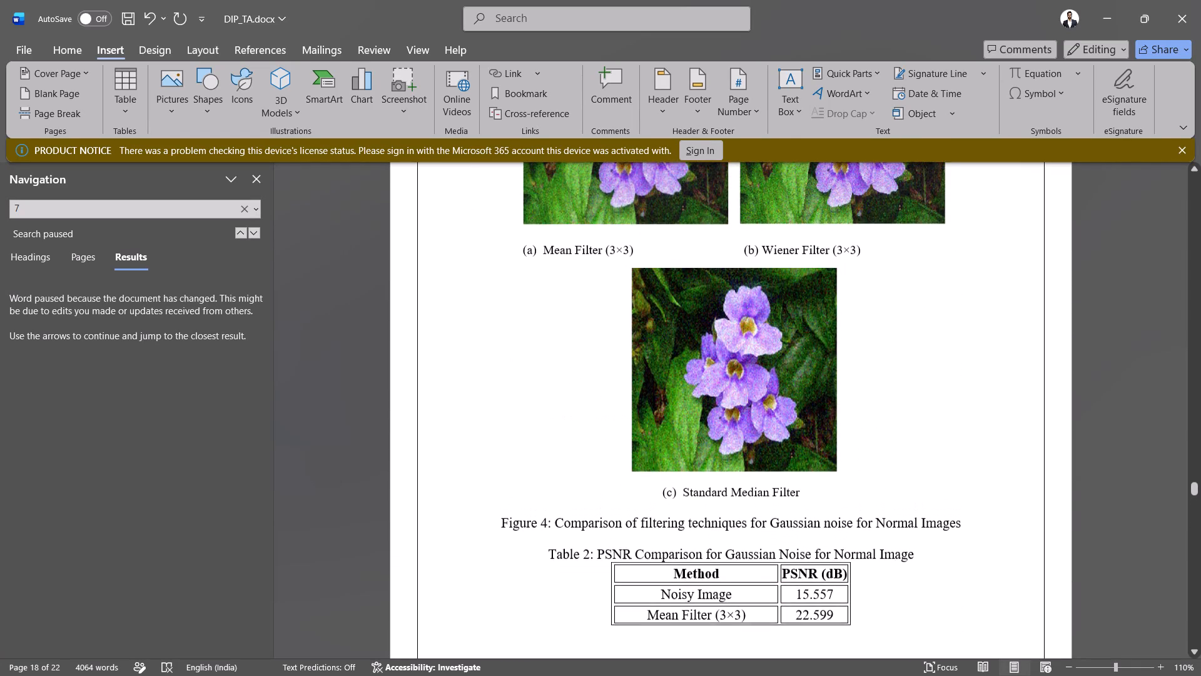
{"action": "scroll", "coordinate": [755, 411], "scroll_direction": "up", "scroll_amount": 2}
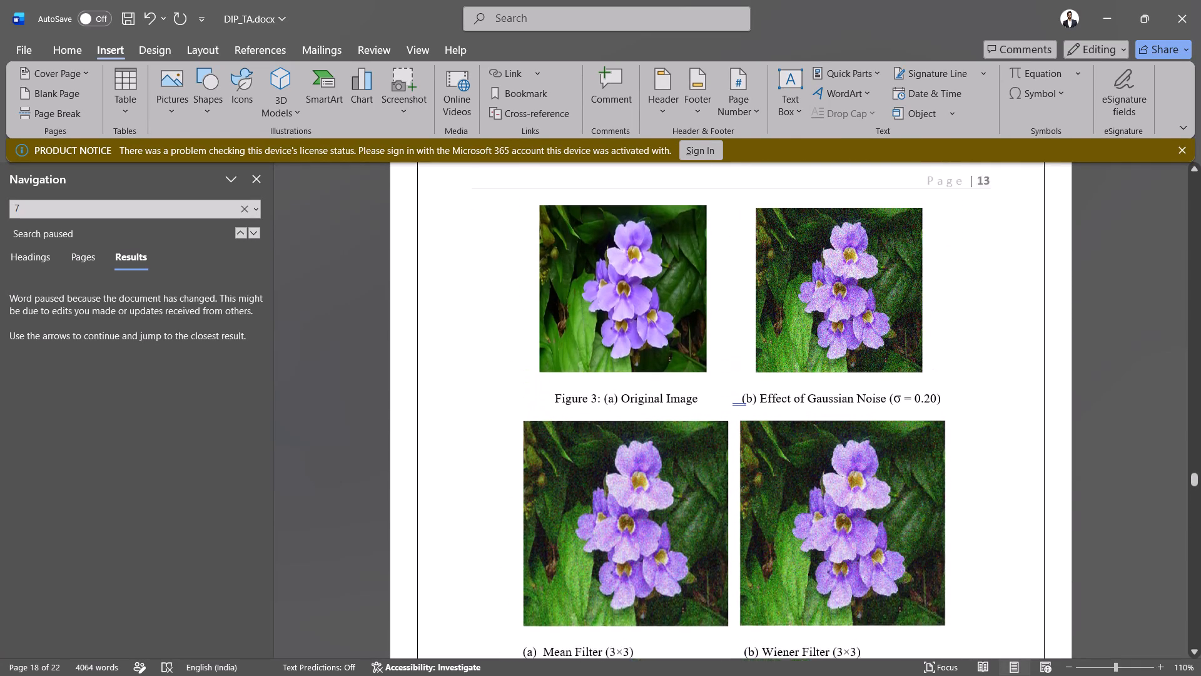
{"action": "scroll", "coordinate": [755, 411], "scroll_direction": "up", "scroll_amount": 4}
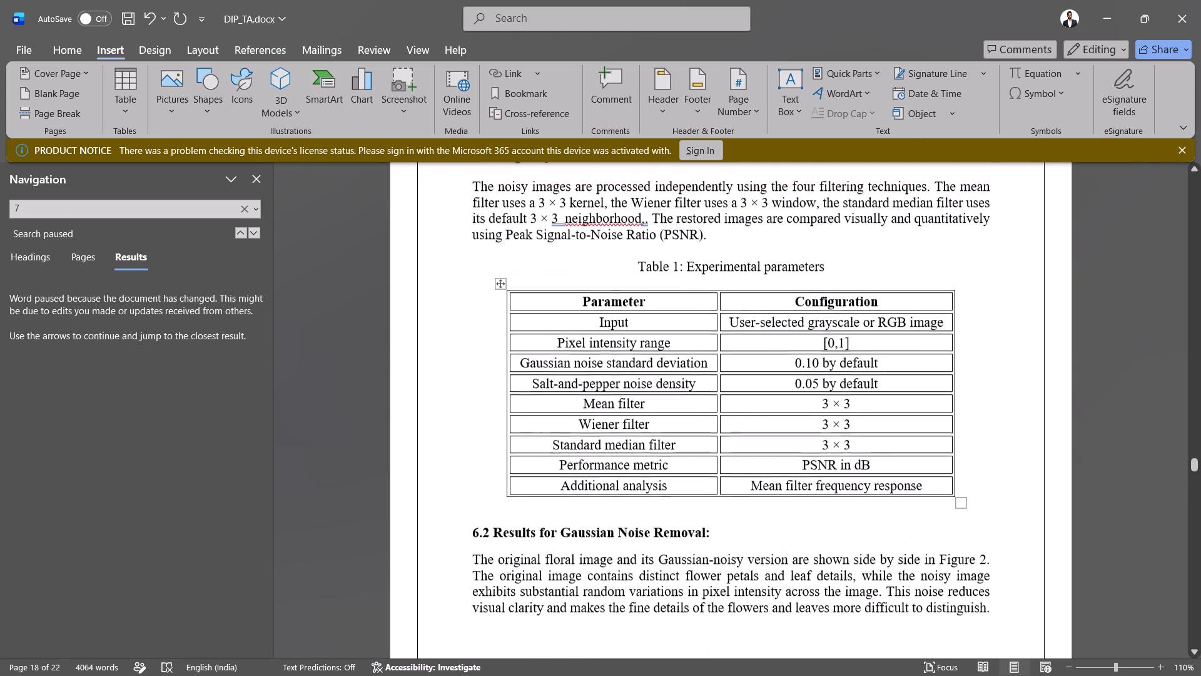
{"action": "scroll", "coordinate": [755, 411], "scroll_direction": "up", "scroll_amount": 4}
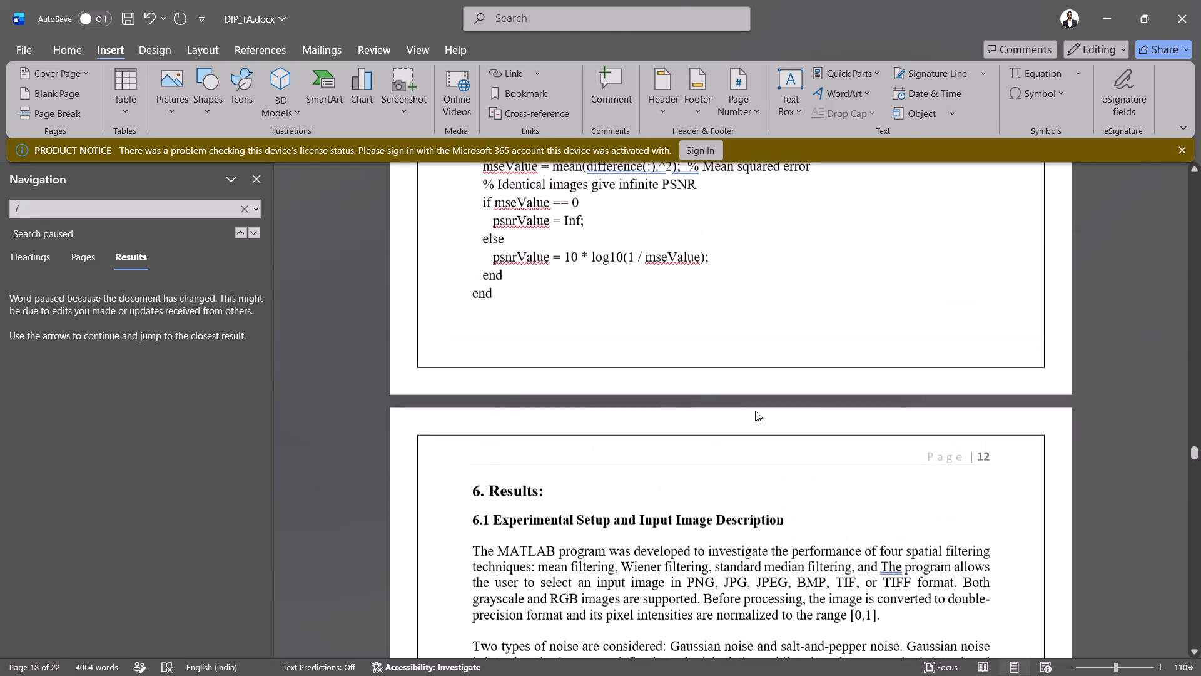
{"action": "scroll", "coordinate": [755, 411], "scroll_direction": "up", "scroll_amount": 2}
Slightly shrink the "(c) Standard Median Filter" flower image above the Figure 8 title, keeping its proportions.
{"action": "scroll", "coordinate": [755, 411], "scroll_direction": "down", "scroll_amount": 3}
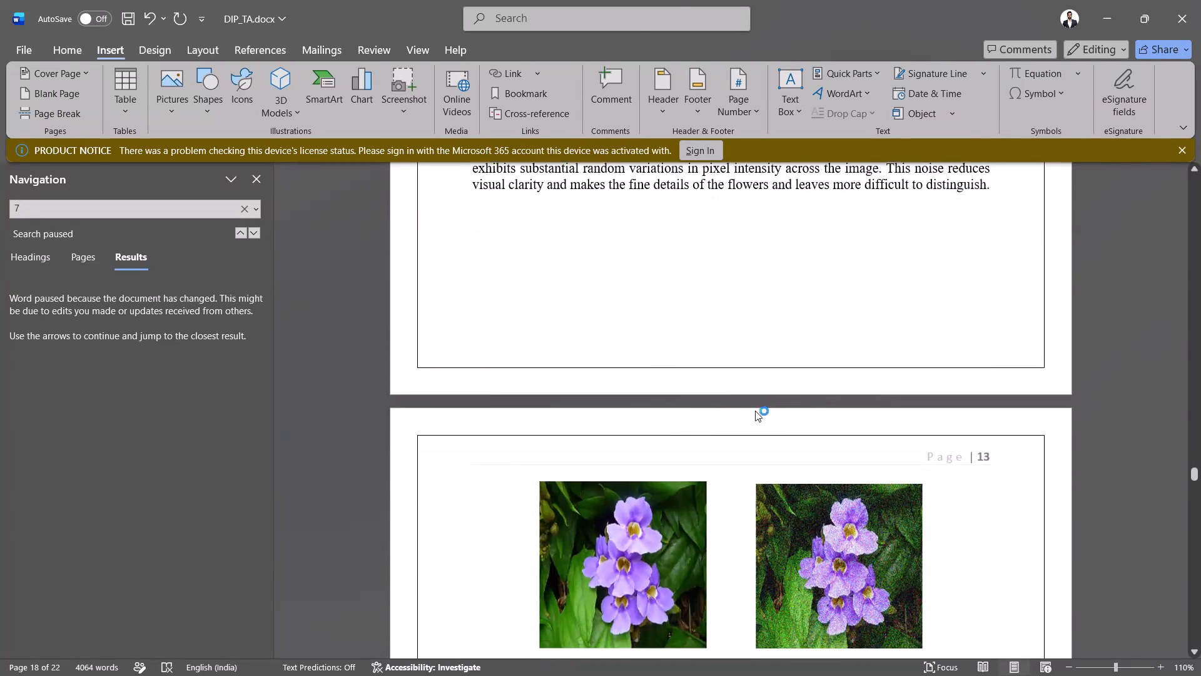
{"action": "scroll", "coordinate": [755, 411], "scroll_direction": "up", "scroll_amount": 1}
{"action": "scroll", "coordinate": [755, 411], "scroll_direction": "down", "scroll_amount": 2}
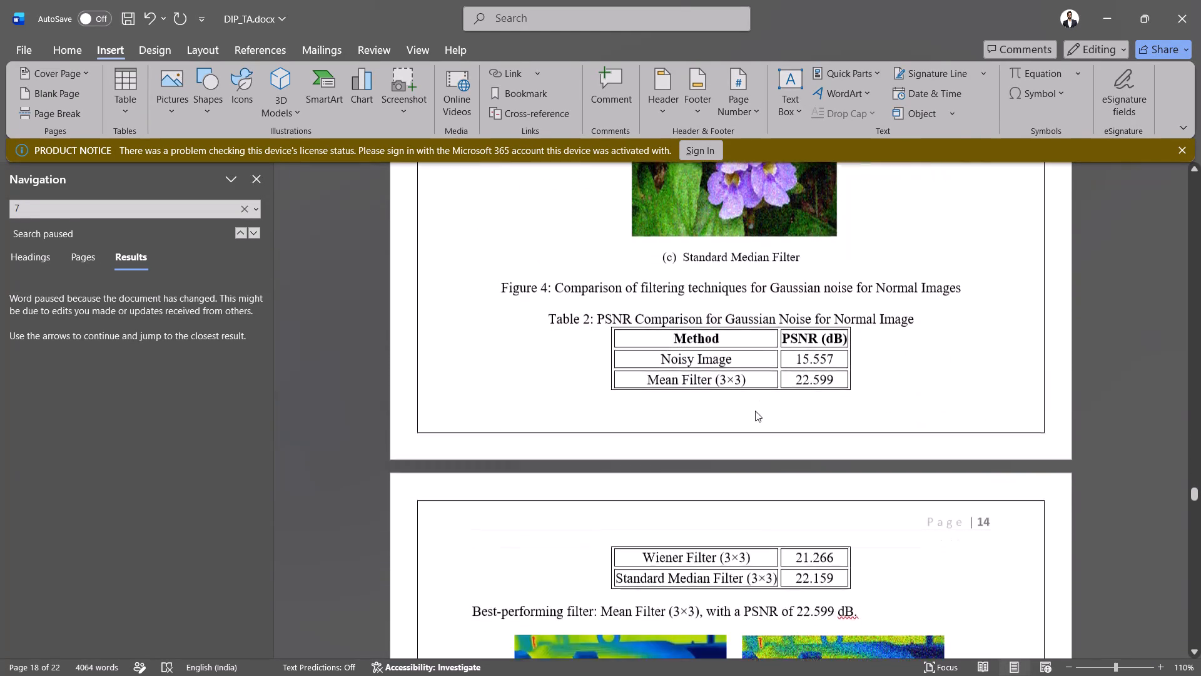
{"action": "scroll", "coordinate": [755, 411], "scroll_direction": "down", "scroll_amount": 4}
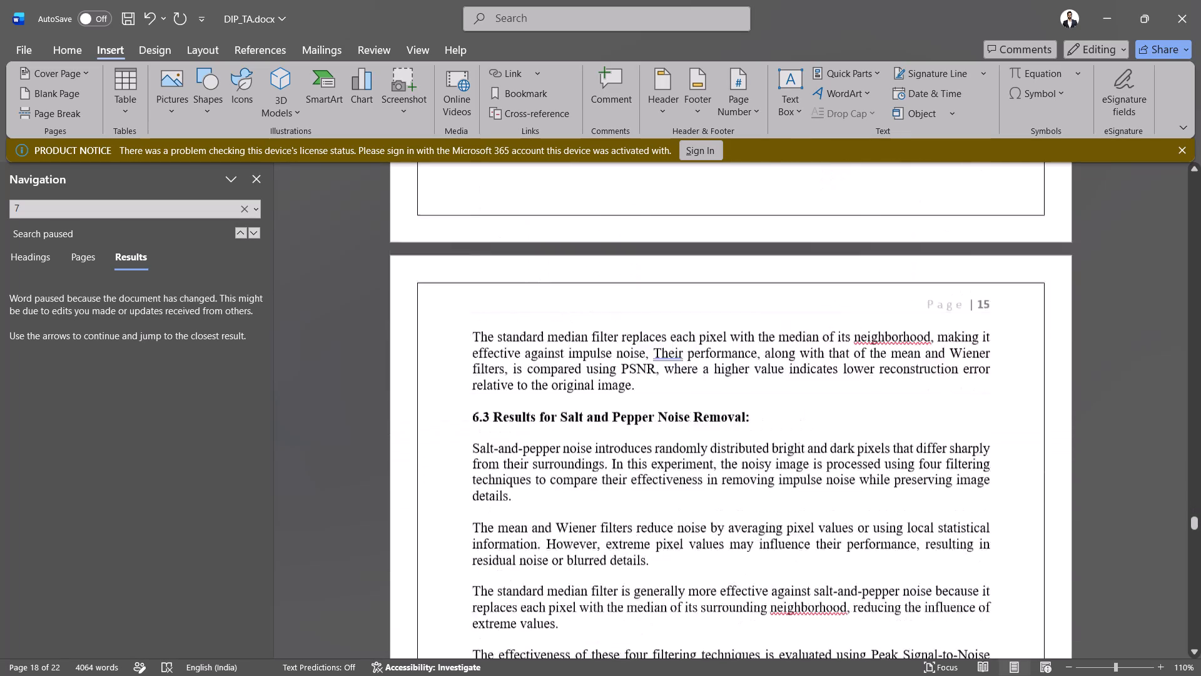
{"action": "scroll", "coordinate": [755, 411], "scroll_direction": "down", "scroll_amount": 3}
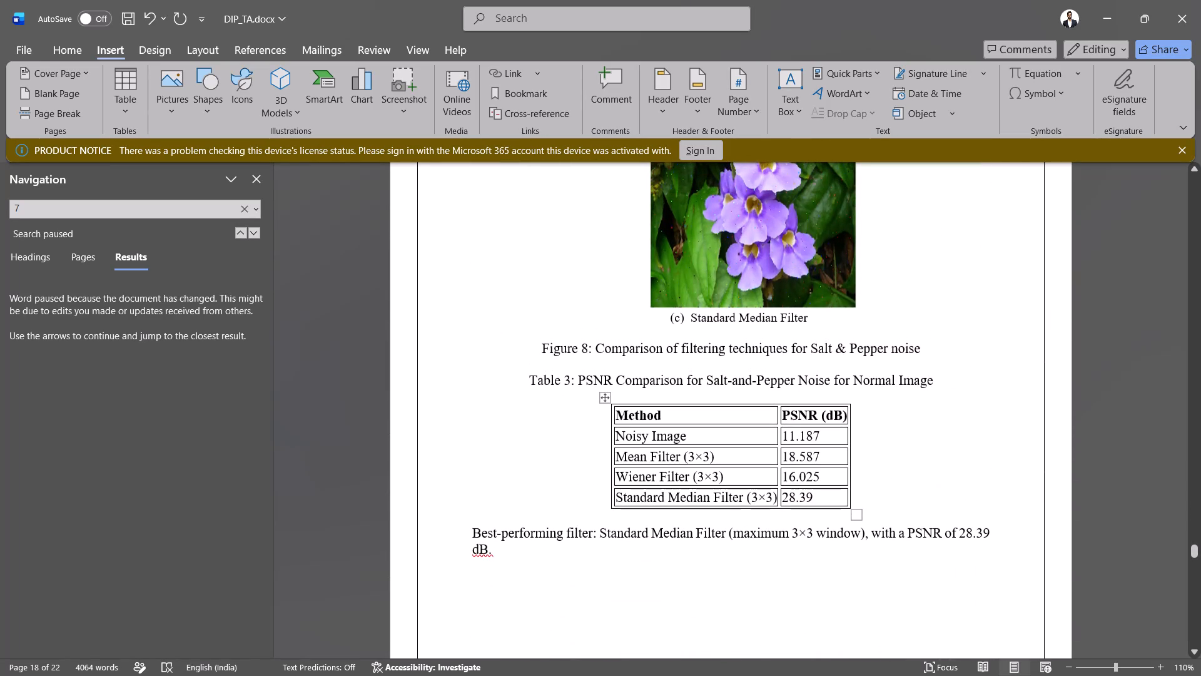
{"action": "left_click", "coordinate": [755, 411]}
{"action": "scroll", "coordinate": [755, 411], "scroll_direction": "right", "scroll_amount": 1}
{"action": "scroll", "coordinate": [755, 411], "scroll_direction": "left", "scroll_amount": 1}
{"action": "scroll", "coordinate": [755, 411], "scroll_direction": "right", "scroll_amount": 1}
{"action": "scroll", "coordinate": [755, 411], "scroll_direction": "up", "scroll_amount": 1}
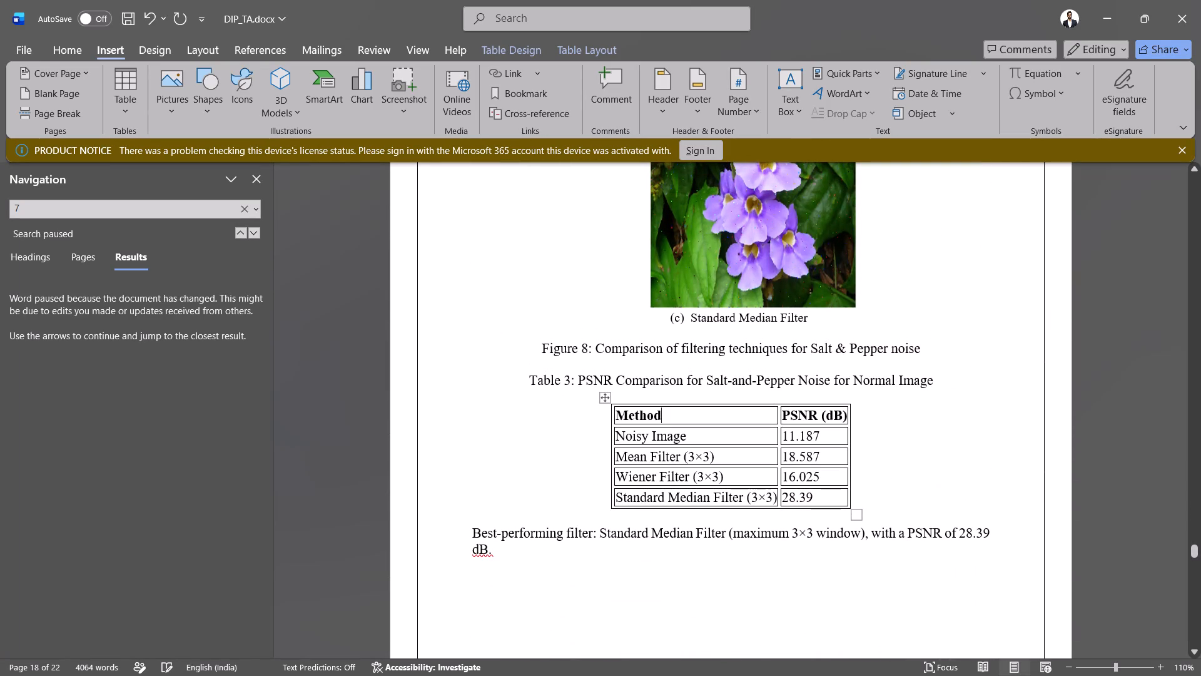
{"action": "scroll", "coordinate": [755, 411], "scroll_direction": "up", "scroll_amount": 1}
{"action": "left_click", "coordinate": [755, 411]}
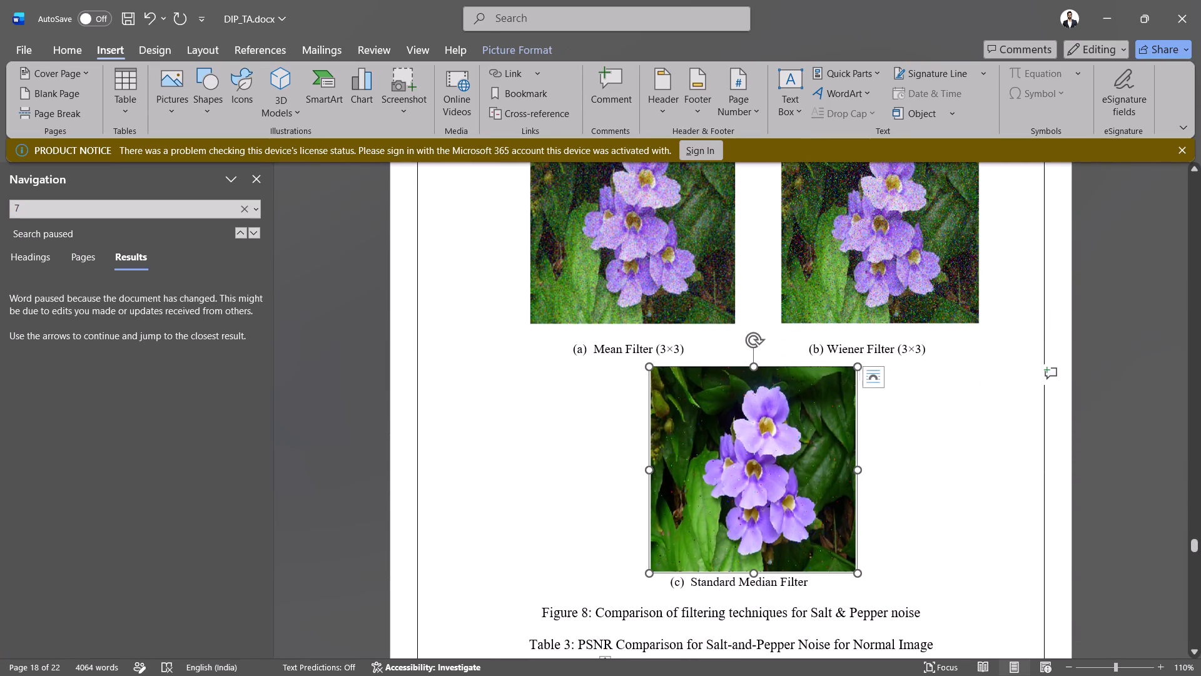
{"action": "left_click_drag", "start_coordinate": [646, 573], "coordinate": [666, 548]}
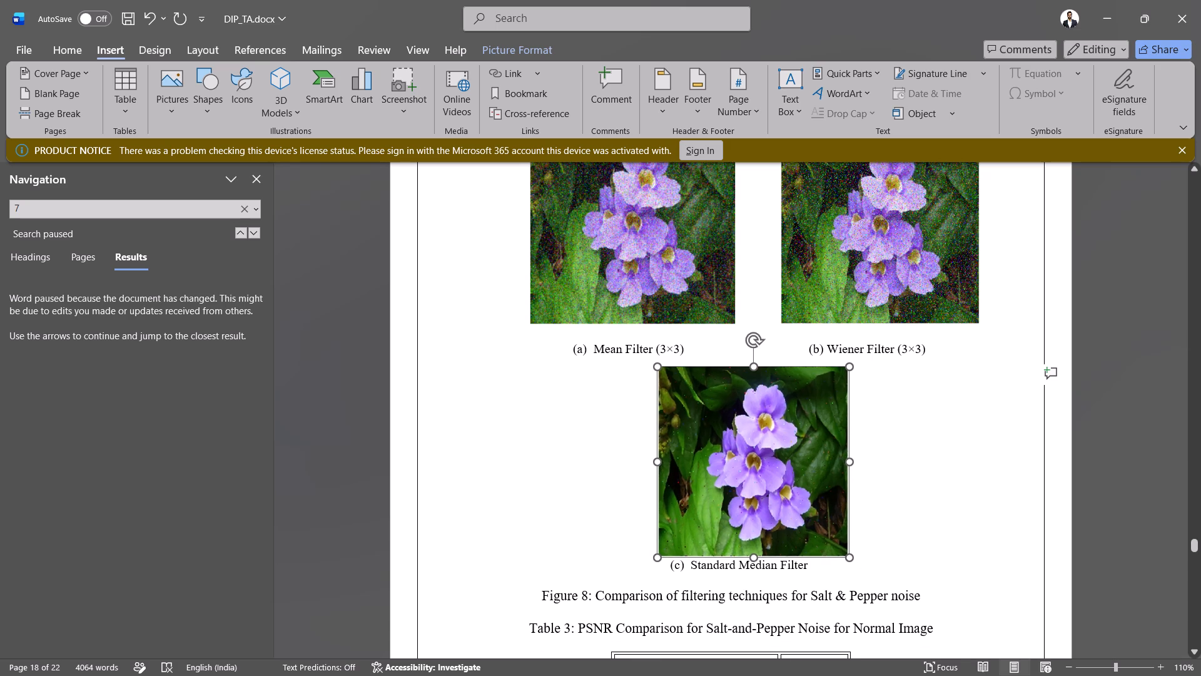
{"action": "left_click_drag", "start_coordinate": [666, 548], "coordinate": [668, 545]}
{"action": "scroll", "coordinate": [668, 545], "scroll_direction": "up", "scroll_amount": 1}
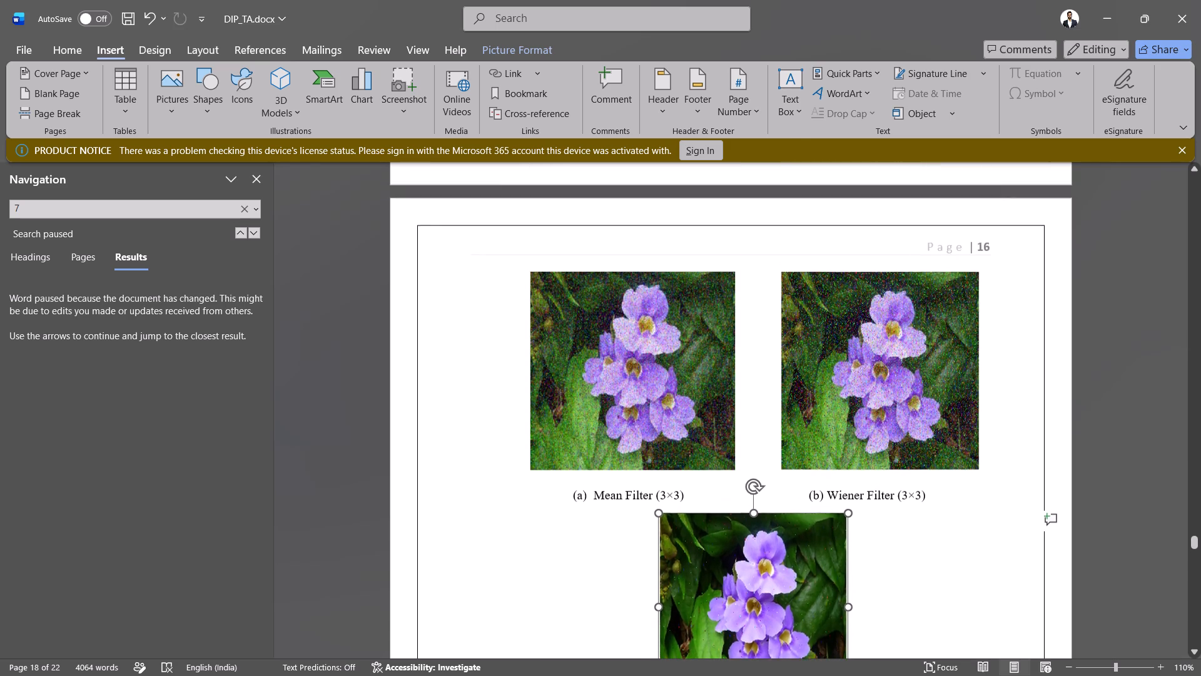
{"action": "scroll", "coordinate": [668, 545], "scroll_direction": "up", "scroll_amount": 1}
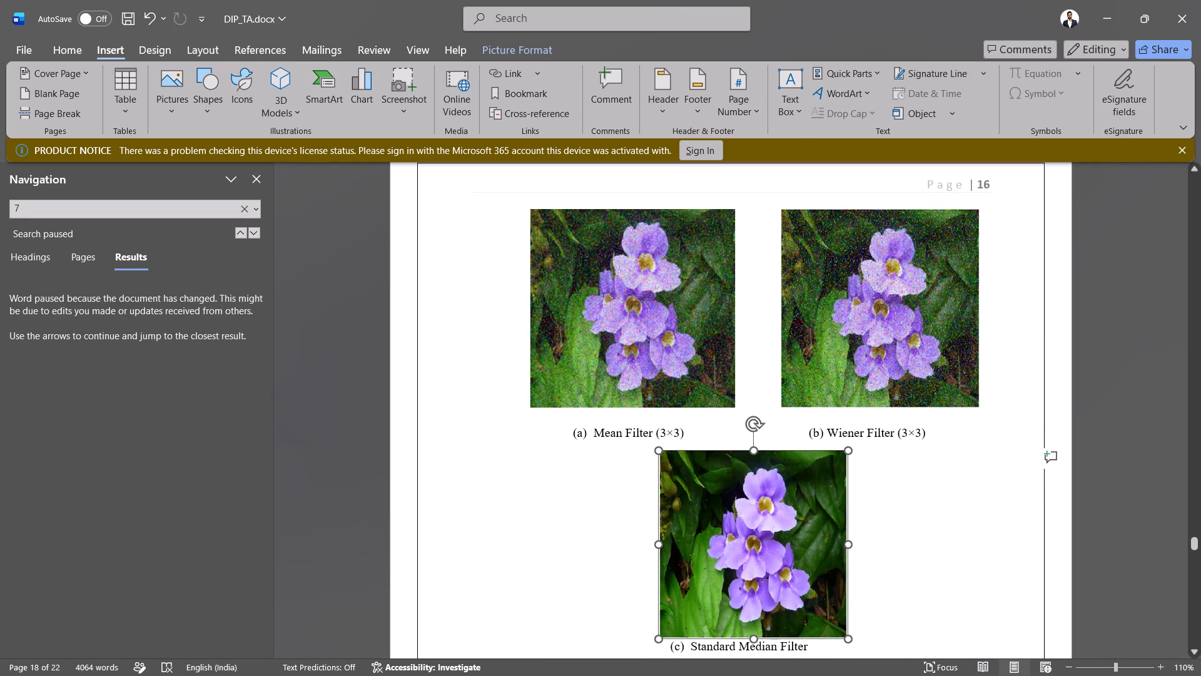
Slightly shrink the "(c) Standard Median Filter" thermal image above the Figure 10 title, keeping its proportions.
{"action": "scroll", "coordinate": [782, 558], "scroll_direction": "down", "scroll_amount": 3}
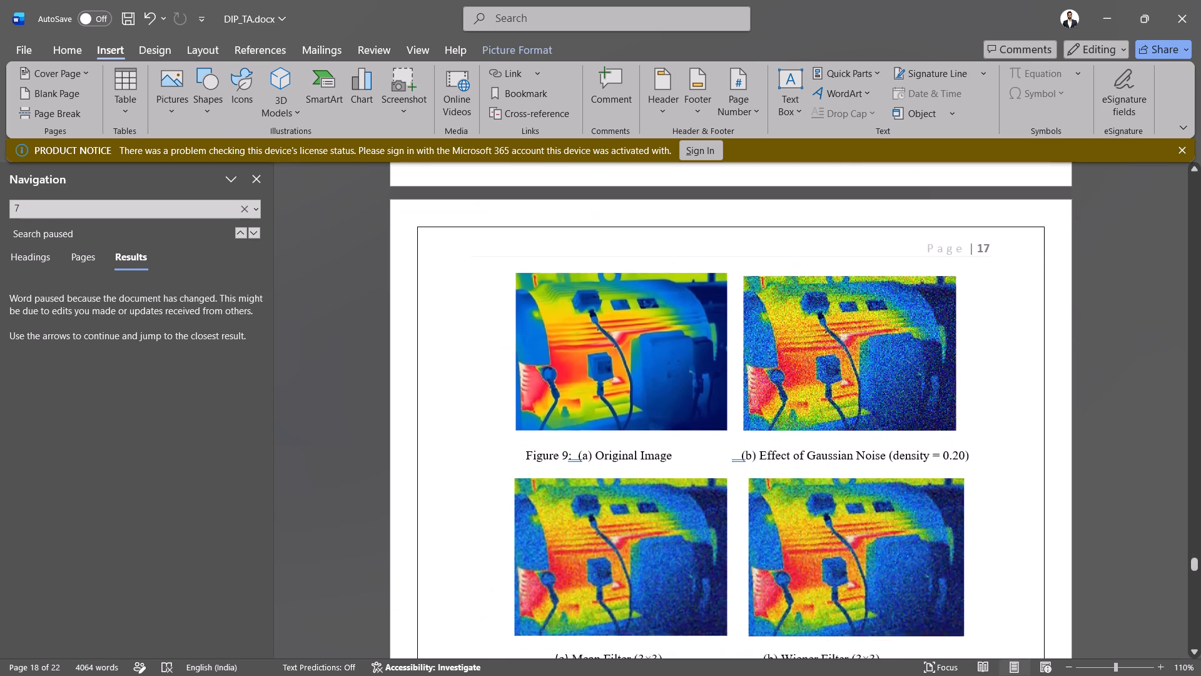
{"action": "scroll", "coordinate": [782, 558], "scroll_direction": "down", "scroll_amount": 1}
{"action": "scroll", "coordinate": [782, 558], "scroll_direction": "up", "scroll_amount": 2}
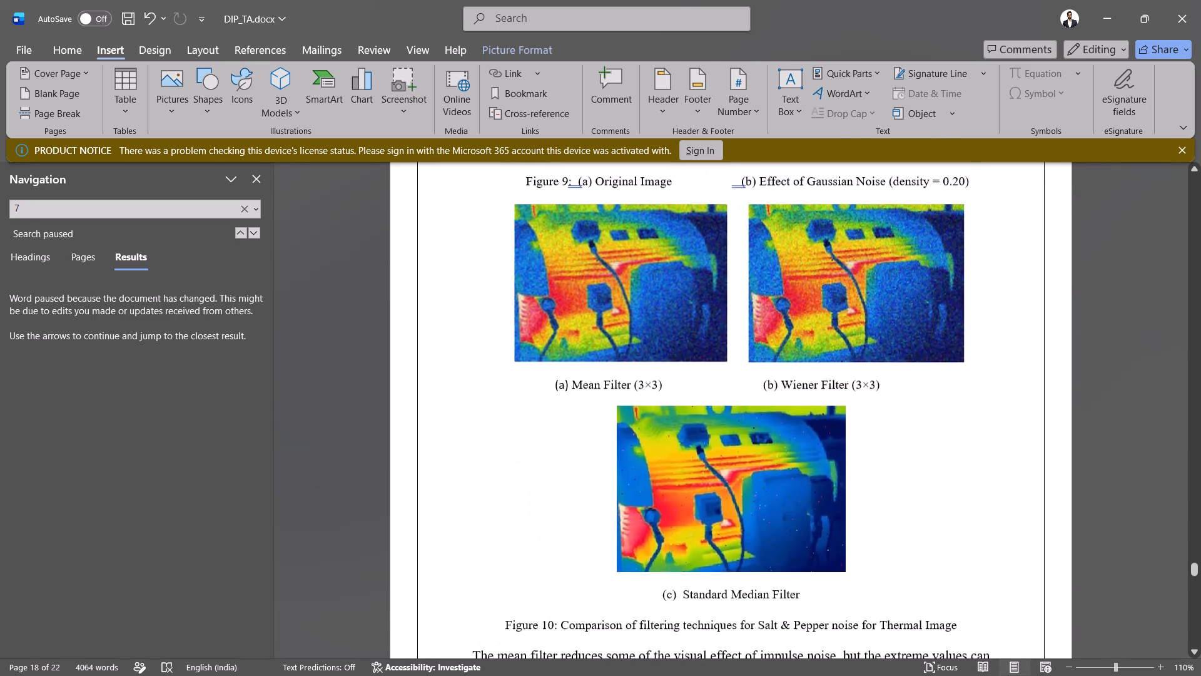
{"action": "left_click", "coordinate": [734, 534]}
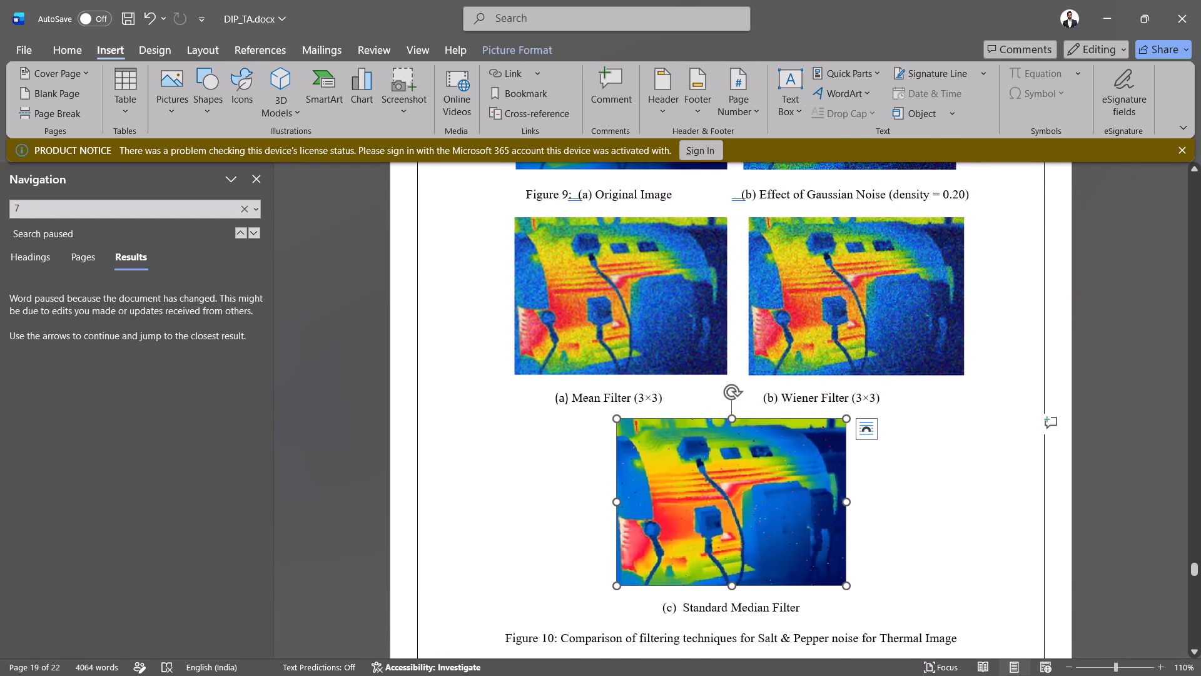
{"action": "left_click_drag", "start_coordinate": [614, 588], "coordinate": [632, 564]}
{"action": "scroll", "coordinate": [689, 391], "scroll_direction": "up", "scroll_amount": 1}
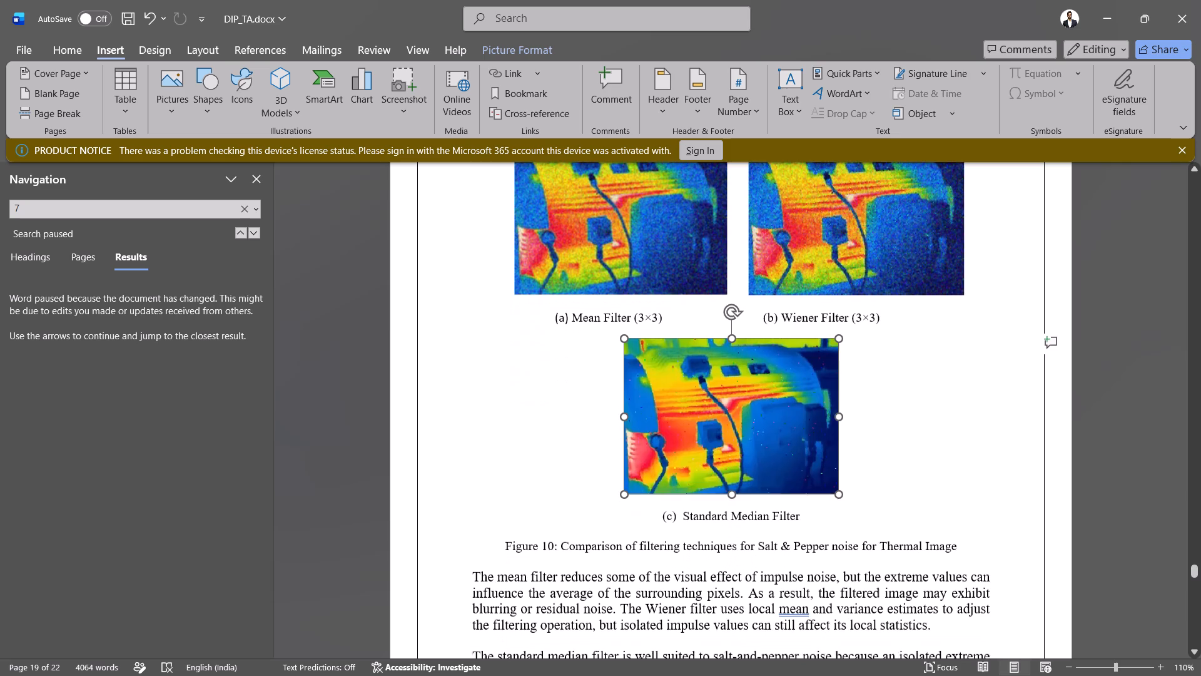
{"action": "scroll", "coordinate": [689, 391], "scroll_direction": "up", "scroll_amount": 1}
{"action": "scroll", "coordinate": [689, 391], "scroll_direction": "right", "scroll_amount": 1}
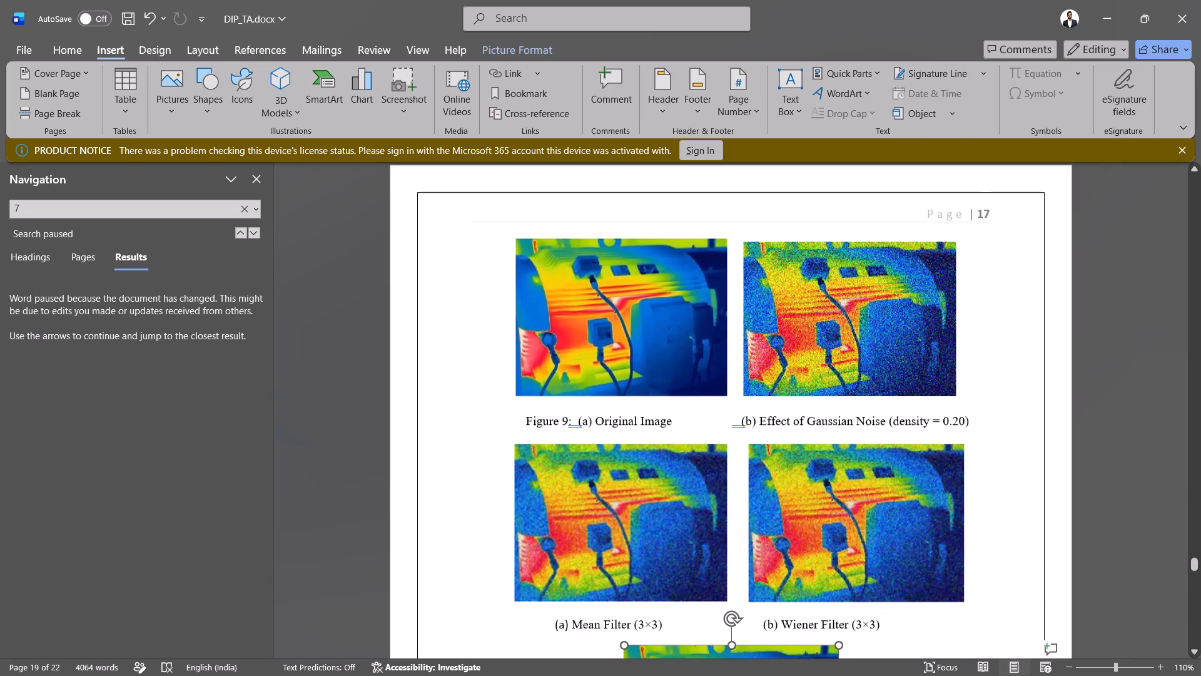
{"action": "scroll", "coordinate": [689, 391], "scroll_direction": "right", "scroll_amount": 1}
{"action": "scroll", "coordinate": [689, 391], "scroll_direction": "down", "scroll_amount": 1}
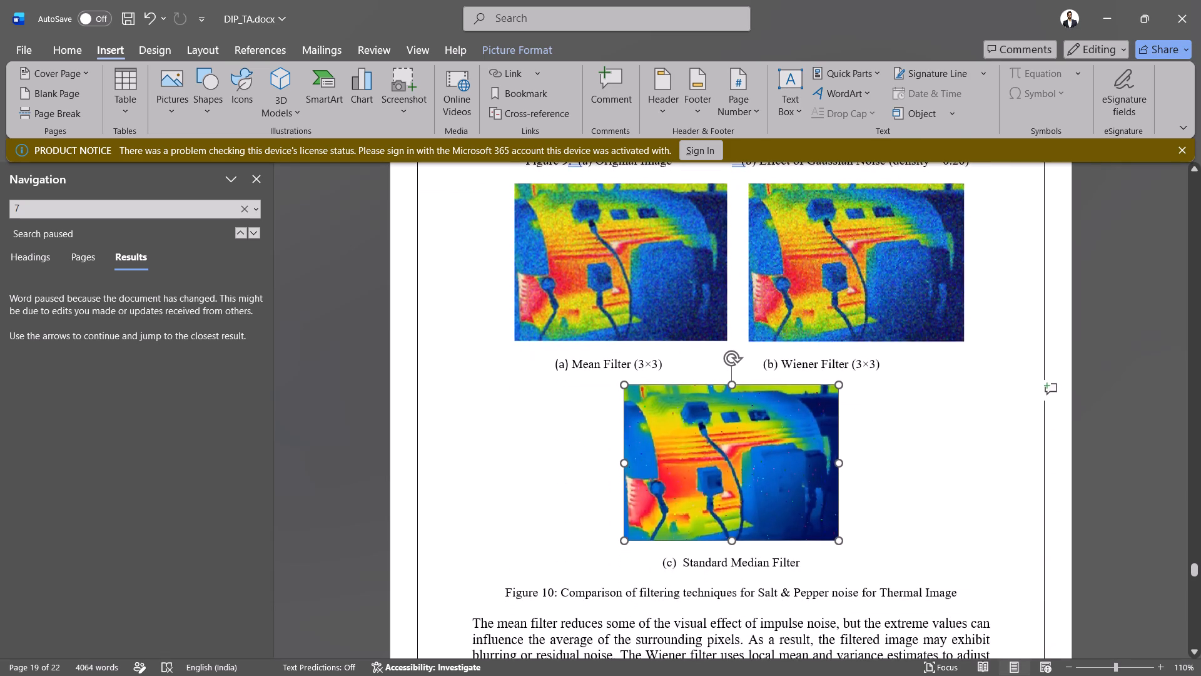
Check the figure and table layout back from Figure 9 to Figure 4 and Table 2, including Table 2's page break.
{"action": "scroll", "coordinate": [689, 391], "scroll_direction": "up", "scroll_amount": 2}
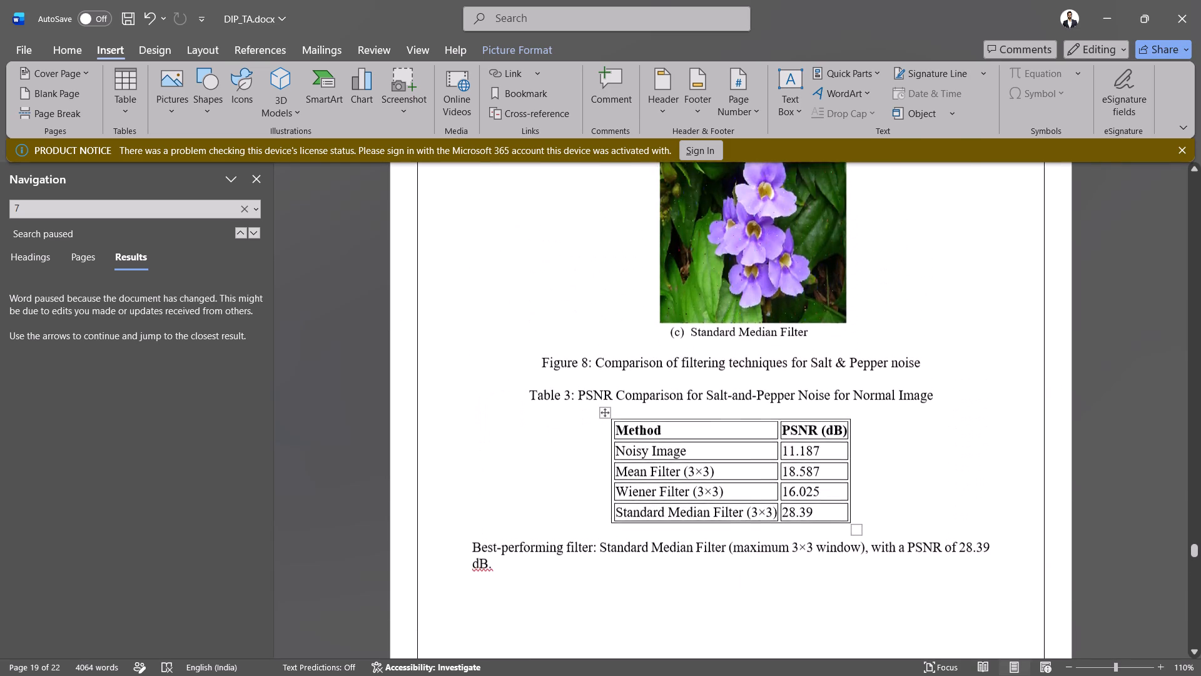
{"action": "scroll", "coordinate": [689, 391], "scroll_direction": "up", "scroll_amount": 3}
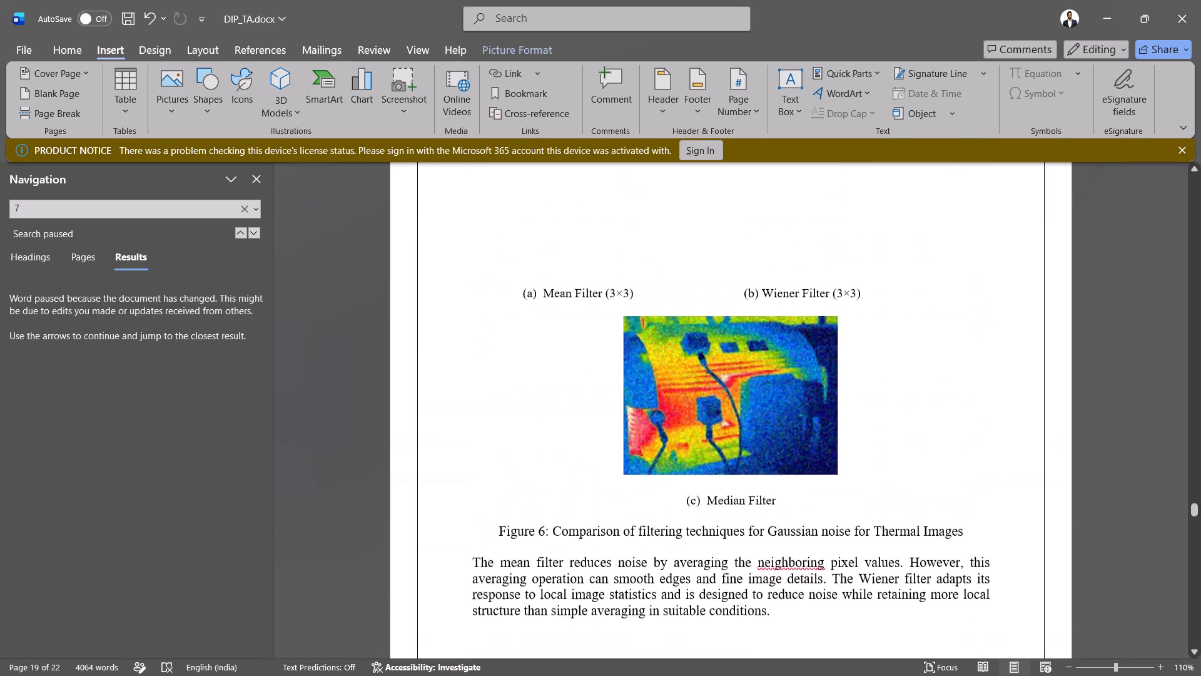
{"action": "scroll", "coordinate": [689, 391], "scroll_direction": "up", "scroll_amount": 3}
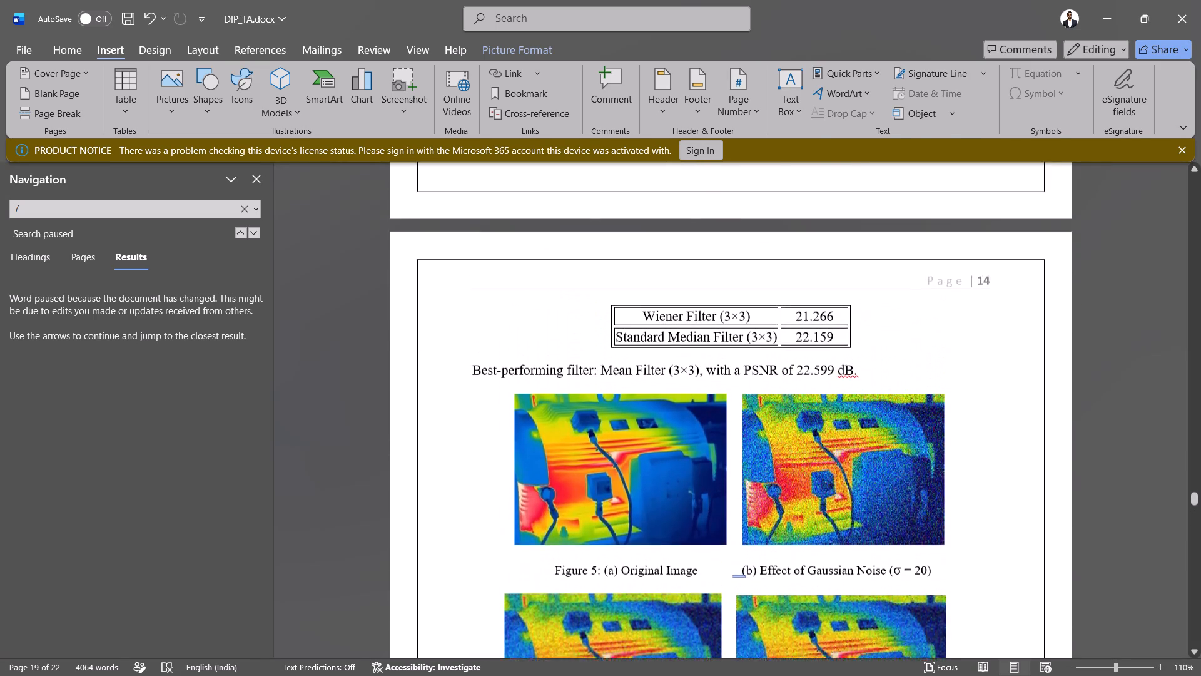
{"action": "scroll", "coordinate": [689, 391], "scroll_direction": "up", "scroll_amount": 1}
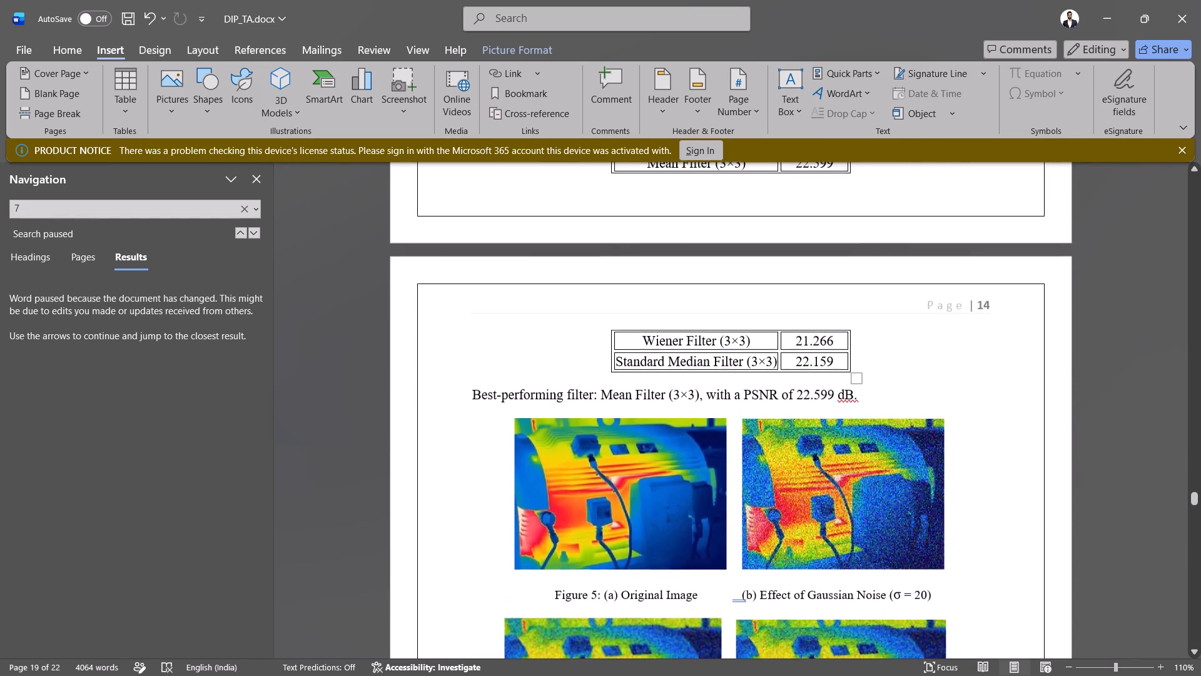
{"action": "scroll", "coordinate": [689, 391], "scroll_direction": "up", "scroll_amount": 1}
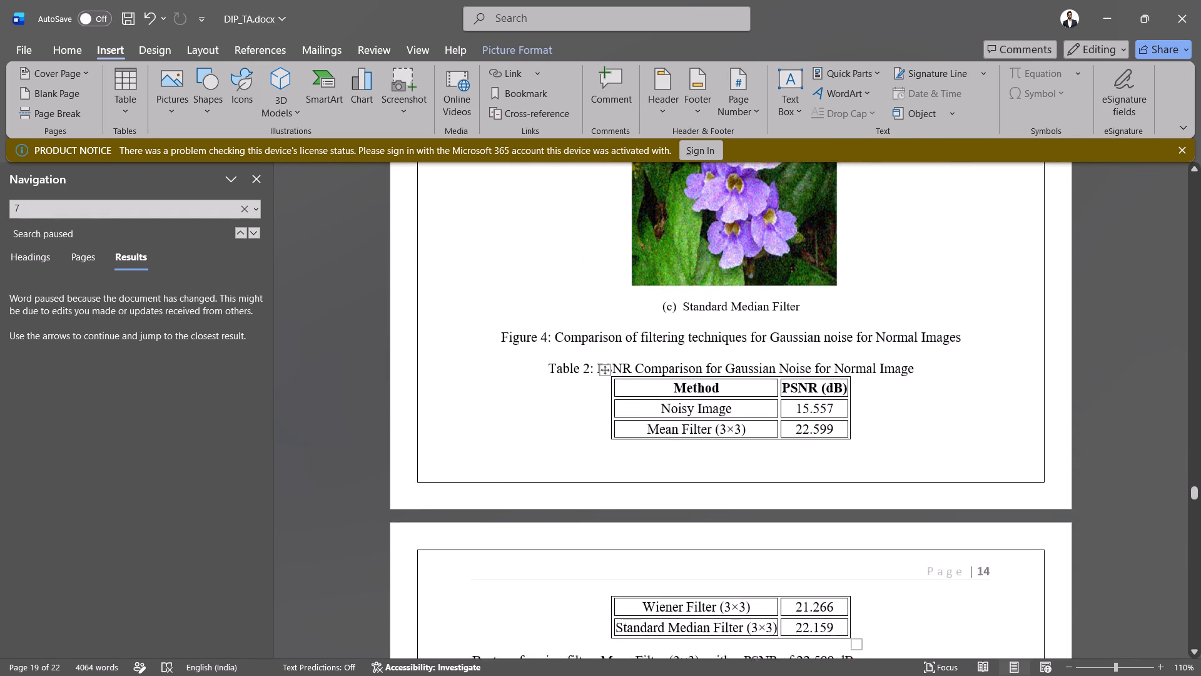
{"action": "scroll", "coordinate": [689, 391], "scroll_direction": "up", "scroll_amount": 1}
{"action": "scroll", "coordinate": [689, 391], "scroll_direction": "up", "scroll_amount": 1, "text": "ctrl"}
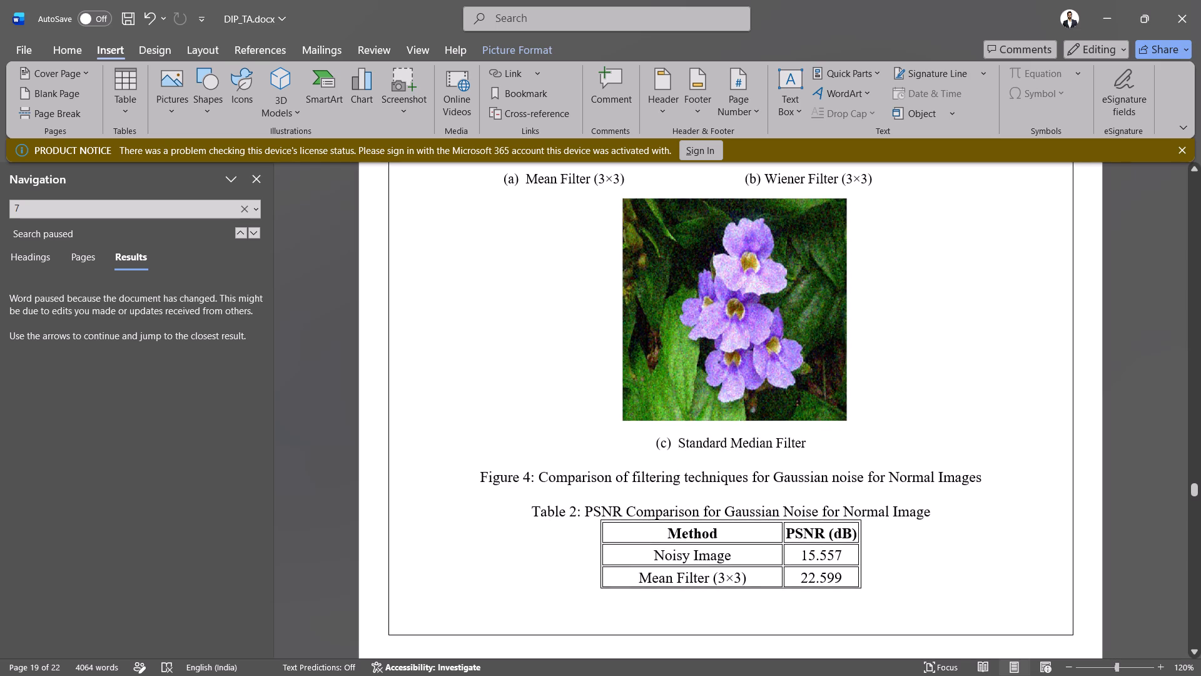
Review the report from Figure 4 back through Table 1, the code and the theory section, and return to Table 2's page break.
{"action": "scroll", "coordinate": [689, 391], "scroll_direction": "up", "scroll_amount": 3}
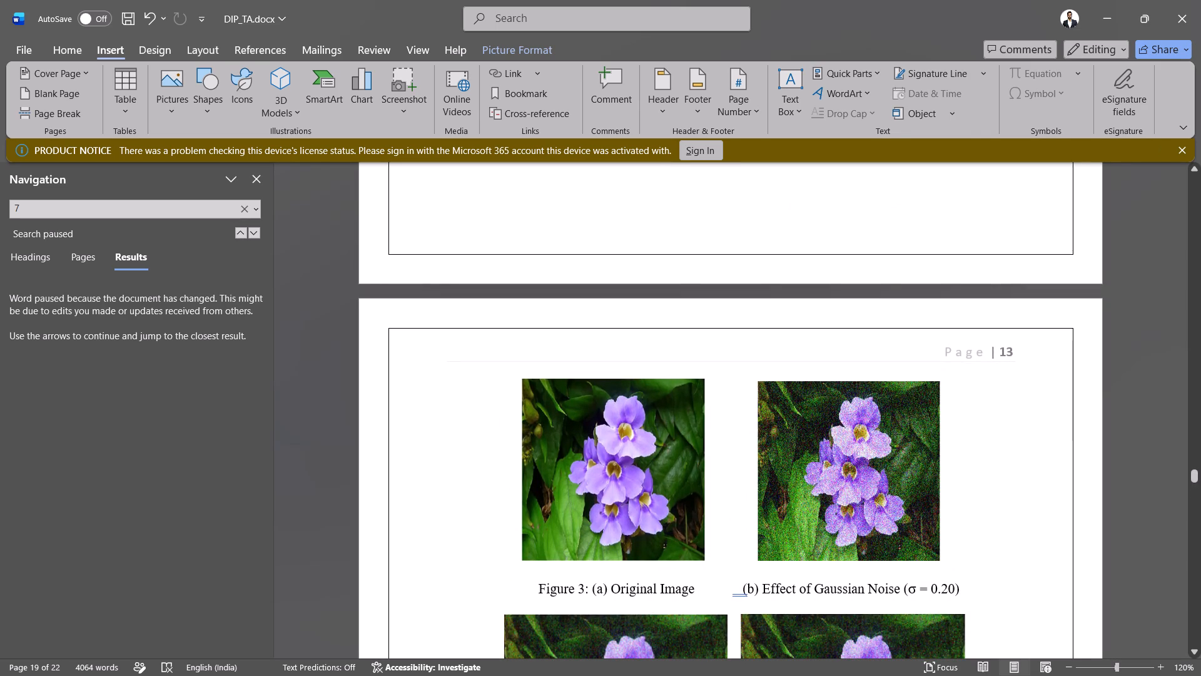
{"action": "scroll", "coordinate": [689, 391], "scroll_direction": "up", "scroll_amount": 2}
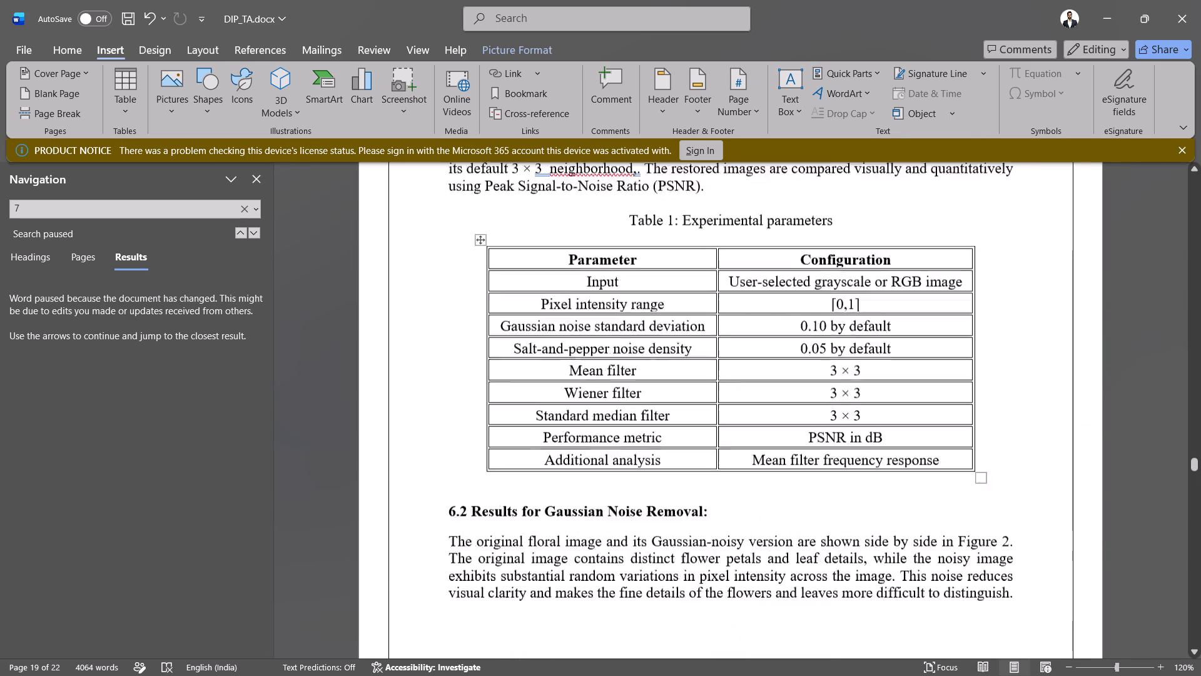
{"action": "scroll", "coordinate": [689, 391], "scroll_direction": "up", "scroll_amount": 2}
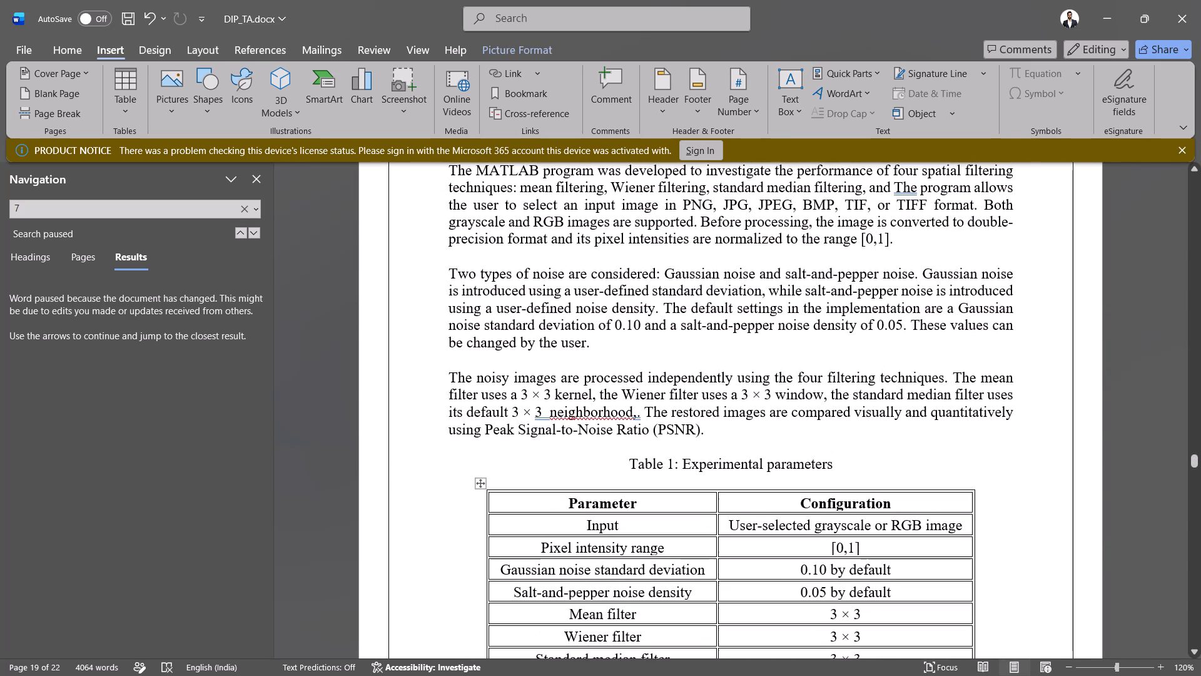
{"action": "scroll", "coordinate": [689, 391], "scroll_direction": "up", "scroll_amount": 6}
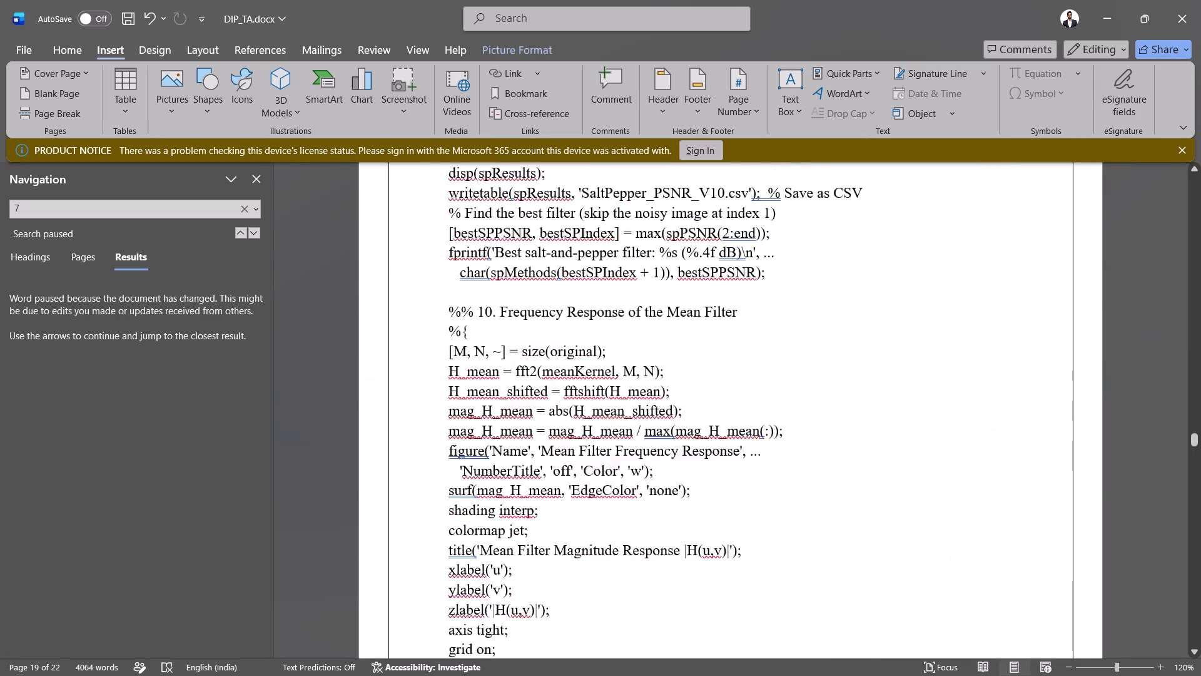
{"action": "scroll", "coordinate": [689, 391], "scroll_direction": "up", "scroll_amount": 3}
{"action": "scroll", "coordinate": [689, 391], "scroll_direction": "down", "scroll_amount": 2}
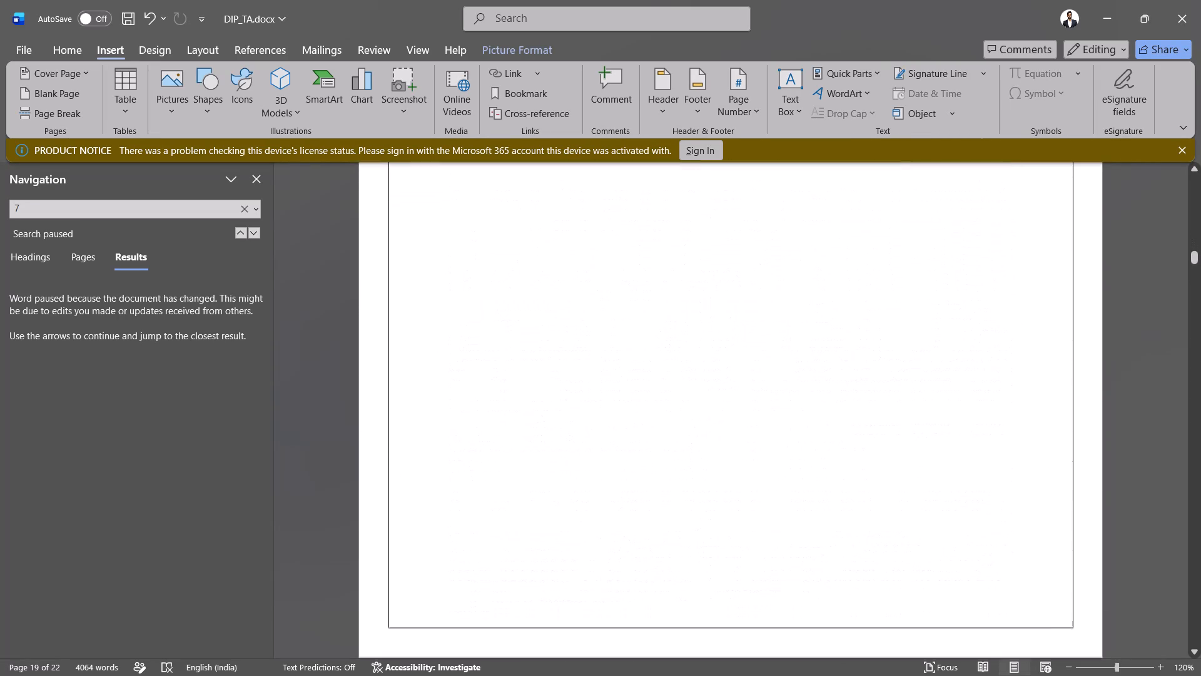
{"action": "scroll", "coordinate": [689, 391], "scroll_direction": "down", "scroll_amount": 1}
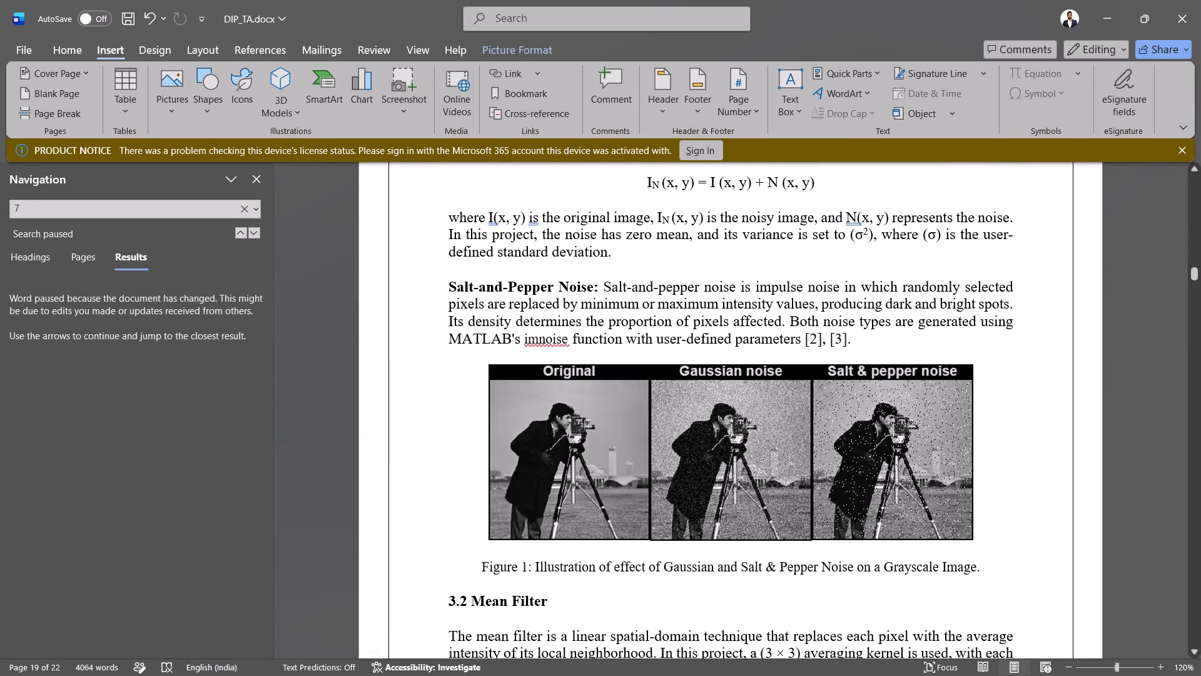
{"action": "scroll", "coordinate": [689, 391], "scroll_direction": "down", "scroll_amount": 6}
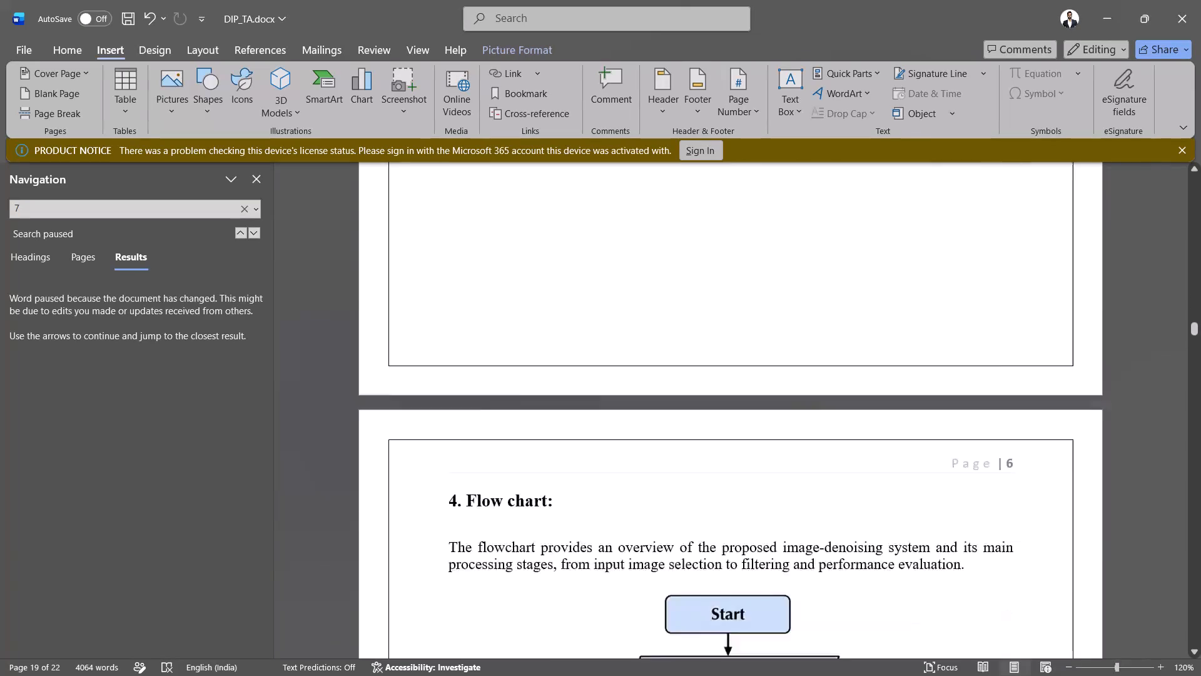
{"action": "scroll", "coordinate": [689, 391], "scroll_direction": "down", "scroll_amount": 4}
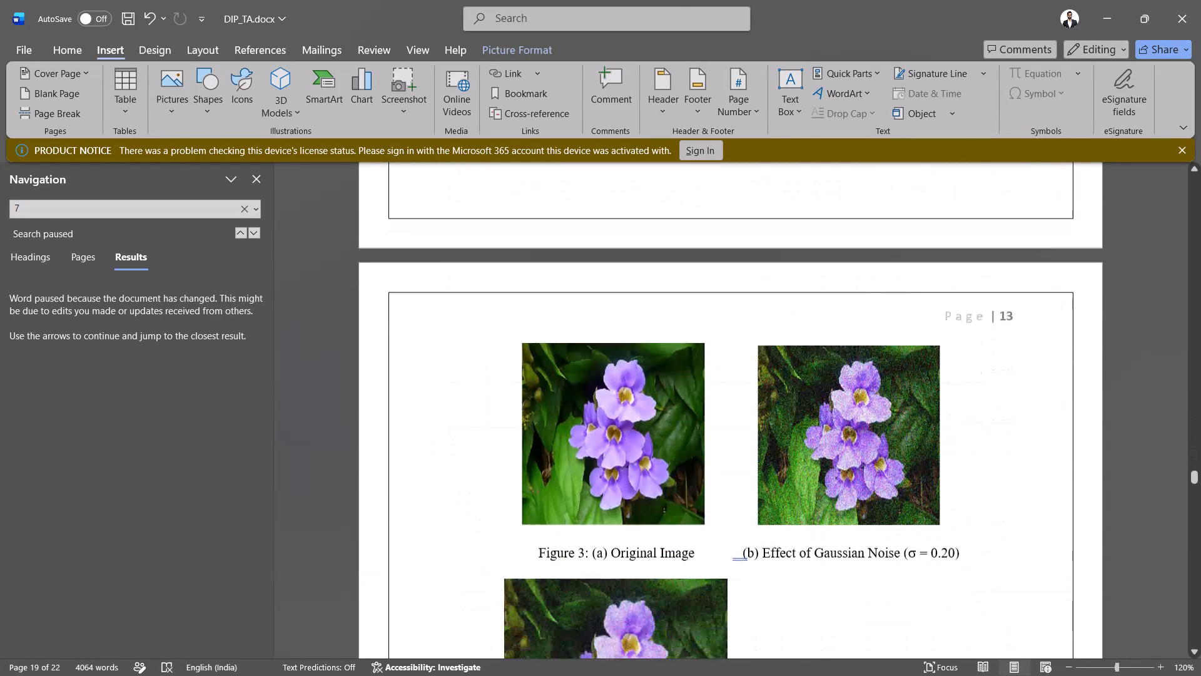
{"action": "scroll", "coordinate": [689, 391], "scroll_direction": "down", "scroll_amount": 1}
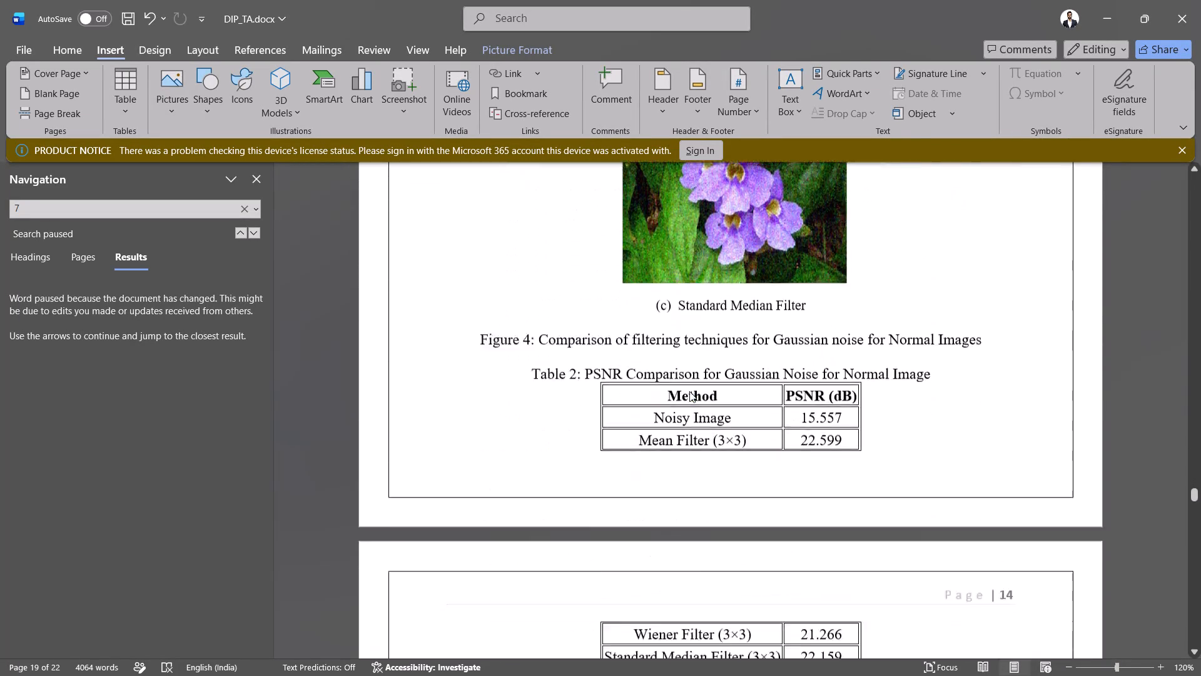
{"action": "scroll", "coordinate": [689, 391], "scroll_direction": "down", "scroll_amount": 1}
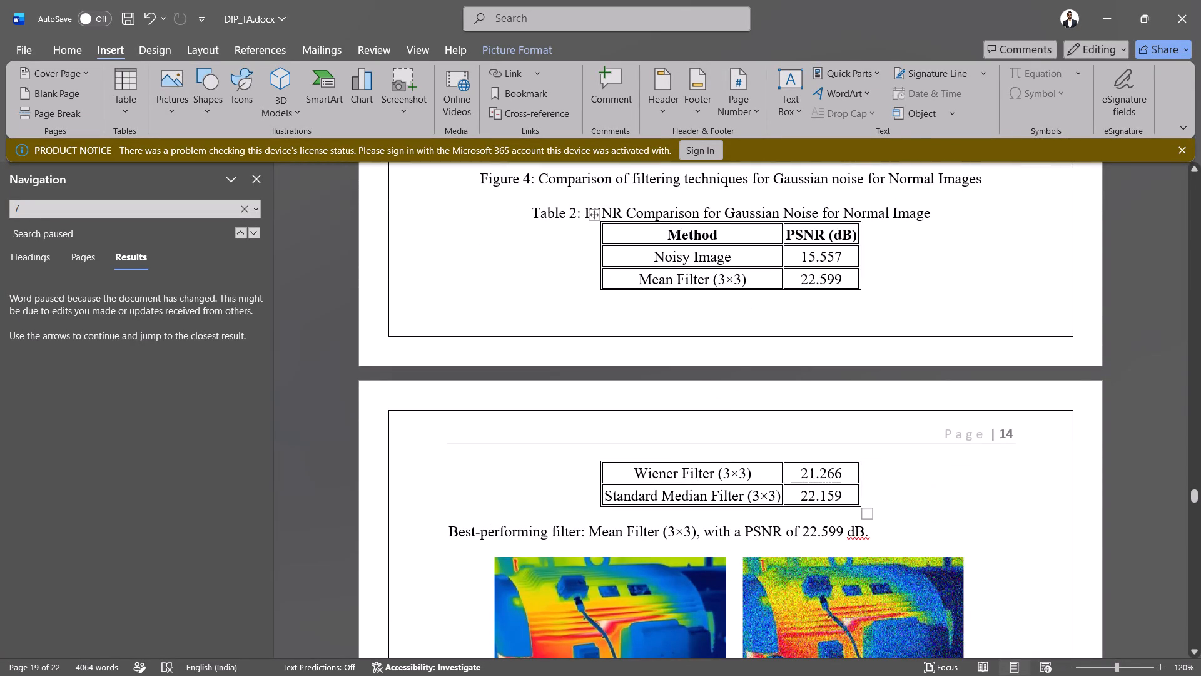
Search the document for "3×3", copied from the Mean Filter row of Table 2.
{"action": "left_click", "coordinate": [739, 279]}
{"action": "left_click_drag", "start_coordinate": [739, 279], "coordinate": [722, 281]}
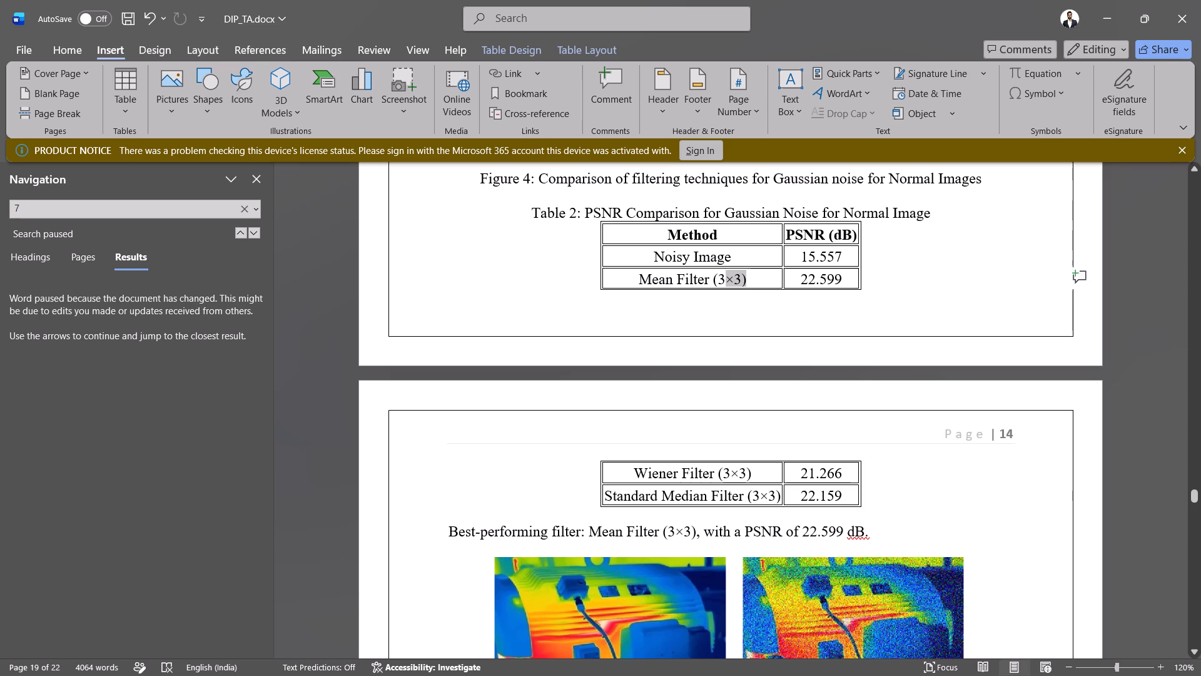
{"action": "left_click_drag", "start_coordinate": [722, 281], "coordinate": [721, 279]}
{"action": "key", "text": "ctrl+c"}
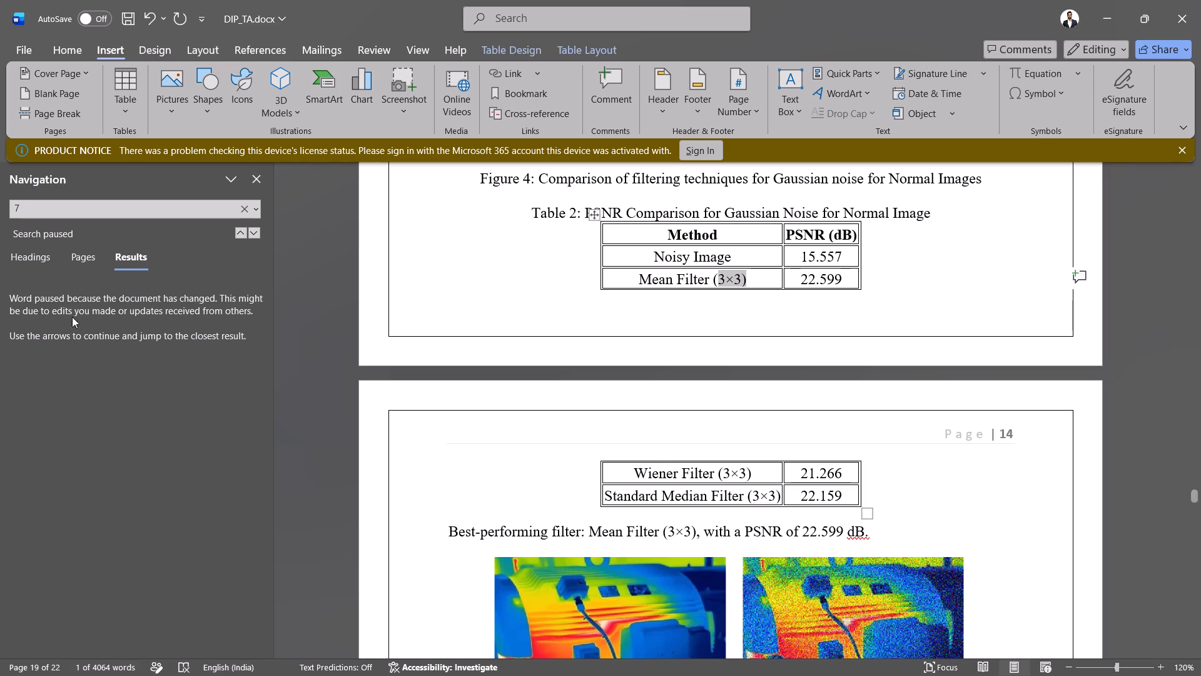
{"action": "double_click", "coordinate": [94, 203]}
{"action": "left_click", "coordinate": [94, 203]}
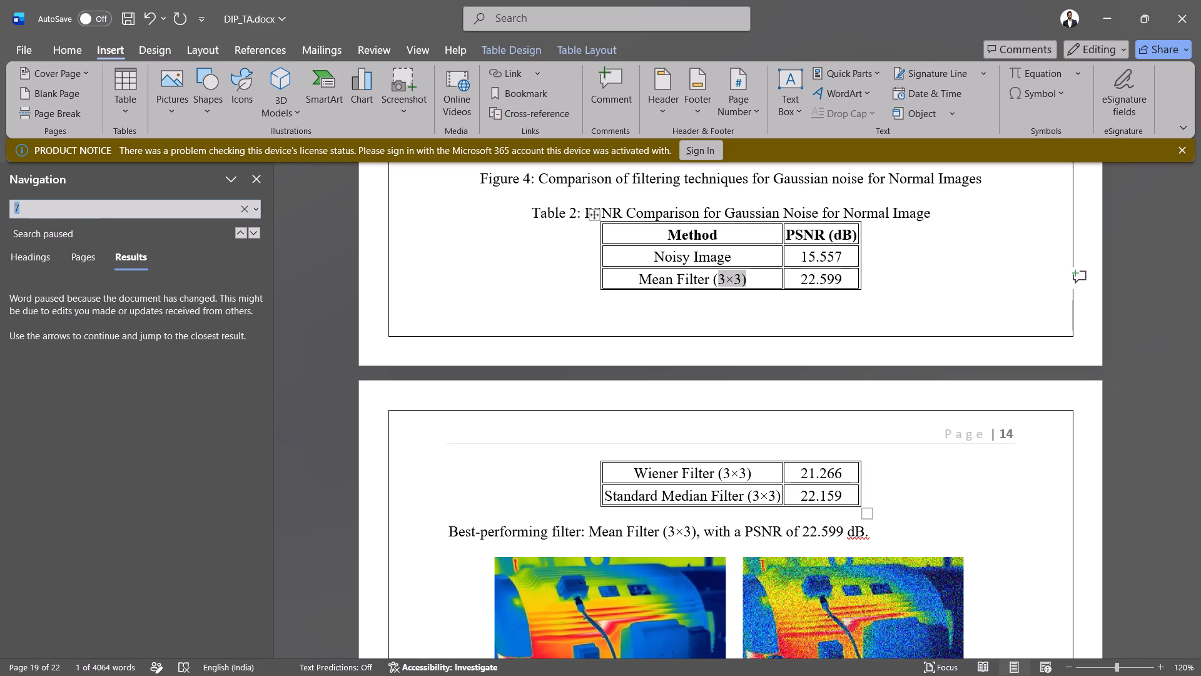
{"action": "key", "text": "ctrl+v"}
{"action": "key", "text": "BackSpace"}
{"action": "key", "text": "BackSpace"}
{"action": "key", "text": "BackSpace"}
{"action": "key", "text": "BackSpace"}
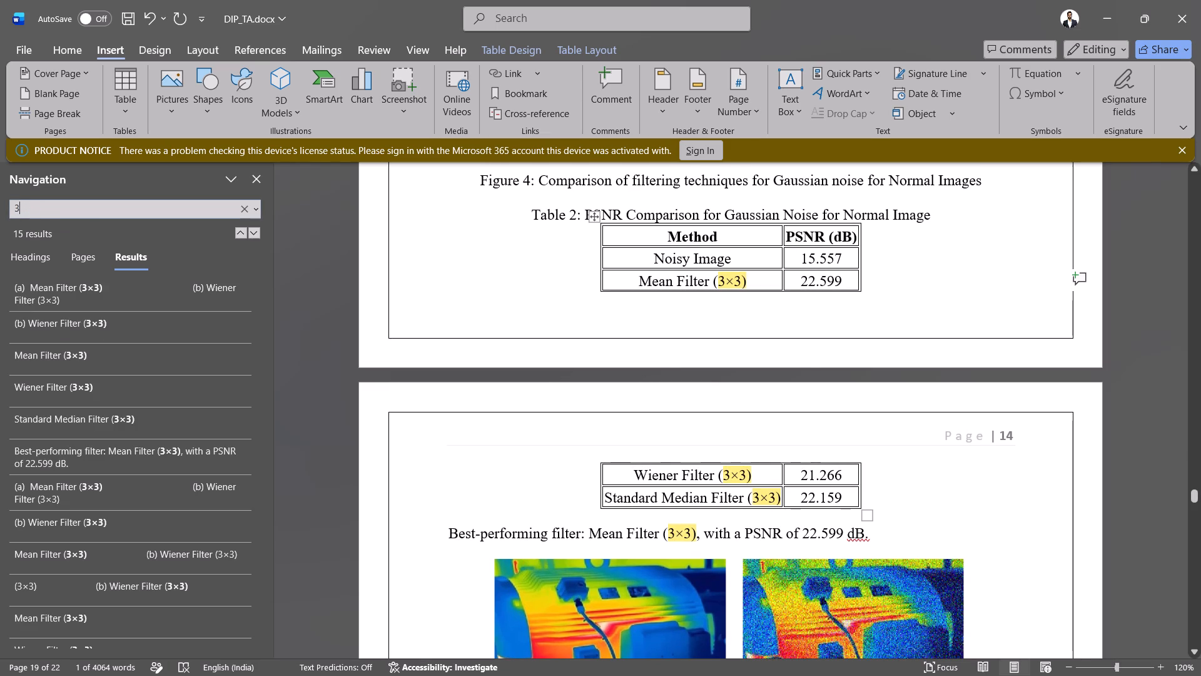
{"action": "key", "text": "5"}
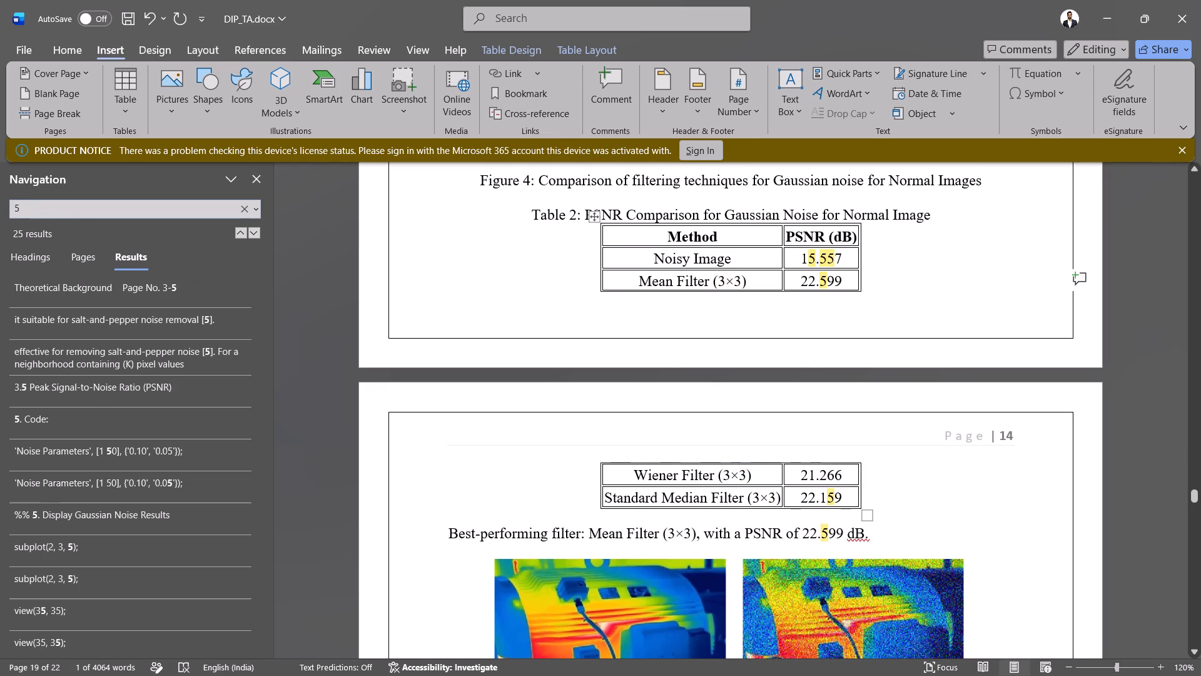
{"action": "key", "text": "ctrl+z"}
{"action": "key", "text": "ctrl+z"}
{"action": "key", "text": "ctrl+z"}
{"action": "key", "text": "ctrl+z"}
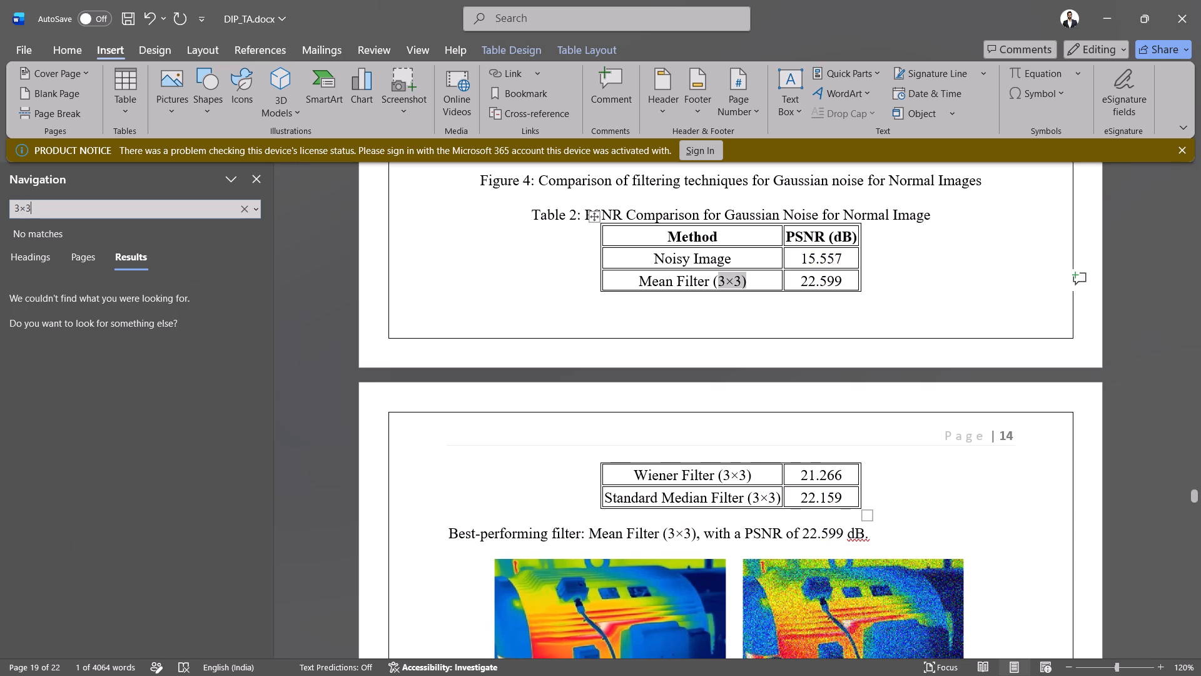
Change the search term to "5×5" to look for leftover filter sizes in the document.
{"action": "key", "text": "BackSpace"}
{"action": "key", "text": "5"}
{"action": "key", "text": "Left"}
{"action": "key", "text": "Left"}
{"action": "key", "text": "BackSpace"}
{"action": "key", "text": "5"}
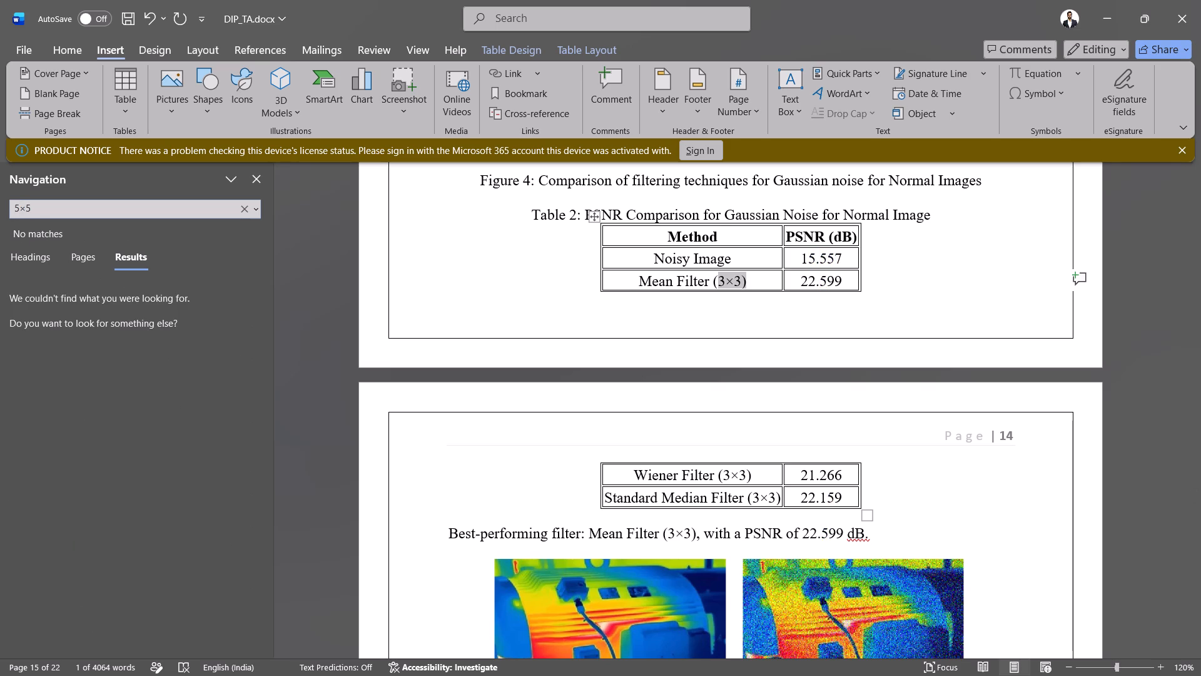
Change the search term to "7×7" and run the search for leftover filter sizes in the document.
{"action": "key", "text": "Right"}
{"action": "key", "text": "Right"}
{"action": "key", "text": "BackSpace"}
{"action": "key", "text": "7"}
{"action": "key", "text": "Down"}
{"action": "key", "text": "Down"}
{"action": "key", "text": "Down"}
{"action": "key", "text": "Left"}
{"action": "key", "text": "Left"}
{"action": "key", "text": "BackSpace"}
{"action": "key", "text": "7"}
{"action": "key", "text": "Return"}
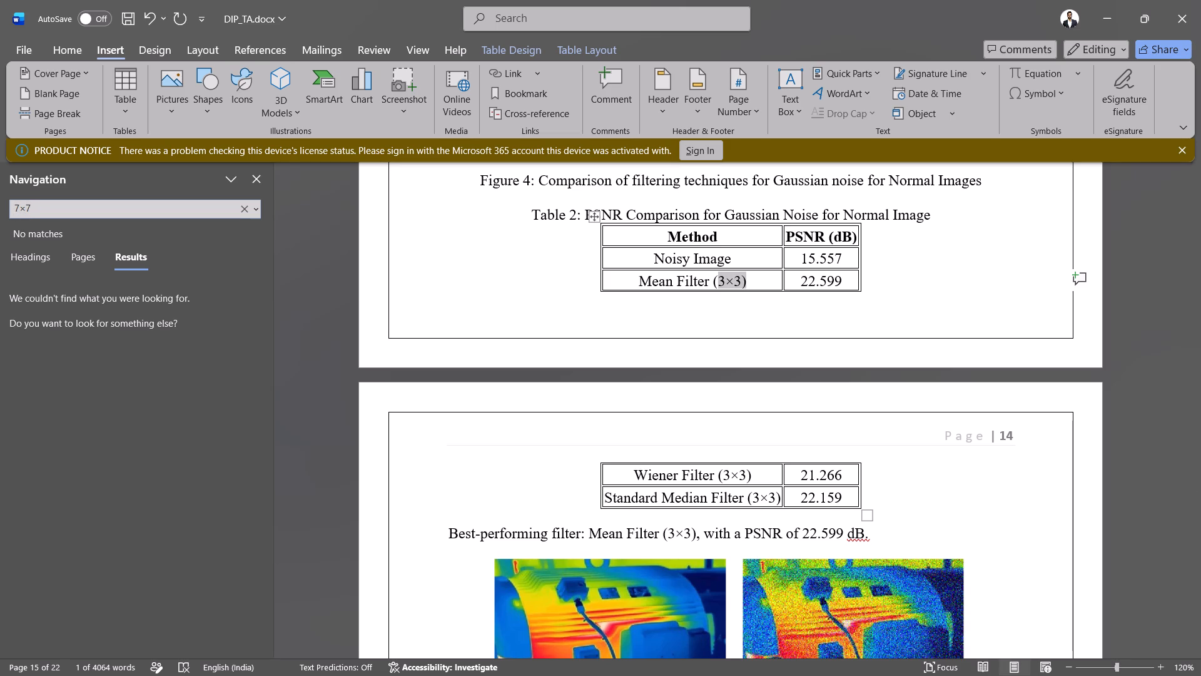
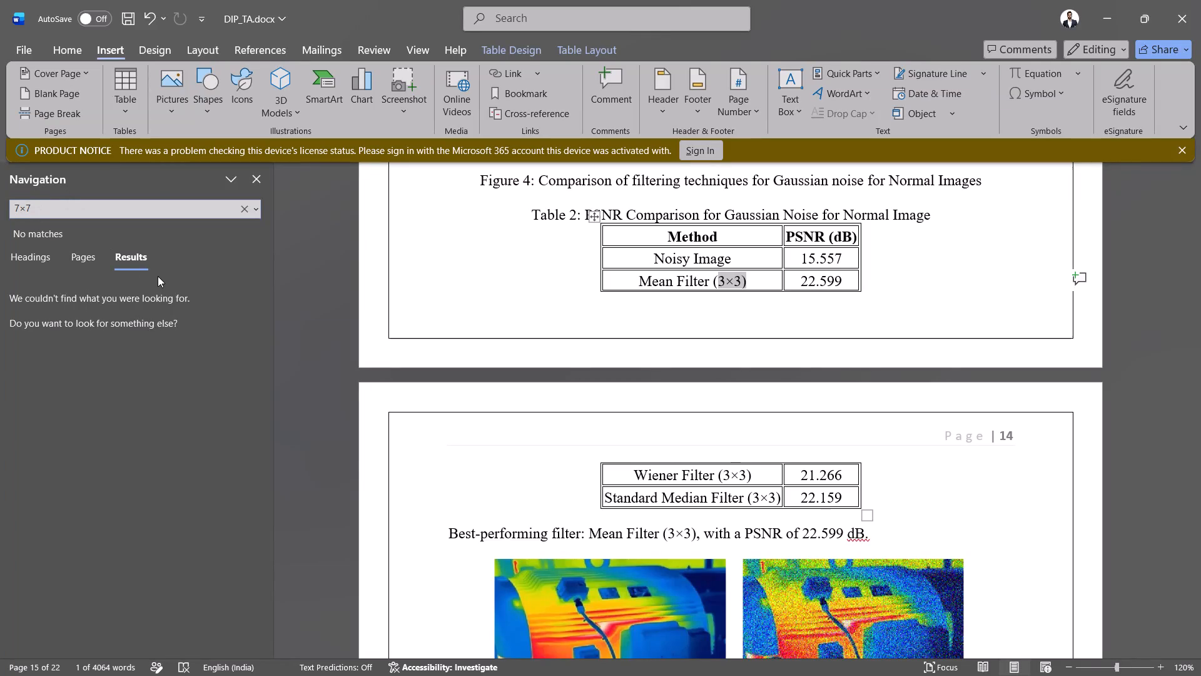
Review the report from Table 1 and the code through the Gaussian and salt-and-pepper figures, and return to Table 2.
{"action": "scroll", "coordinate": [277, 320], "scroll_direction": "up", "scroll_amount": 1}
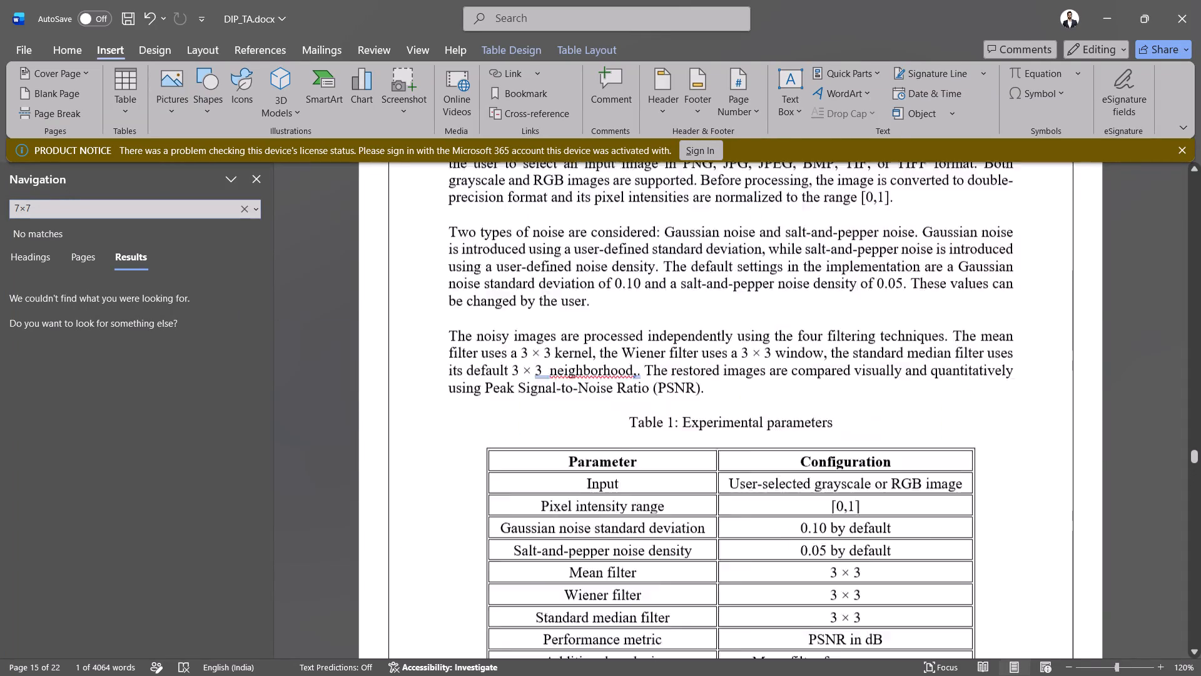
{"action": "scroll", "coordinate": [277, 320], "scroll_direction": "down", "scroll_amount": 17}
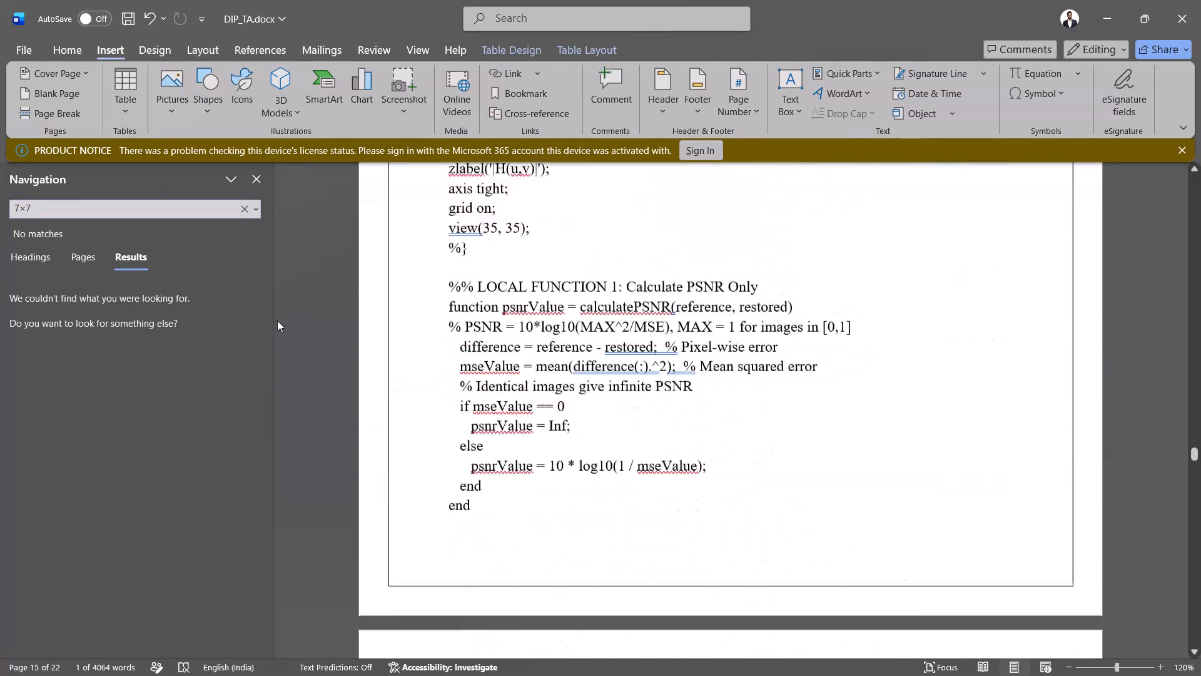
{"action": "scroll", "coordinate": [277, 320], "scroll_direction": "down", "scroll_amount": 4}
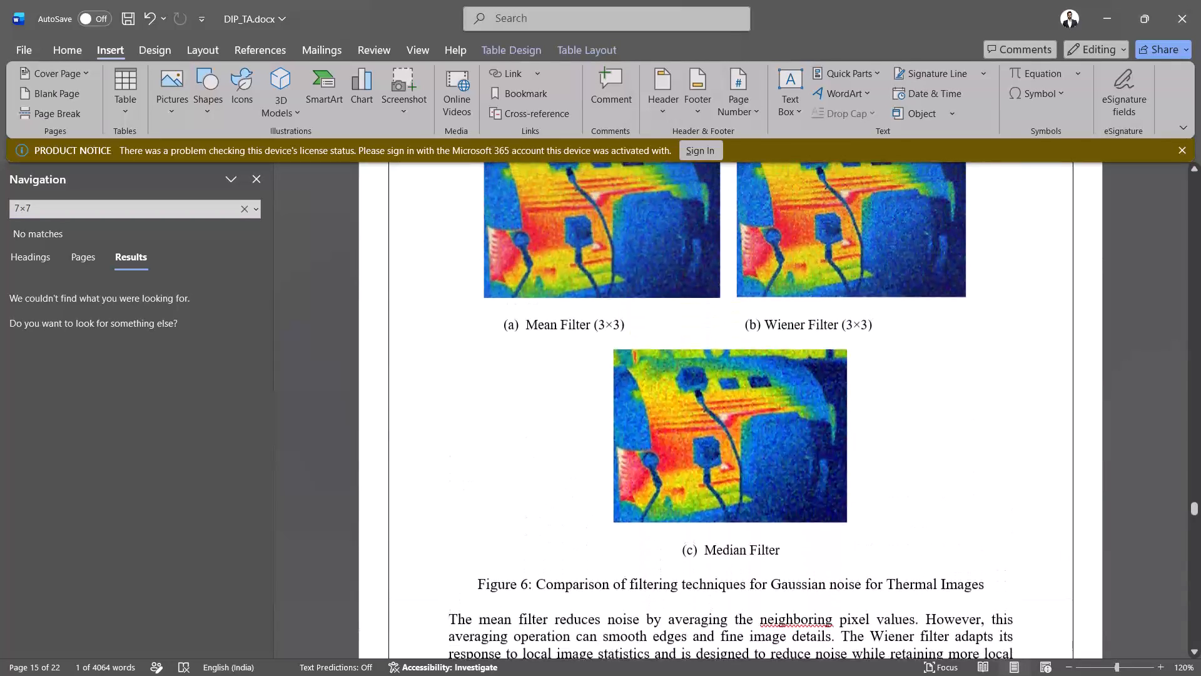
{"action": "scroll", "coordinate": [277, 320], "scroll_direction": "down", "scroll_amount": 1}
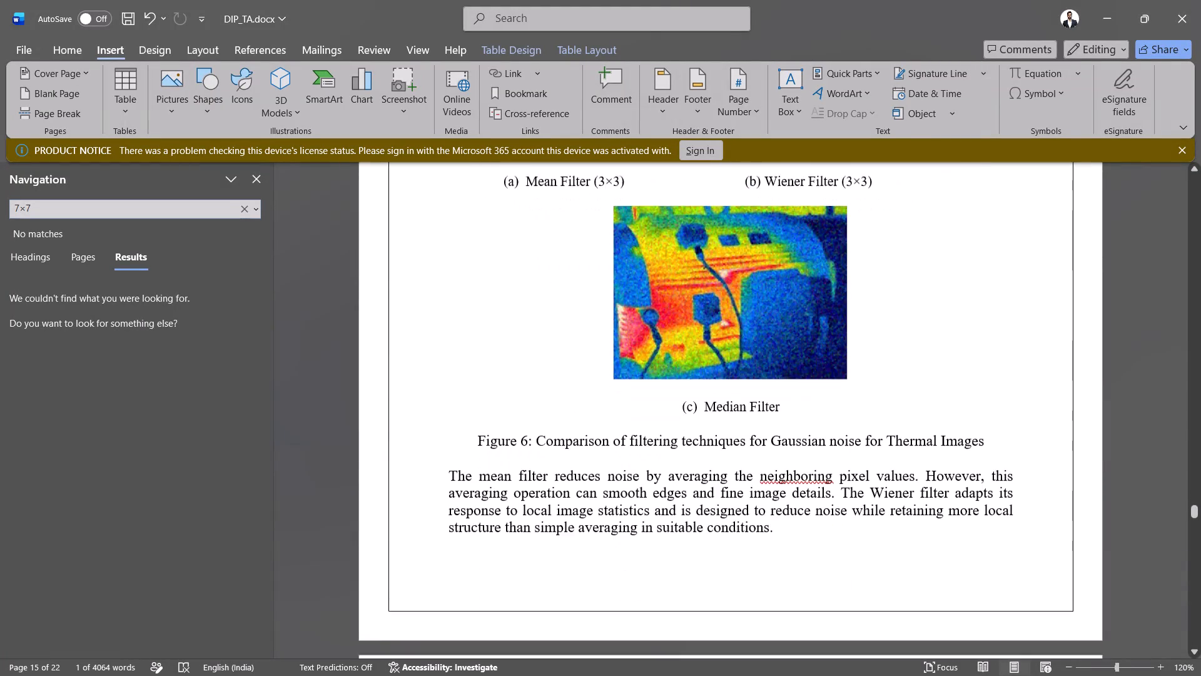
{"action": "scroll", "coordinate": [277, 320], "scroll_direction": "down", "scroll_amount": 1}
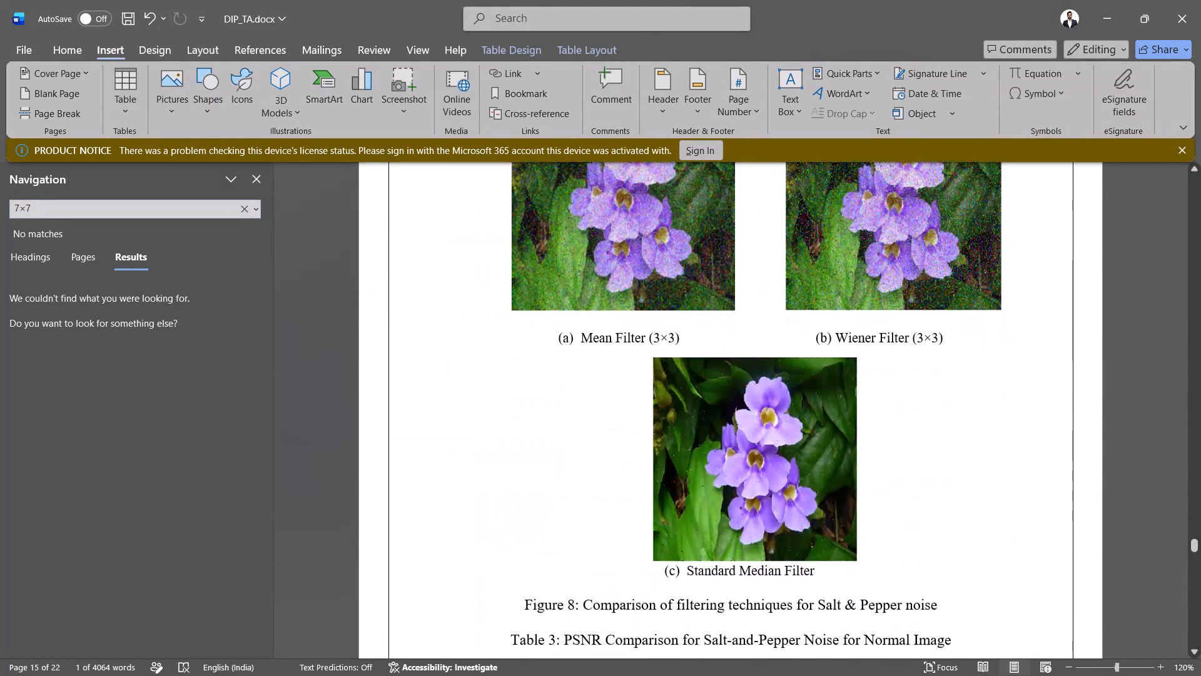
{"action": "scroll", "coordinate": [277, 320], "scroll_direction": "up", "scroll_amount": 1}
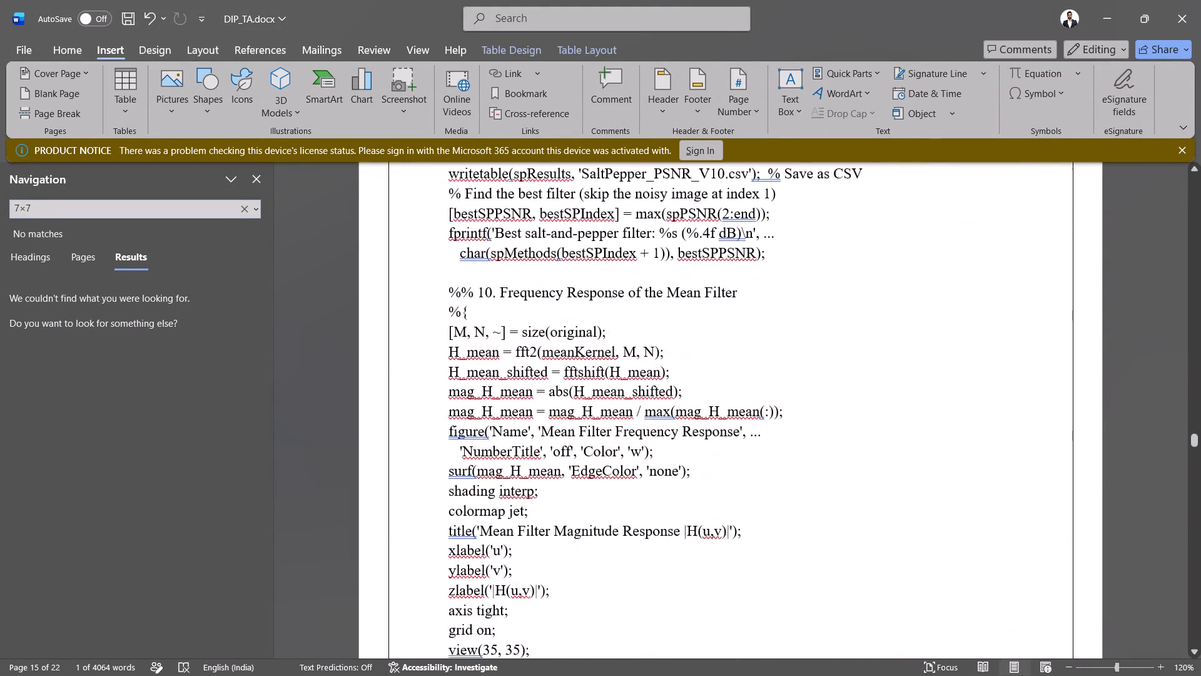
{"action": "scroll", "coordinate": [277, 320], "scroll_direction": "down", "scroll_amount": 4}
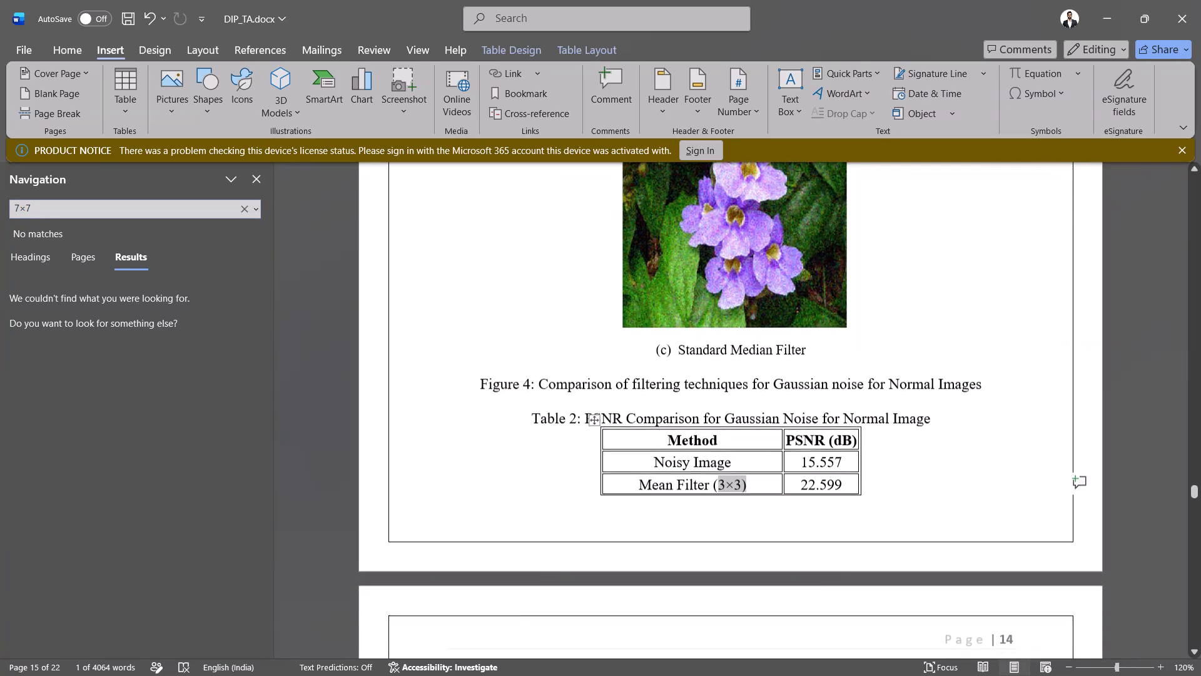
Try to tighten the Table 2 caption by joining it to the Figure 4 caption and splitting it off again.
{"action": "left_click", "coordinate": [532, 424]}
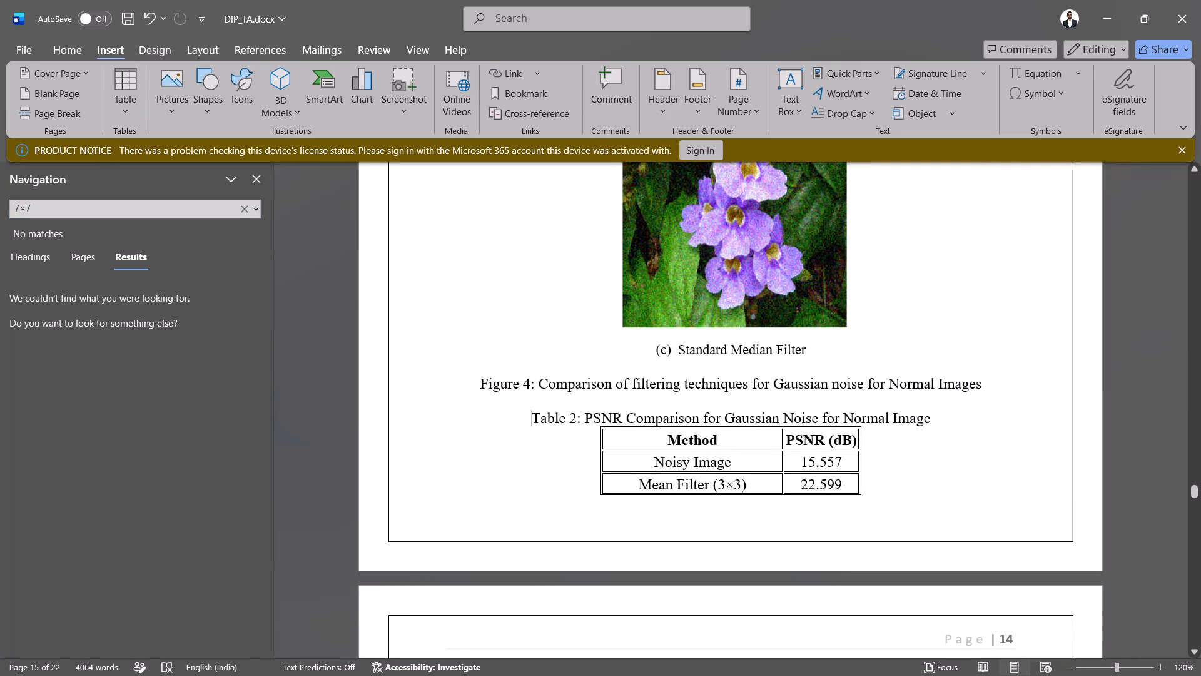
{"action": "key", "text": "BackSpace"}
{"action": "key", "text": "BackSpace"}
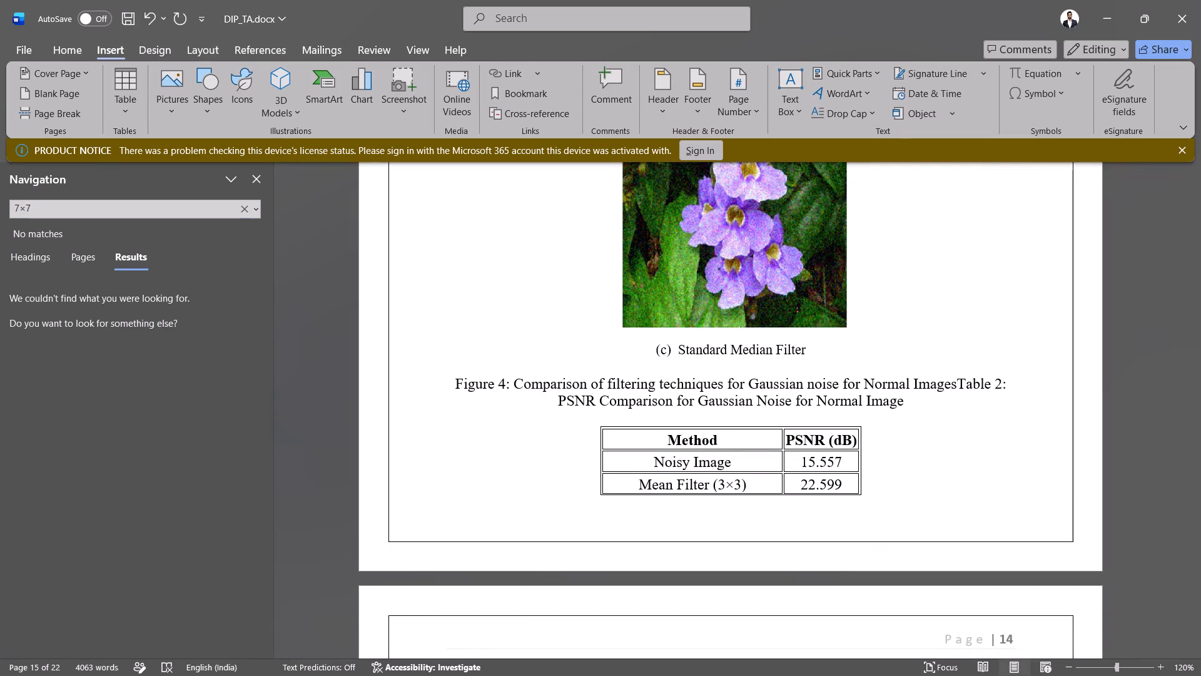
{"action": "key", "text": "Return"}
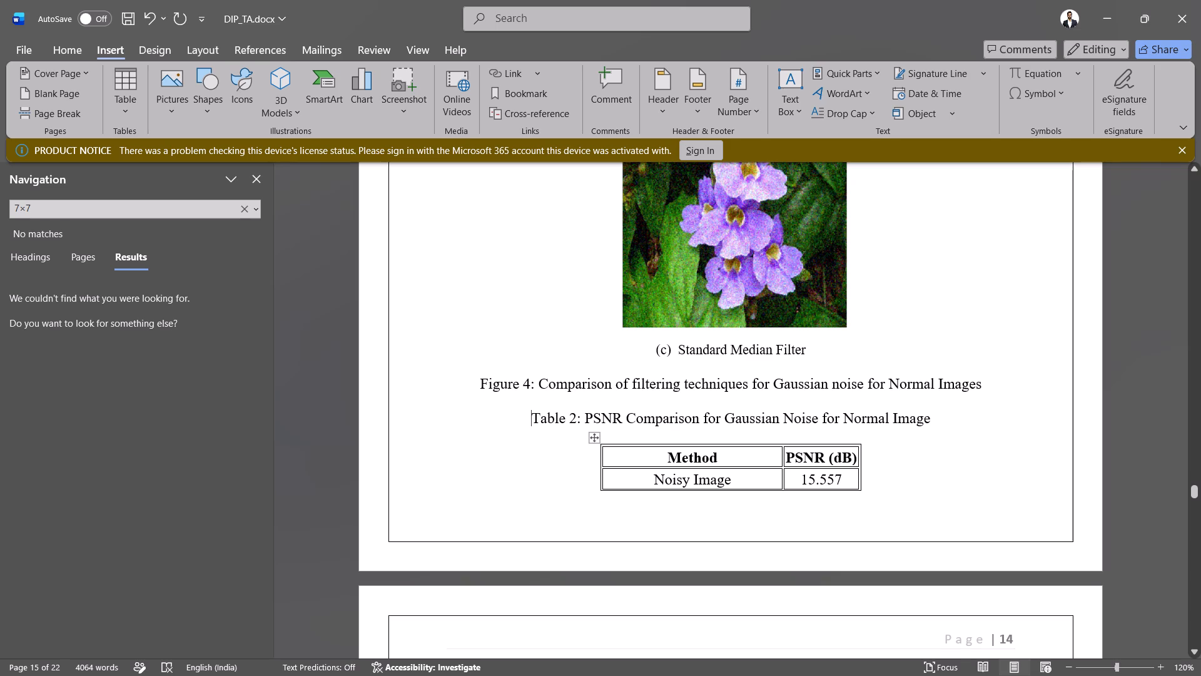
Remove the space before the Table 2 caption paragraph.
{"action": "left_click_drag", "start_coordinate": [530, 417], "coordinate": [808, 426]}
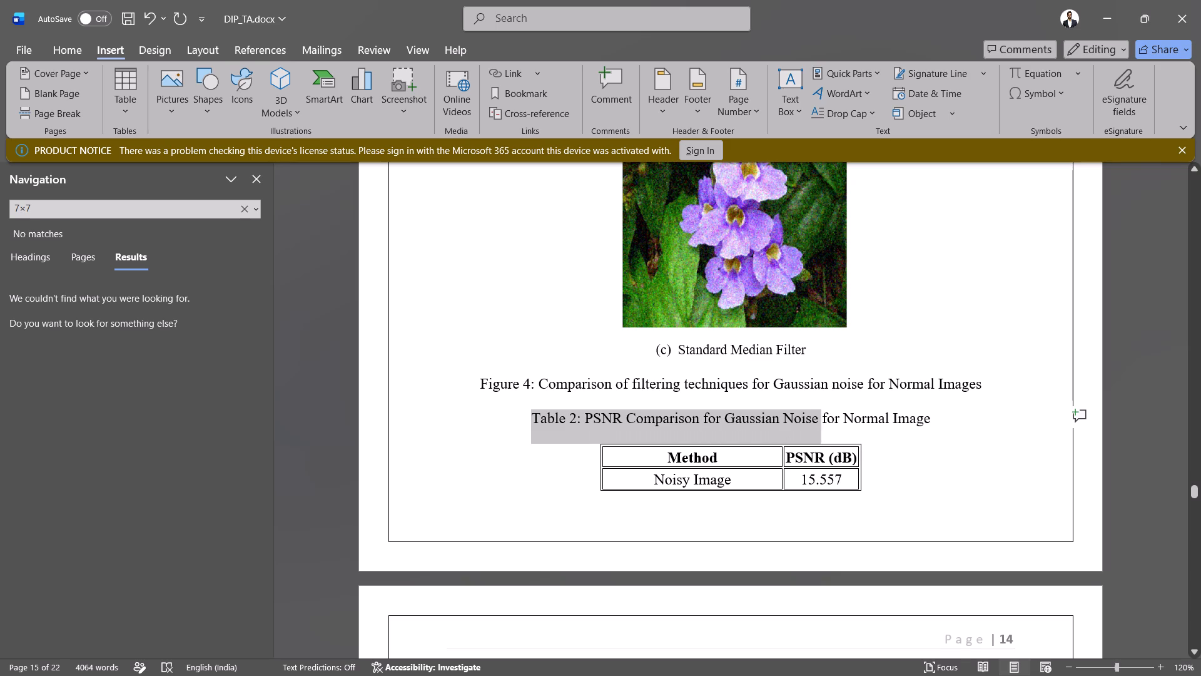
{"action": "left_click_drag", "start_coordinate": [808, 426], "coordinate": [913, 430]}
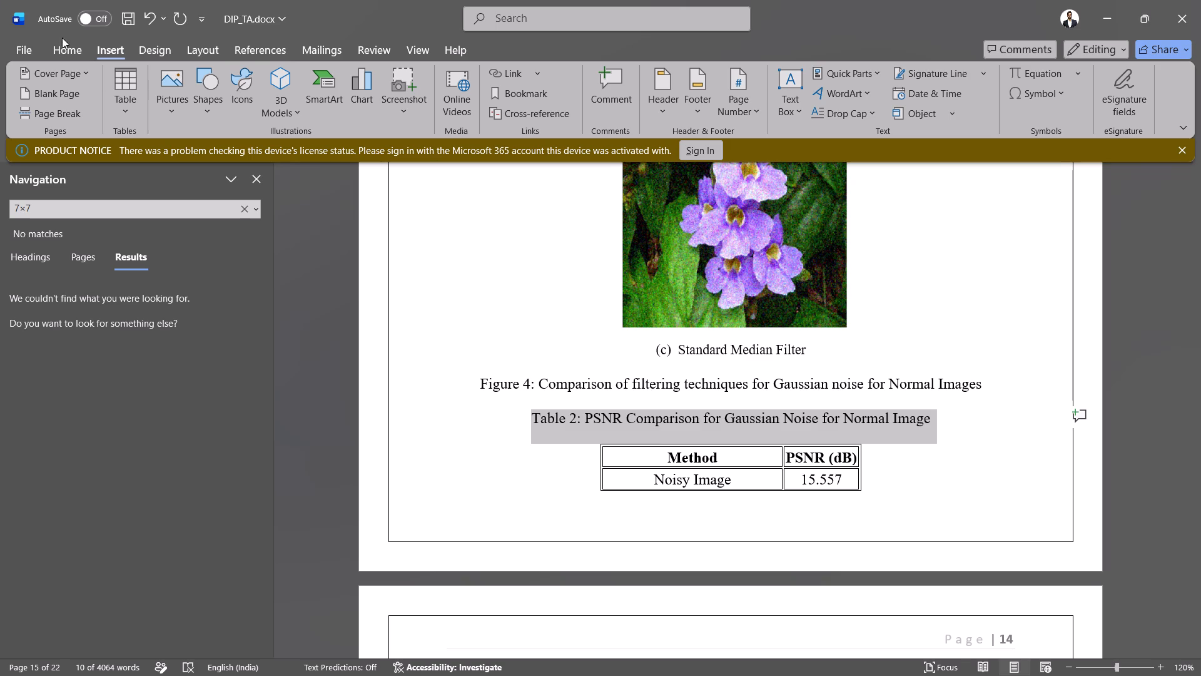
{"action": "left_click", "coordinate": [84, 54]}
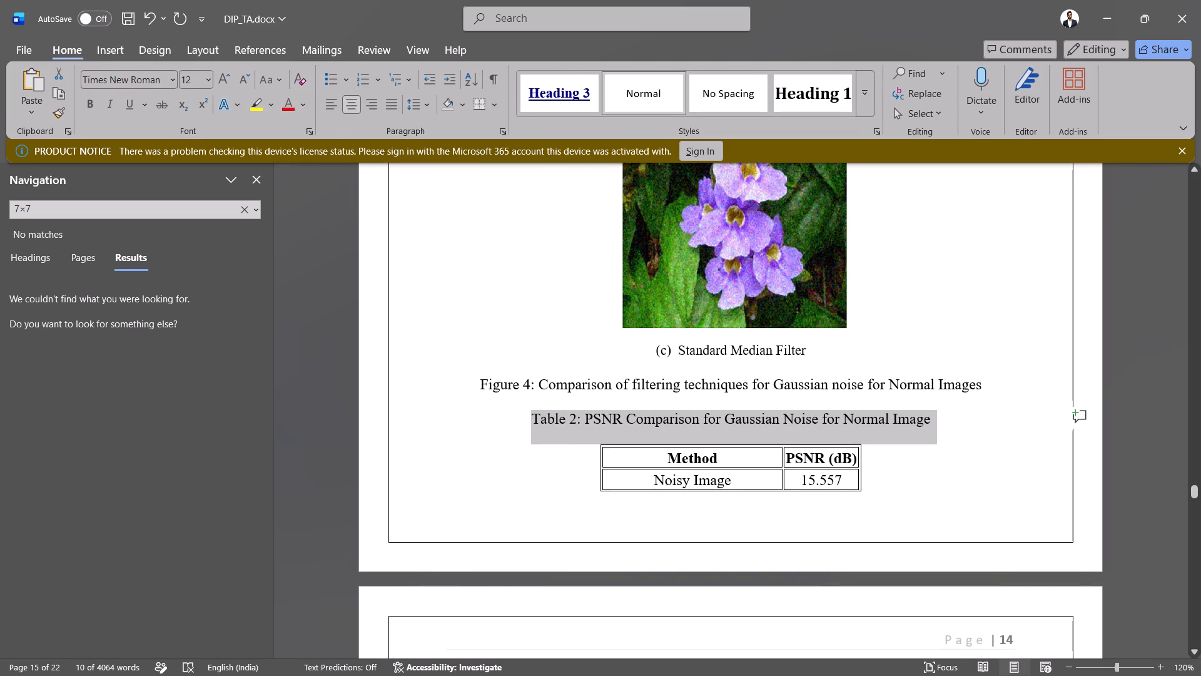
{"action": "left_click", "coordinate": [981, 477]}
{"action": "left_click_drag", "start_coordinate": [953, 421], "coordinate": [793, 397]}
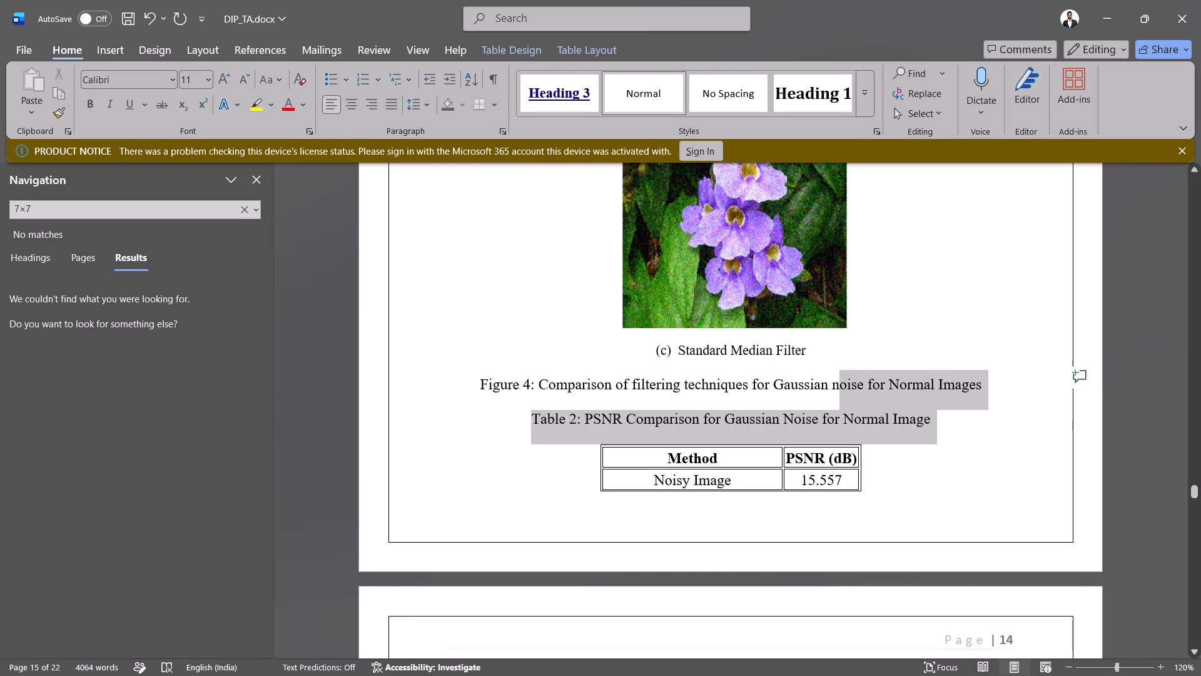
{"action": "left_click_drag", "start_coordinate": [793, 397], "coordinate": [551, 424]}
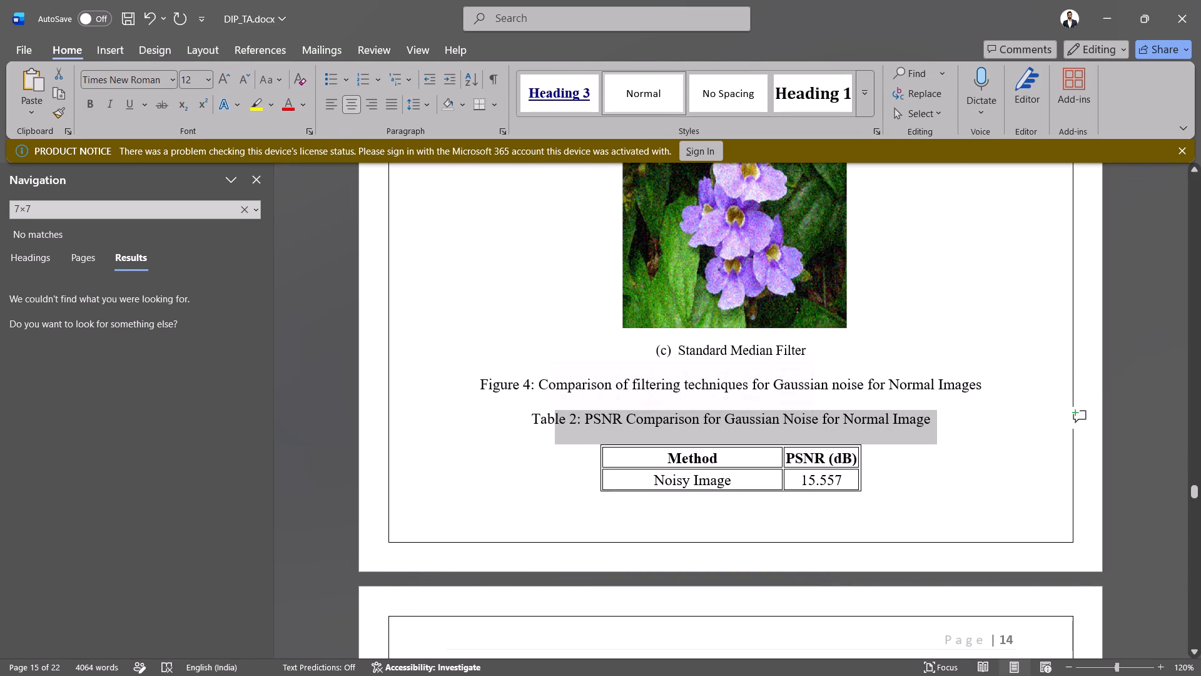
{"action": "triple_click", "coordinate": [566, 419]}
{"action": "left_click", "coordinate": [566, 419]}
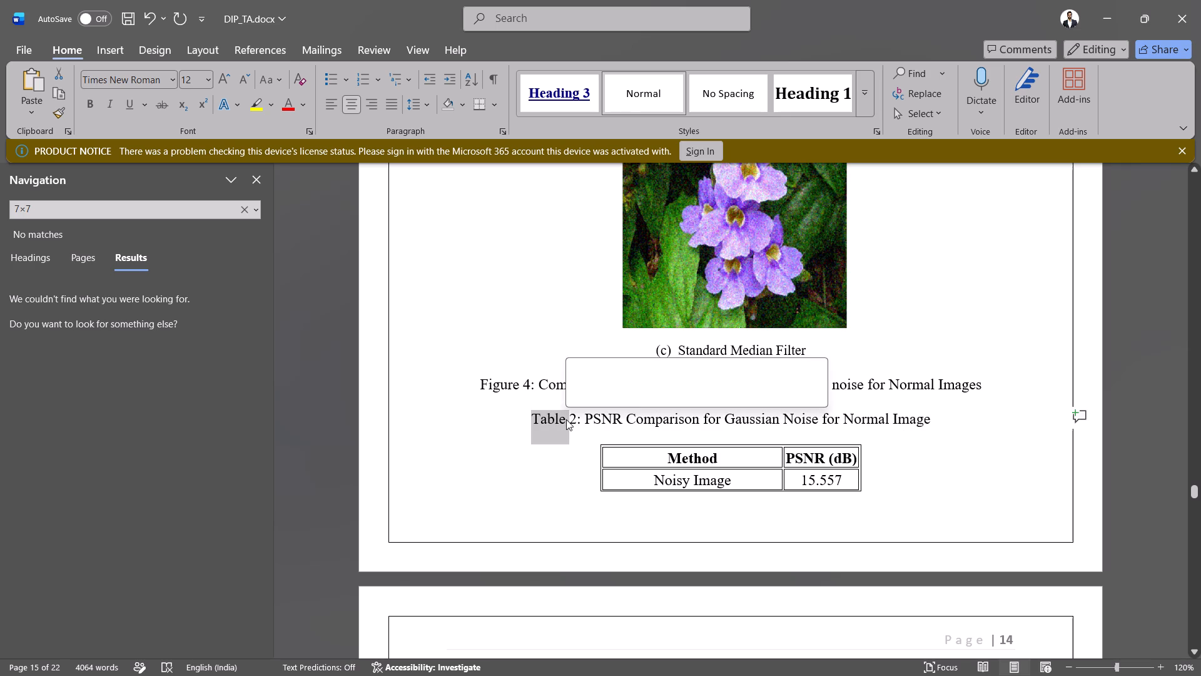
{"action": "double_click", "coordinate": [566, 419]}
{"action": "triple_click", "coordinate": [566, 419]}
{"action": "left_click", "coordinate": [566, 419]}
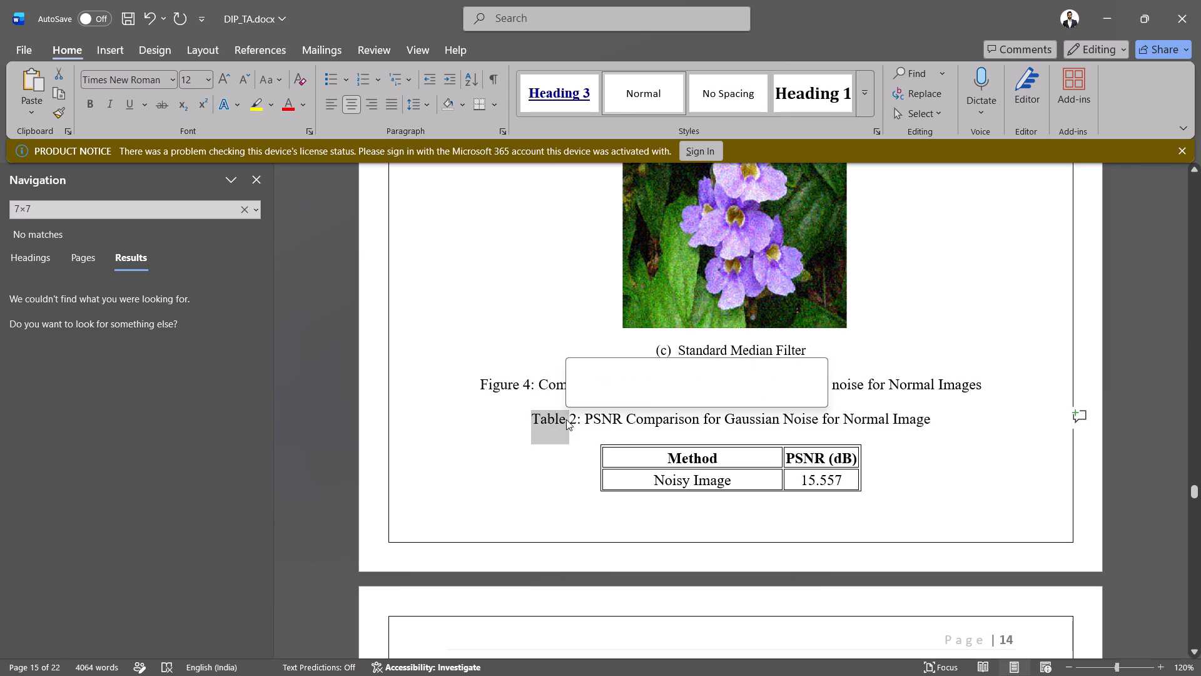
{"action": "left_click", "coordinate": [566, 419]}
{"action": "triple_click", "coordinate": [566, 419]}
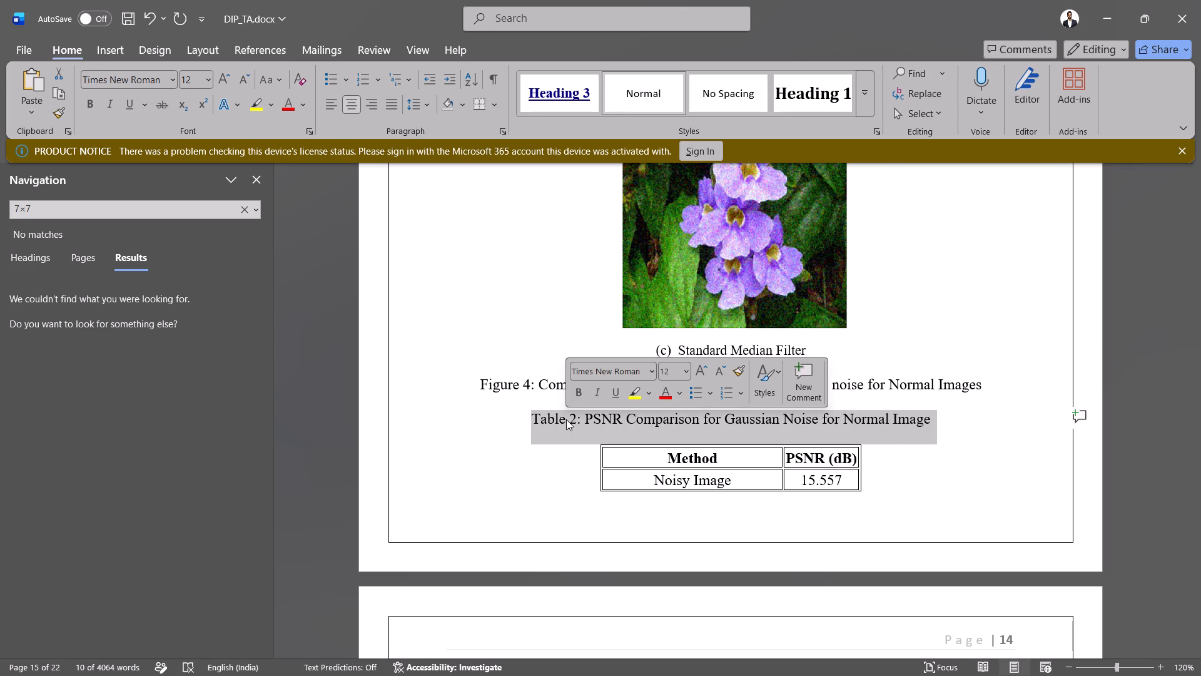
{"action": "right_click", "coordinate": [726, 431]}
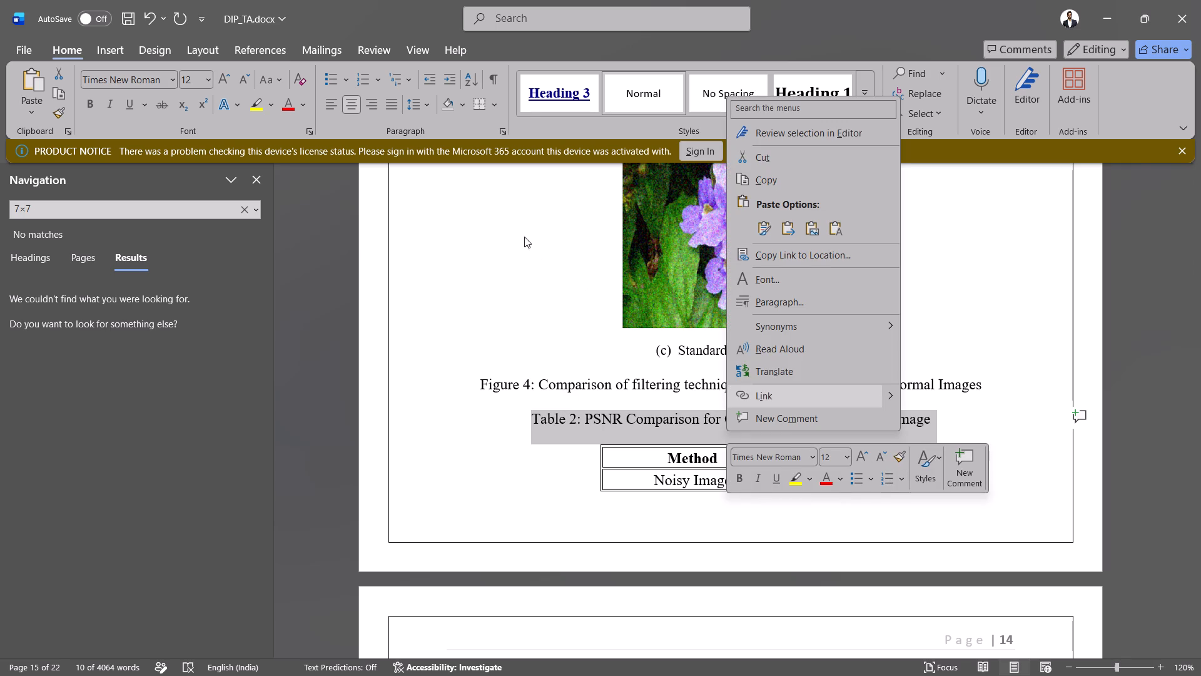
{"action": "left_click", "coordinate": [424, 103]}
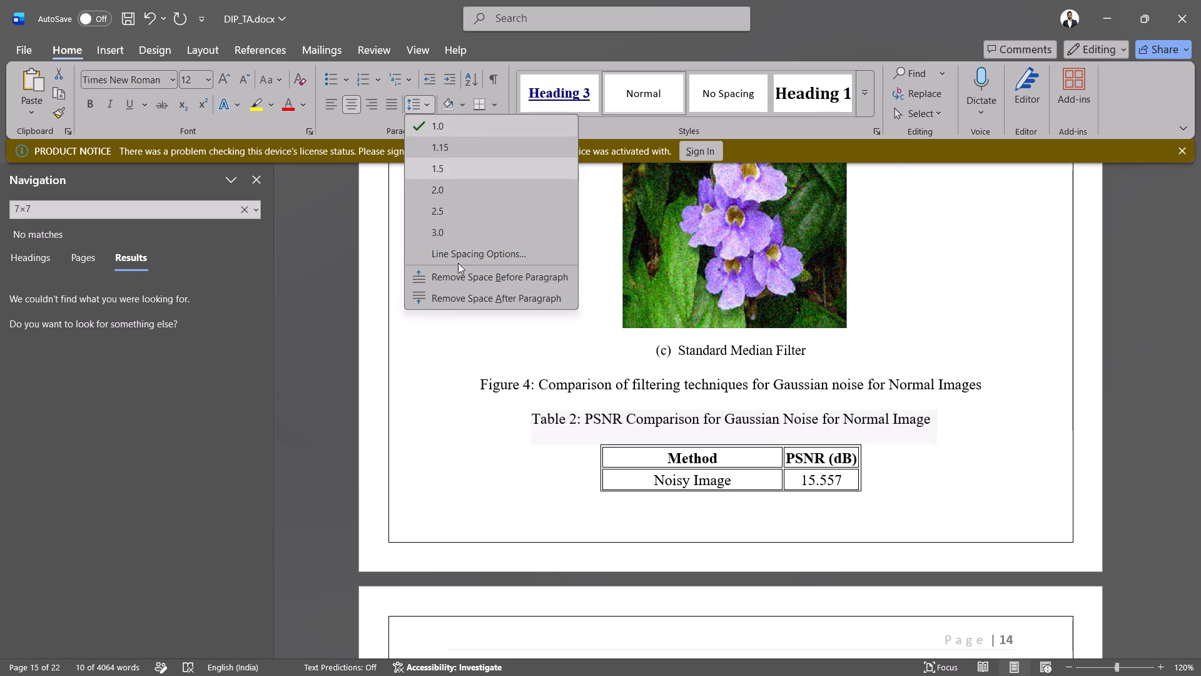
{"action": "left_click", "coordinate": [460, 276]}
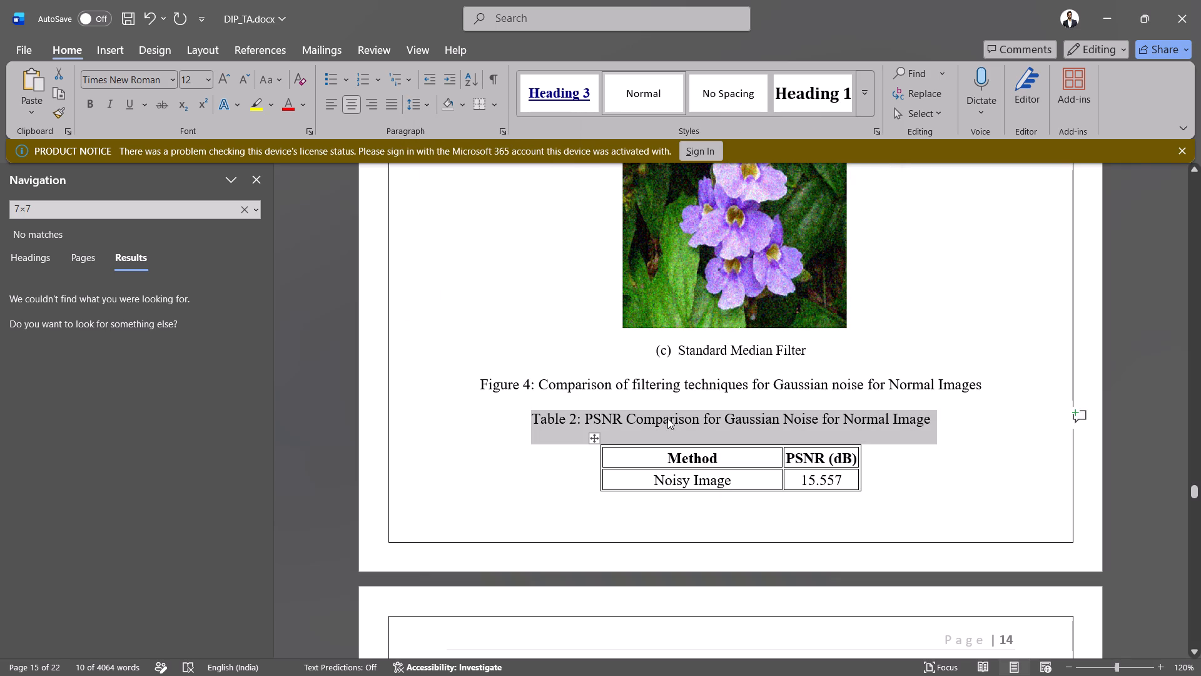
Remove the space after the Table 2 caption paragraph so it sits directly above the table.
{"action": "right_click", "coordinate": [666, 420]}
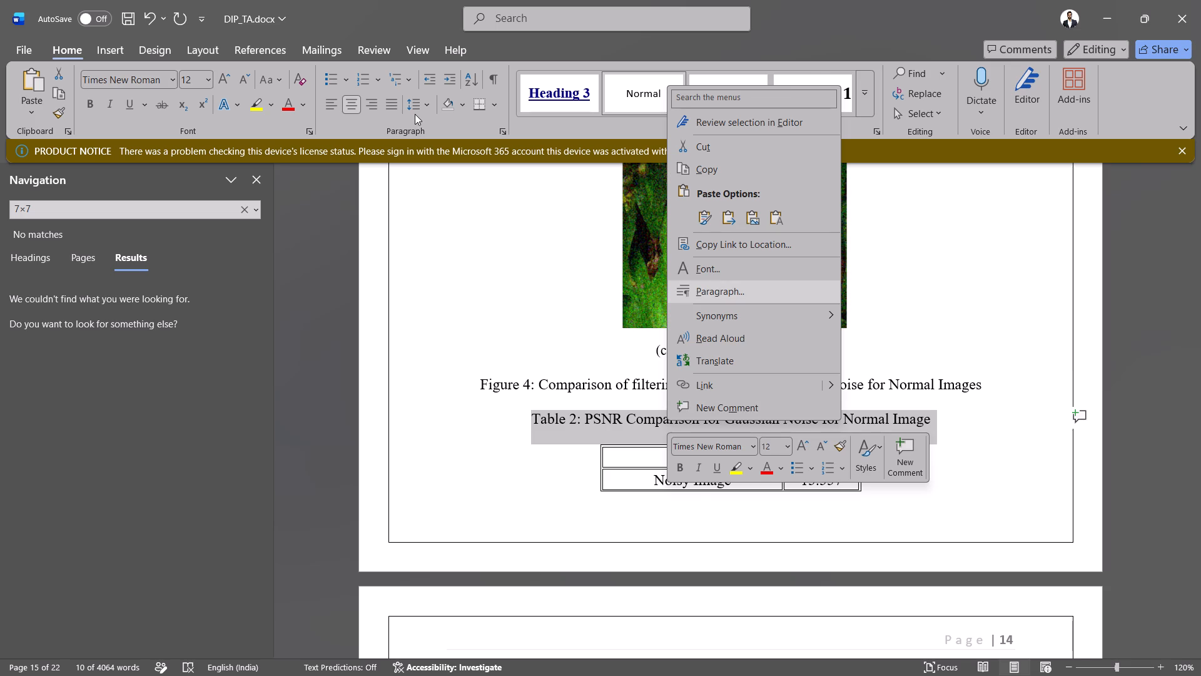
{"action": "left_click", "coordinate": [416, 114]}
{"action": "left_click", "coordinate": [423, 101]}
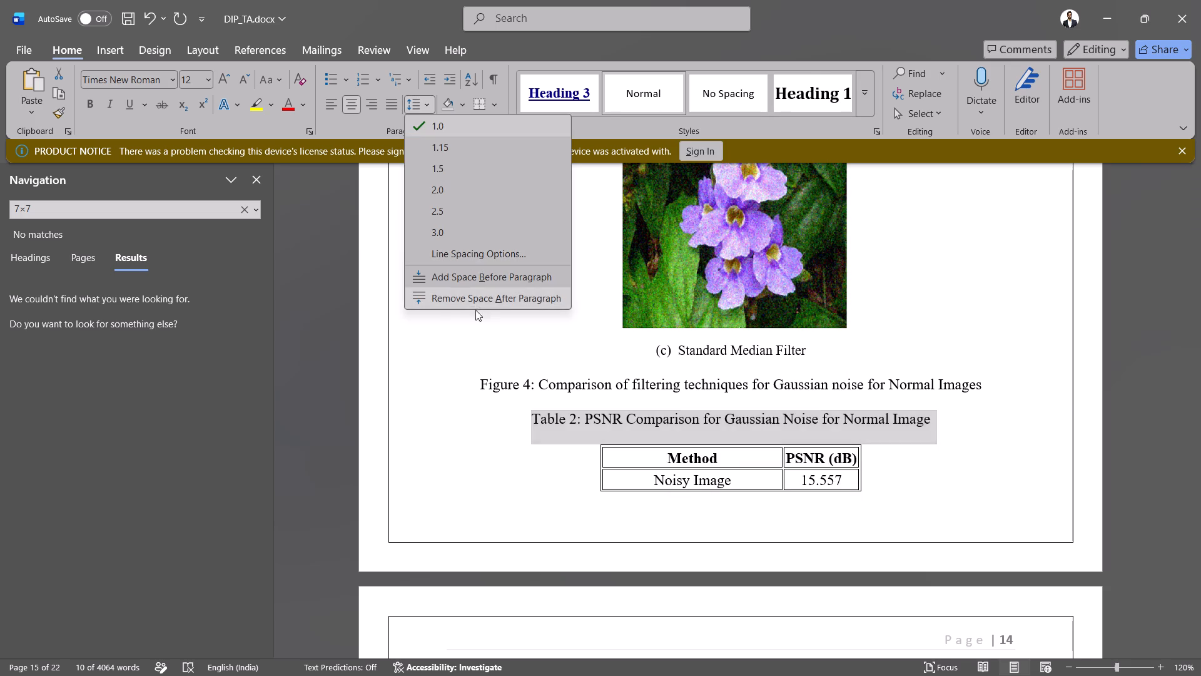
{"action": "left_click", "coordinate": [486, 294]}
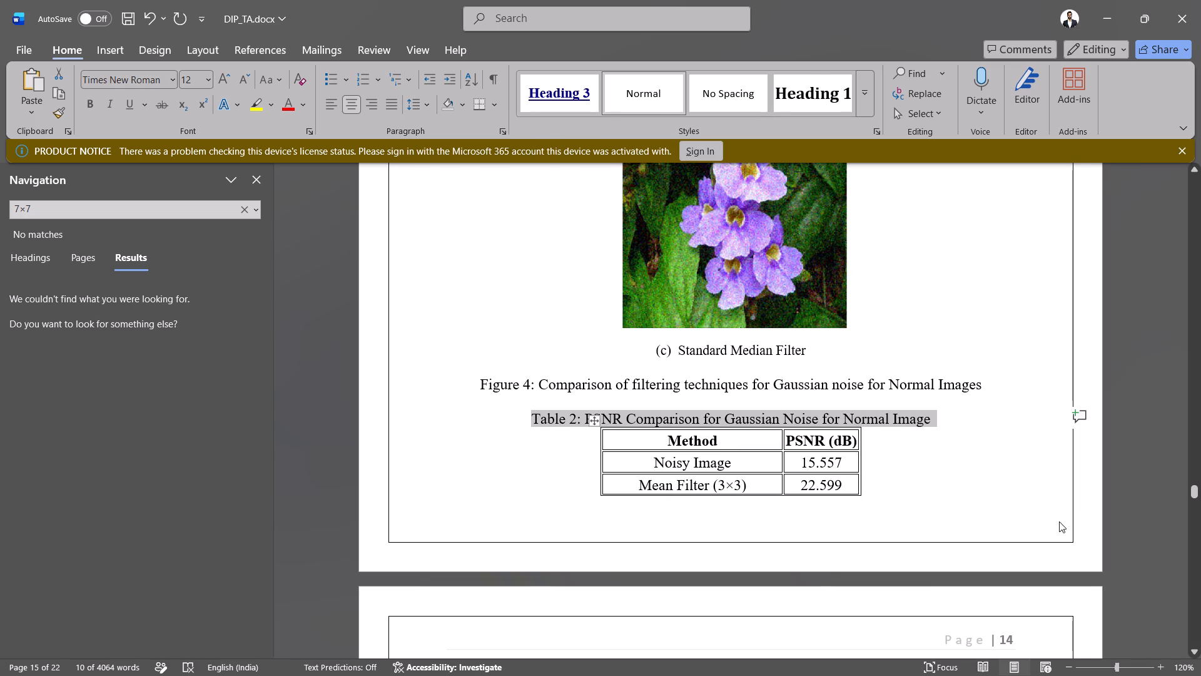
{"action": "left_click", "coordinate": [974, 483]}
Remove the space after the paragraphs holding Figure 4's mean and Wiener filter images and their (a) and (b) captions.
{"action": "scroll", "coordinate": [974, 483], "scroll_direction": "down", "scroll_amount": 1}
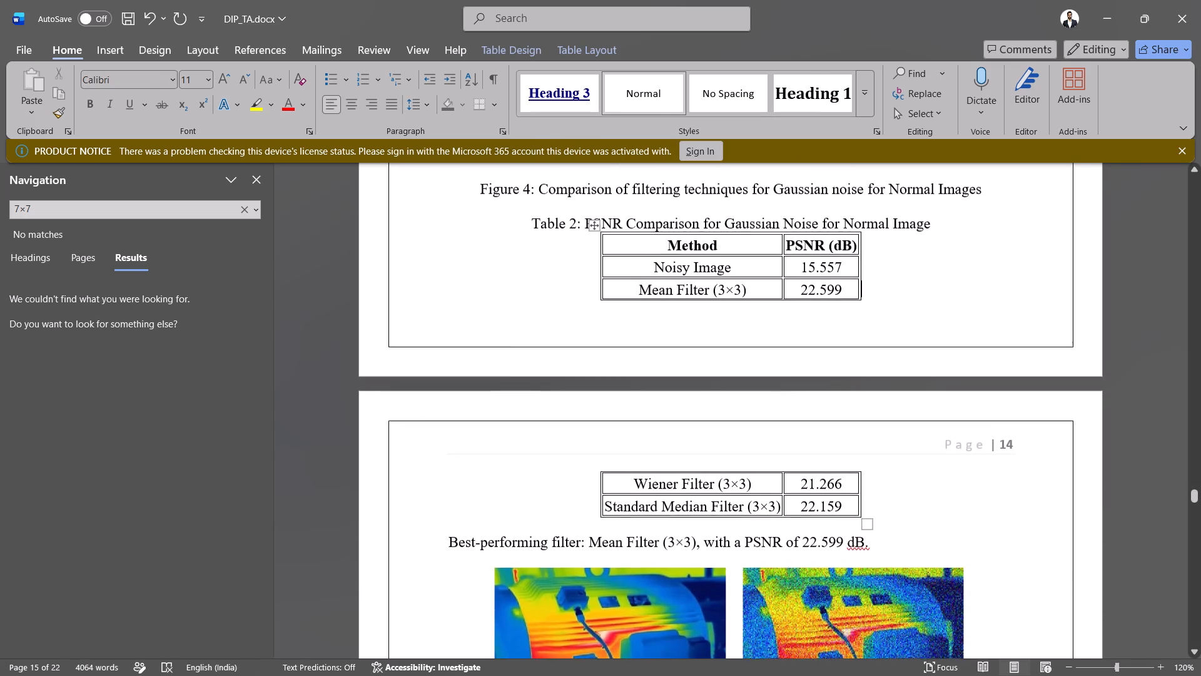
{"action": "scroll", "coordinate": [974, 483], "scroll_direction": "down", "scroll_amount": 1}
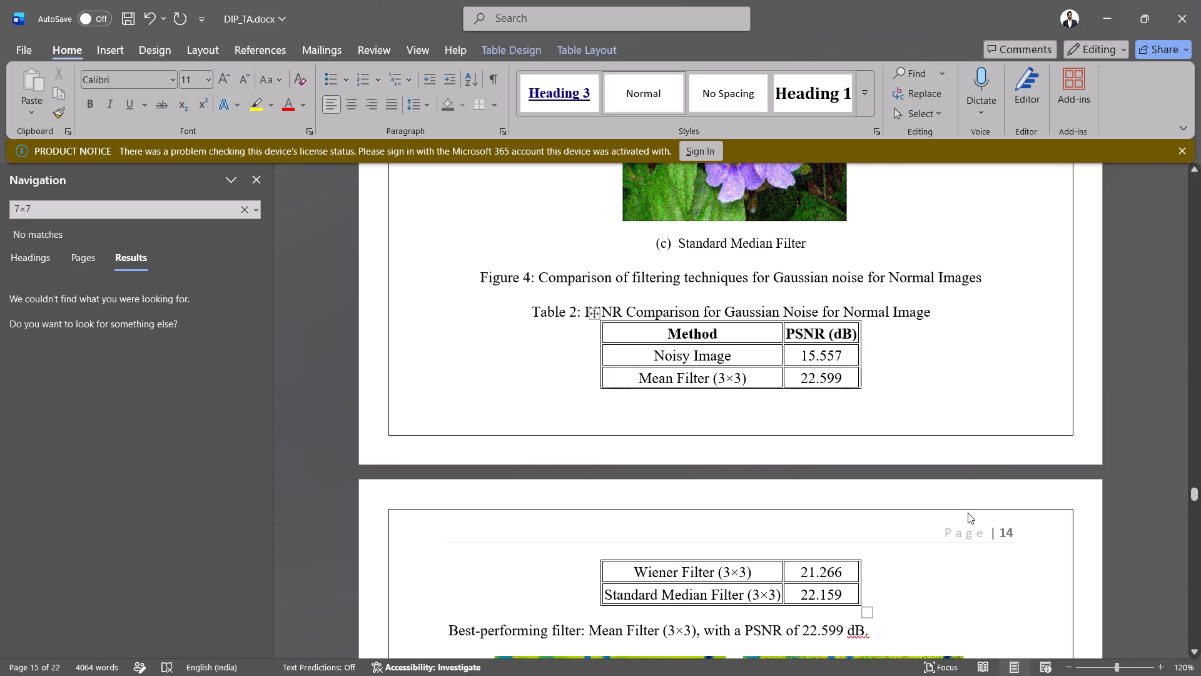
{"action": "scroll", "coordinate": [968, 513], "scroll_direction": "up", "scroll_amount": 1}
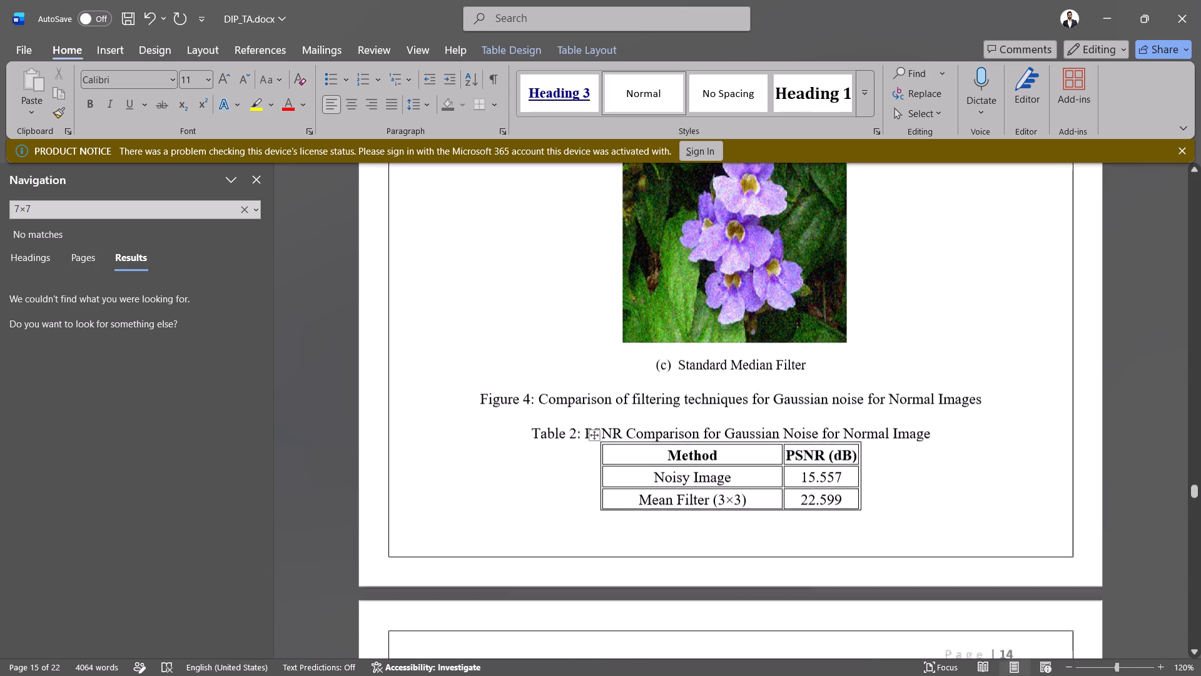
{"action": "scroll", "coordinate": [968, 513], "scroll_direction": "up", "scroll_amount": 1}
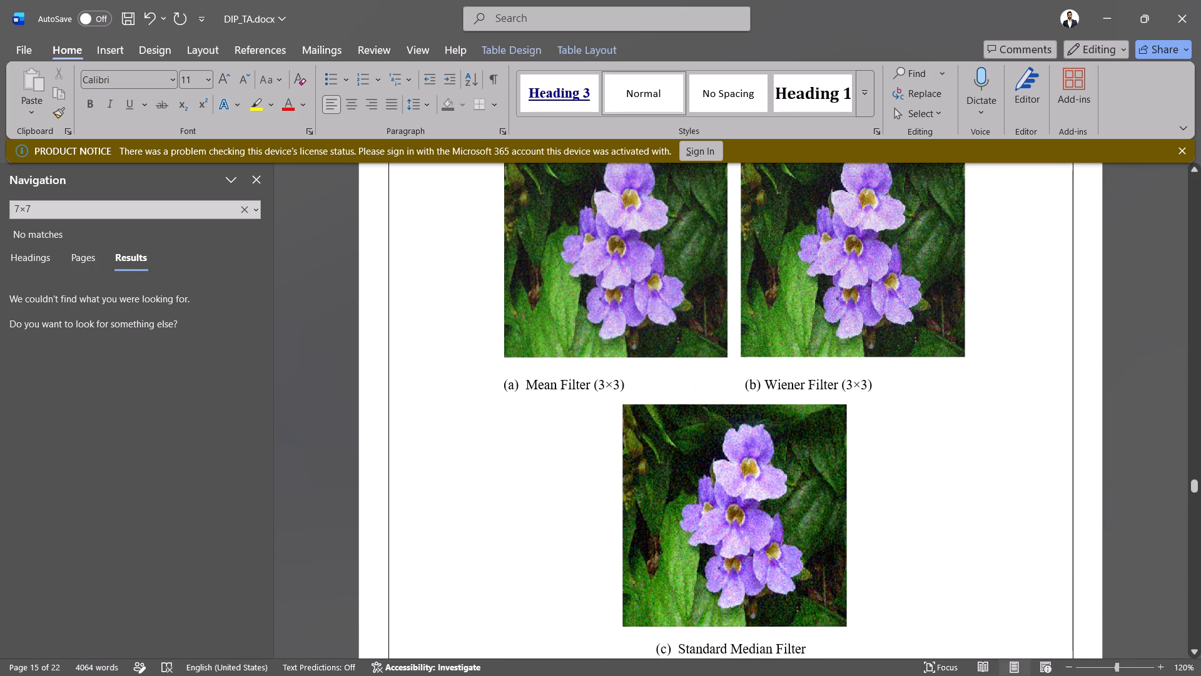
{"action": "left_click_drag", "start_coordinate": [896, 402], "coordinate": [524, 358]}
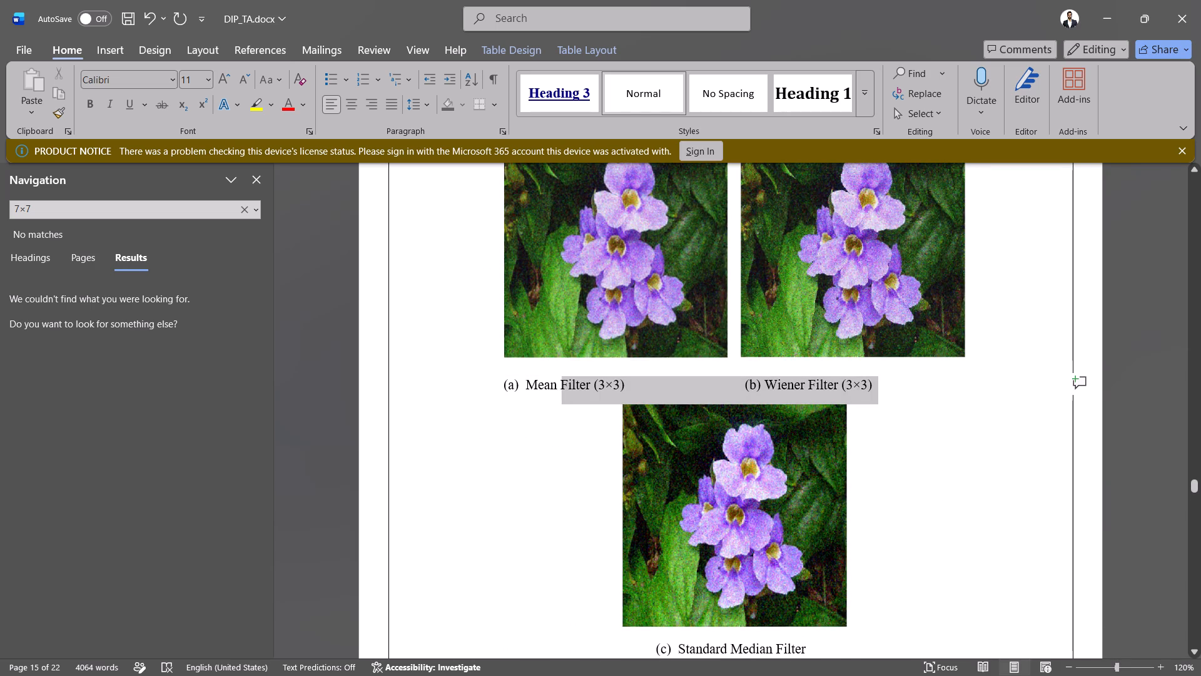
{"action": "left_click_drag", "start_coordinate": [524, 358], "coordinate": [514, 346]}
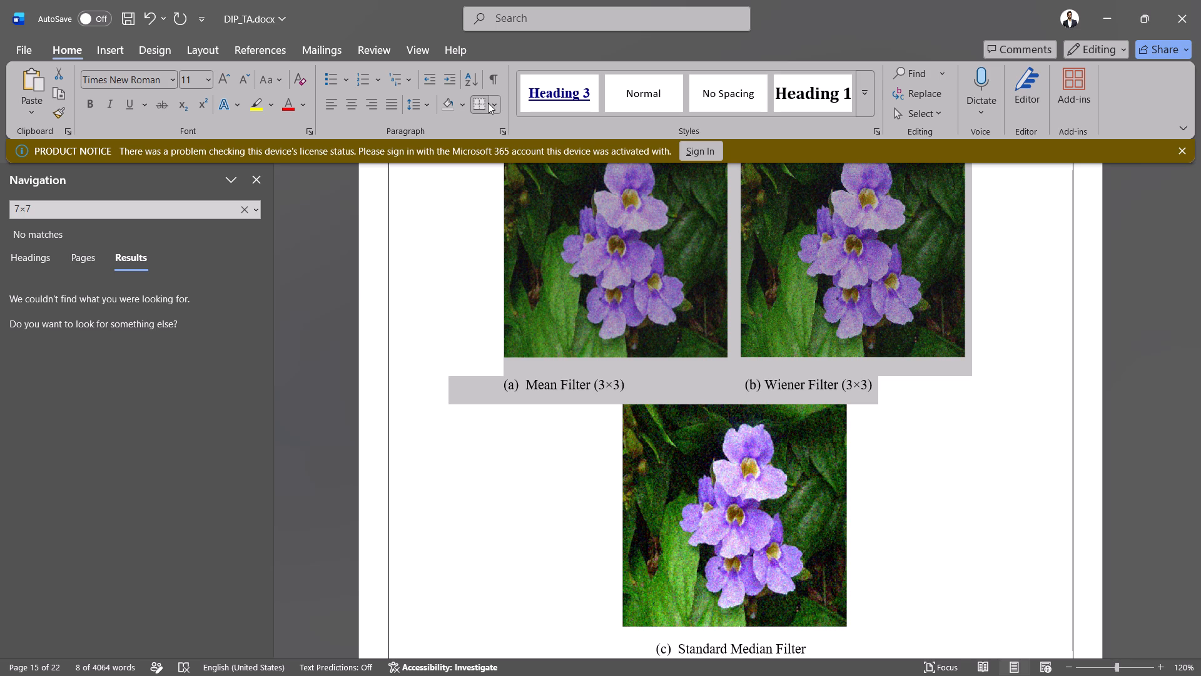
{"action": "left_click", "coordinate": [488, 103]}
{"action": "key", "text": "ctrl+z"}
{"action": "left_click", "coordinate": [418, 102]}
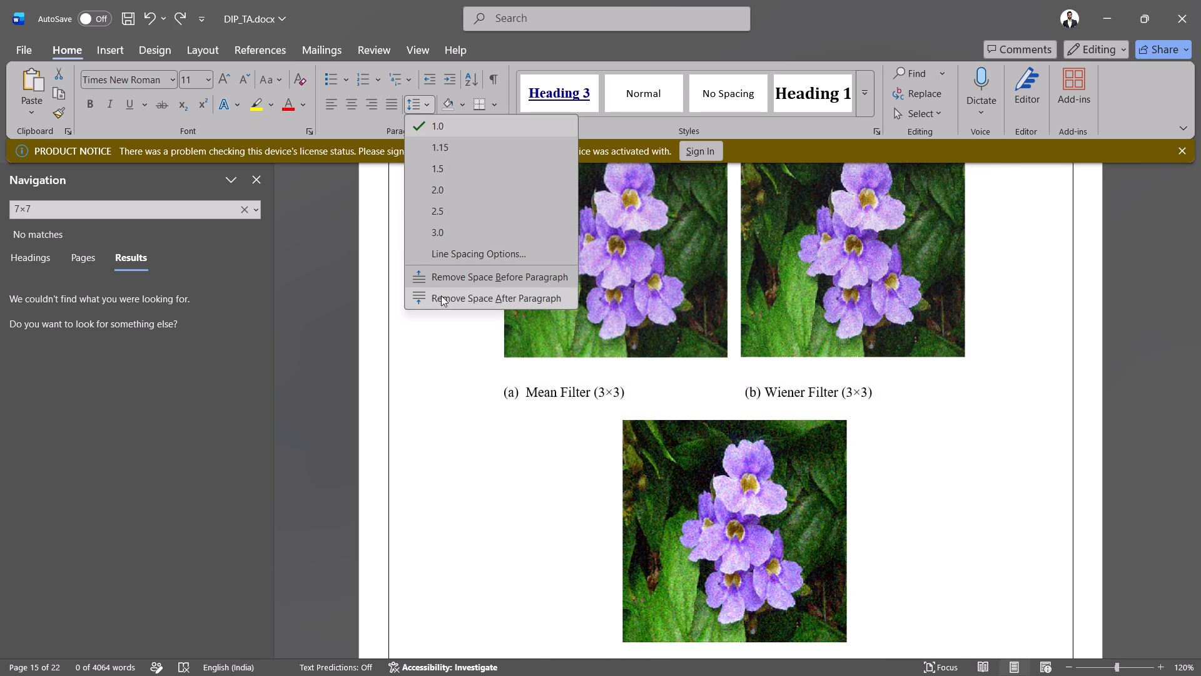
{"action": "left_click", "coordinate": [460, 289]}
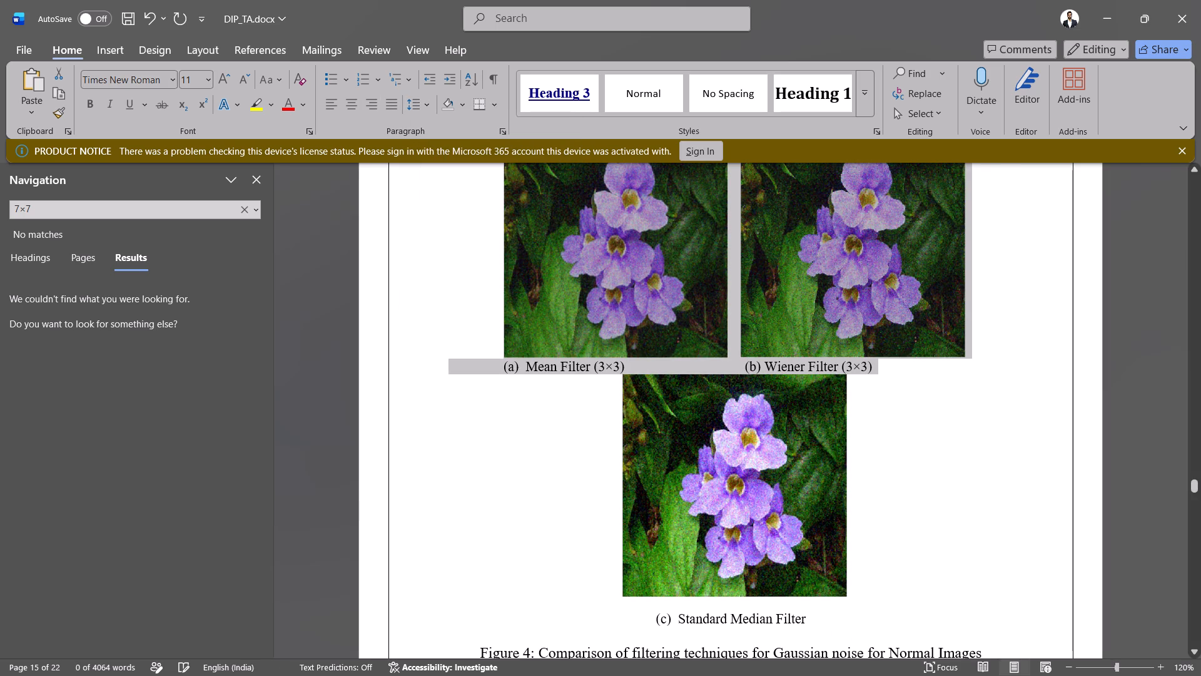
Remove the space after the paragraphs holding Figure 4's standard median filter image and its (c) caption.
{"action": "left_click", "coordinate": [844, 612]}
{"action": "left_click_drag", "start_coordinate": [844, 612], "coordinate": [774, 613]}
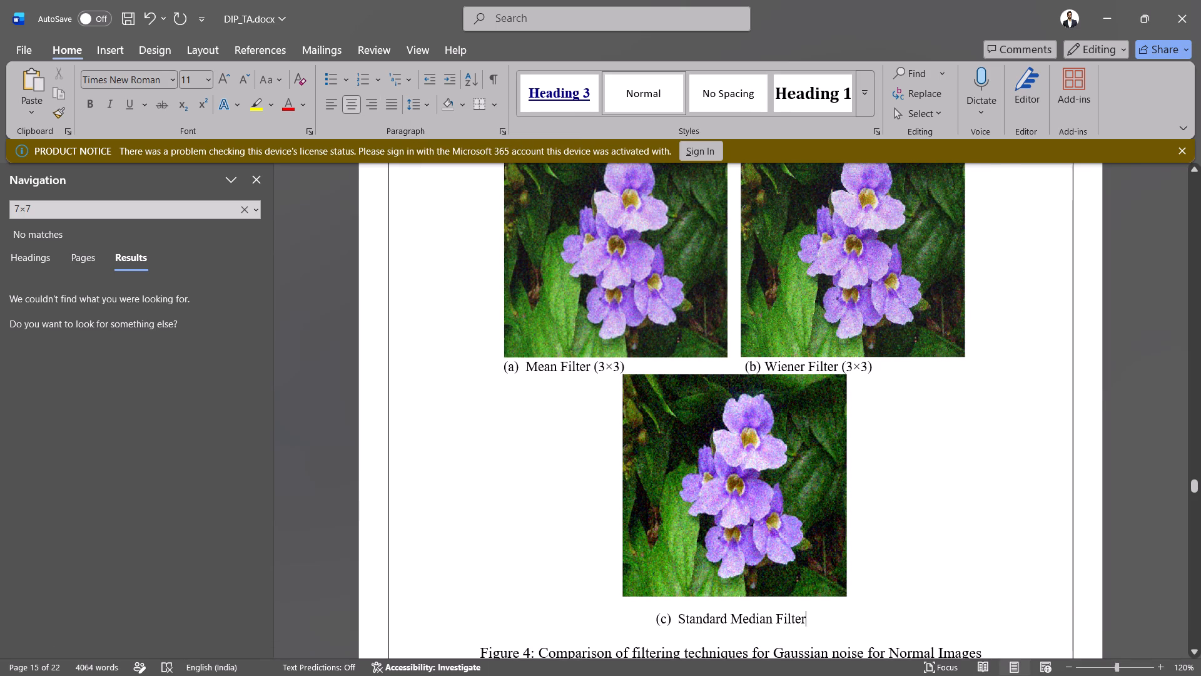
{"action": "left_click_drag", "start_coordinate": [774, 613], "coordinate": [628, 593]}
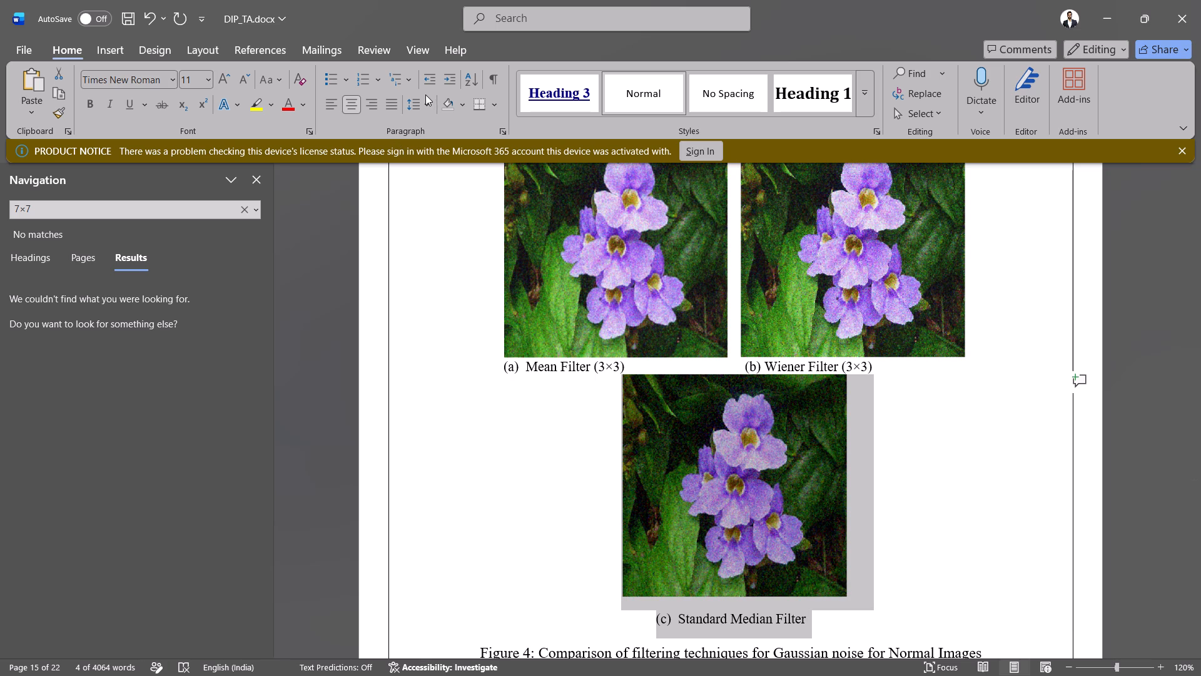
{"action": "left_click", "coordinate": [425, 95]}
{"action": "left_click", "coordinate": [423, 103]}
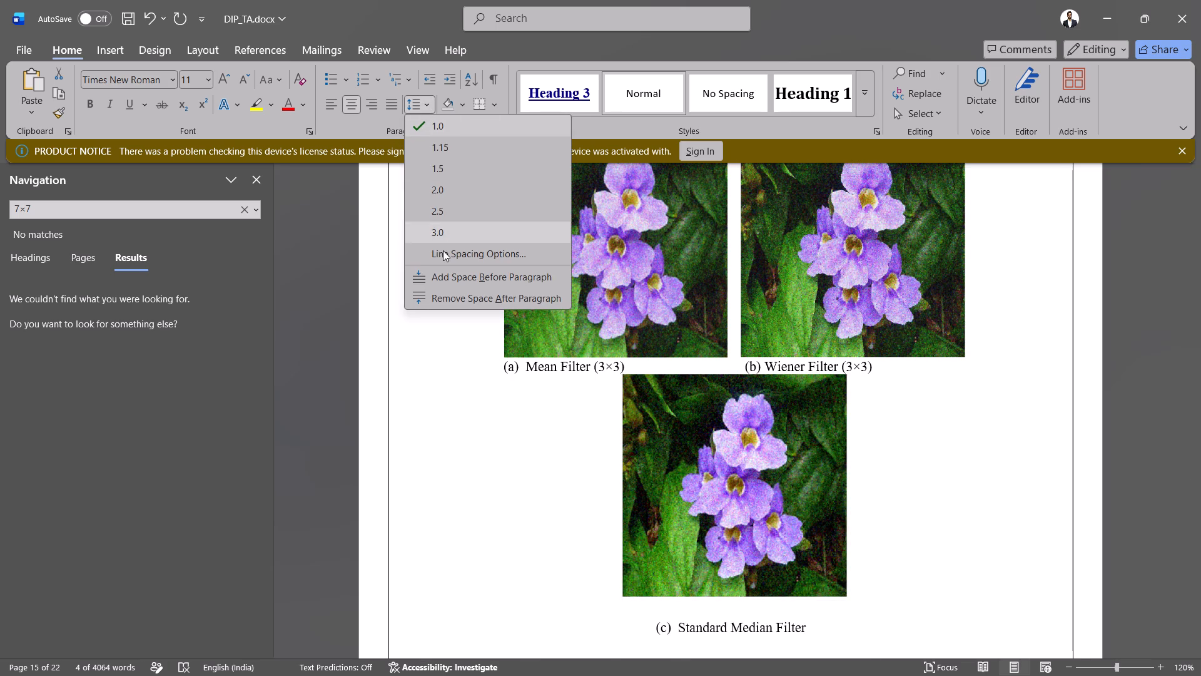
{"action": "left_click", "coordinate": [453, 295]}
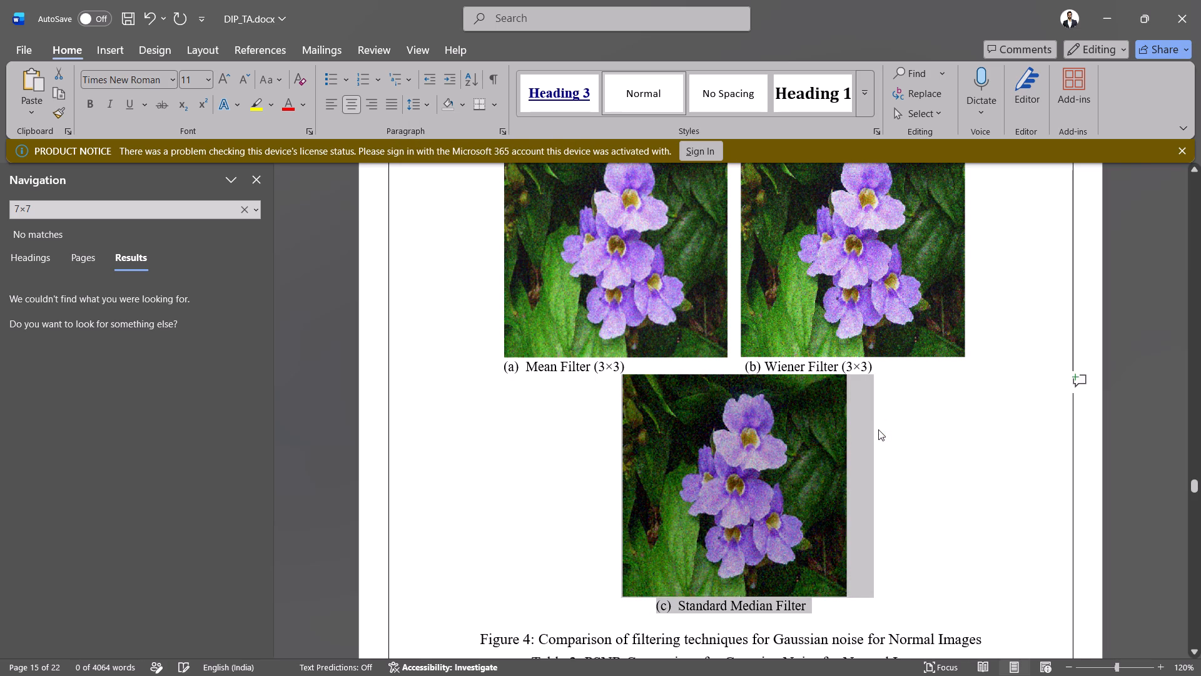
Check the layout of page 13, from the Figure 3 images through the Figure 4 captions to Table 2 and the page break.
{"action": "scroll", "coordinate": [878, 429], "scroll_direction": "down", "scroll_amount": 1}
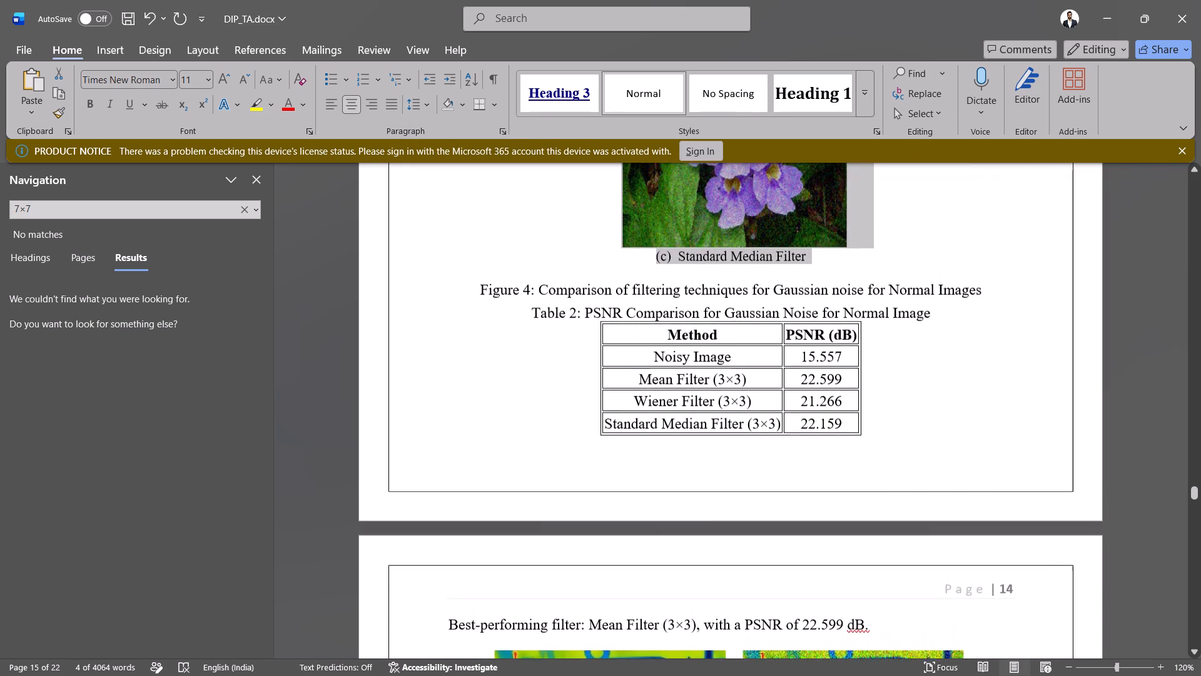
{"action": "scroll", "coordinate": [878, 429], "scroll_direction": "down", "scroll_amount": 1}
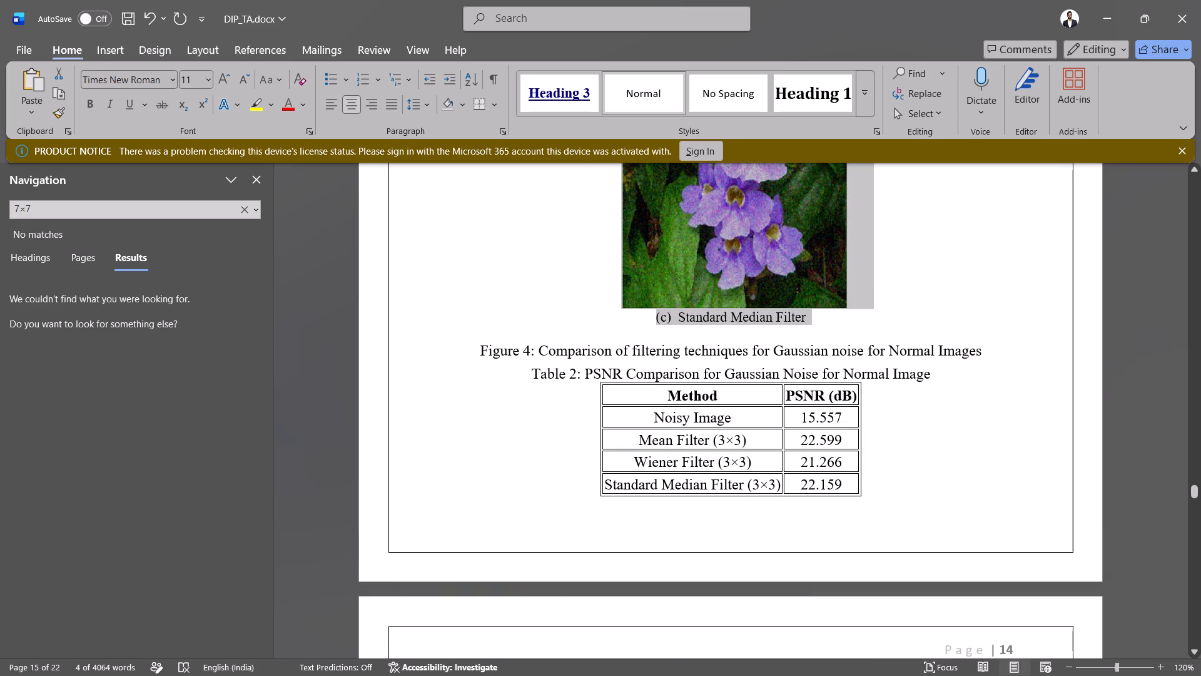
{"action": "left_click", "coordinate": [878, 429]}
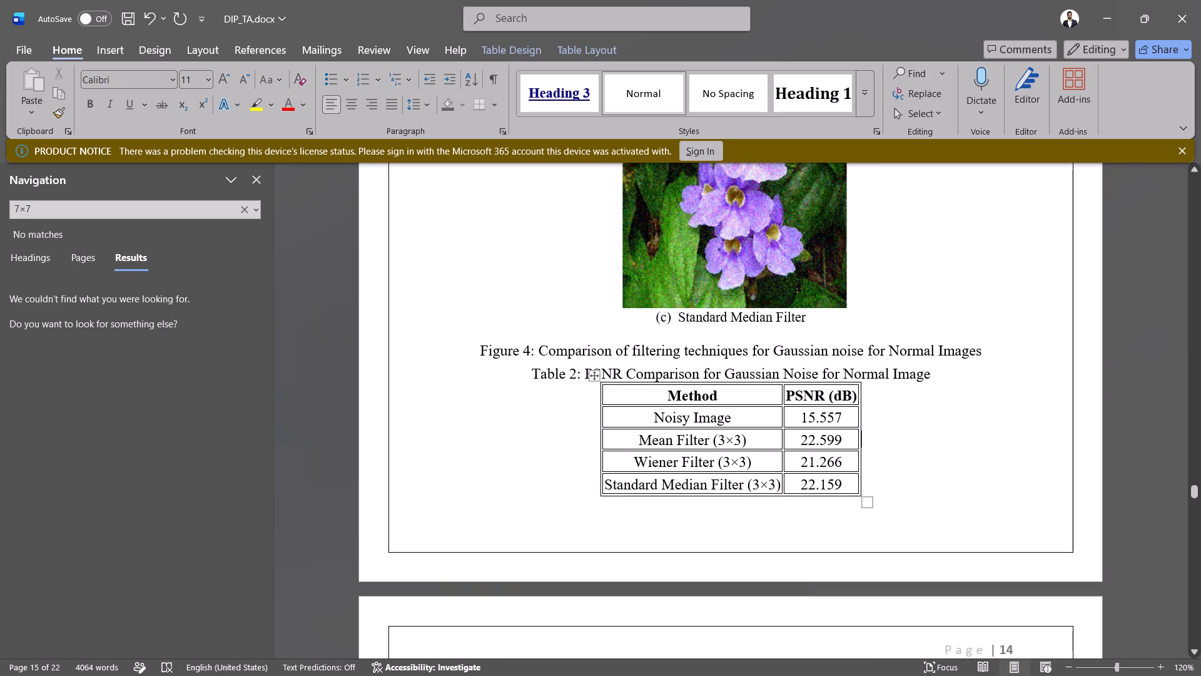
{"action": "scroll", "coordinate": [896, 470], "scroll_direction": "up", "scroll_amount": 1}
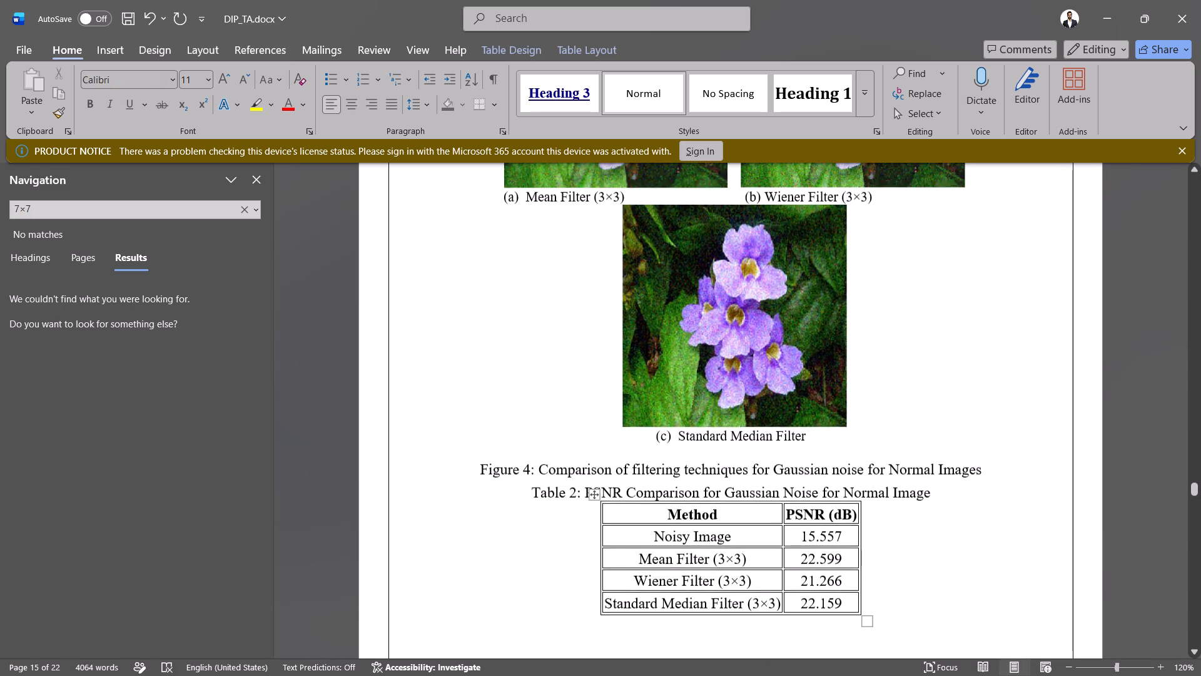
{"action": "scroll", "coordinate": [896, 470], "scroll_direction": "up", "scroll_amount": 1}
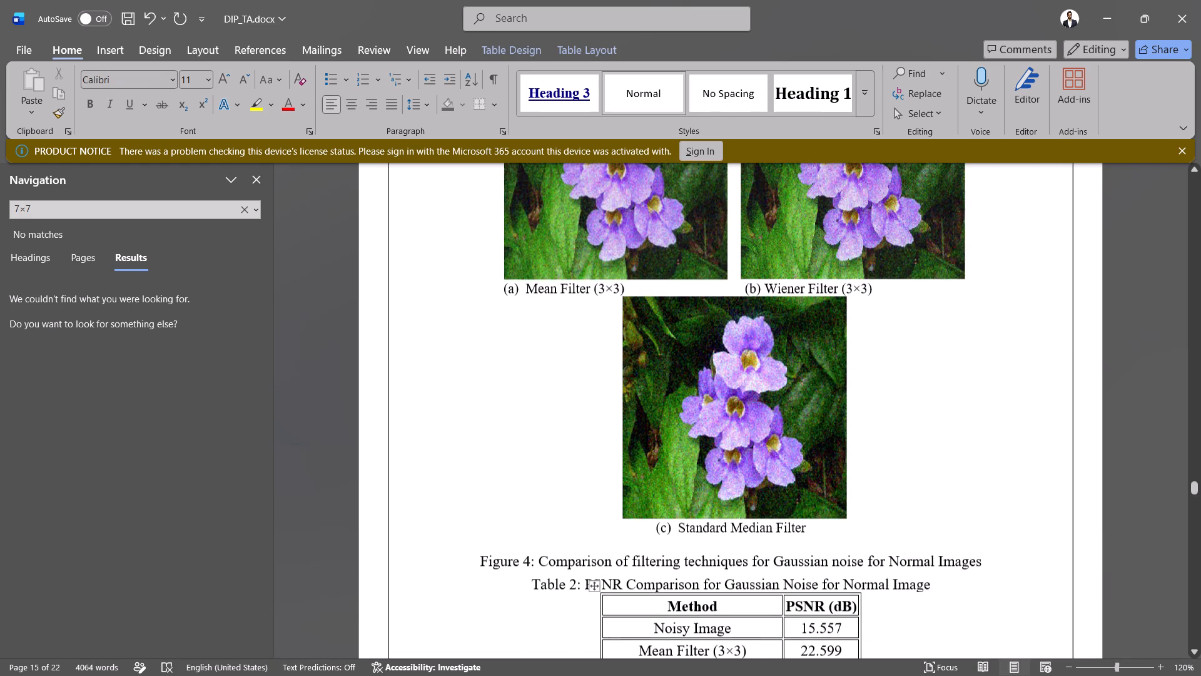
{"action": "scroll", "coordinate": [886, 448], "scroll_direction": "up", "scroll_amount": 2}
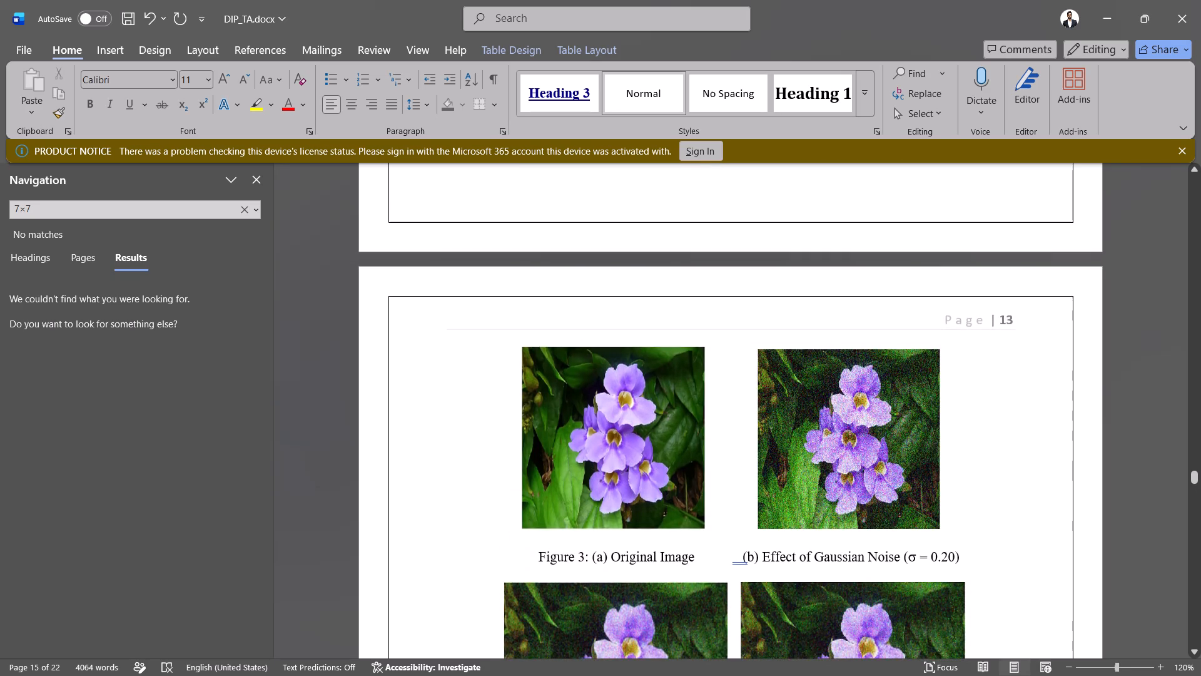
{"action": "scroll", "coordinate": [886, 448], "scroll_direction": "down", "scroll_amount": 1}
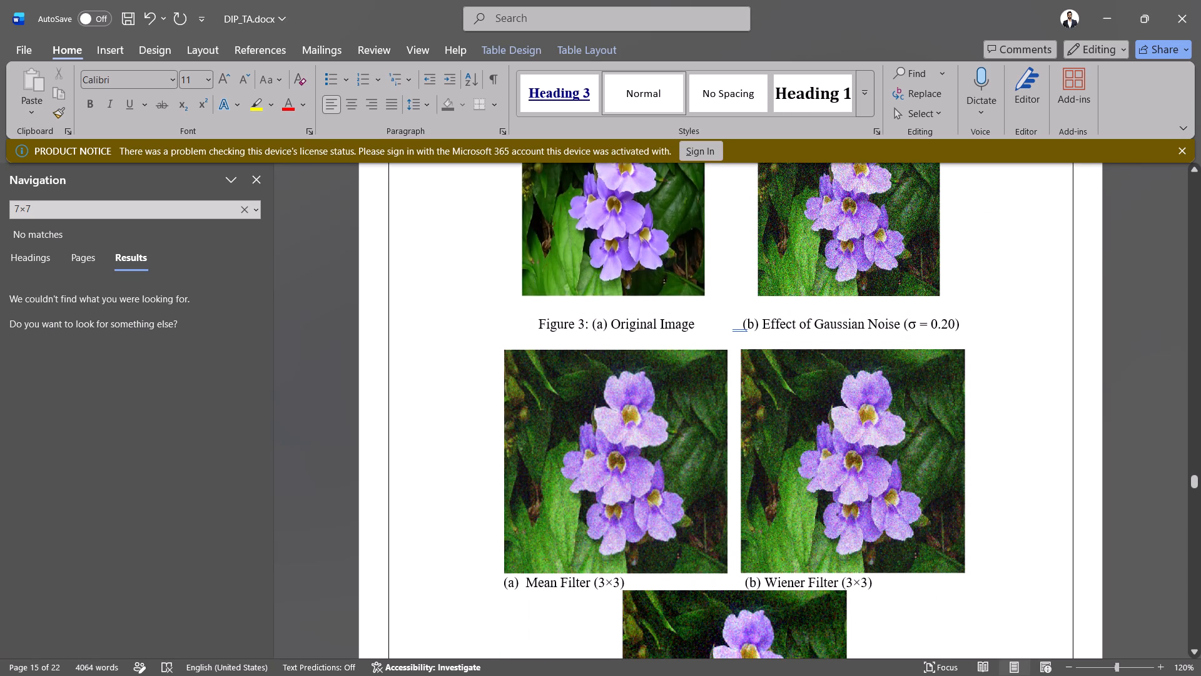
{"action": "scroll", "coordinate": [797, 454], "scroll_direction": "down", "scroll_amount": 1}
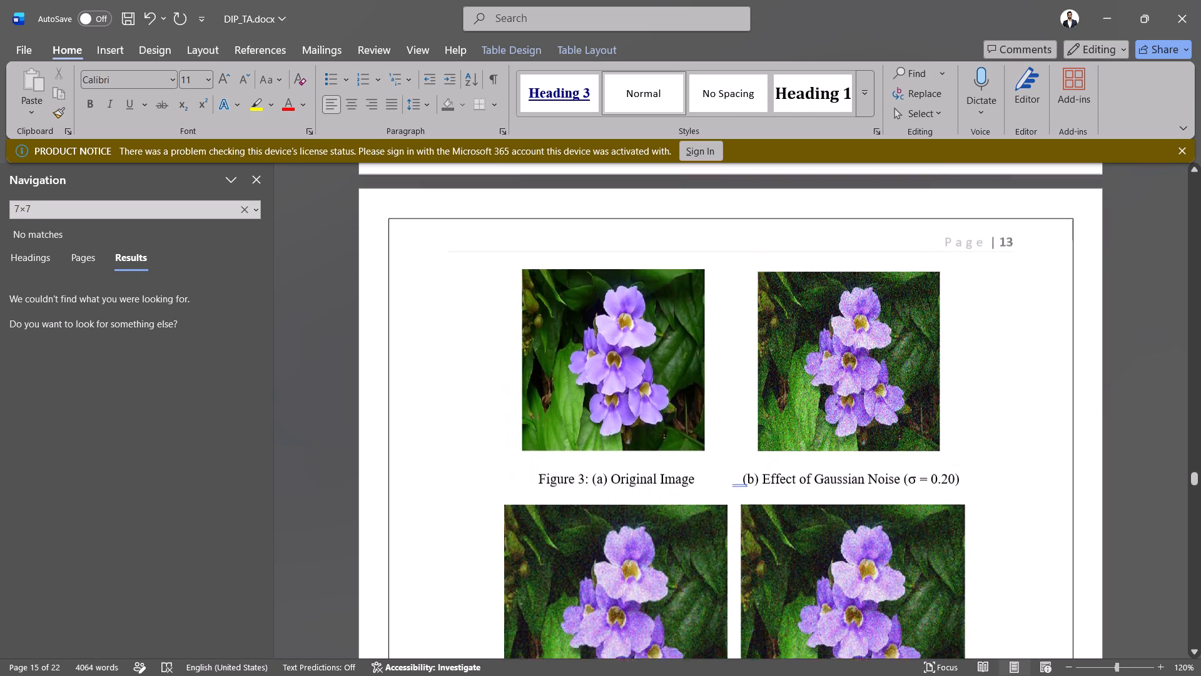
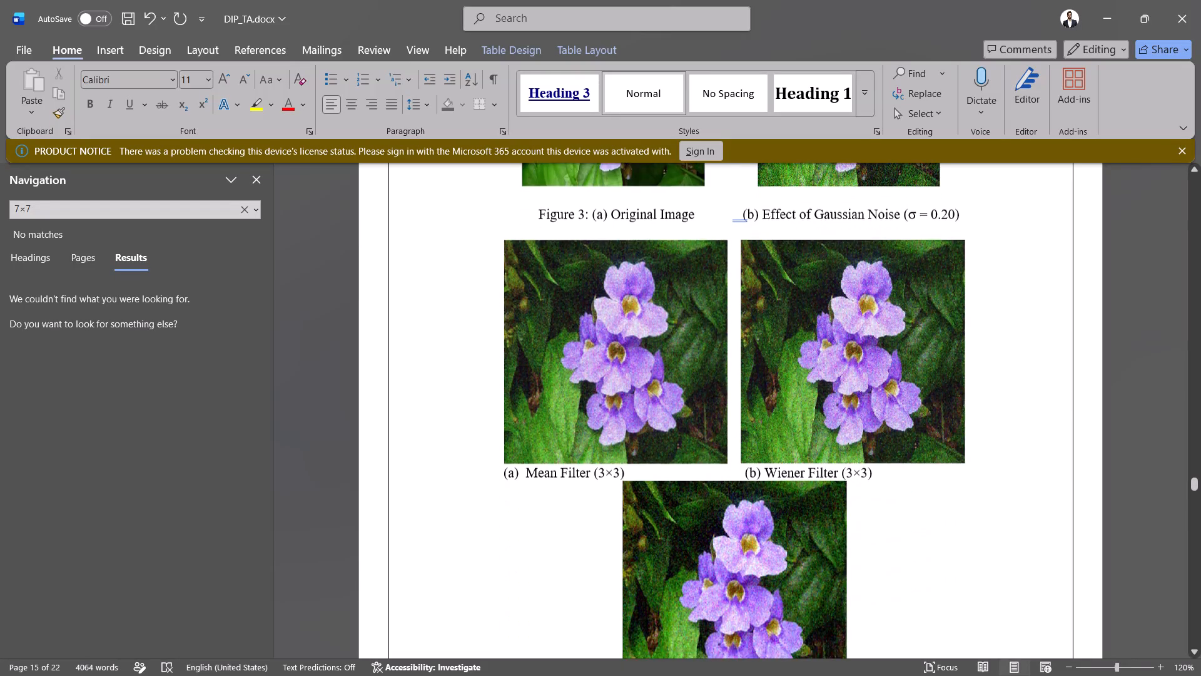
Shrink Figure 4's mean filter and Wiener filter images proportionally to a slightly smaller, matching size.
{"action": "left_click_drag", "start_coordinate": [642, 347], "coordinate": [642, 320]}
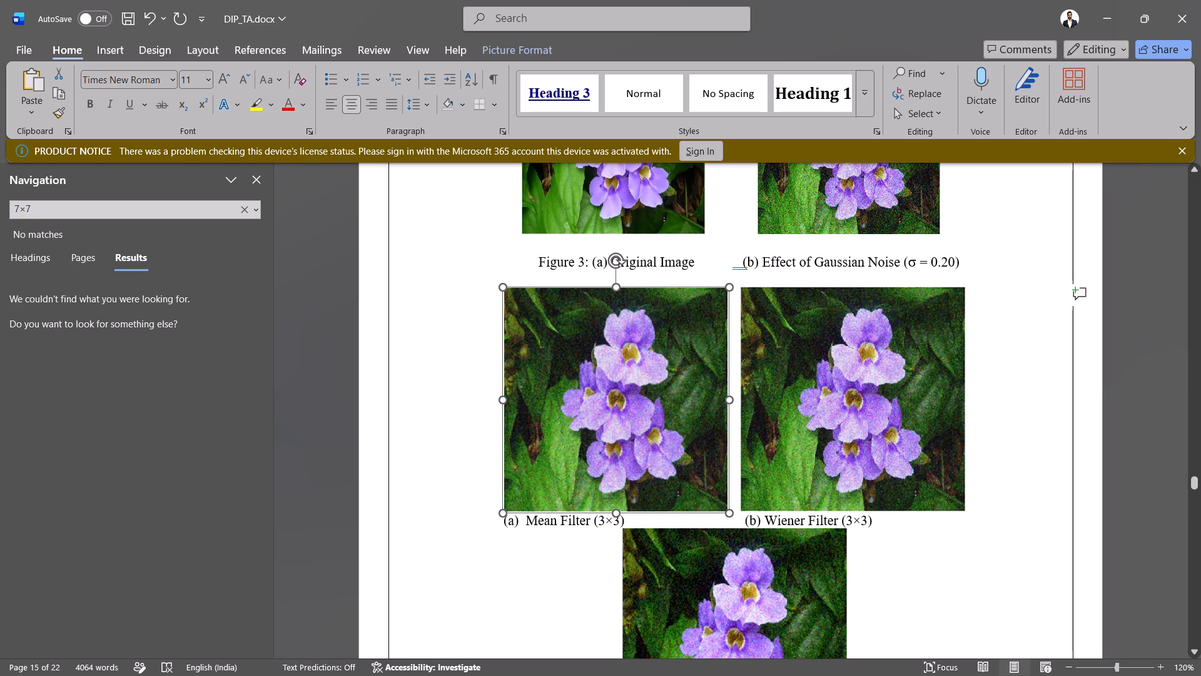
{"action": "left_click_drag", "start_coordinate": [728, 290], "coordinate": [713, 311]}
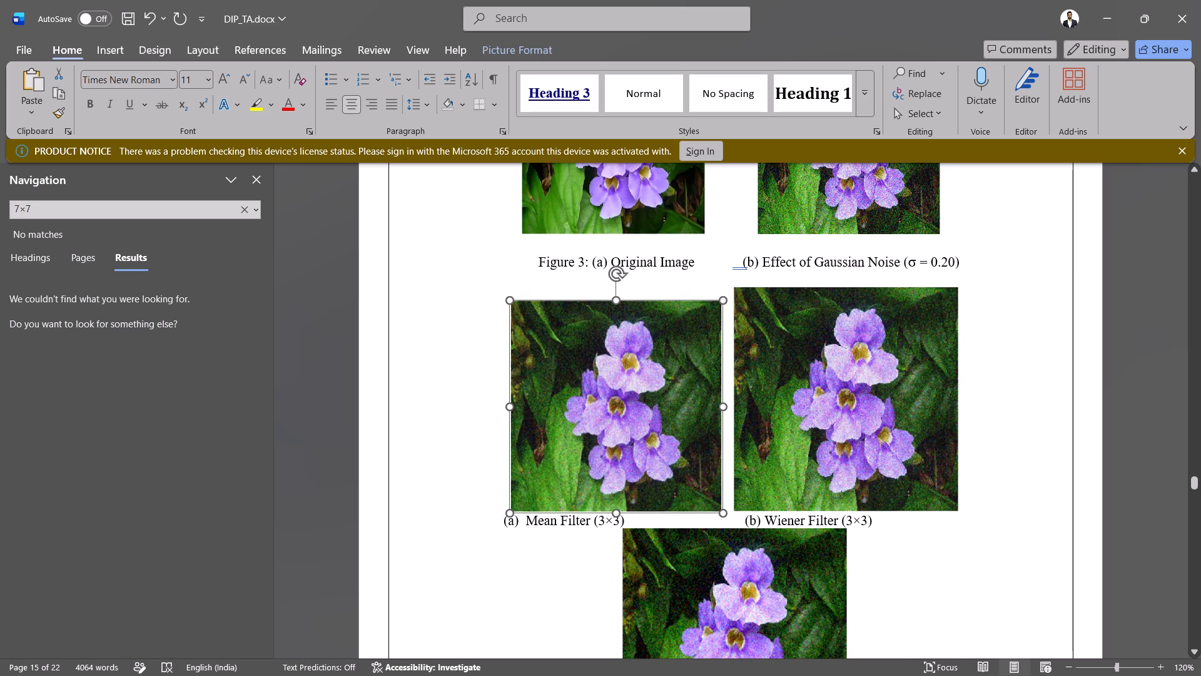
{"action": "left_click_drag", "start_coordinate": [713, 311], "coordinate": [710, 313]}
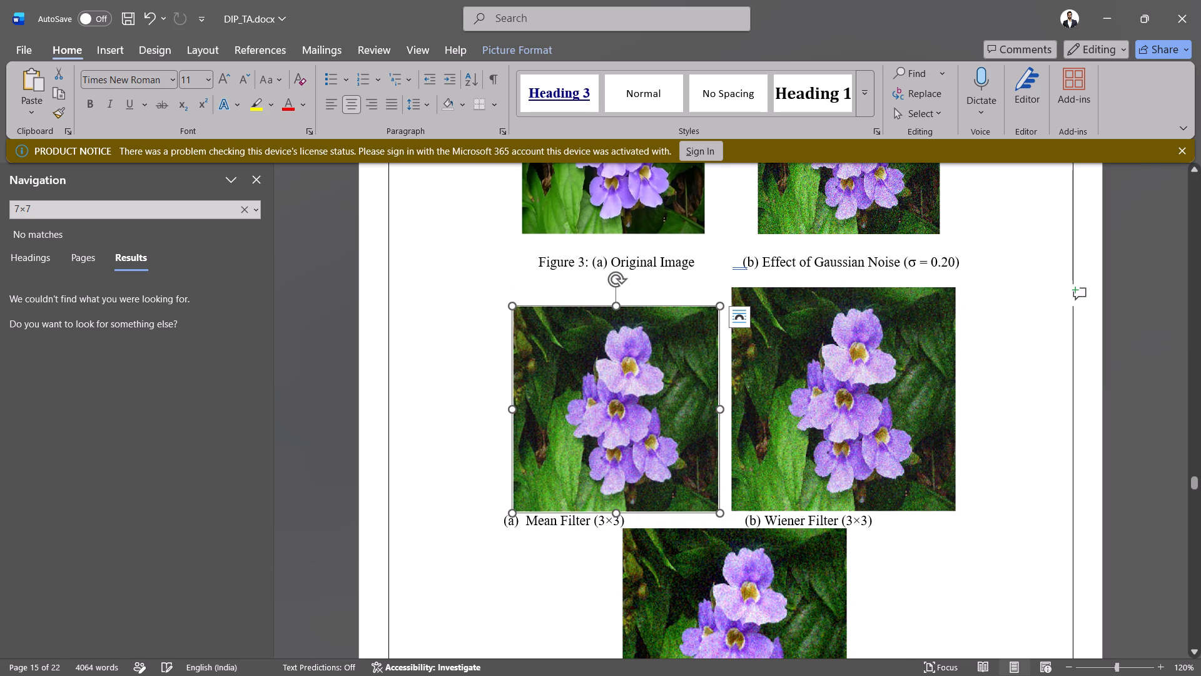
{"action": "left_click", "coordinate": [859, 319]}
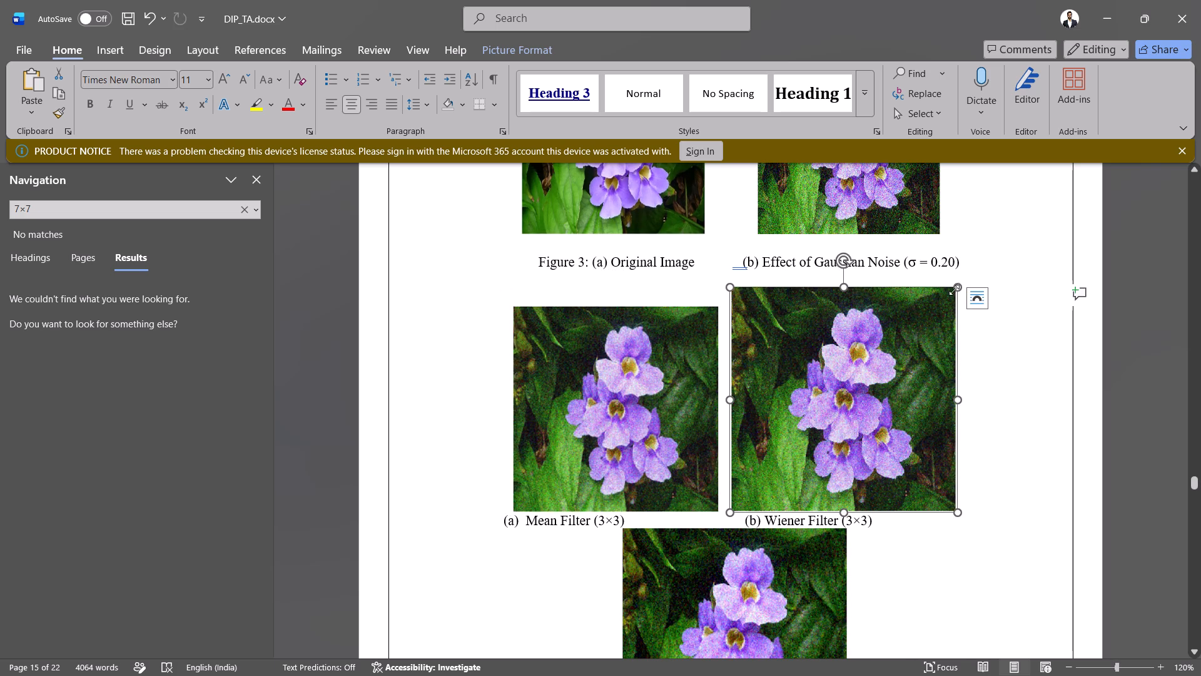
{"action": "left_click_drag", "start_coordinate": [955, 289], "coordinate": [939, 321]}
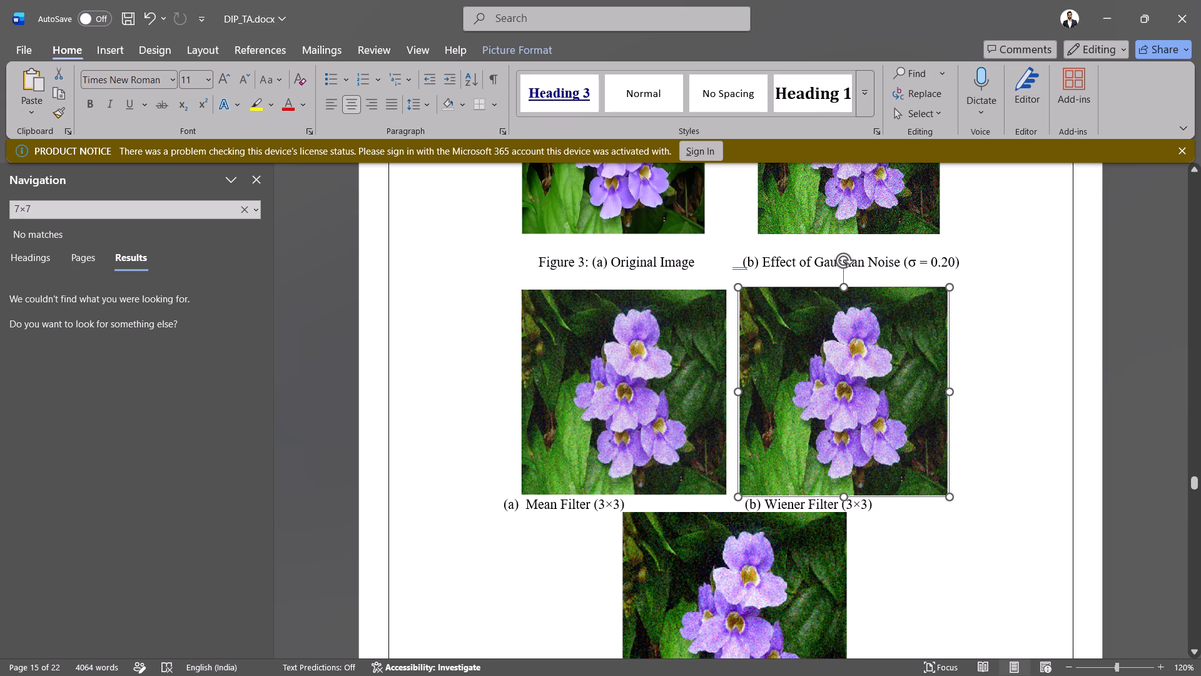
{"action": "left_click_drag", "start_coordinate": [939, 321], "coordinate": [936, 321]}
Insert a paragraph break before the (c) Standard Median Filter caption to separate it from the image above.
{"action": "scroll", "coordinate": [936, 321], "scroll_direction": "down", "scroll_amount": 1}
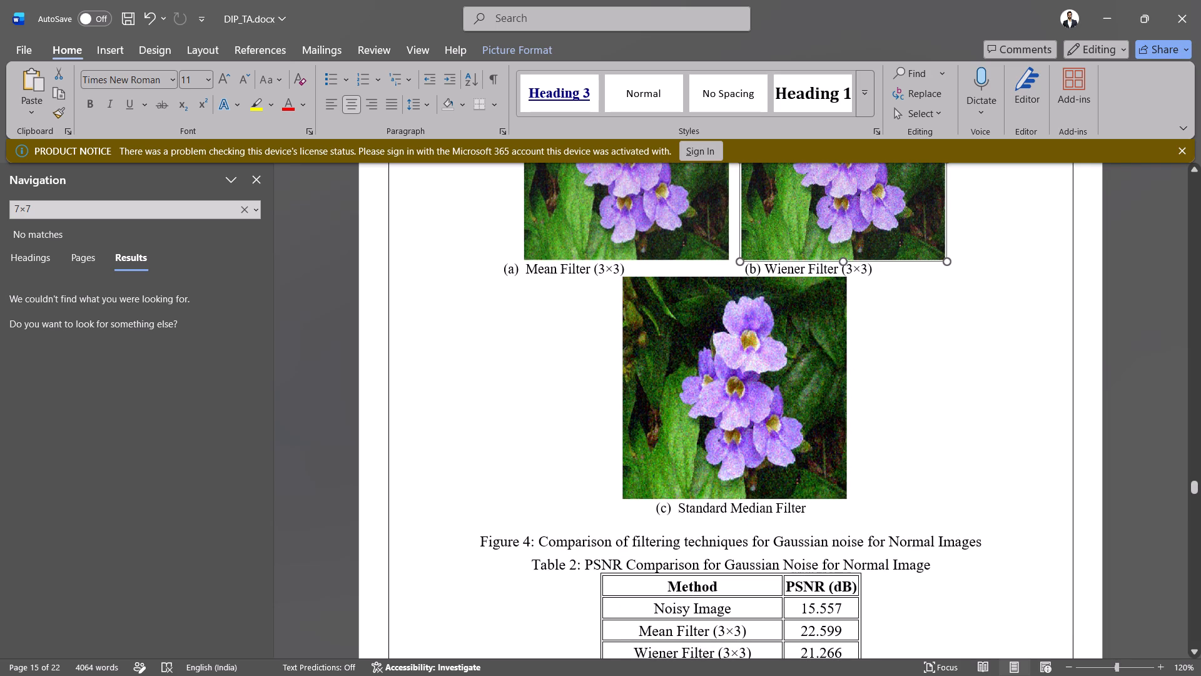
{"action": "left_click", "coordinate": [658, 511]}
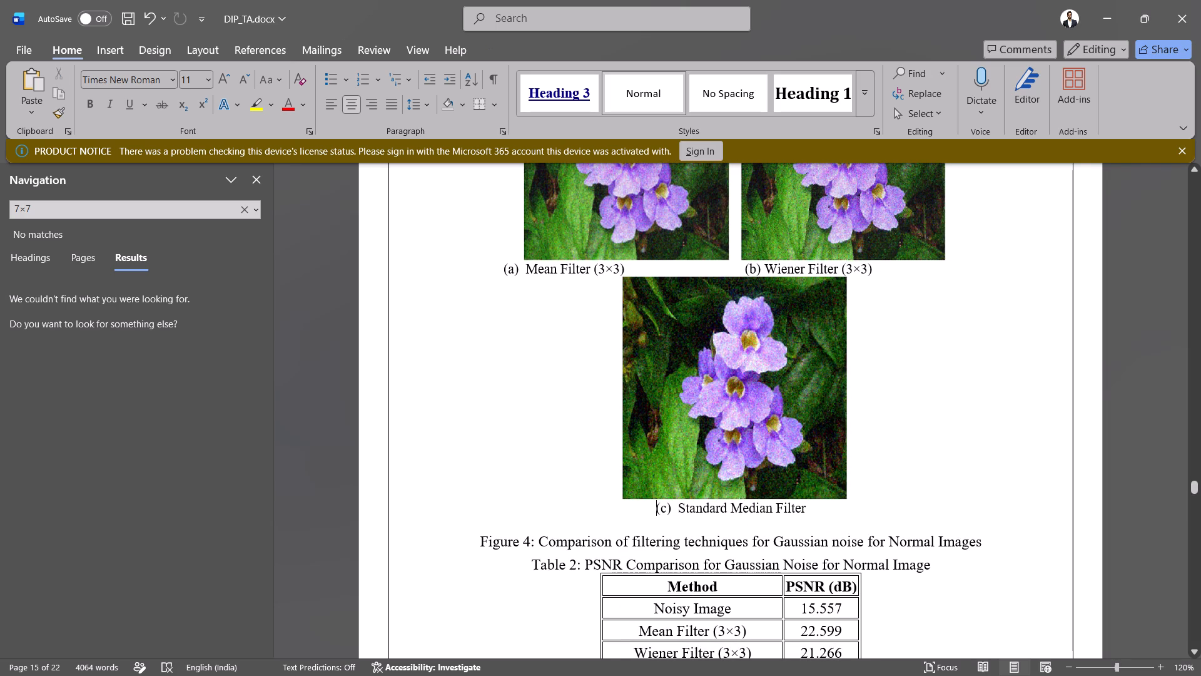
{"action": "key", "text": "Return"}
Shrink Figure 4's standard median filter image slightly, keeping its proportions.
{"action": "left_click_drag", "start_coordinate": [683, 416], "coordinate": [683, 435]}
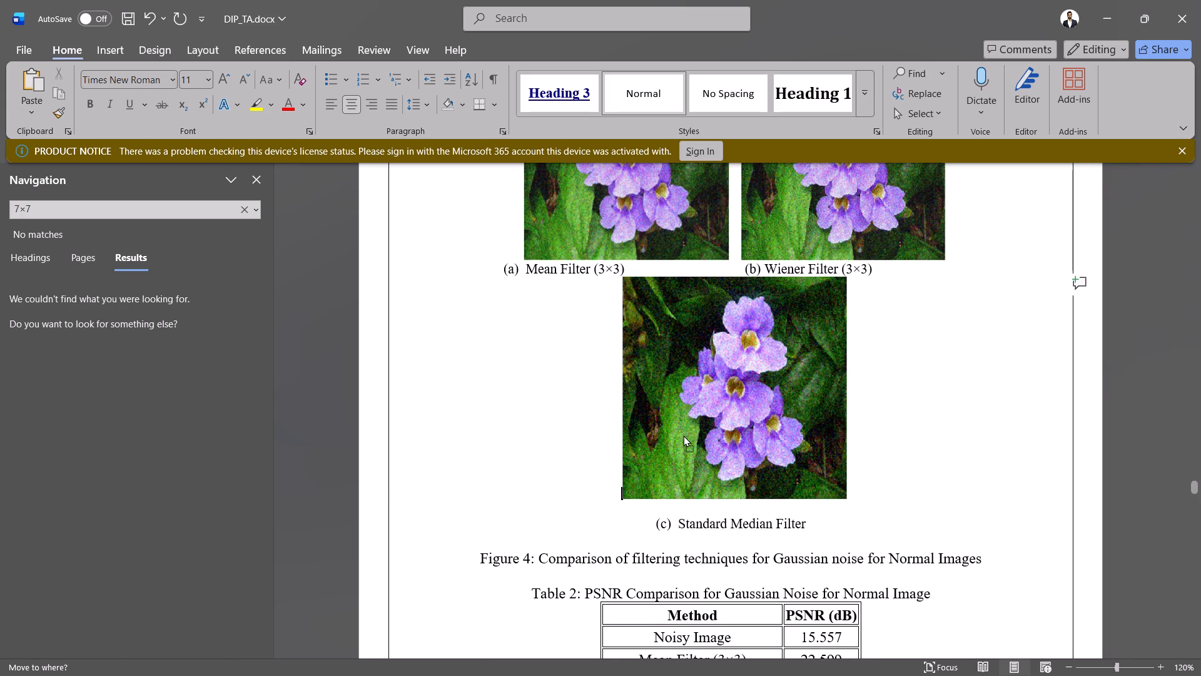
{"action": "left_click_drag", "start_coordinate": [683, 435], "coordinate": [683, 436]}
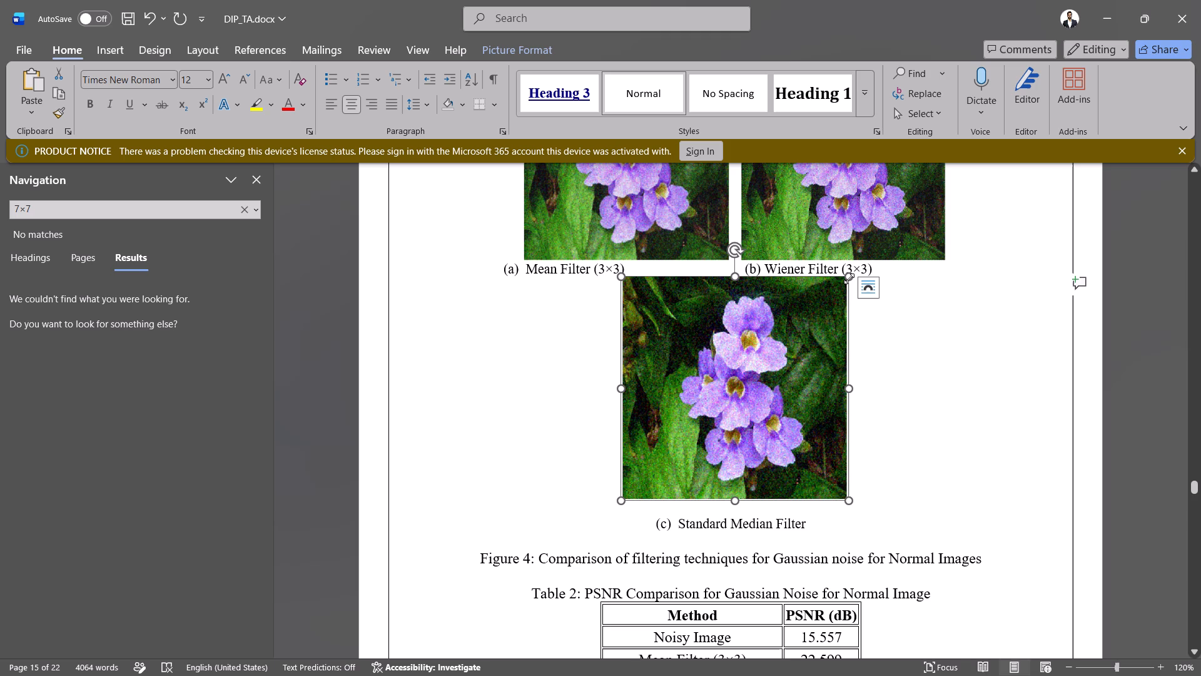
{"action": "left_click_drag", "start_coordinate": [849, 279], "coordinate": [838, 308]}
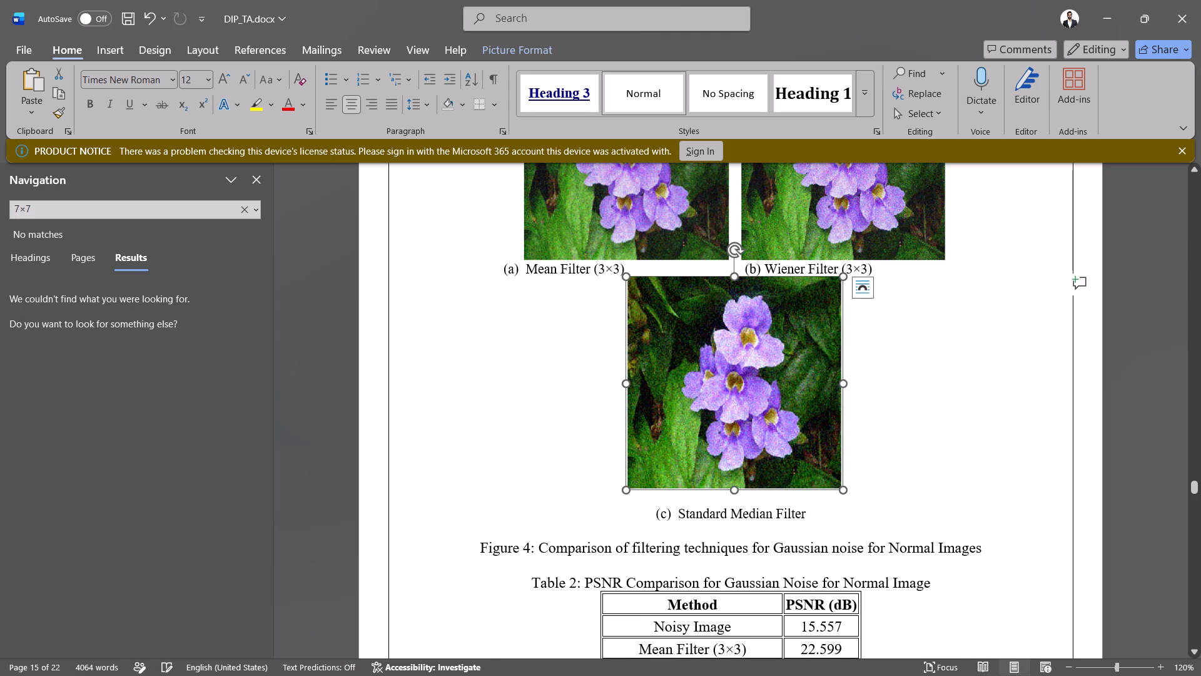
Split the (b) Wiener Filter (3×3) caption onto its own line below (a) and indent it with spaces beneath the Wiener image.
{"action": "left_click", "coordinate": [621, 280]}
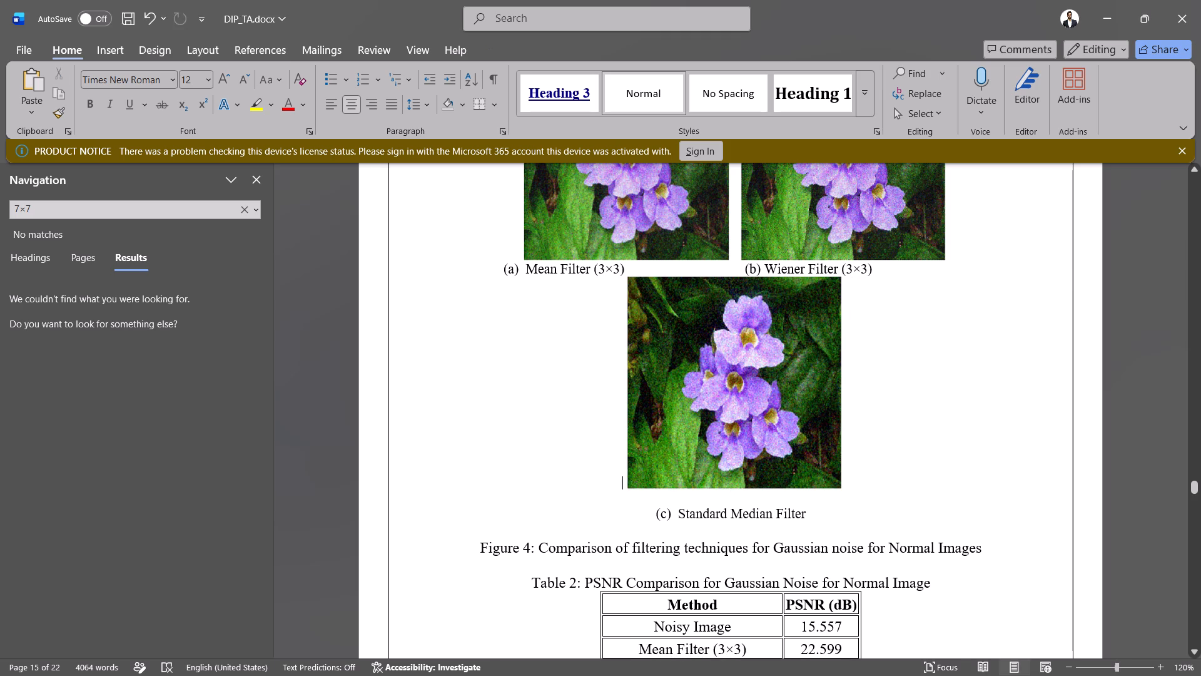
{"action": "left_click", "coordinate": [621, 280]}
{"action": "left_click", "coordinate": [626, 292]}
{"action": "left_click", "coordinate": [615, 287]}
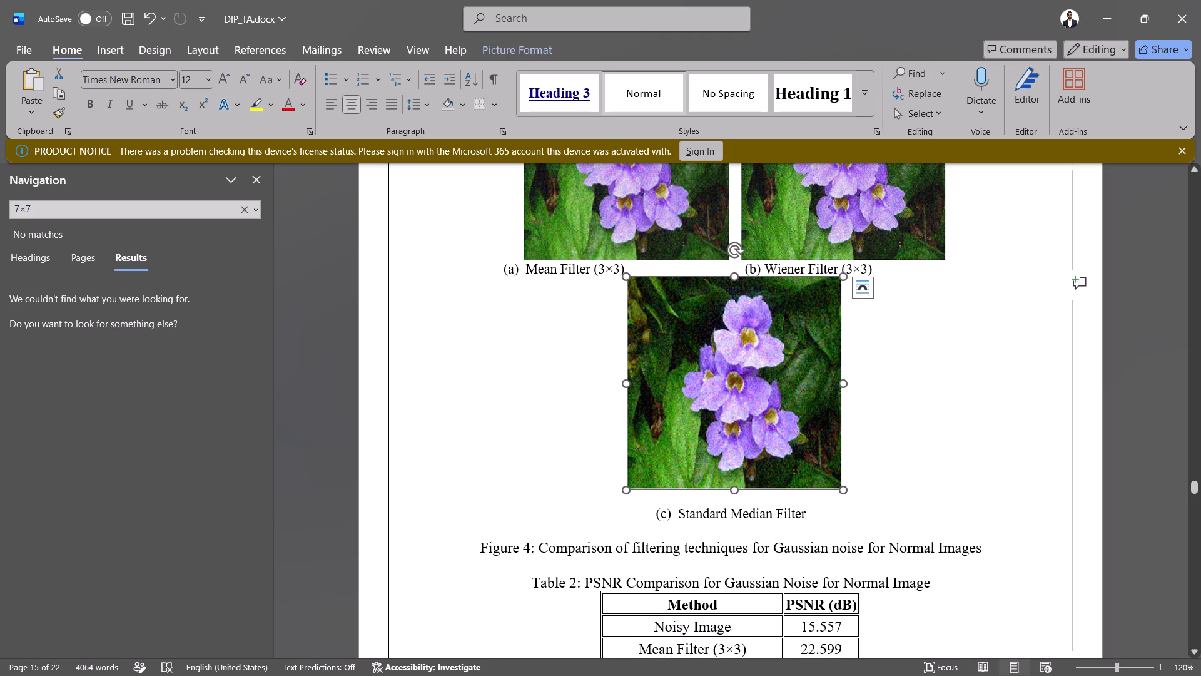
{"action": "key", "text": "Up"}
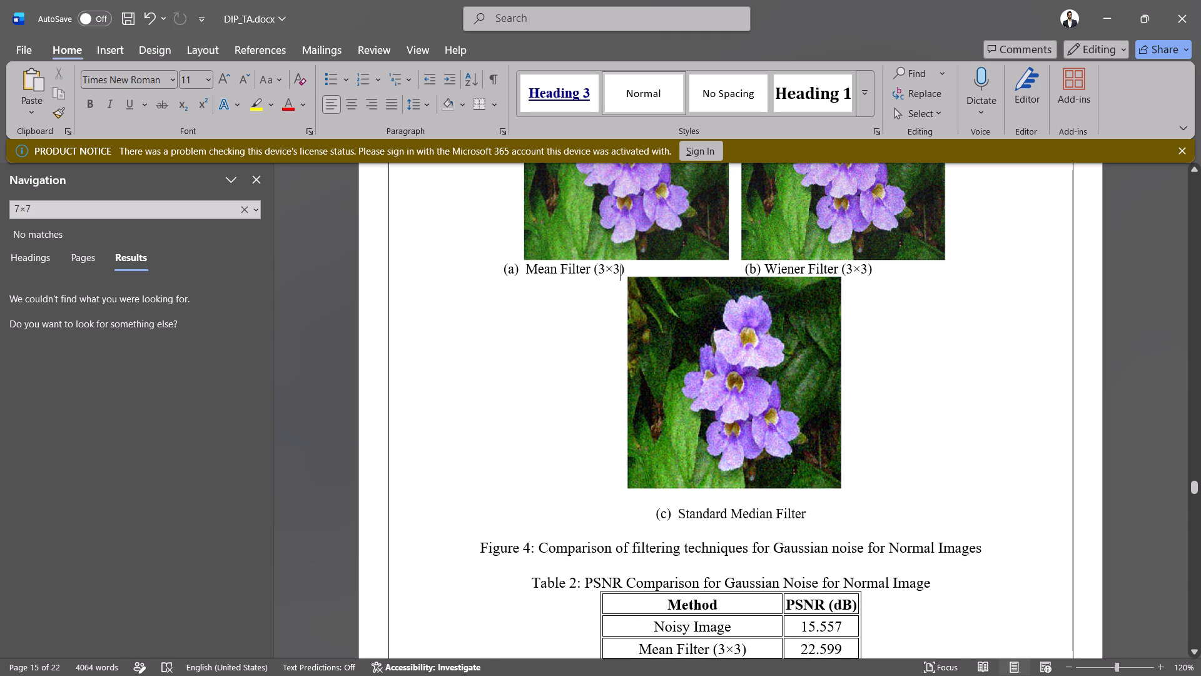
{"action": "key", "text": "Right"}
{"action": "key", "text": "Return"}
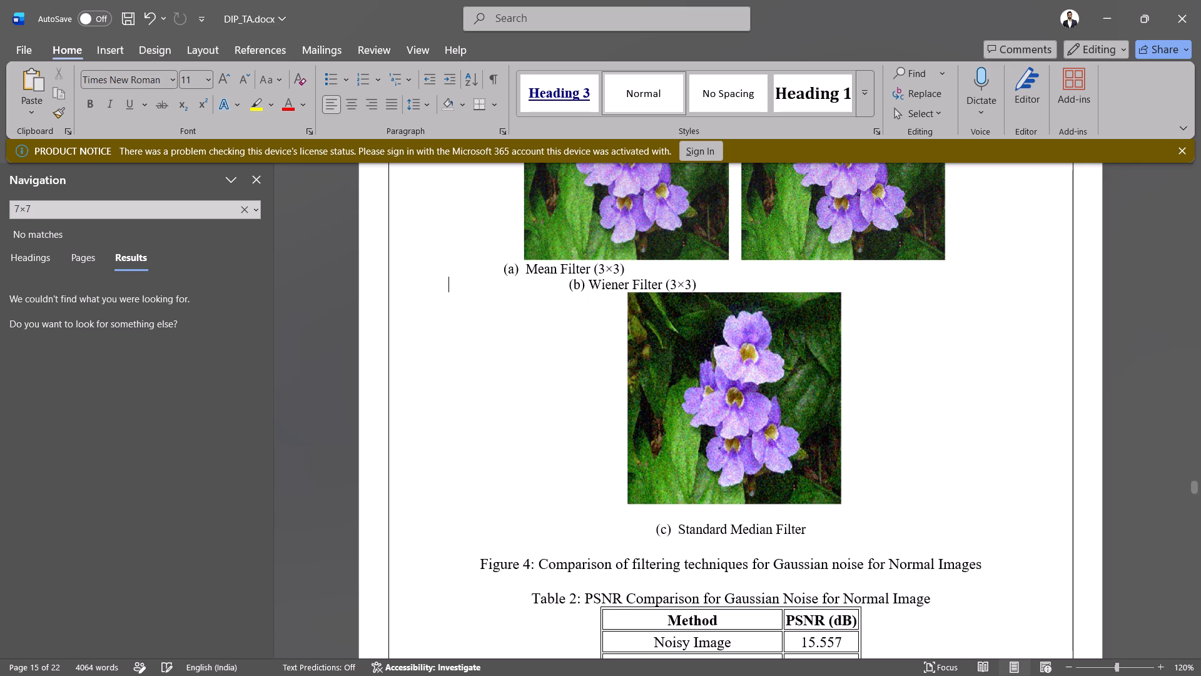
{"action": "key", "text": "space"}
{"action": "key", "text": "space"}
{"action": "key", "text": "space"}
{"action": "key", "text": "space"}
{"action": "key", "text": "space"}
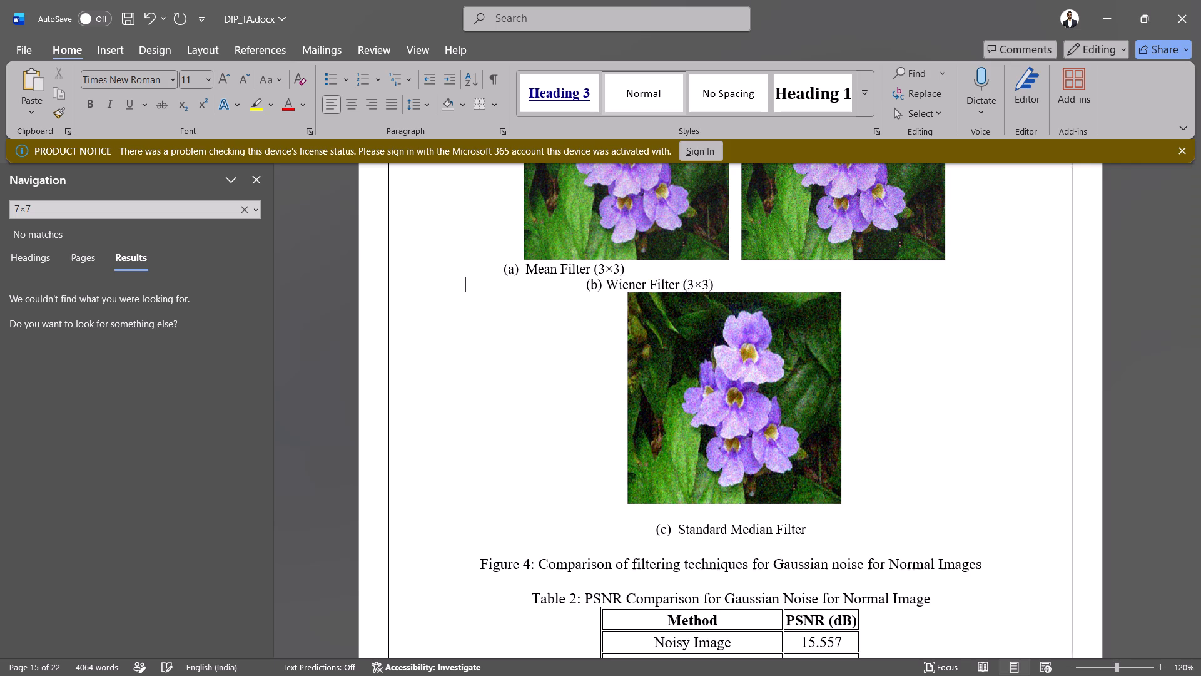
{"action": "key", "text": "space"}
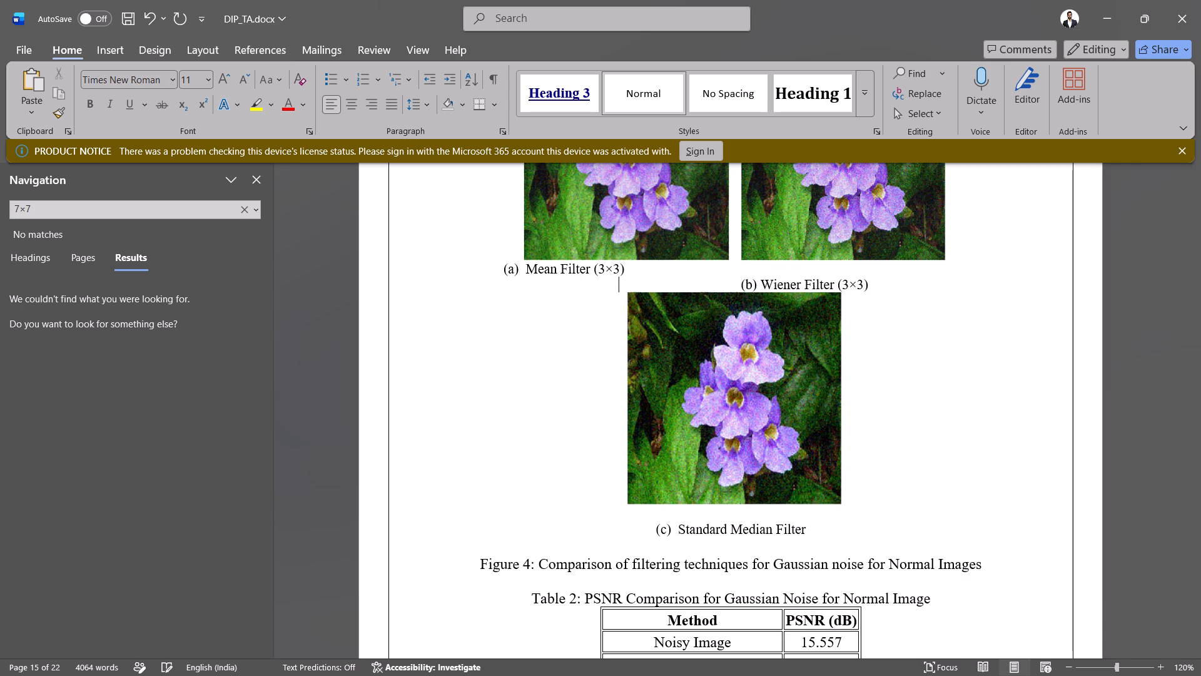
{"action": "key", "text": "space"}
{"action": "key", "text": "space"}
{"action": "left_click", "coordinate": [619, 295]}
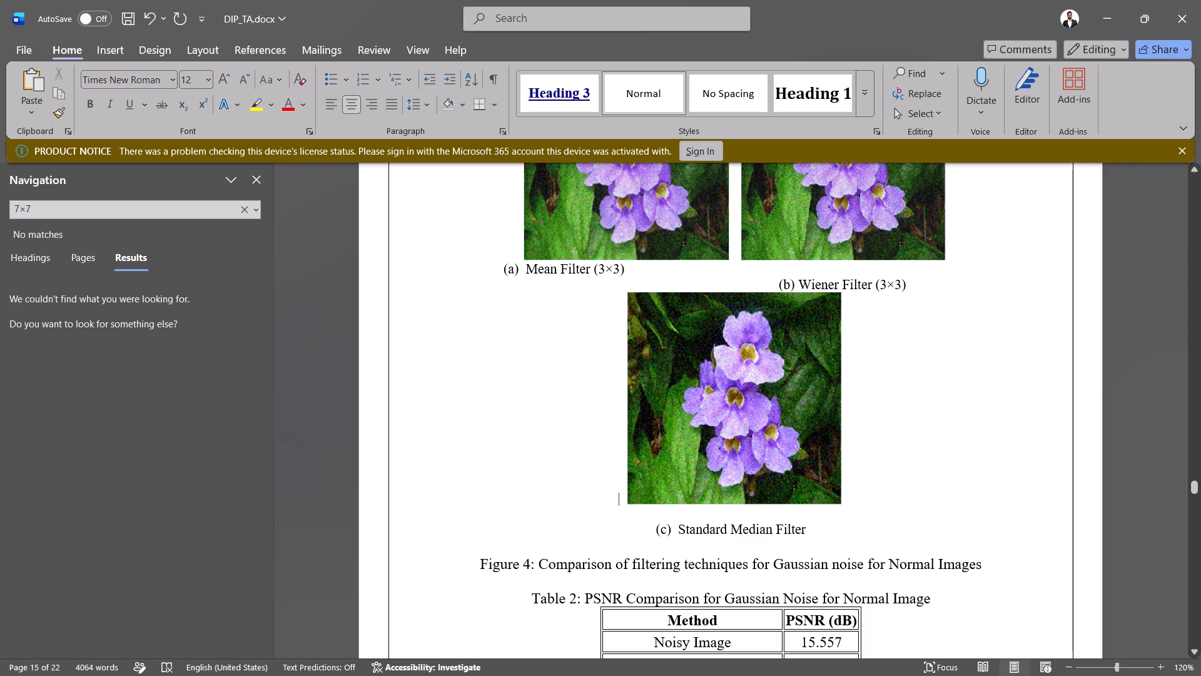
Review the layout from Figures 3 and 4 on page 13 through the salt-and-pepper results and Table 3 to Limitations & Future Scope.
{"action": "scroll", "coordinate": [616, 282], "scroll_direction": "up", "scroll_amount": 1}
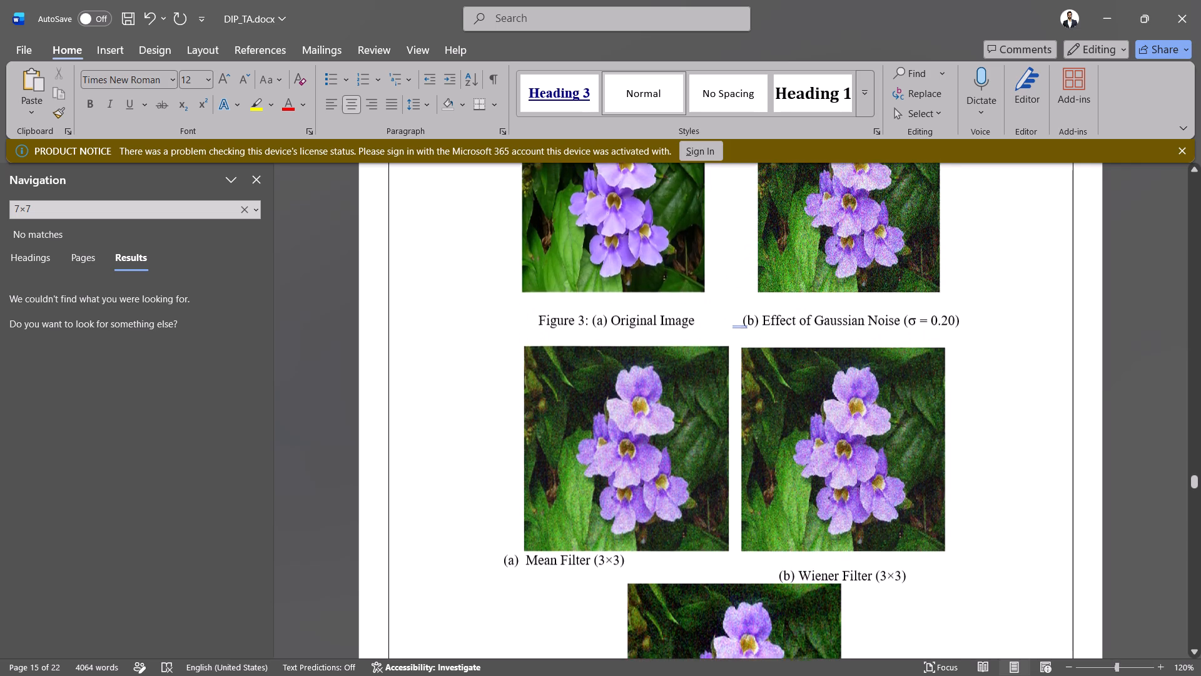
{"action": "scroll", "coordinate": [616, 282], "scroll_direction": "up", "scroll_amount": 1}
{"action": "scroll", "coordinate": [616, 282], "scroll_direction": "down", "scroll_amount": 1}
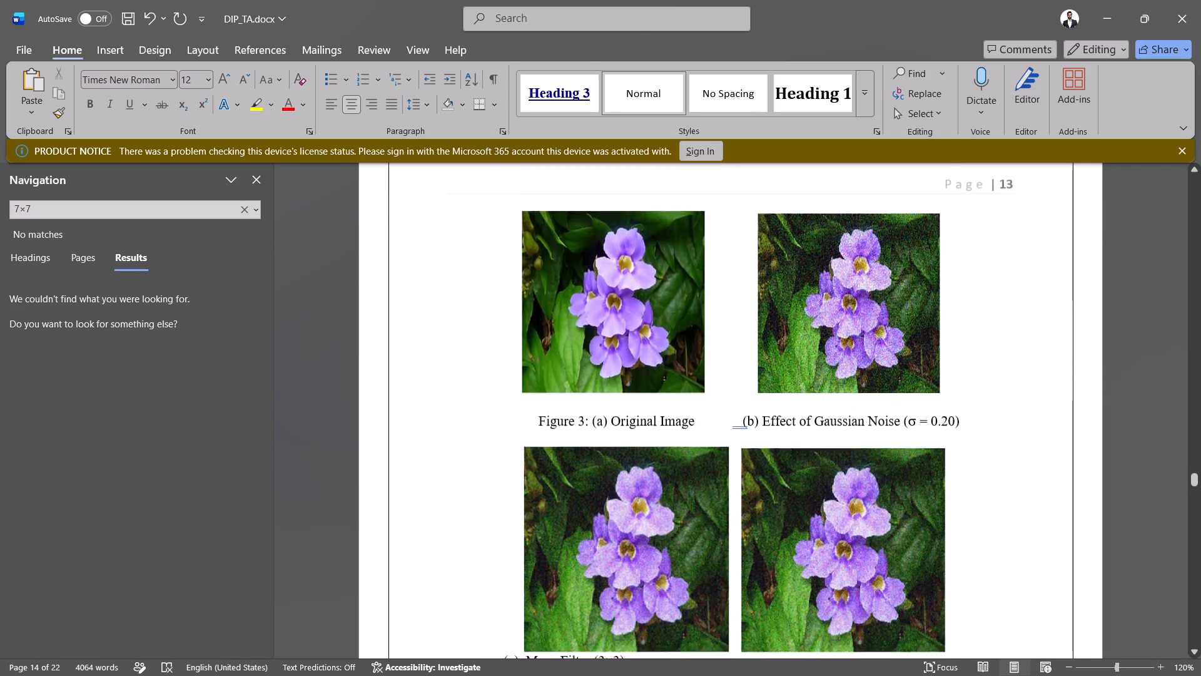
{"action": "scroll", "coordinate": [616, 282], "scroll_direction": "down", "scroll_amount": 3}
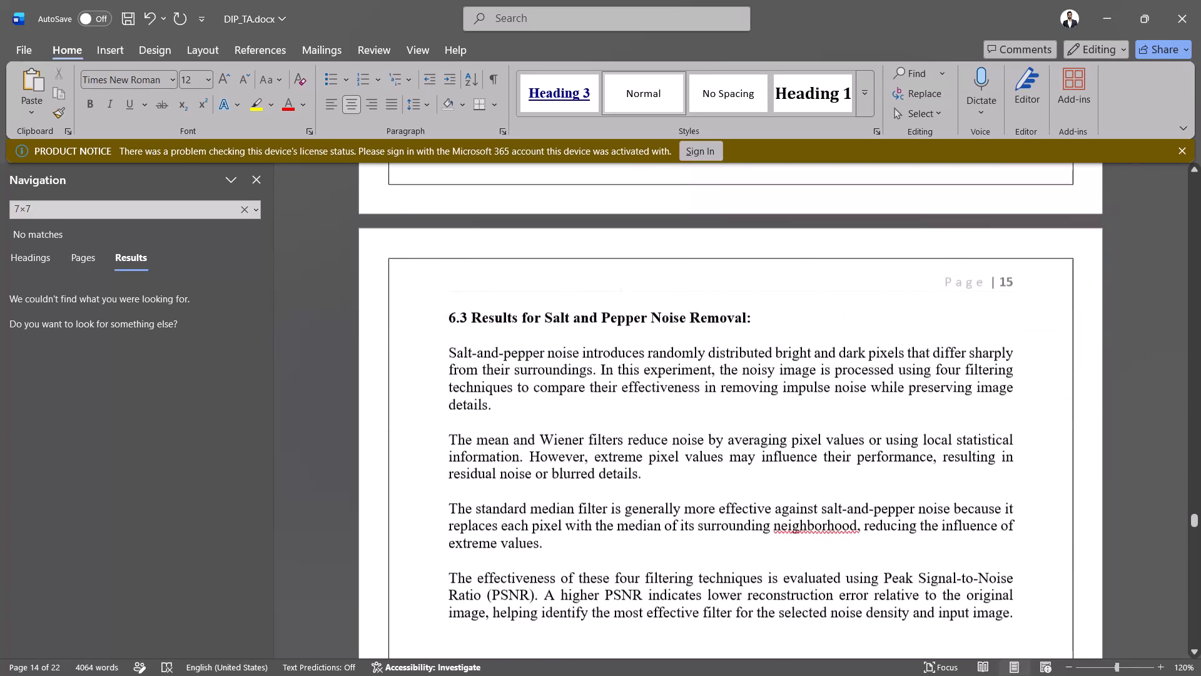
{"action": "scroll", "coordinate": [616, 282], "scroll_direction": "down", "scroll_amount": 3}
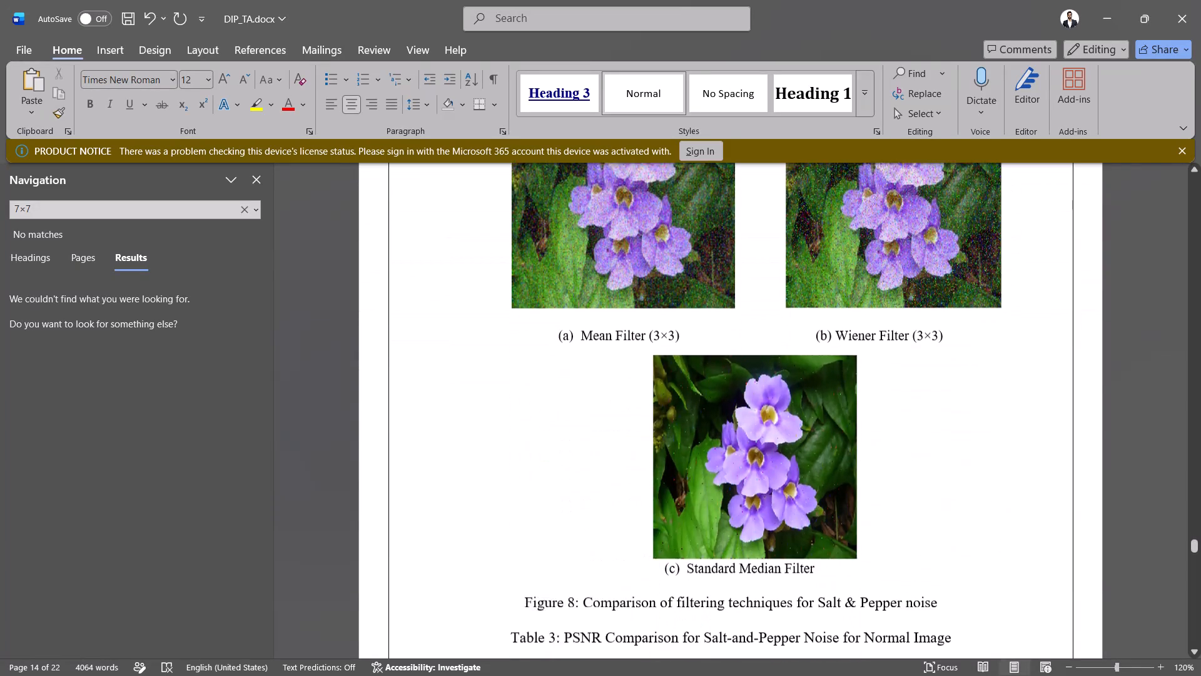
{"action": "scroll", "coordinate": [616, 282], "scroll_direction": "down", "scroll_amount": 1}
{"action": "scroll", "coordinate": [616, 282], "scroll_direction": "up", "scroll_amount": 1}
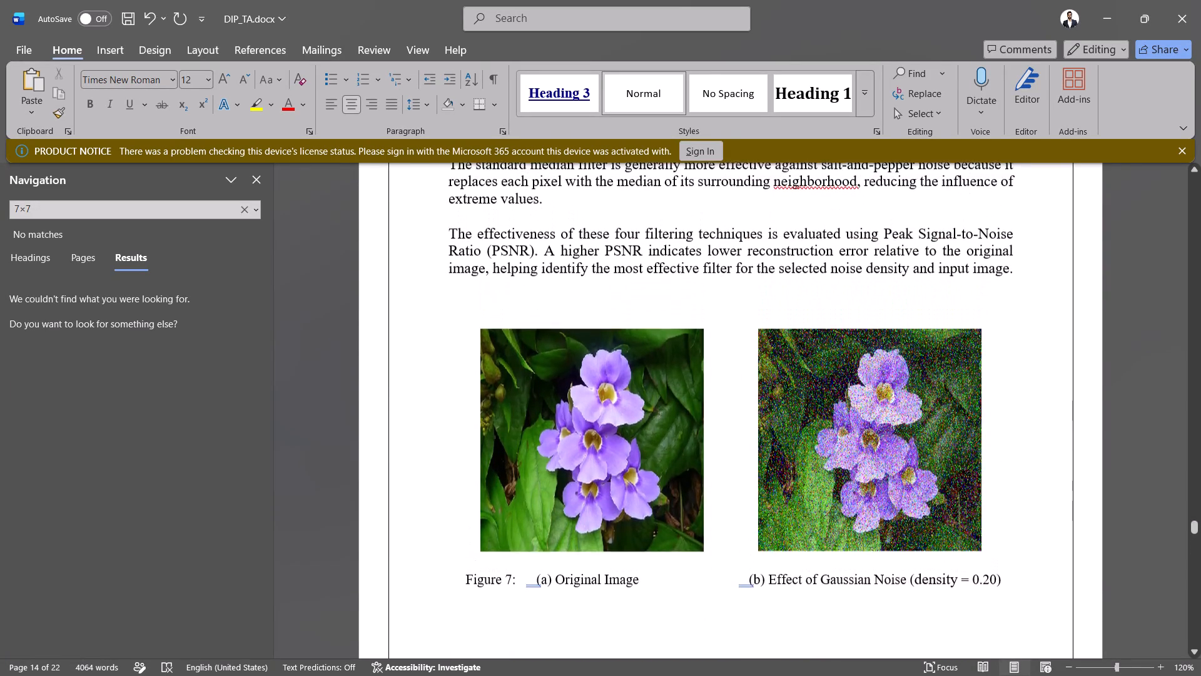
{"action": "scroll", "coordinate": [616, 282], "scroll_direction": "up", "scroll_amount": 1}
{"action": "scroll", "coordinate": [616, 282], "scroll_direction": "down", "scroll_amount": 2}
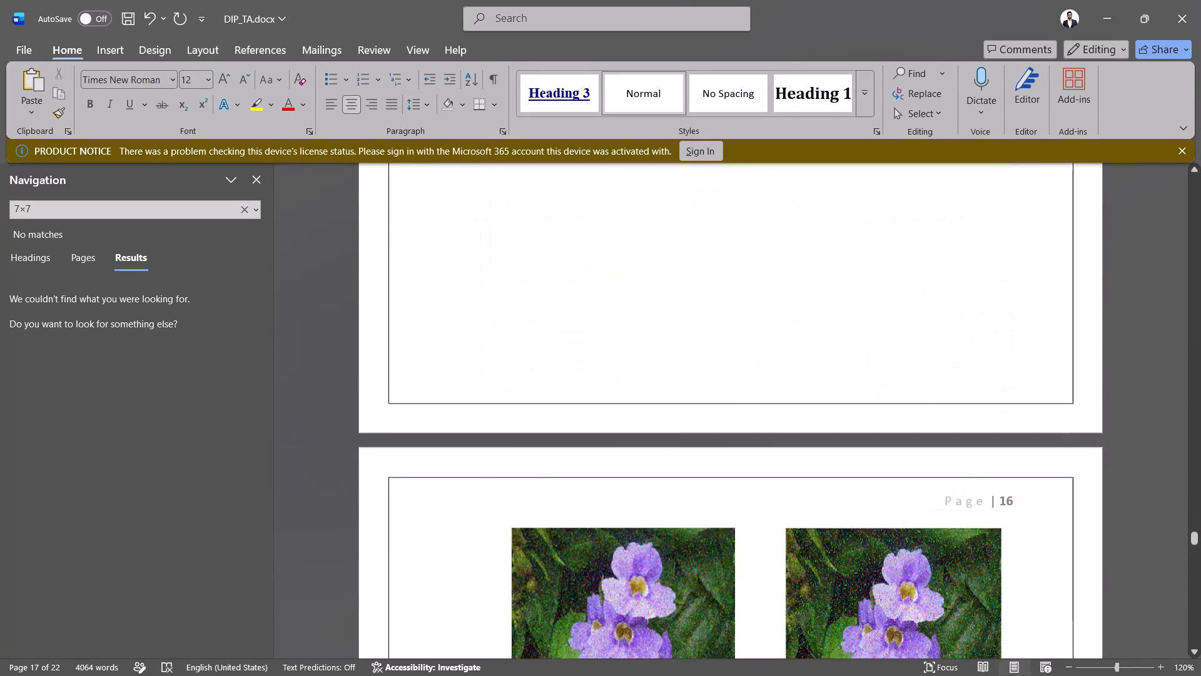
{"action": "scroll", "coordinate": [616, 282], "scroll_direction": "down", "scroll_amount": 1}
{"action": "scroll", "coordinate": [616, 282], "scroll_direction": "up", "scroll_amount": 1}
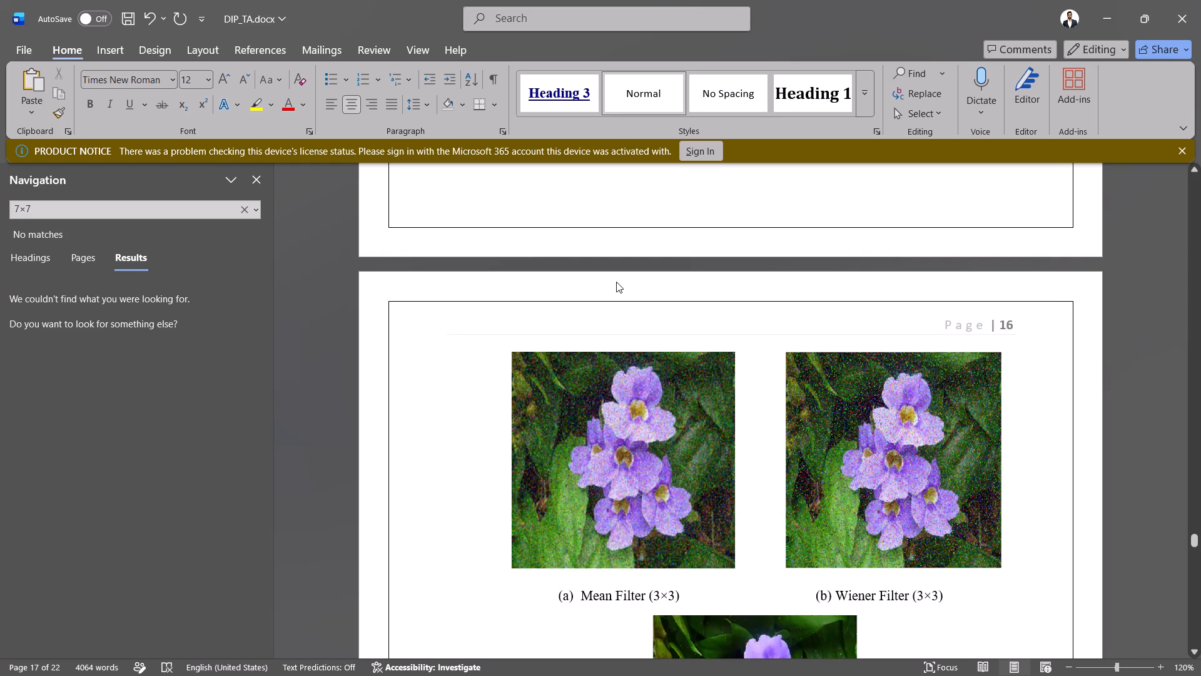
{"action": "scroll", "coordinate": [647, 322], "scroll_direction": "down", "scroll_amount": 2}
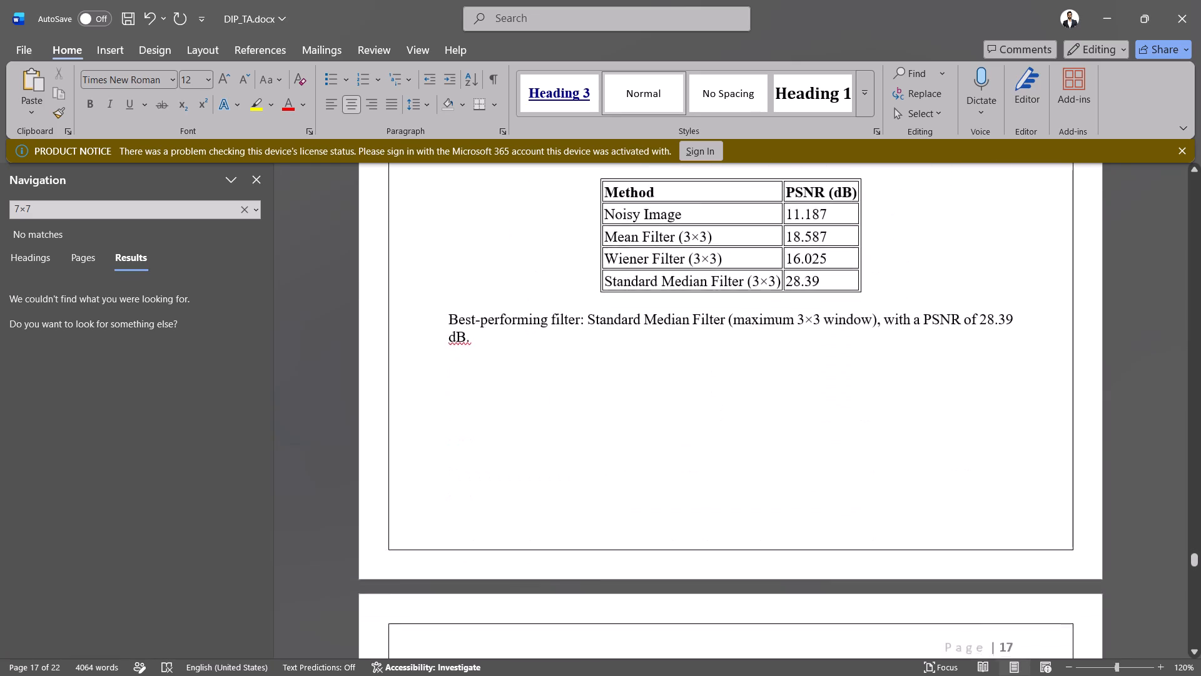
{"action": "scroll", "coordinate": [647, 322], "scroll_direction": "down", "scroll_amount": 6}
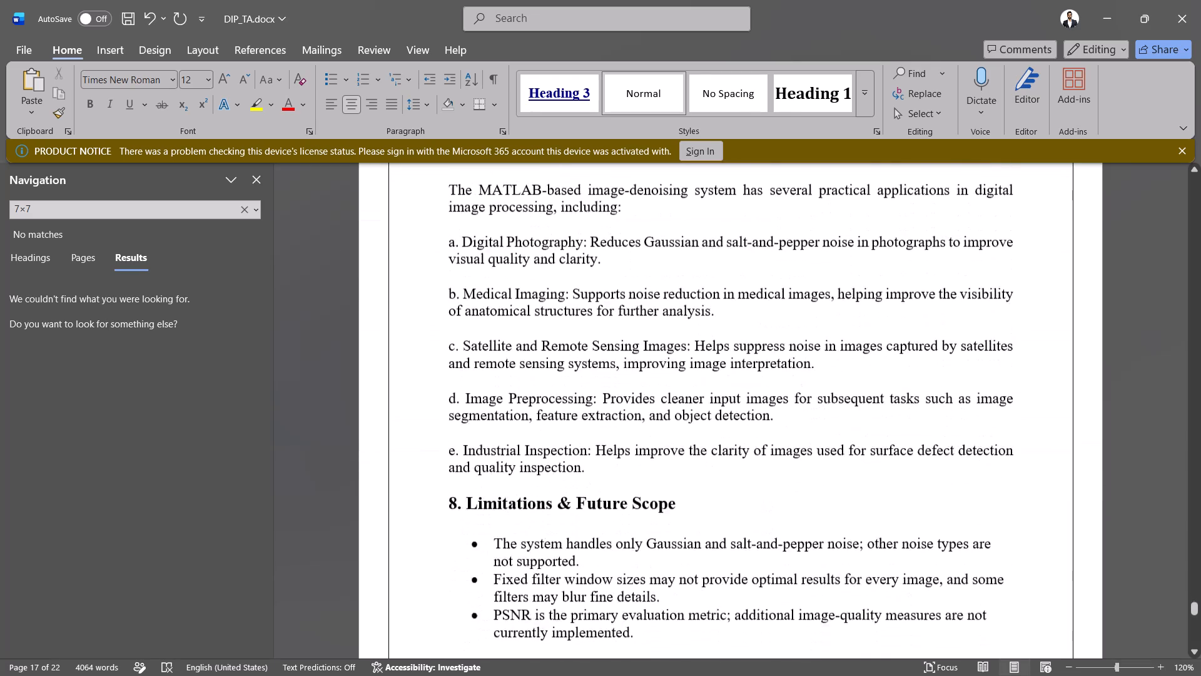
{"action": "scroll", "coordinate": [647, 322], "scroll_direction": "down", "scroll_amount": 5}
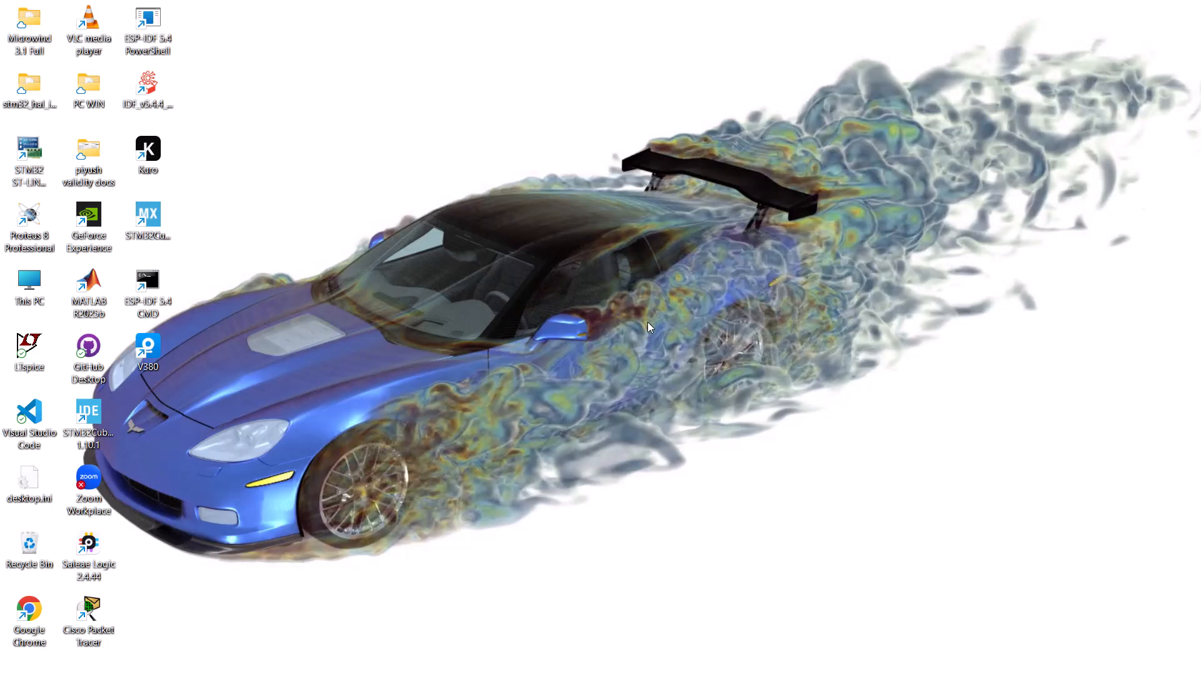